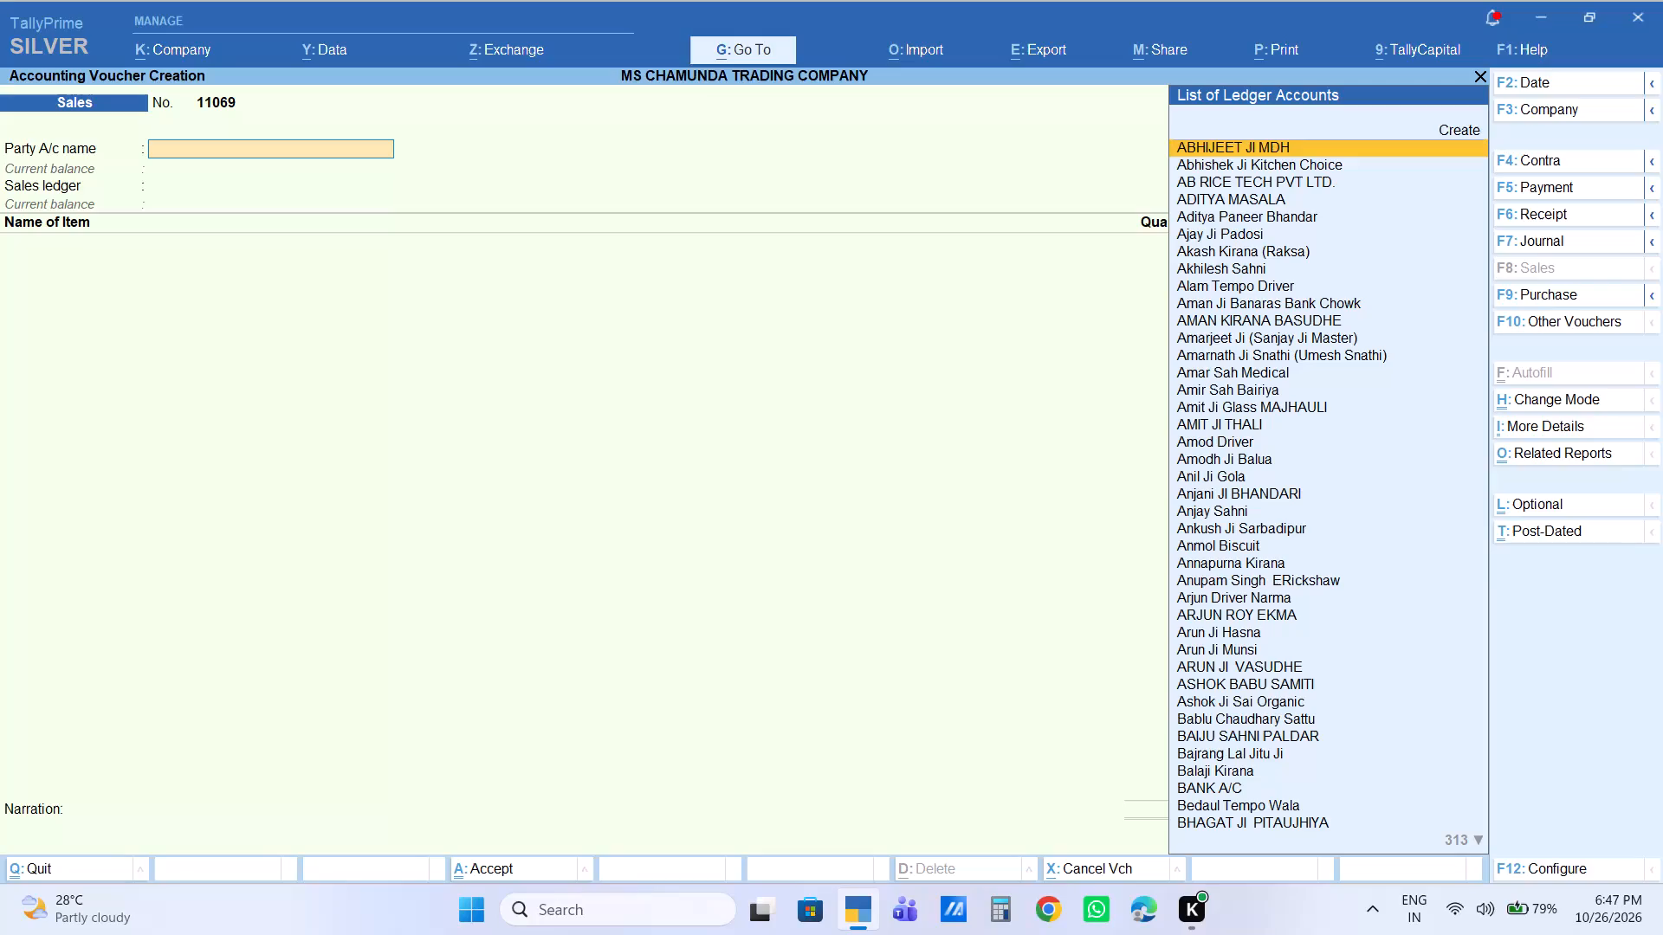
Leave the blank sales voucher entry and open the Day Book.
{"action": "key", "text": "Escape"}
{"action": "key", "text": "Escape"}
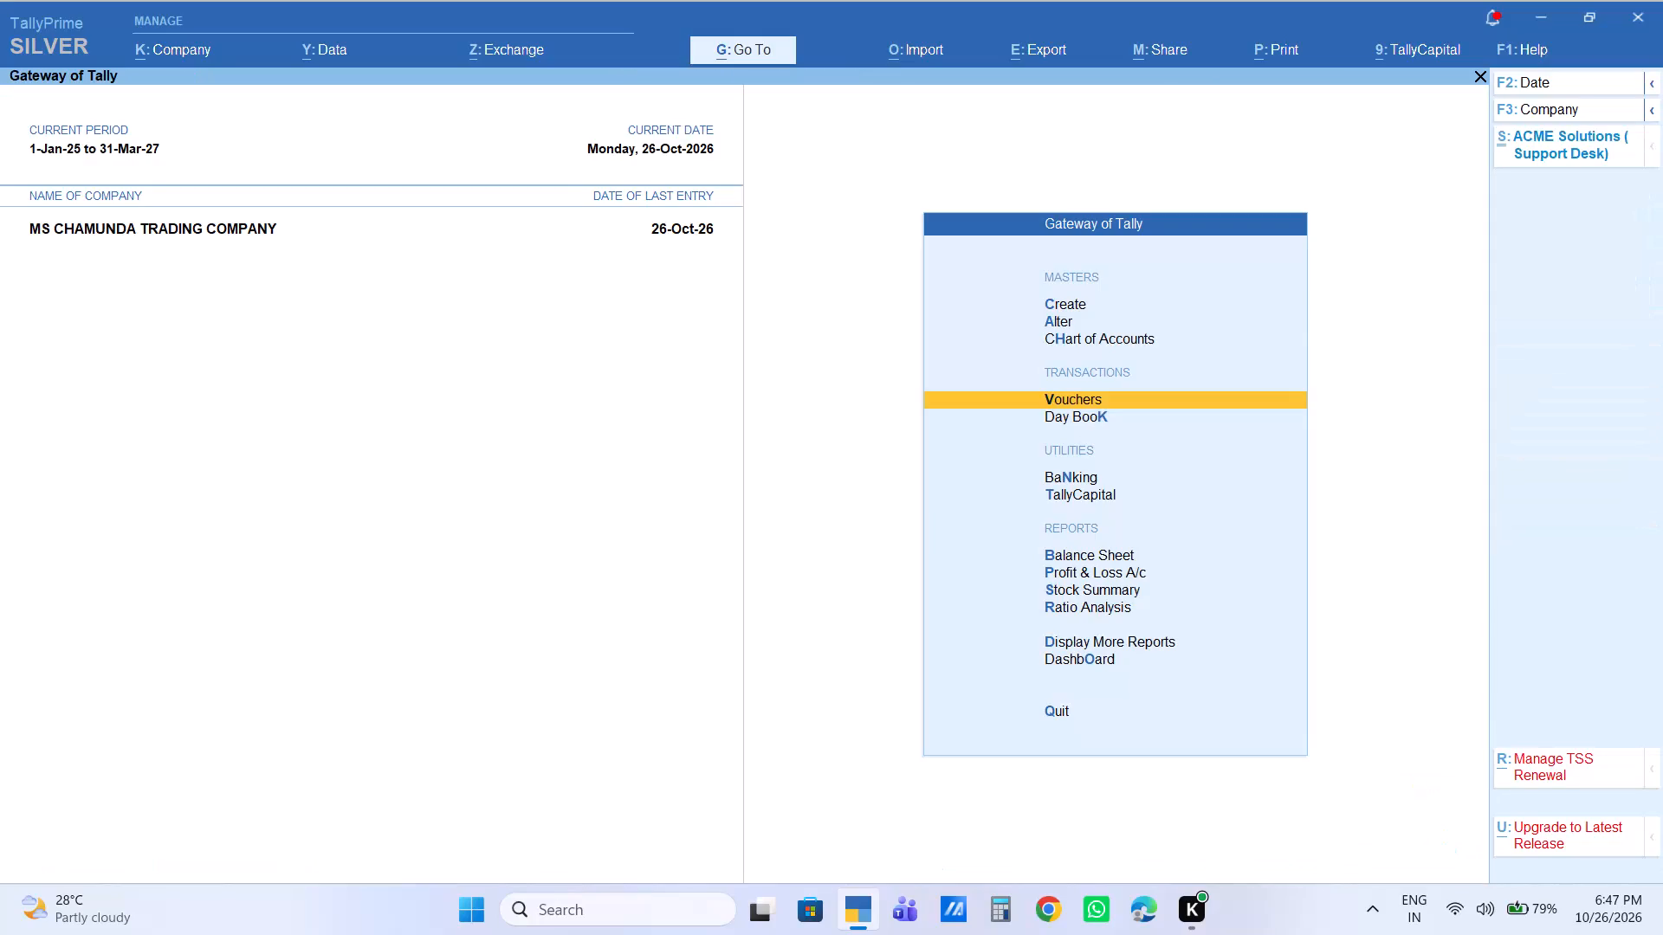
{"action": "key", "text": "Down"}
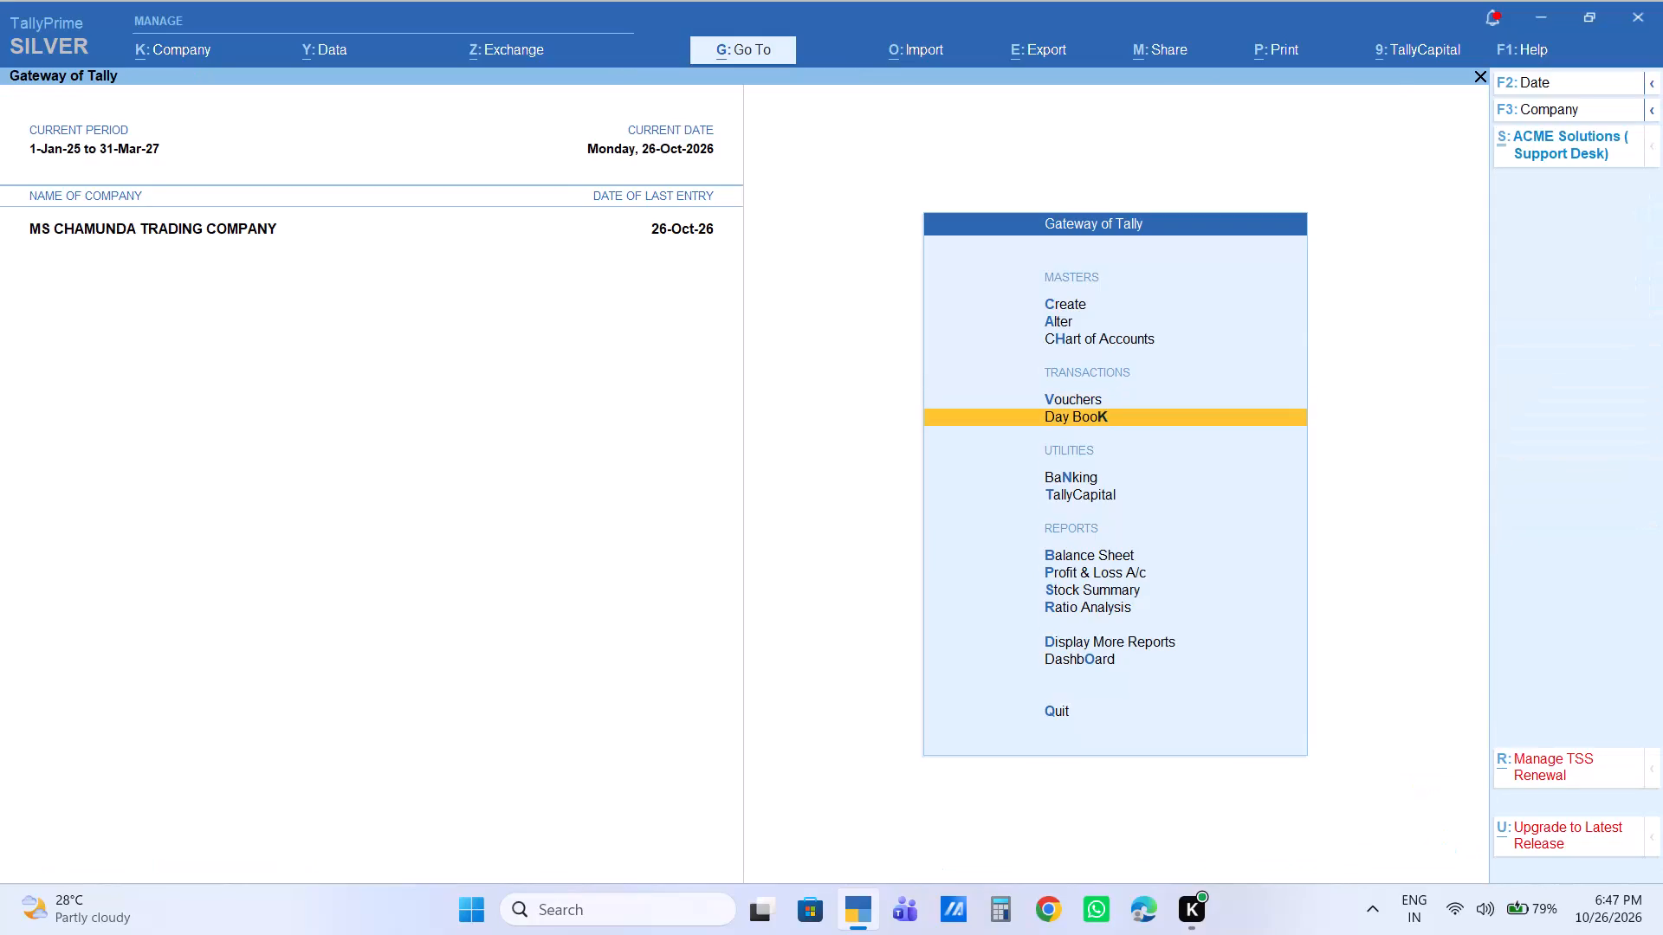
{"action": "key", "text": "Return"}
{"action": "key", "text": "Escape"}
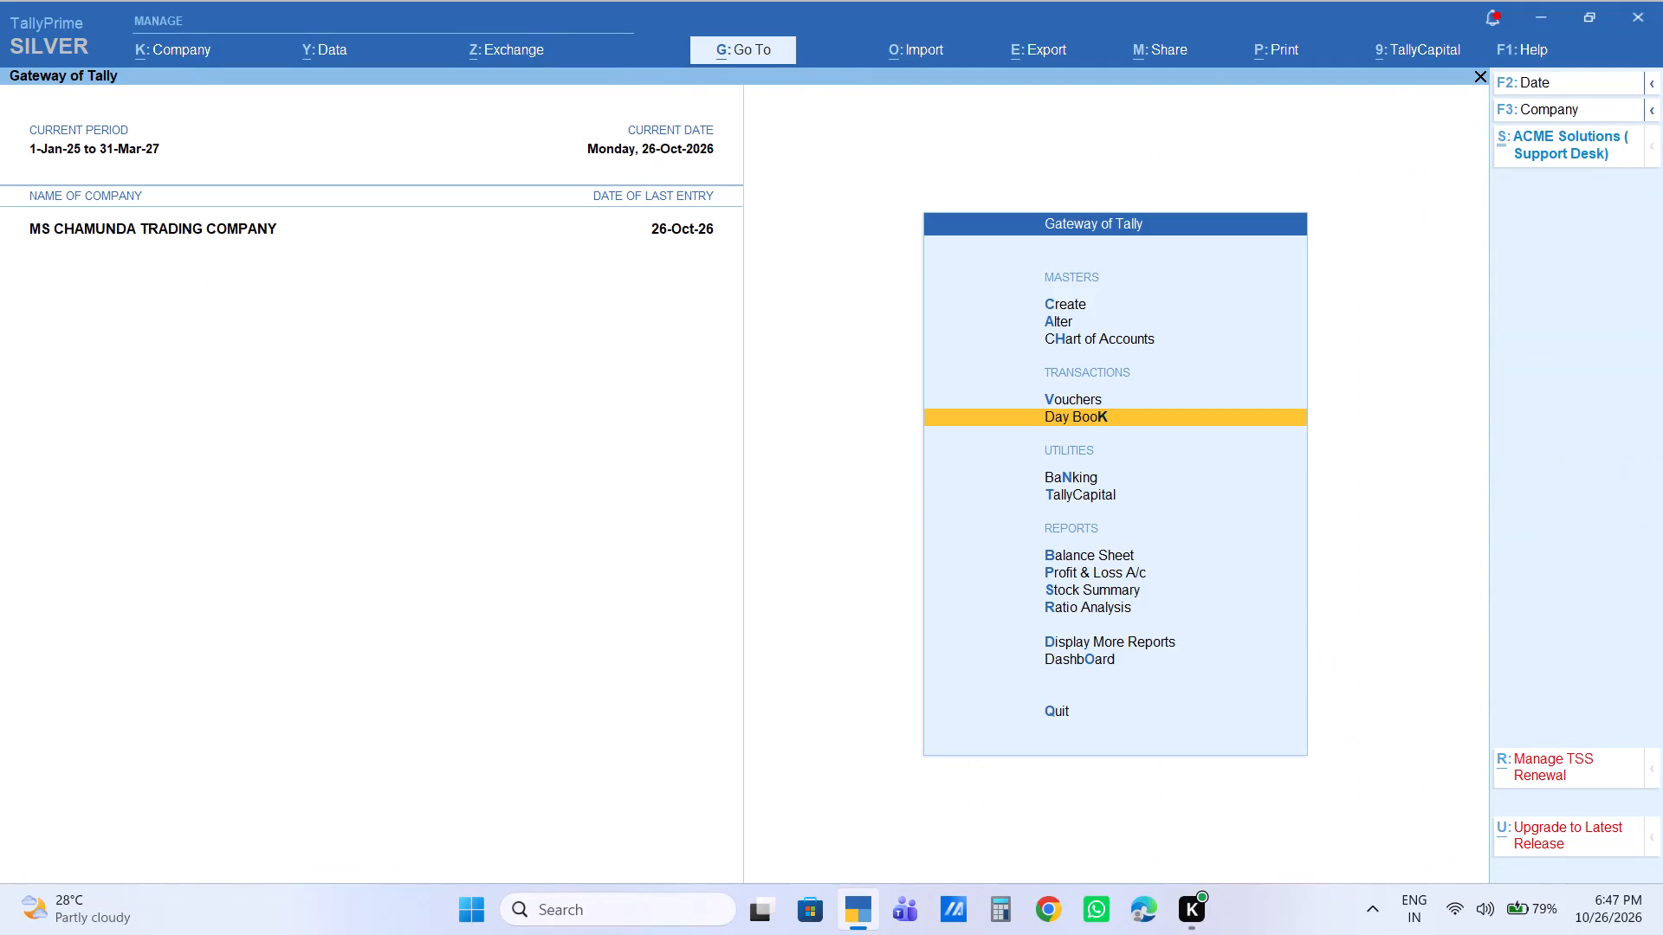
View the Cash/Bank Book(s) summary in the Account Books reports.
{"action": "key", "text": "Down"}
{"action": "key", "text": "Down"}
{"action": "key", "text": "Down"}
{"action": "key", "text": "Down"}
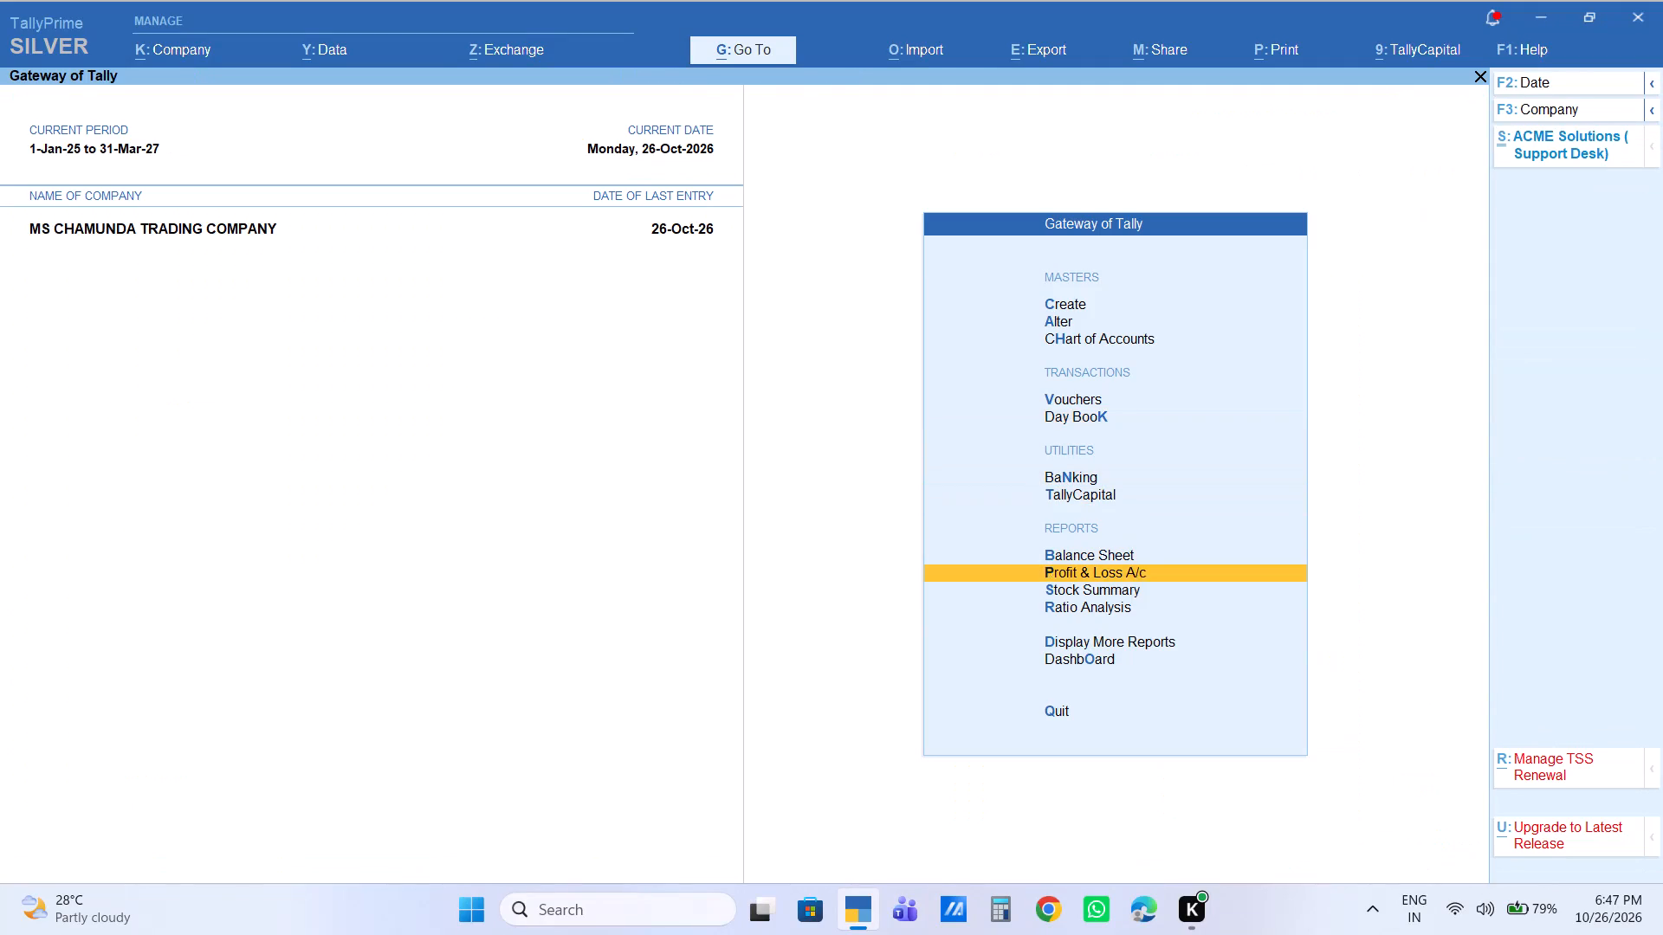
{"action": "key", "text": "Down"}
{"action": "key", "text": "Down"}
{"action": "key", "text": "Down"}
{"action": "key", "text": "Return"}
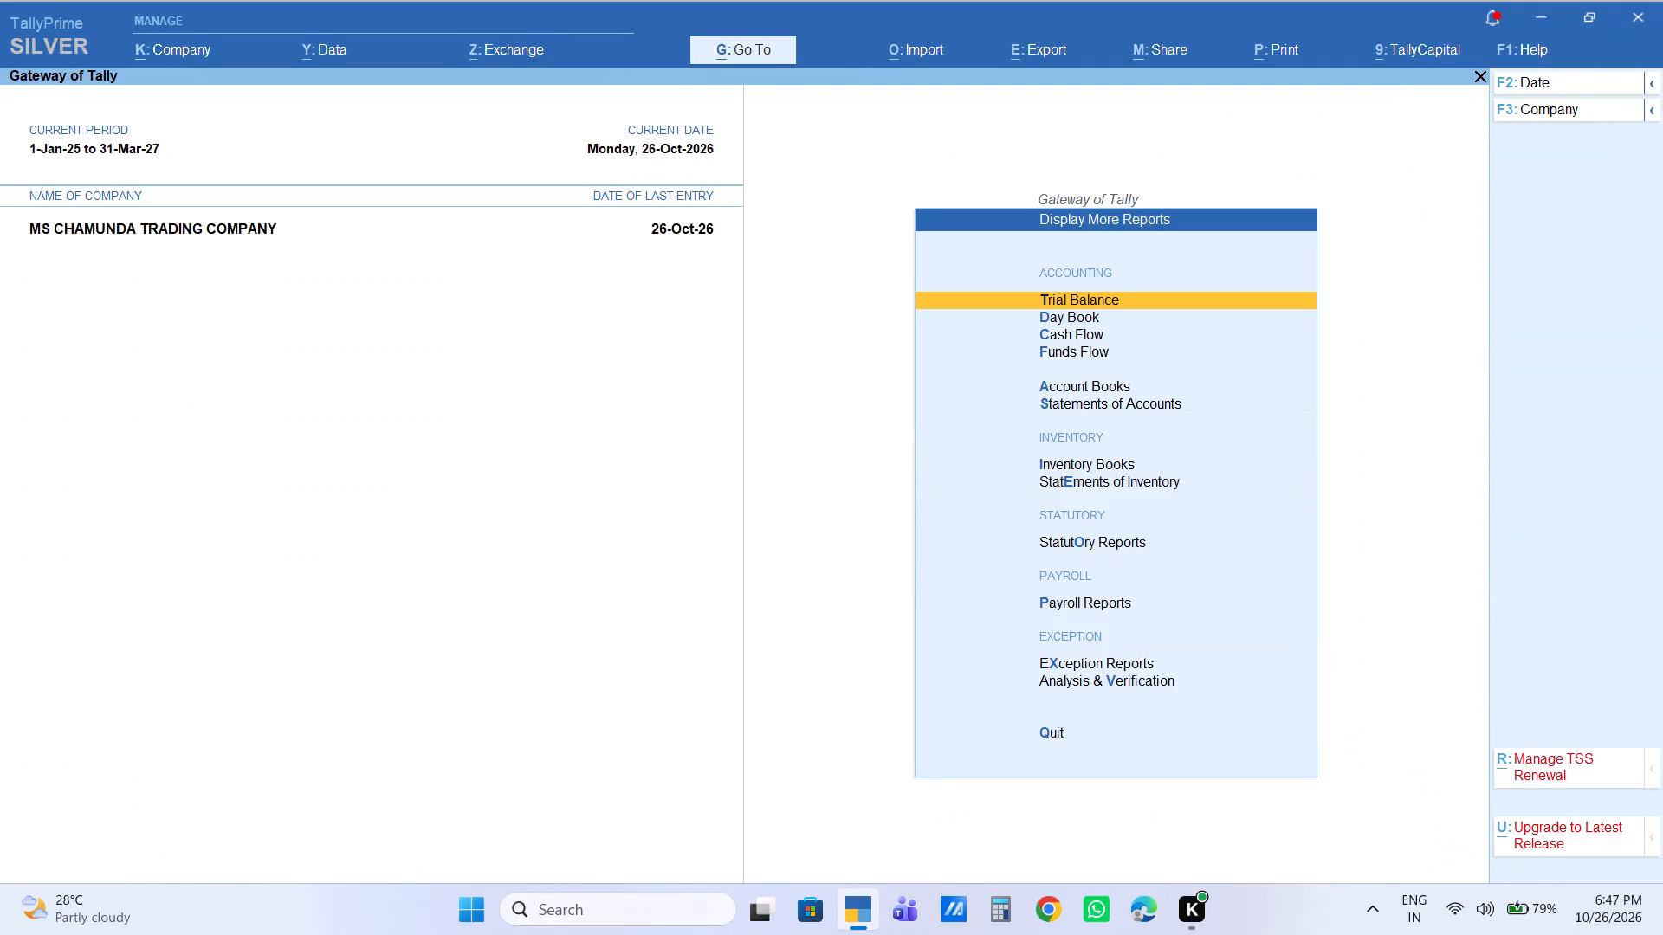
{"action": "key", "text": "Down"}
{"action": "key", "text": "Down"}
{"action": "key", "text": "Down"}
{"action": "key", "text": "Down"}
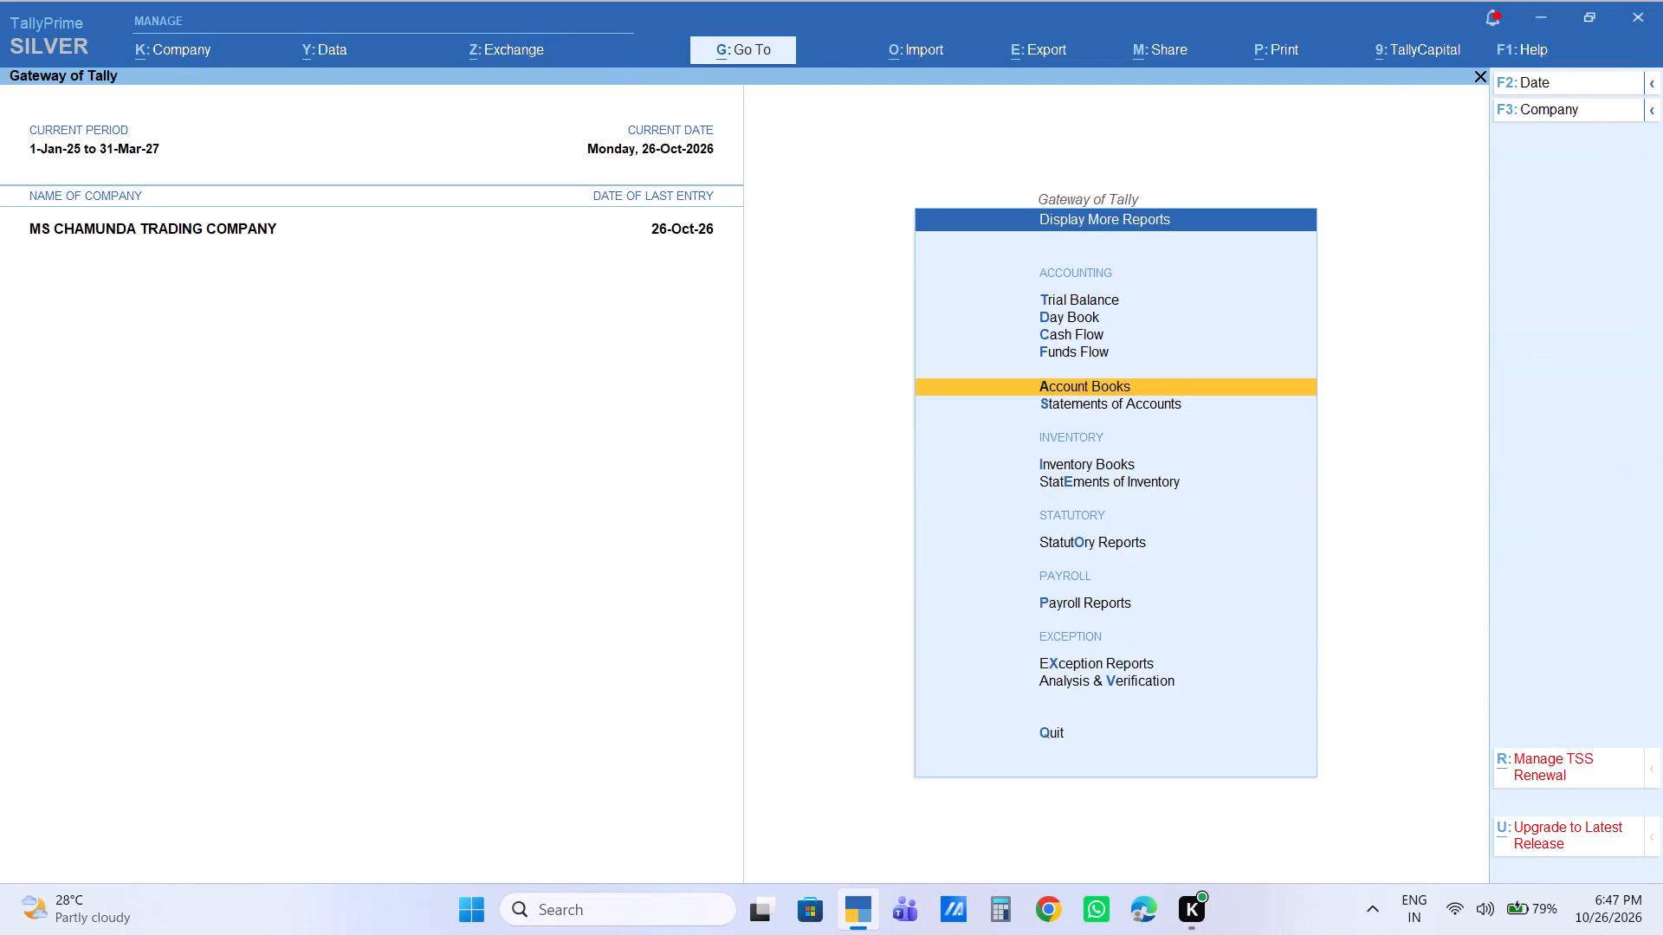
{"action": "key", "text": "Return"}
{"action": "key", "text": "Return"}
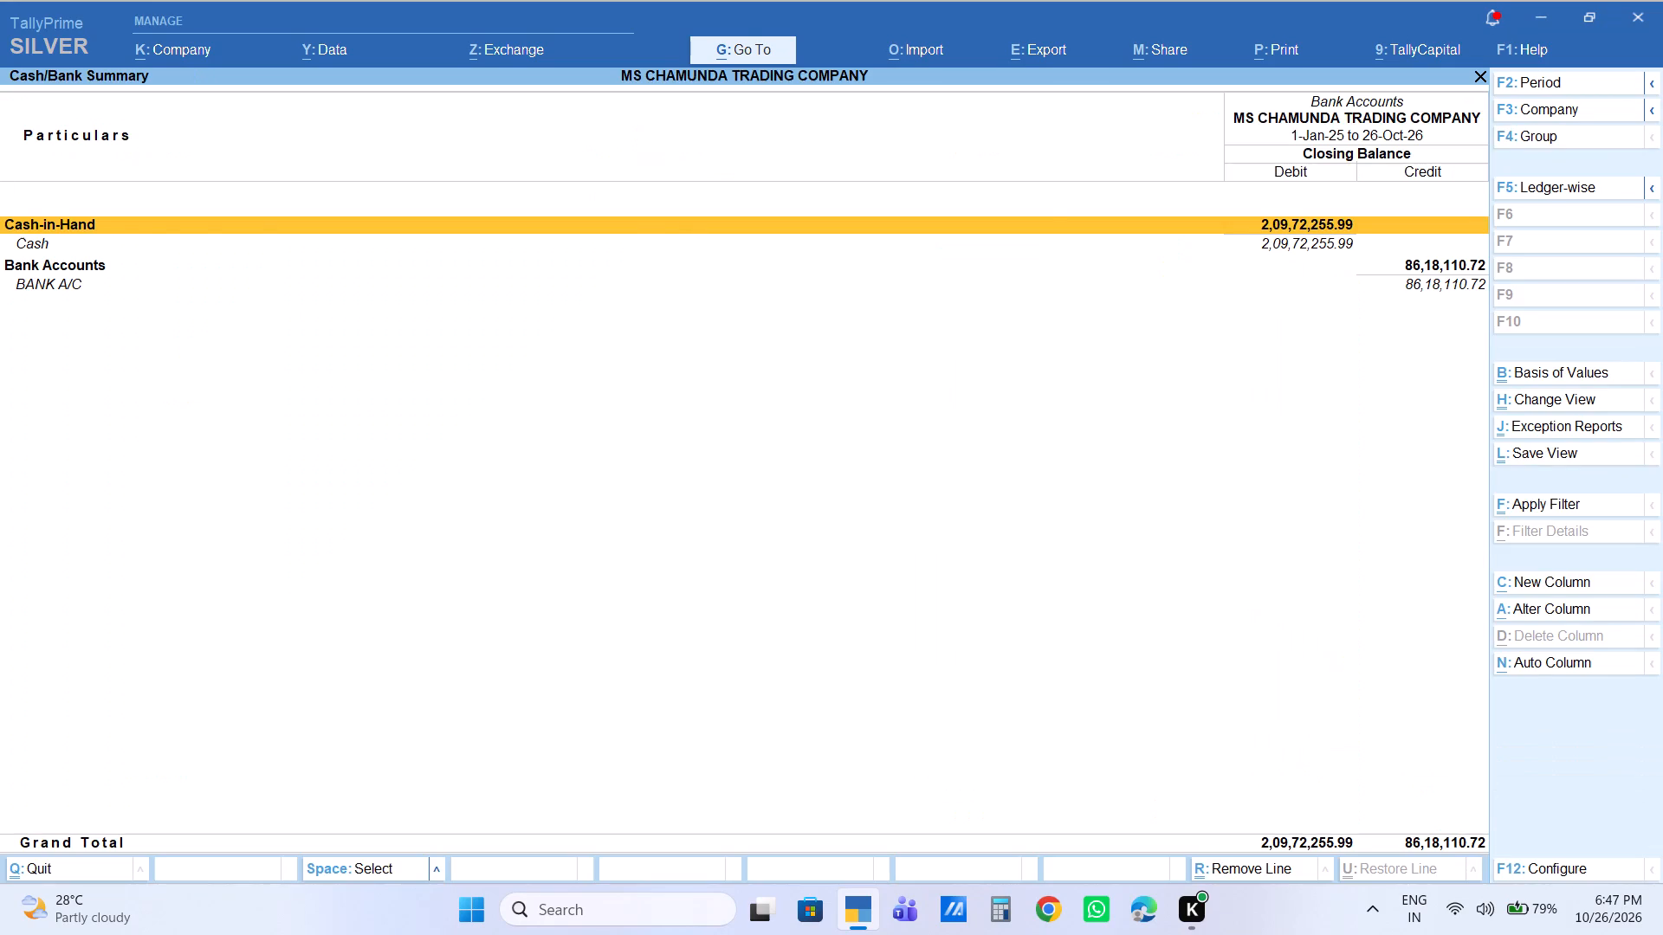
{"action": "key", "text": "Escape"}
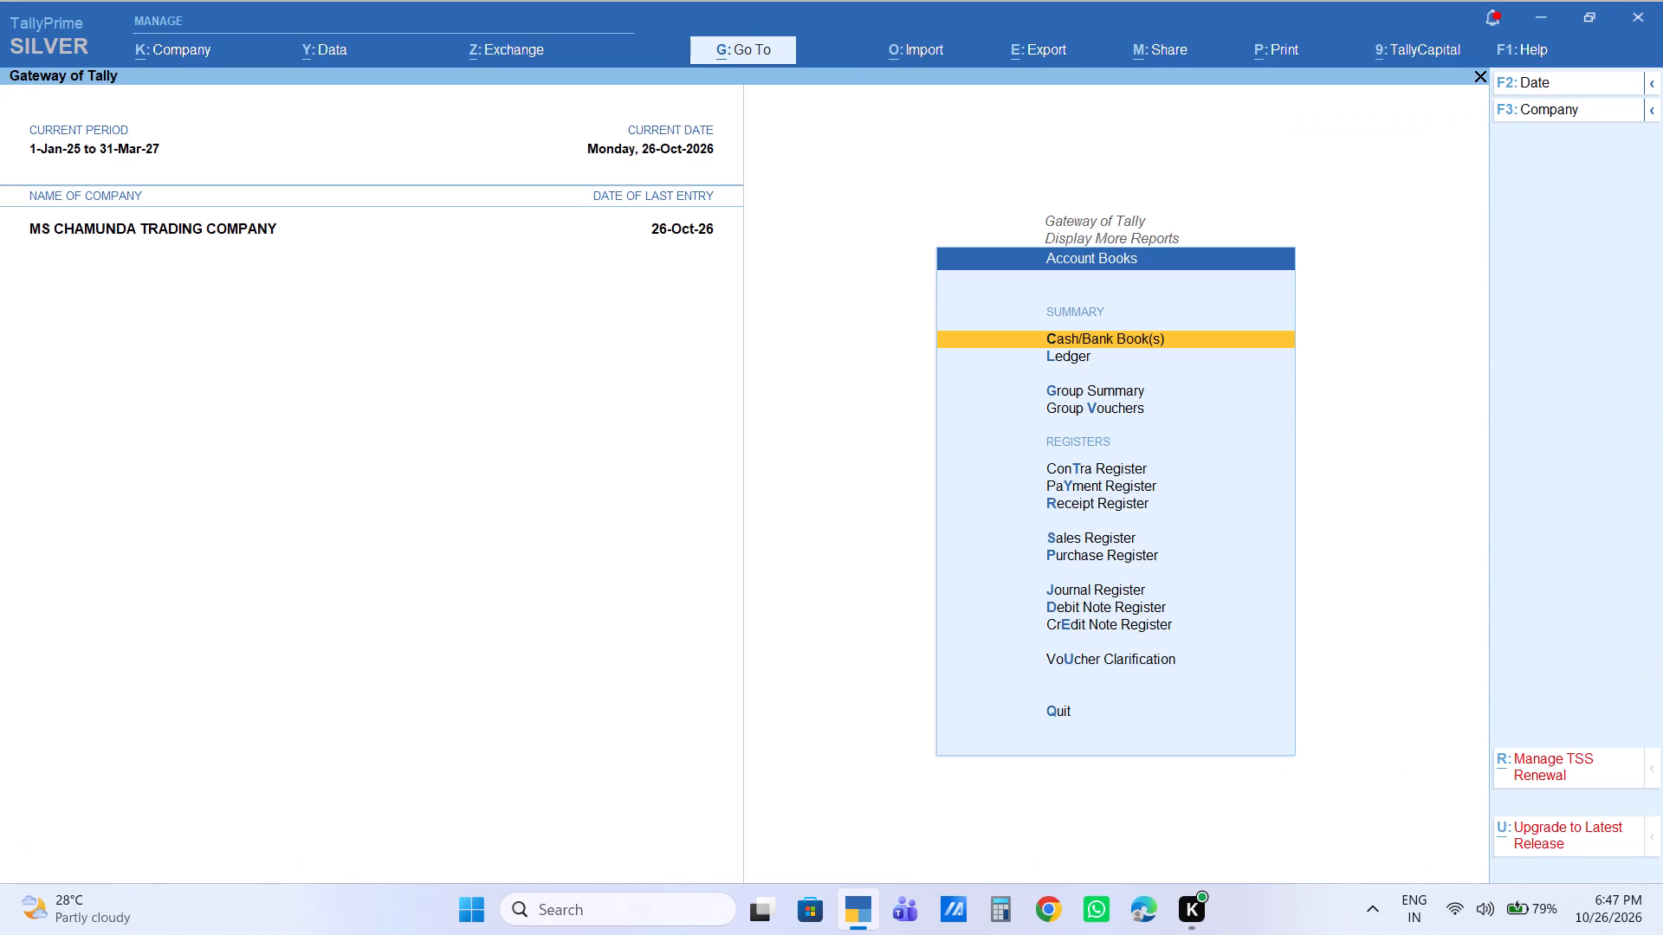
View the October payment vouchers in the Payment Register.
{"action": "key", "text": "Down"}
{"action": "key", "text": "Down"}
{"action": "key", "text": "Down"}
{"action": "key", "text": "Down"}
{"action": "key", "text": "Down"}
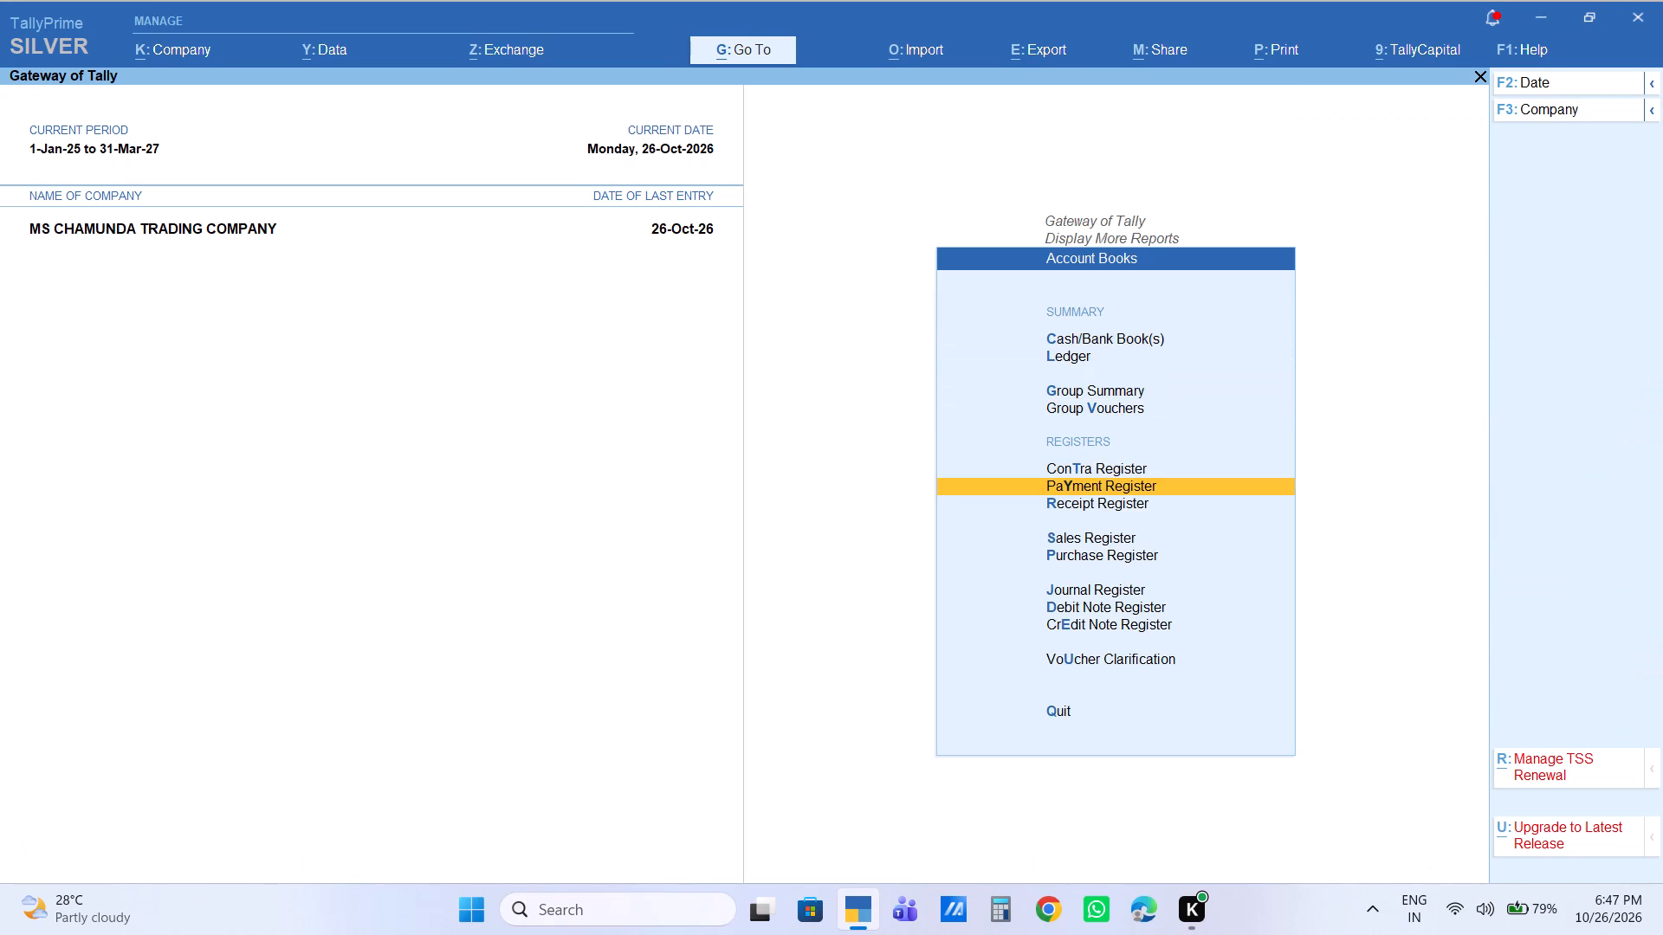
{"action": "key", "text": "Return"}
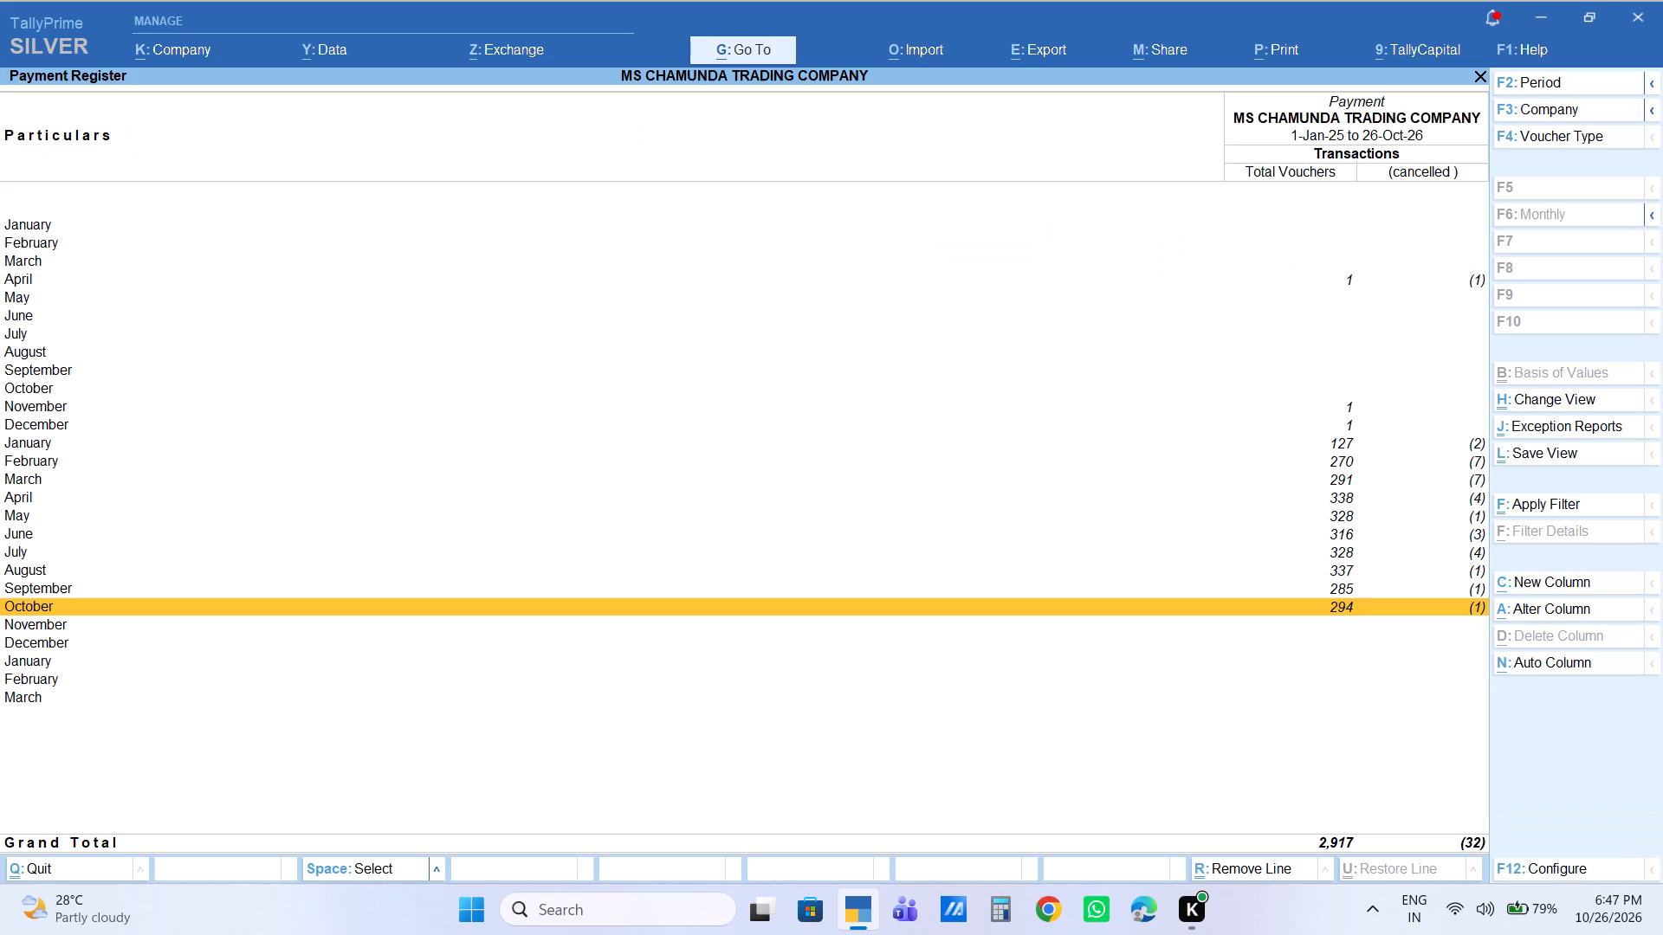
{"action": "key", "text": "Return"}
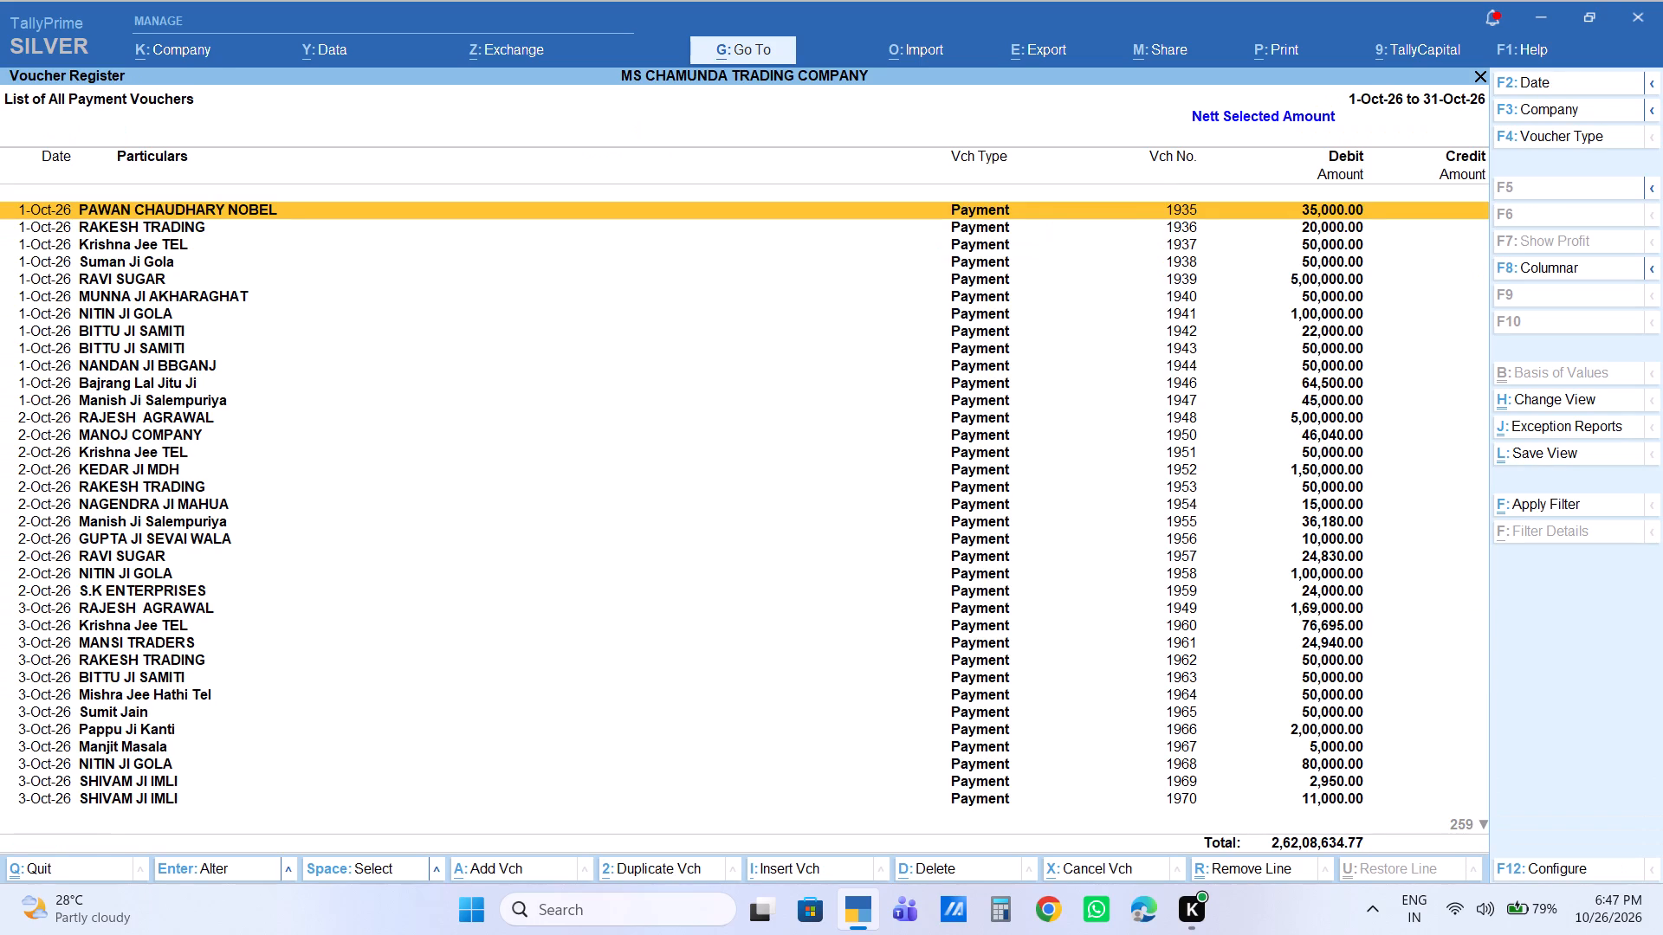
{"action": "key", "text": "Escape"}
{"action": "key", "text": "Escape"}
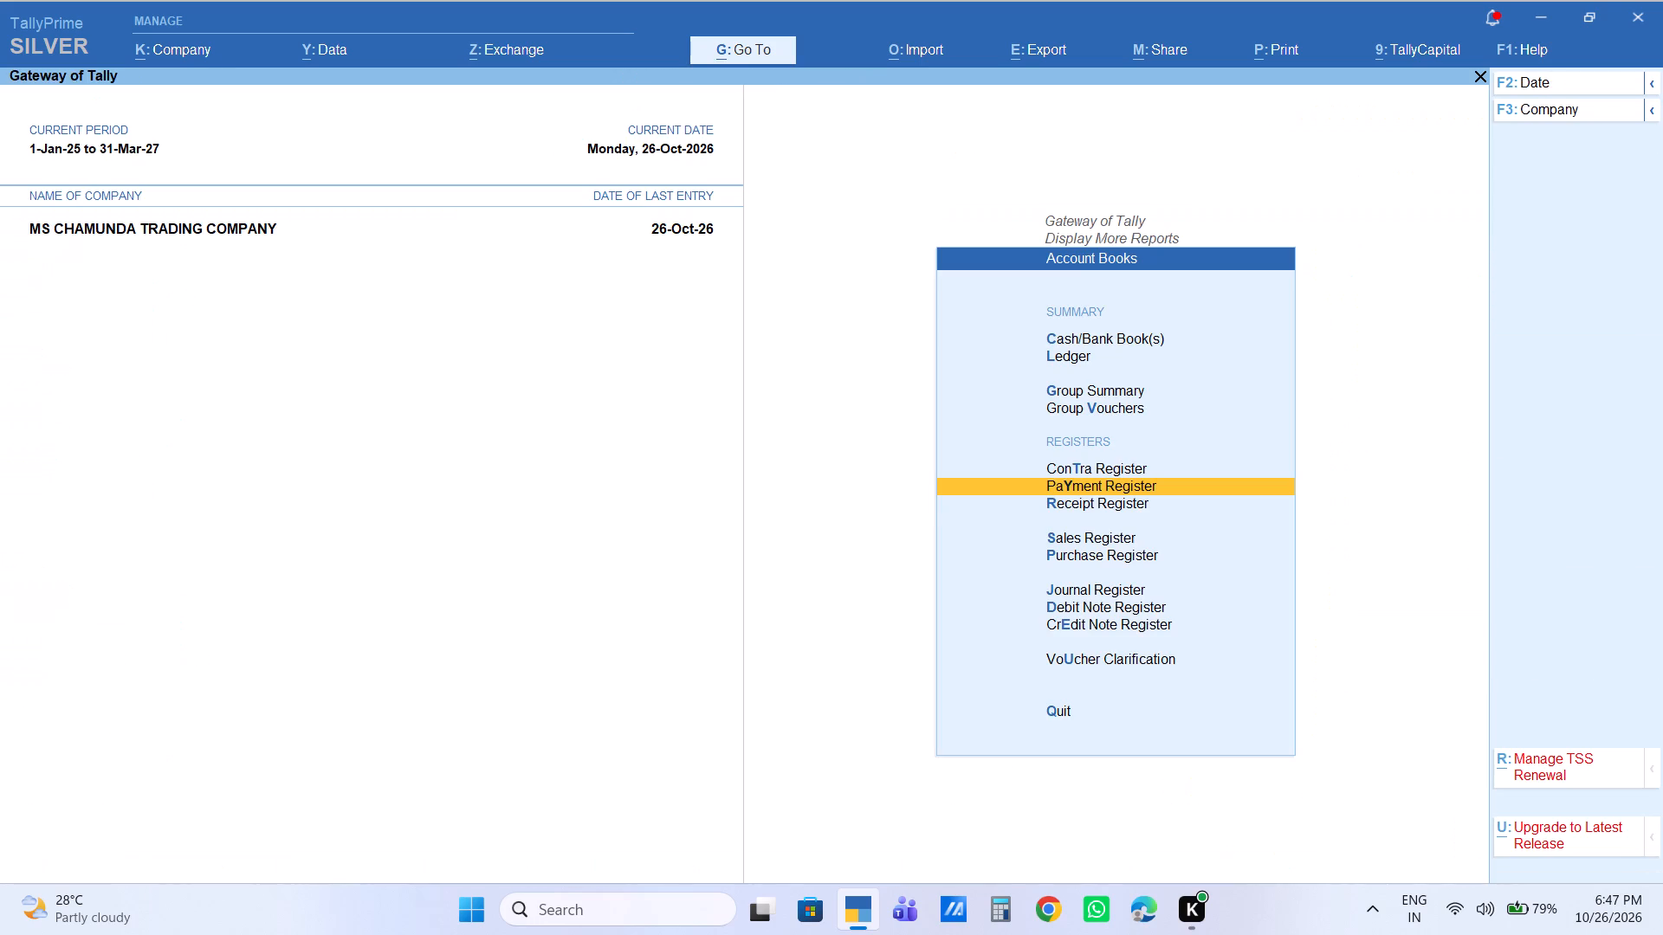
View the October sales vouchers in the Sales Register.
{"action": "key", "text": "Down"}
{"action": "key", "text": "Down"}
{"action": "key", "text": "Return"}
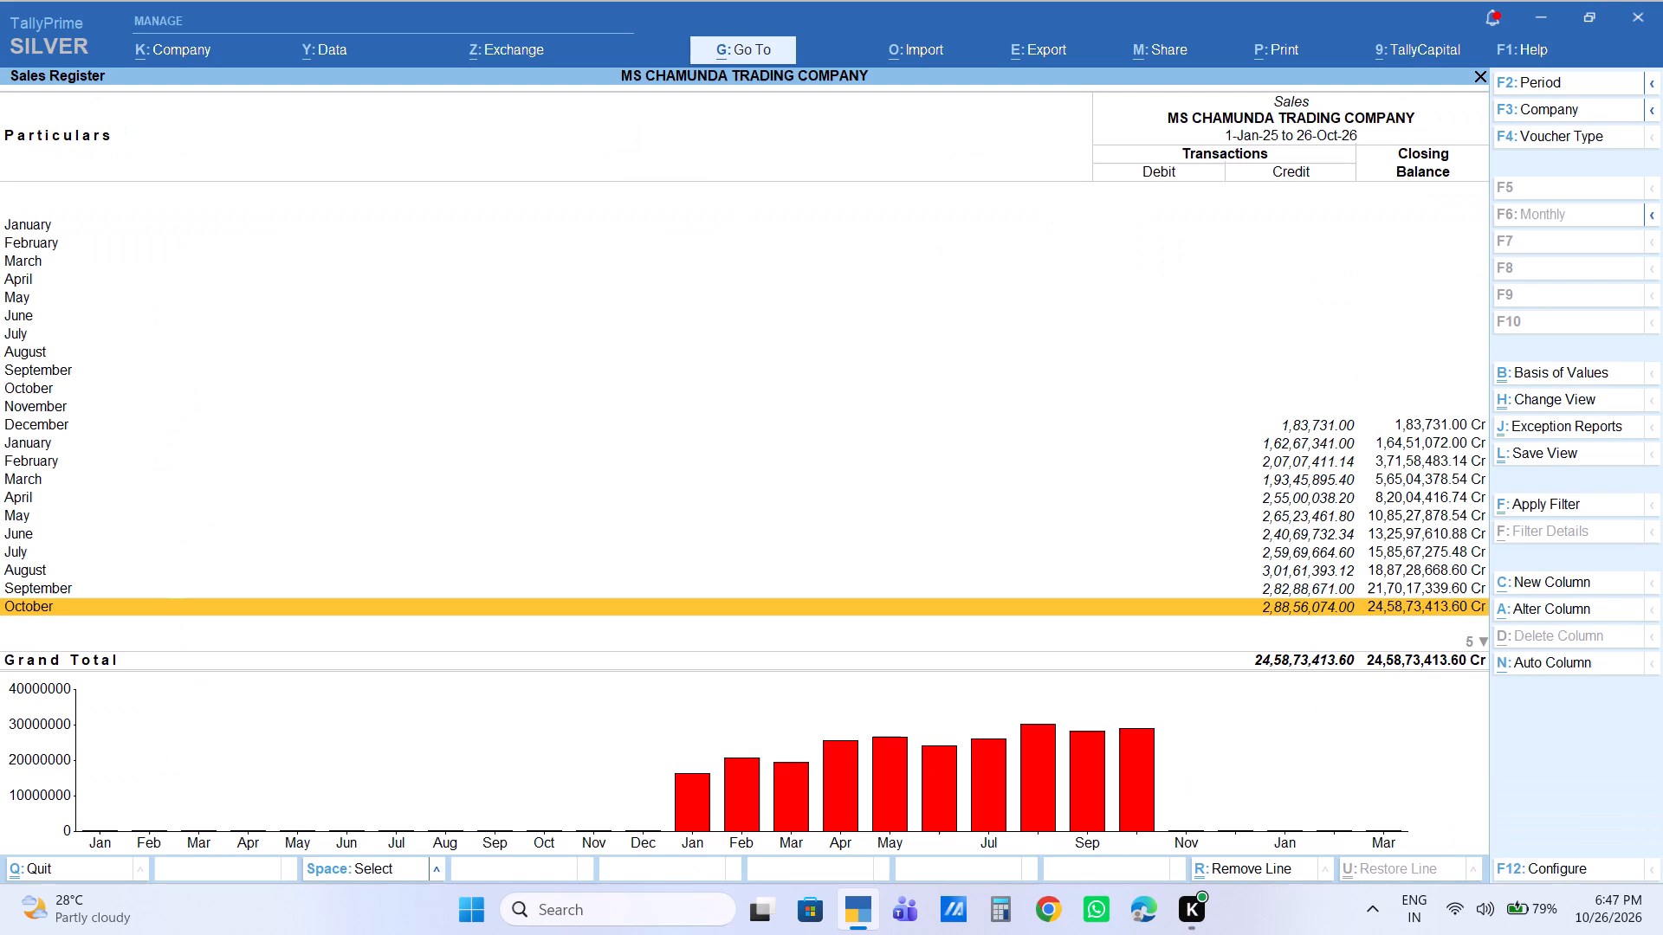
{"action": "key", "text": "Return"}
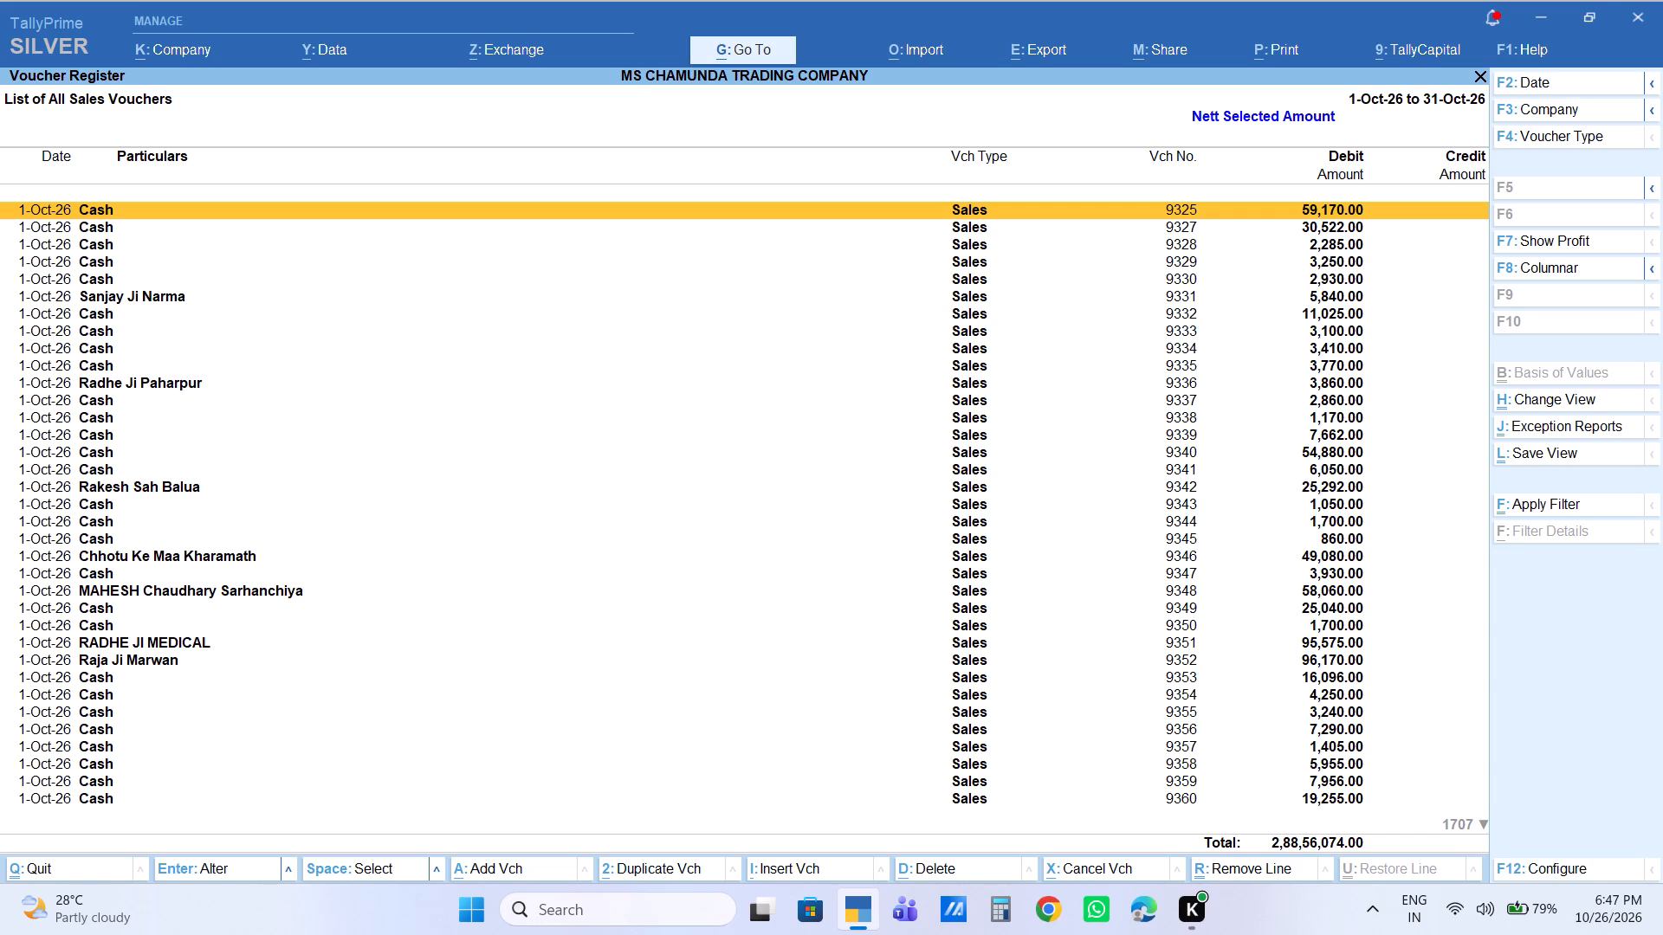
{"action": "key", "text": "Escape"}
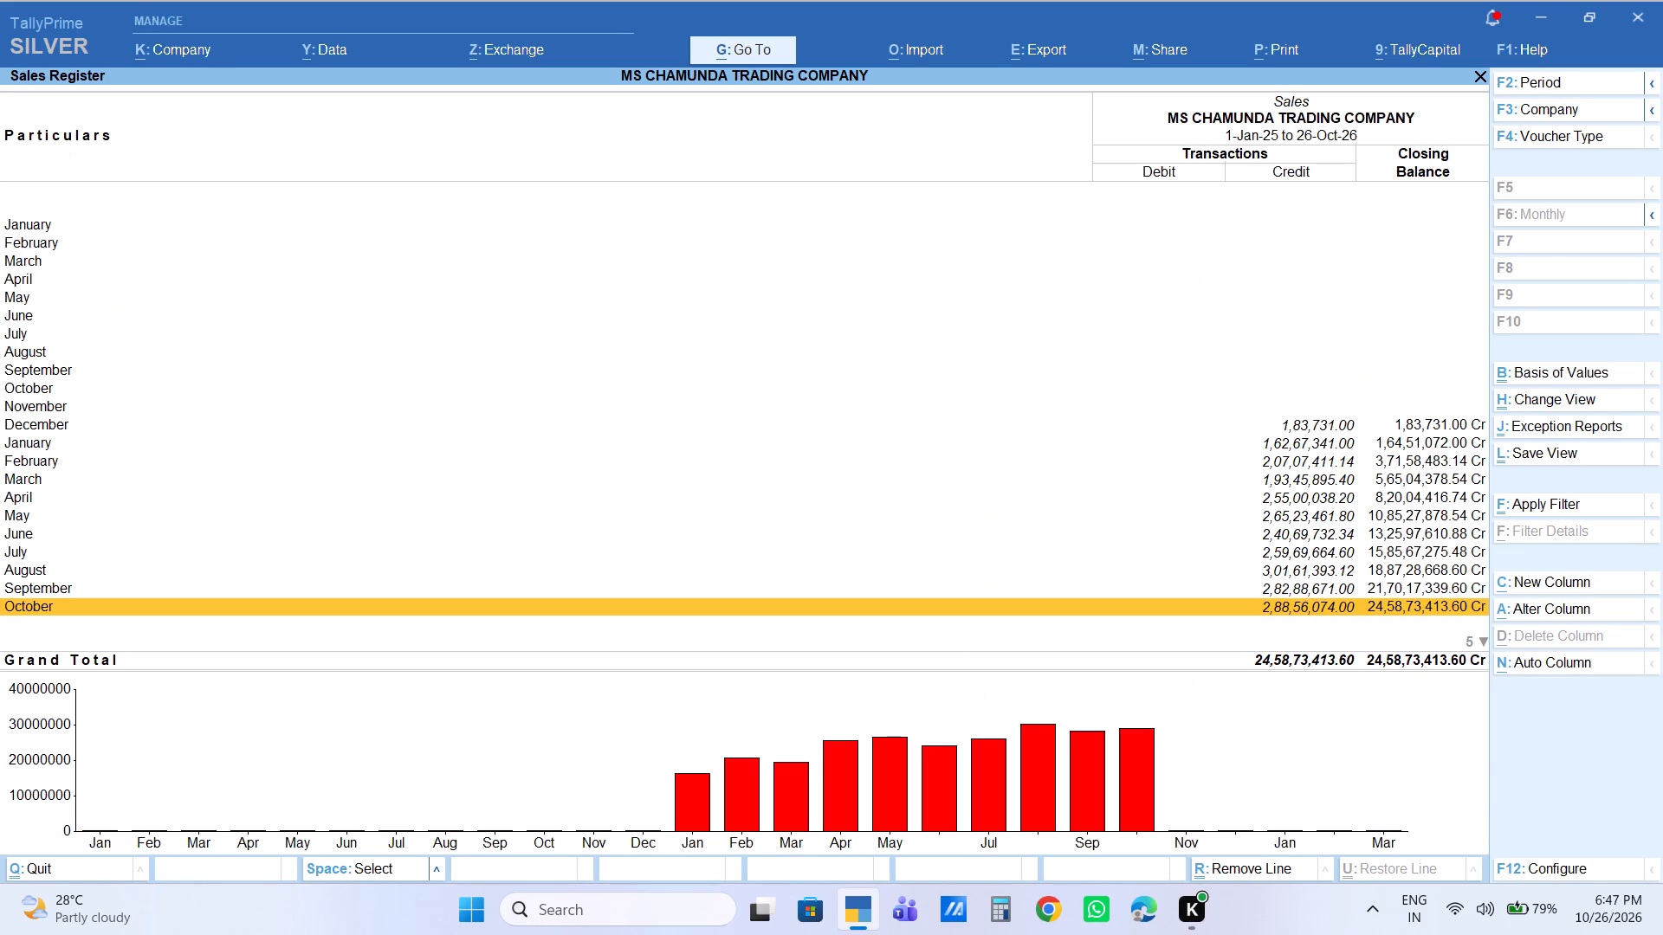
{"action": "key", "text": "Escape"}
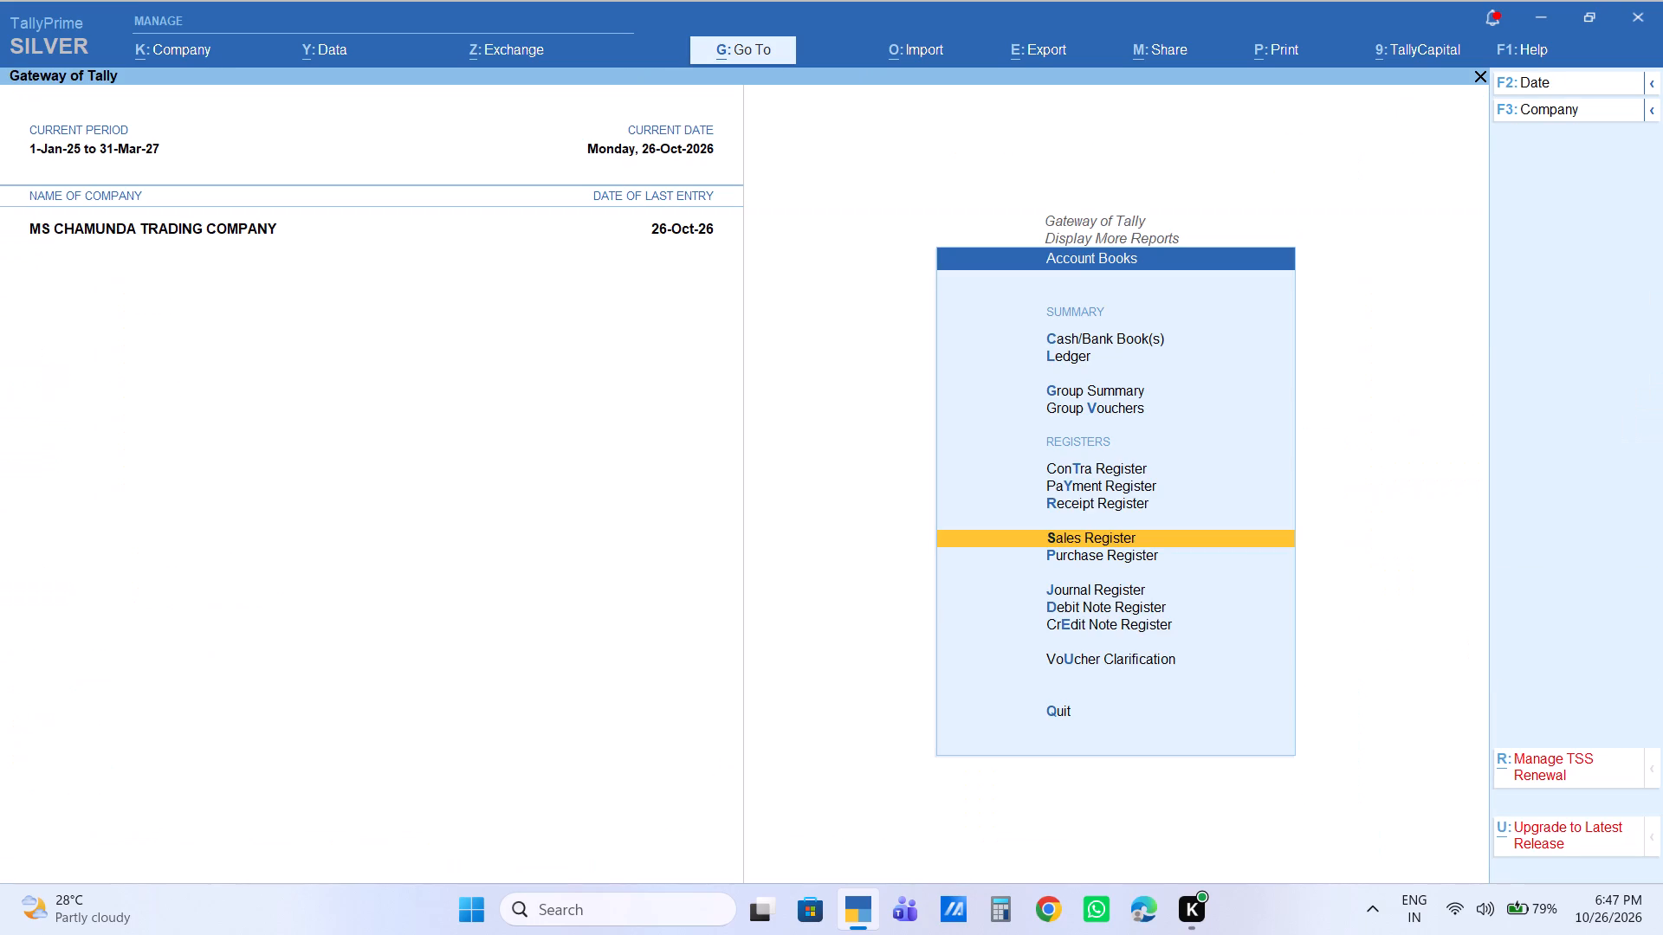
Reopen the October voucher list in the Sales Register and set its date to 26.10.
{"action": "key", "text": "Down"}
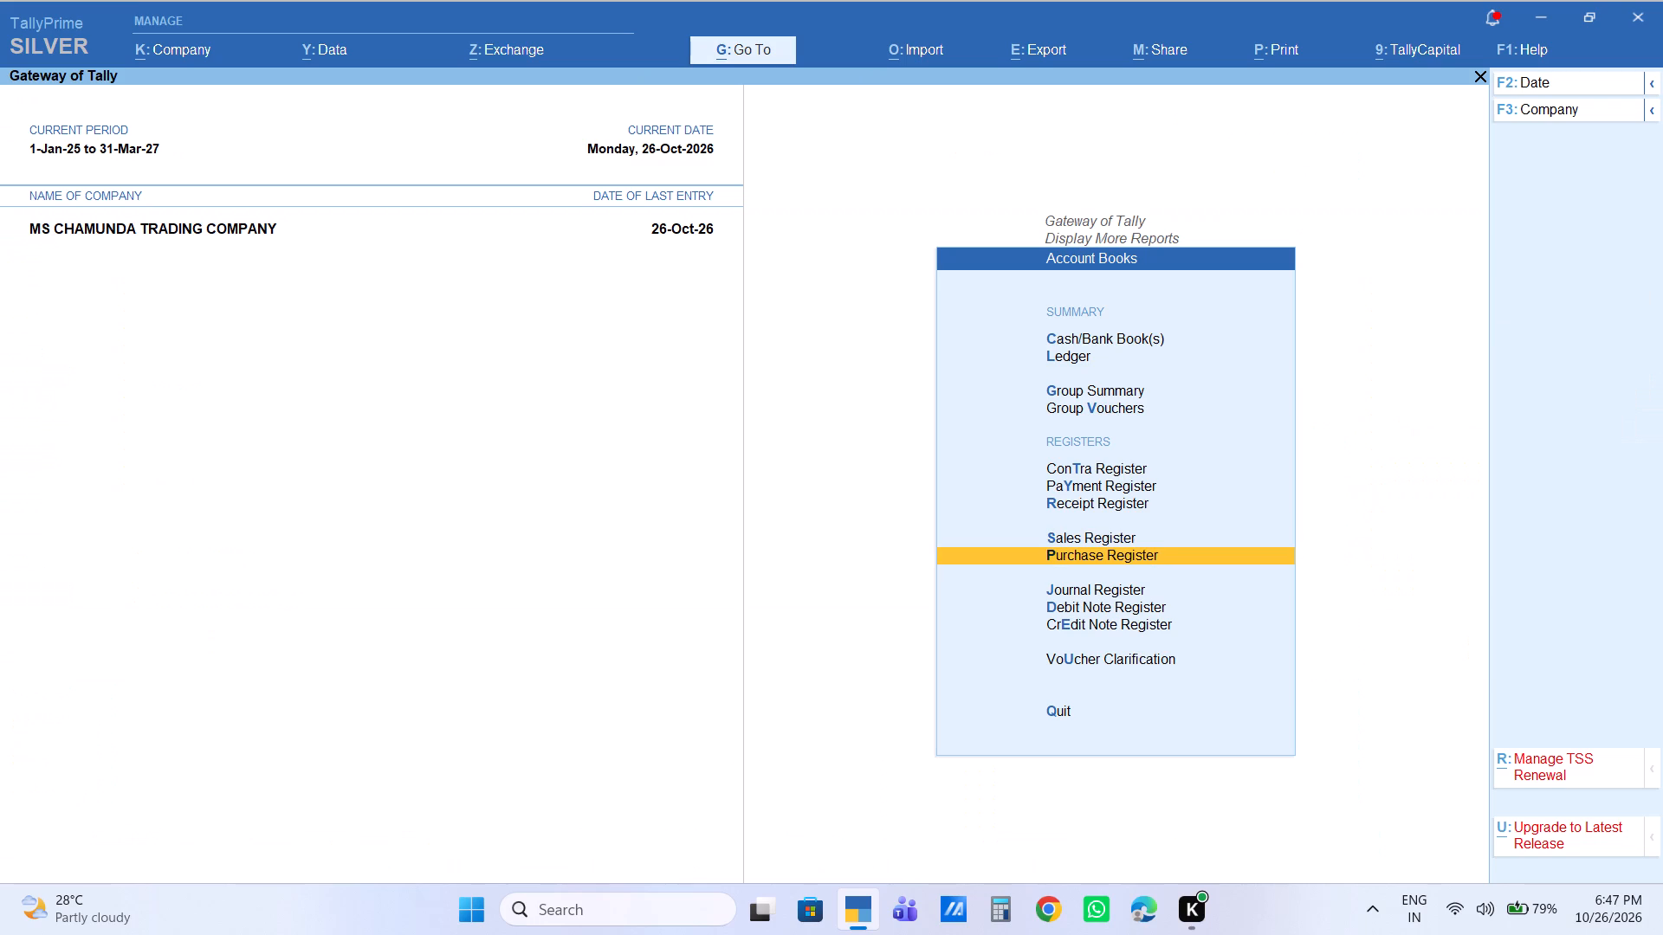
{"action": "key", "text": "Up"}
{"action": "key", "text": "Return"}
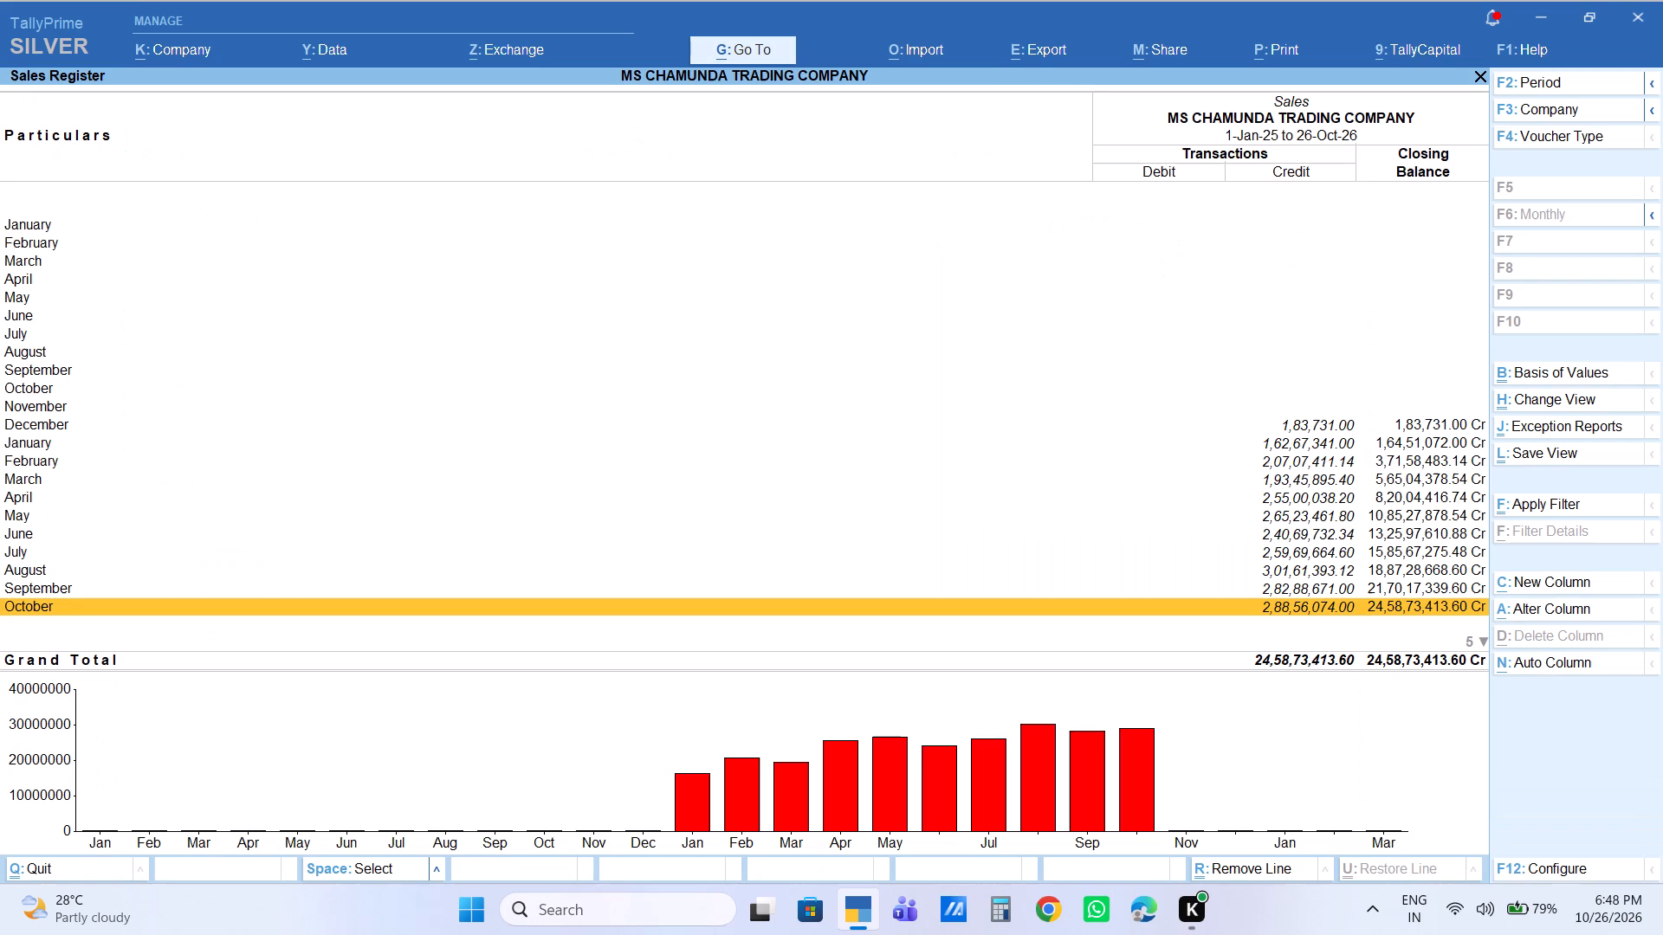
{"action": "key", "text": "Return"}
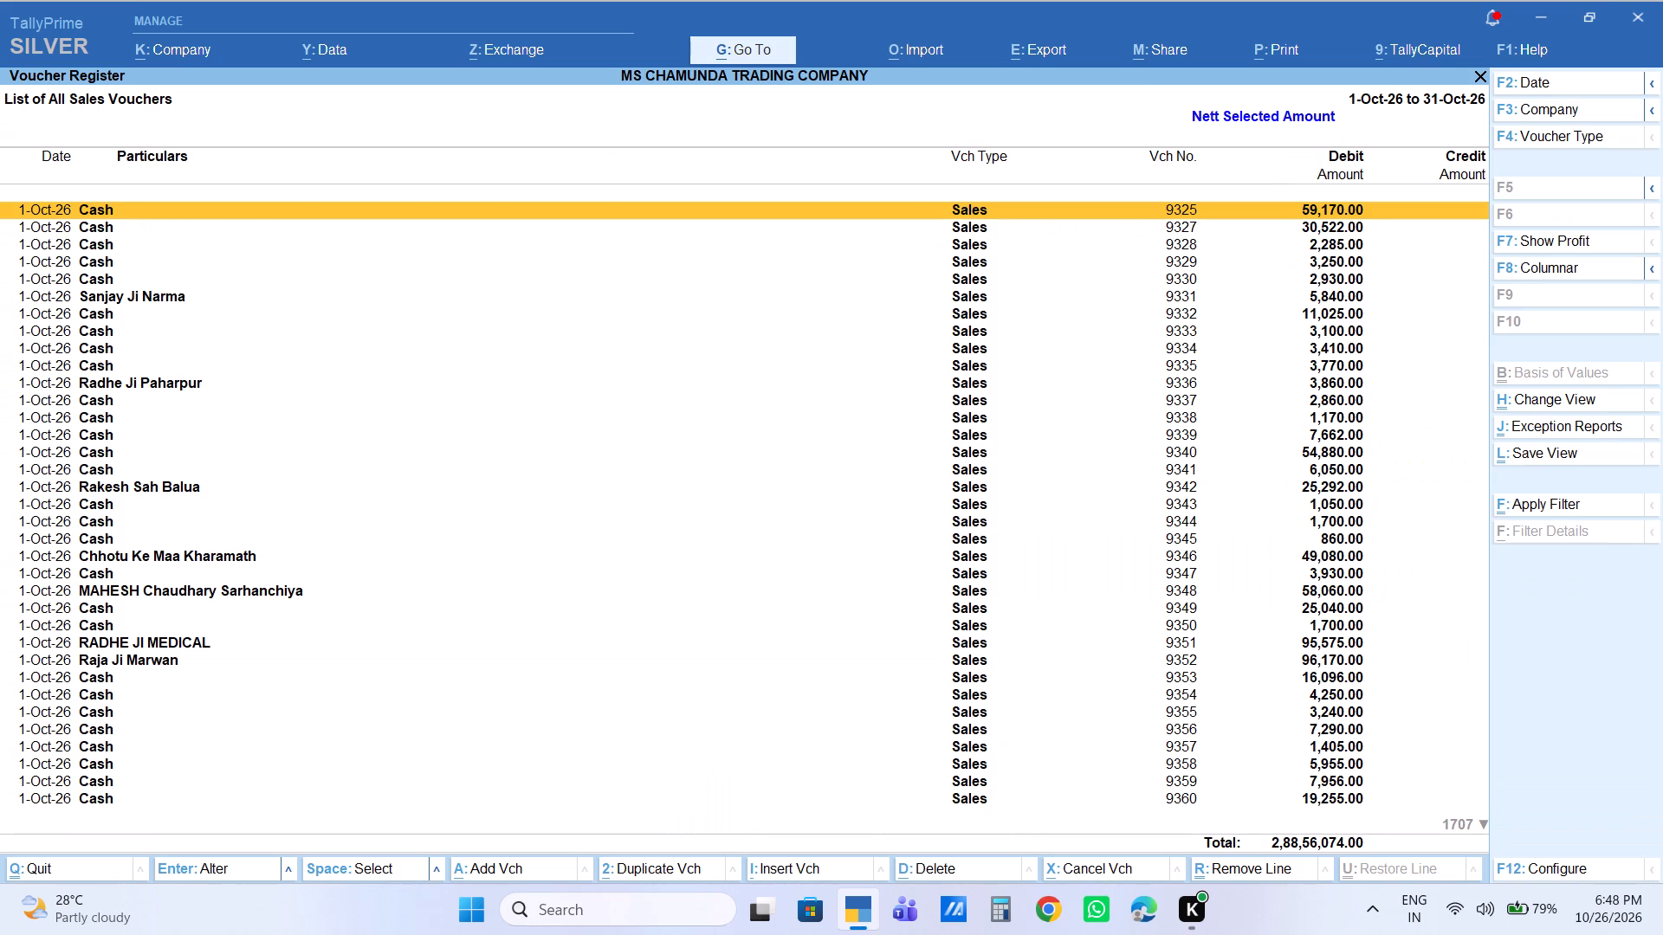
{"action": "key", "text": "F2"}
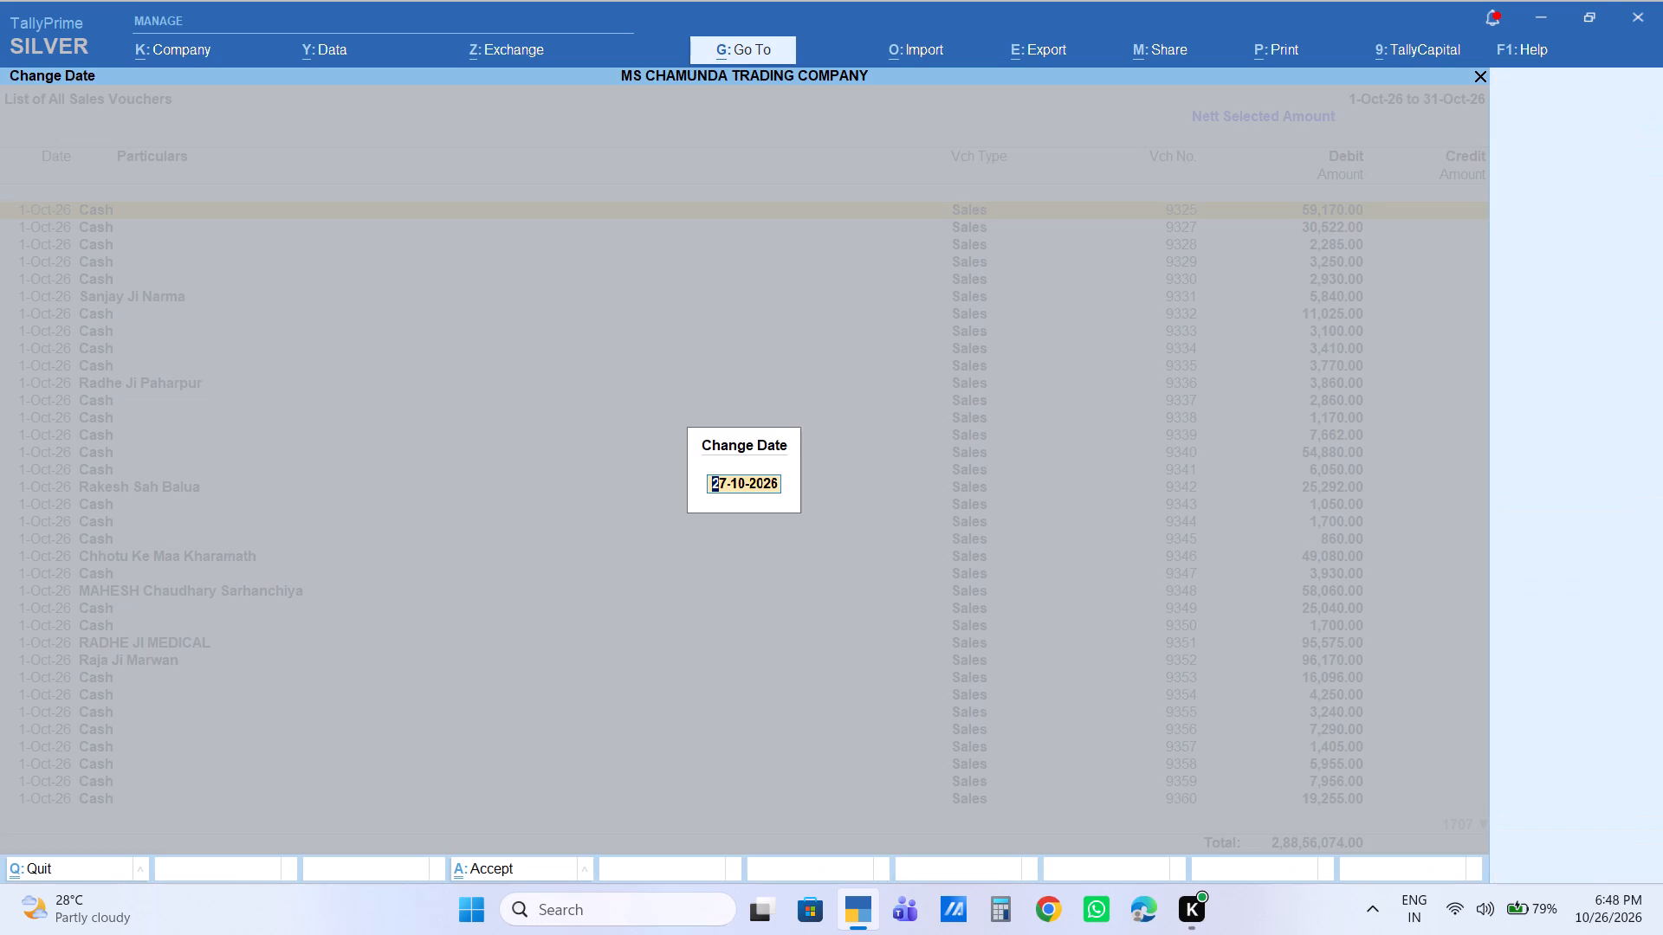
{"action": "type", "text": "26.1"}
{"action": "key", "text": "0"}
{"action": "key", "text": "Return"}
Look through the whole list of sales vouchers for 26 October, checking party names, voucher numbers and amounts.
{"action": "key", "text": "Down"}
{"action": "key", "text": "Down"}
{"action": "key", "text": "Down"}
{"action": "key", "text": "Down"}
{"action": "key", "text": "Down"}
{"action": "key", "text": "Down"}
{"action": "key", "text": "Down"}
{"action": "key", "text": "Down"}
{"action": "key", "text": "Down"}
{"action": "key", "text": "Down"}
{"action": "key", "text": "Down"}
{"action": "key", "text": "Down"}
{"action": "key", "text": "Down"}
{"action": "key", "text": "Down"}
{"action": "key", "text": "Down"}
{"action": "key", "text": "Down"}
{"action": "key", "text": "Down"}
{"action": "key", "text": "Down"}
{"action": "key", "text": "Down"}
{"action": "key", "text": "Down"}
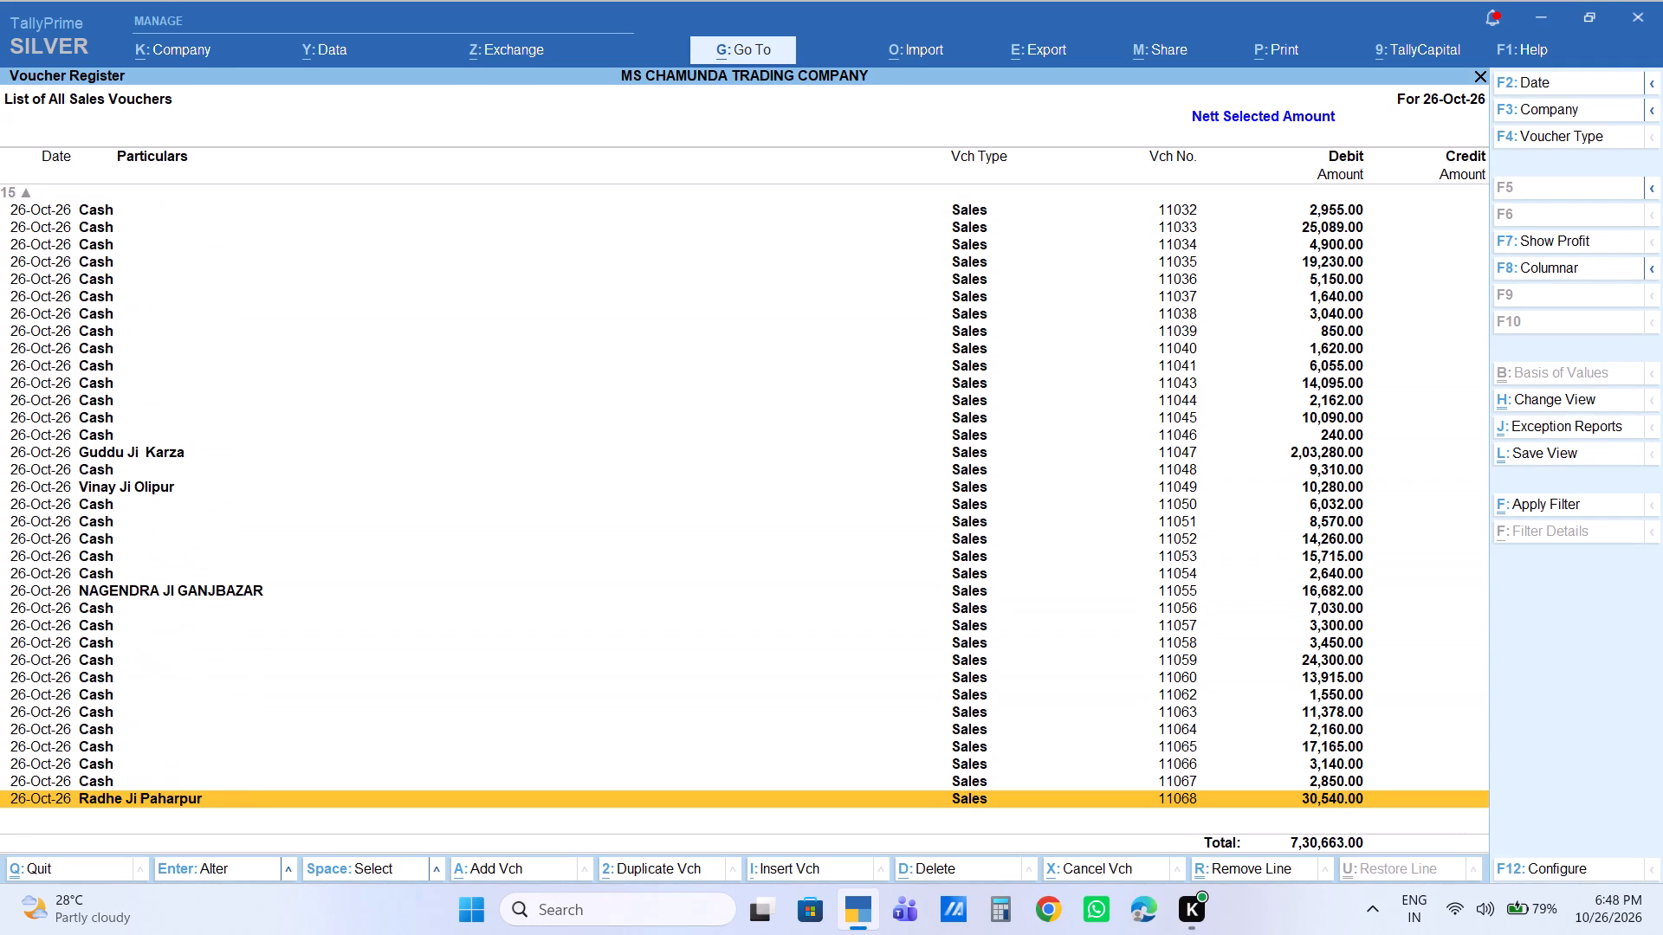
{"action": "key", "text": "Up"}
{"action": "key", "text": "Up"}
{"action": "key", "text": "Up"}
{"action": "key", "text": "Up"}
{"action": "key", "text": "Up"}
{"action": "key", "text": "Up"}
{"action": "key", "text": "Up"}
{"action": "key", "text": "Up"}
{"action": "key", "text": "Up"}
{"action": "key", "text": "Up"}
{"action": "key", "text": "Up"}
{"action": "key", "text": "Up"}
{"action": "key", "text": "Up"}
{"action": "key", "text": "Up"}
{"action": "key", "text": "Up"}
{"action": "key", "text": "Up"}
{"action": "key", "text": "Up"}
{"action": "key", "text": "Up"}
{"action": "key", "text": "Up"}
{"action": "key", "text": "Up"}
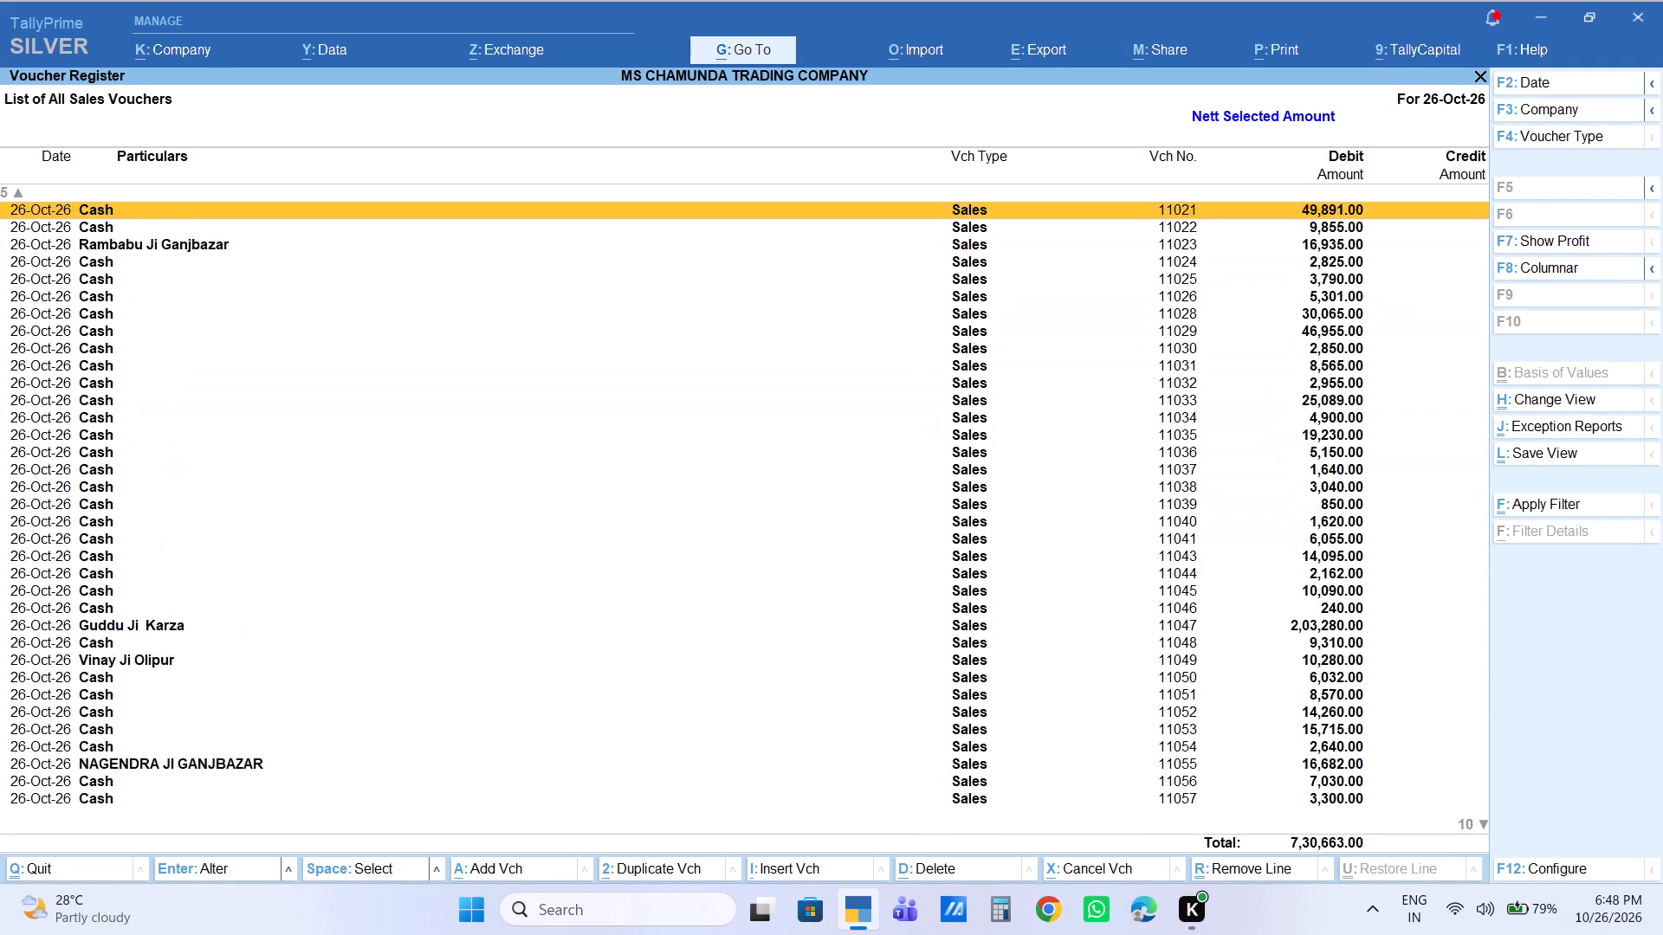
{"action": "key", "text": "Down"}
{"action": "key", "text": "Down"}
{"action": "key", "text": "Down"}
{"action": "key", "text": "Down"}
{"action": "key", "text": "Down"}
{"action": "key", "text": "Down"}
{"action": "key", "text": "Down"}
{"action": "key", "text": "Down"}
{"action": "key", "text": "Down"}
{"action": "key", "text": "Down"}
{"action": "key", "text": "Down"}
{"action": "key", "text": "Down"}
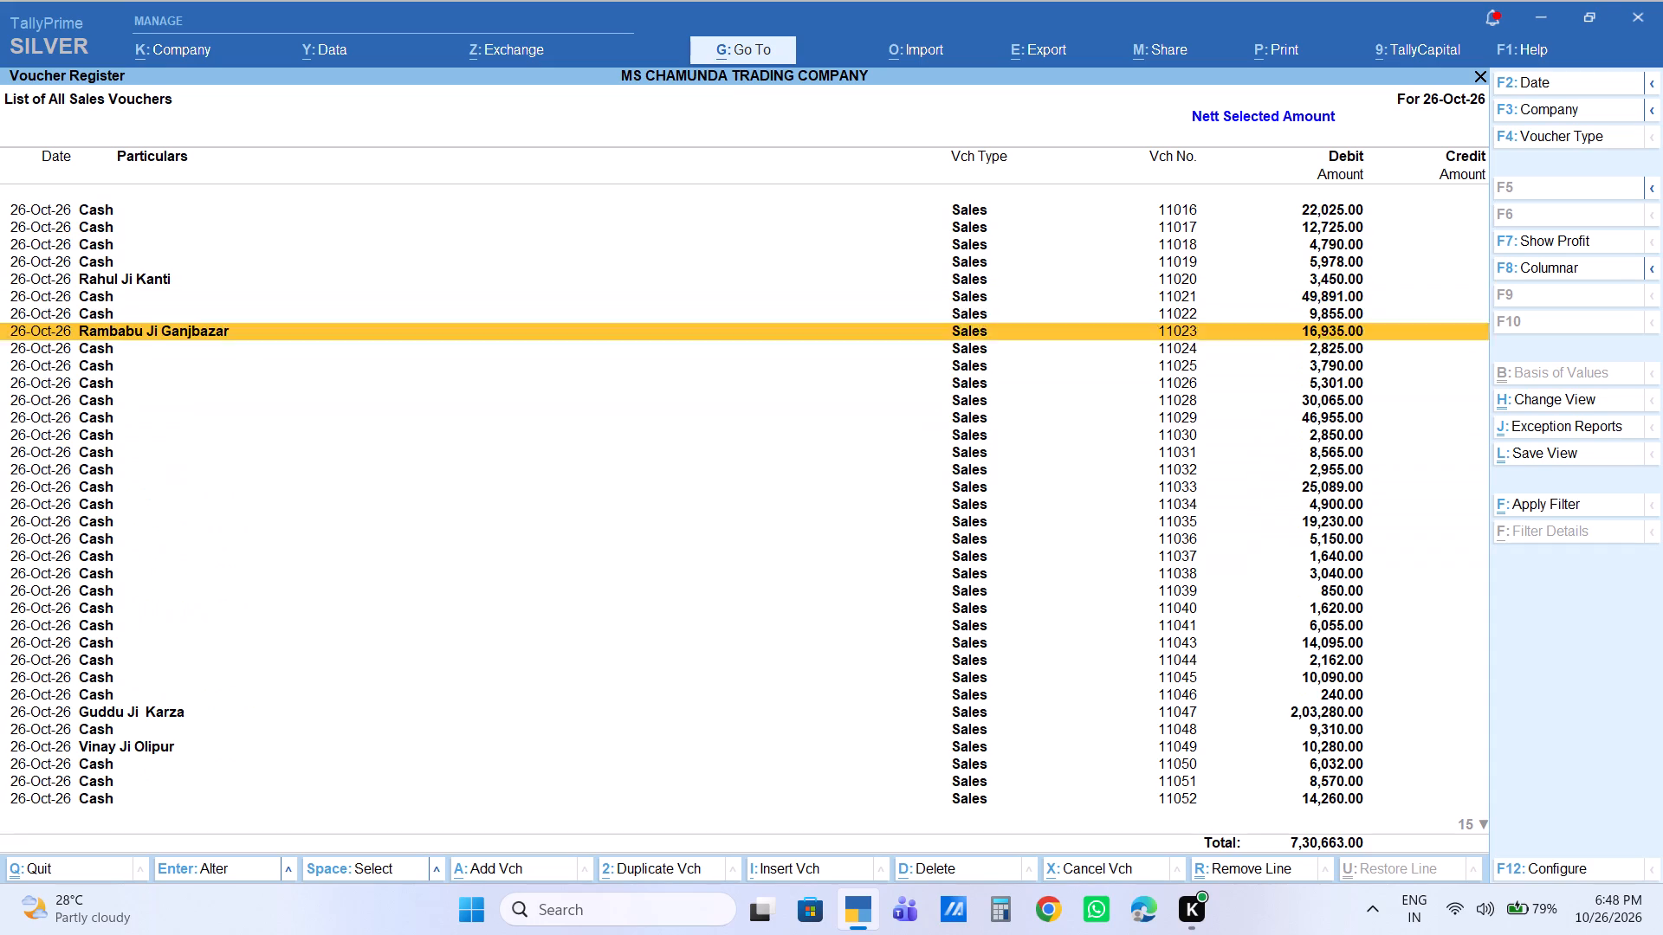
{"action": "key", "text": "Up"}
{"action": "key", "text": "Up"}
{"action": "key", "text": "Up"}
{"action": "key", "text": "Up"}
{"action": "key", "text": "Up"}
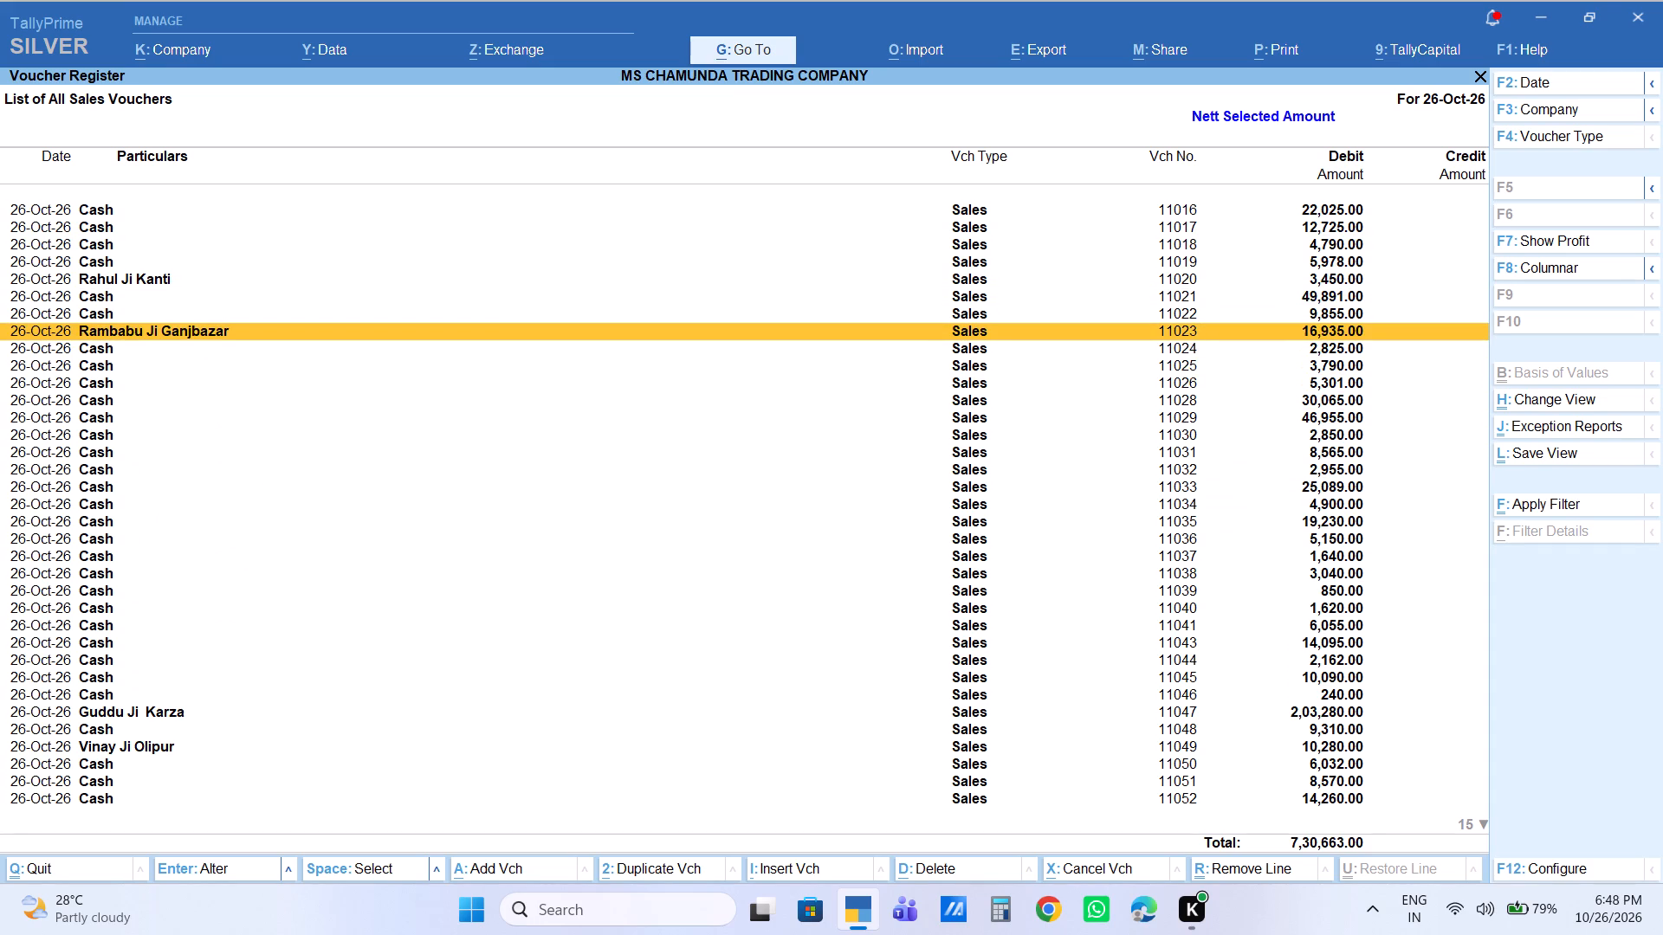
{"action": "key", "text": "Down"}
{"action": "key", "text": "Down"}
{"action": "key", "text": "Down"}
{"action": "key", "text": "Down"}
{"action": "key", "text": "Down"}
{"action": "key", "text": "Down"}
{"action": "key", "text": "Down"}
{"action": "key", "text": "Down"}
{"action": "key", "text": "Down"}
{"action": "key", "text": "Down"}
{"action": "key", "text": "Down"}
{"action": "key", "text": "Down"}
{"action": "key", "text": "Down"}
{"action": "key", "text": "Down"}
{"action": "key", "text": "Down"}
{"action": "key", "text": "Down"}
{"action": "key", "text": "Down"}
{"action": "key", "text": "Down"}
{"action": "key", "text": "Down"}
{"action": "key", "text": "Down"}
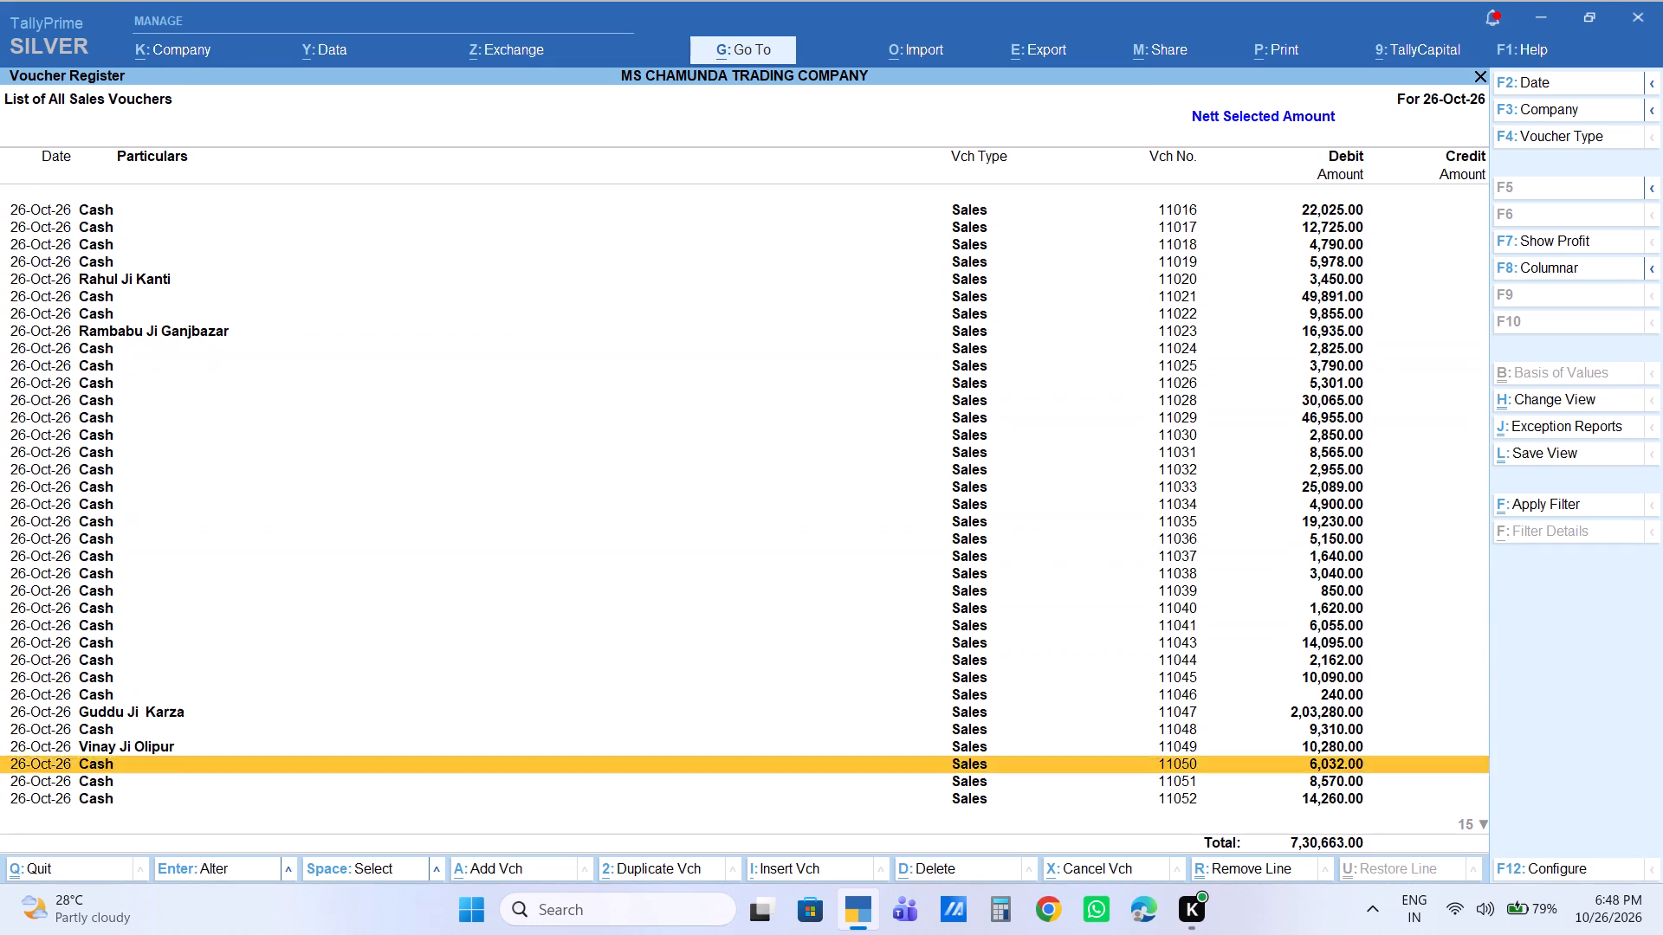
{"action": "key", "text": "Up"}
{"action": "key", "text": "Down"}
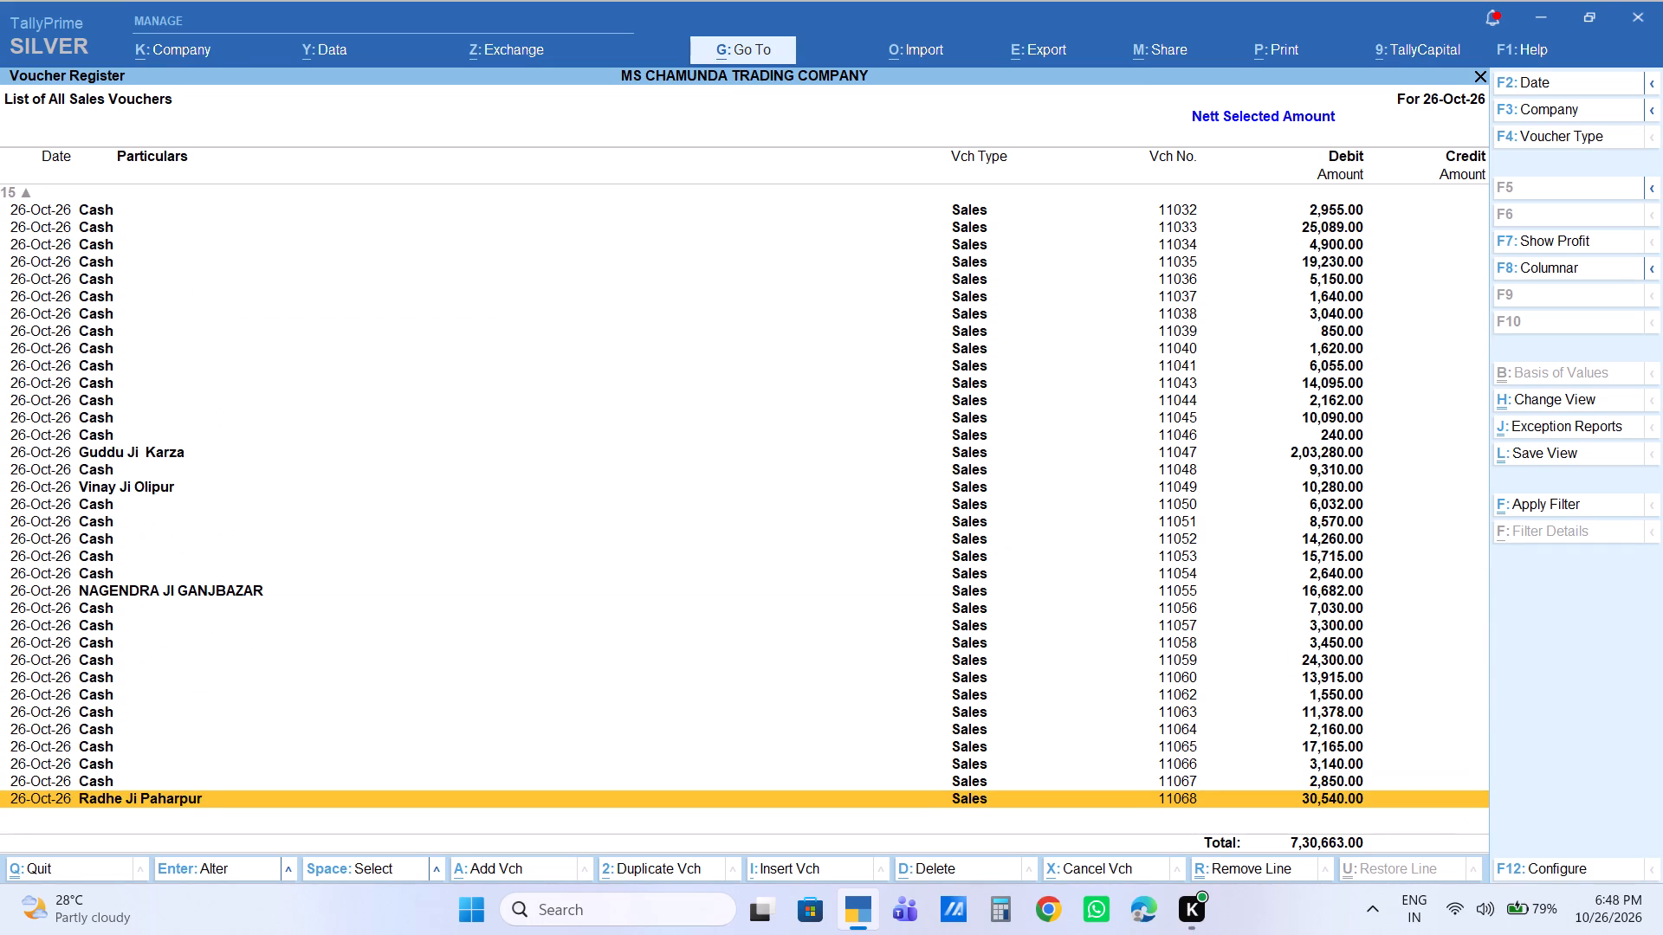
Recheck the 26 October sales vouchers from the last entry back to the first, examining party names, voucher numbers and amounts.
{"action": "key", "text": "Up"}
{"action": "key", "text": "Up"}
{"action": "key", "text": "Up"}
{"action": "key", "text": "Up"}
{"action": "key", "text": "Up"}
{"action": "key", "text": "Up"}
{"action": "key", "text": "Up"}
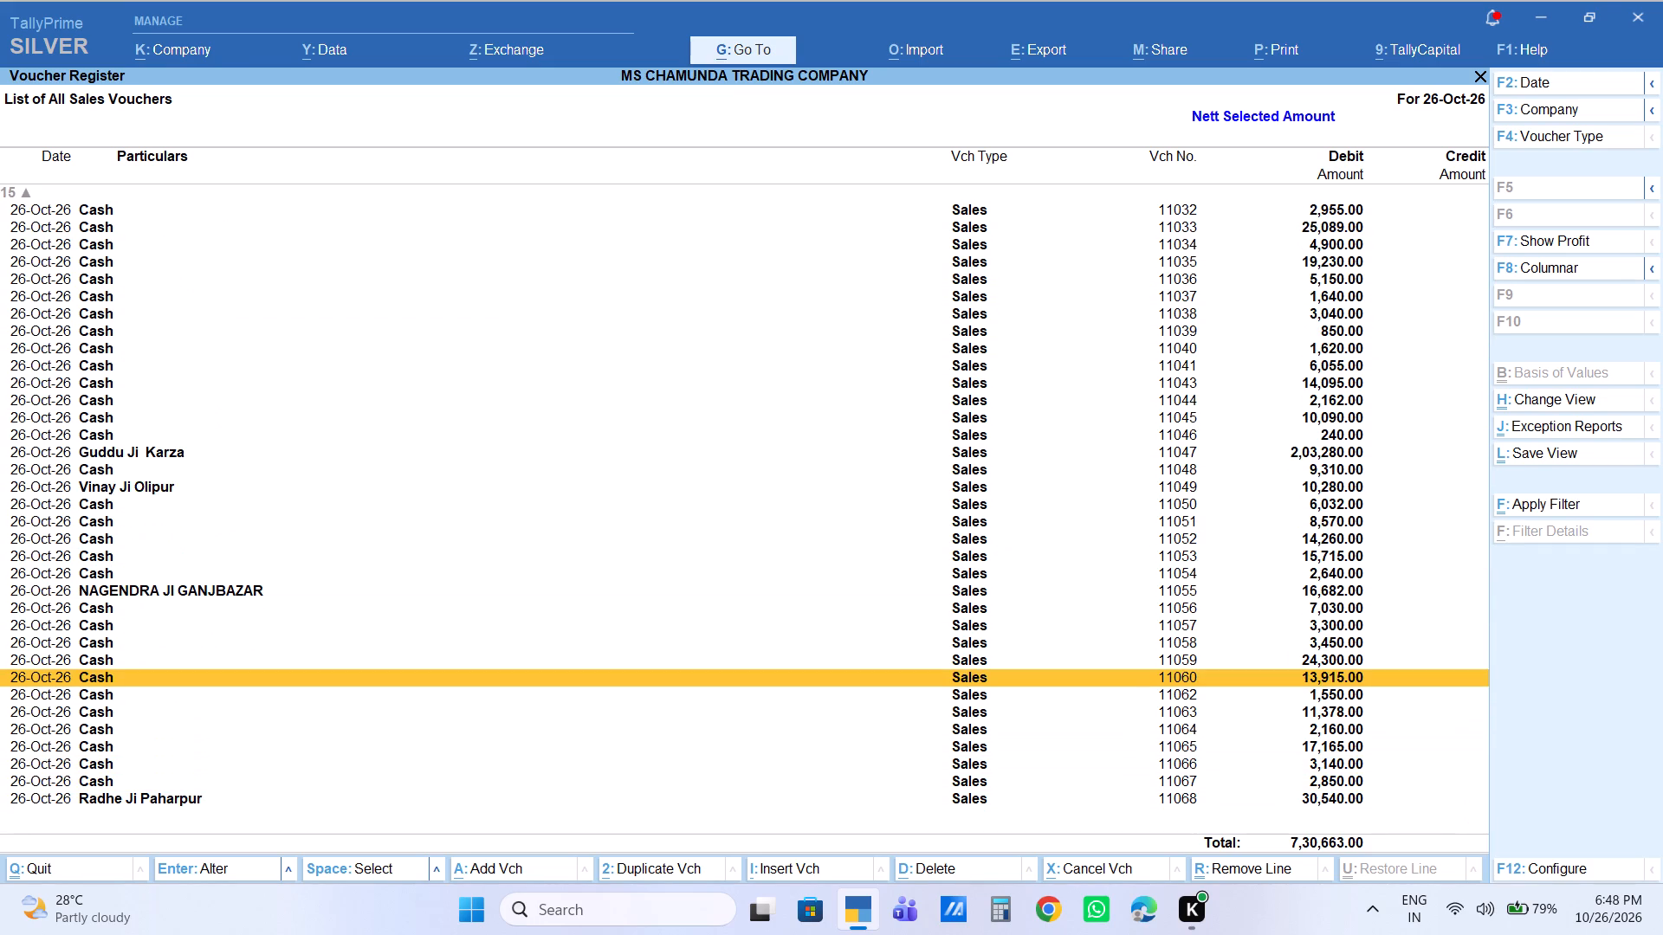
{"action": "key", "text": "Up"}
{"action": "key", "text": "Up"}
{"action": "key", "text": "Up"}
{"action": "key", "text": "Up"}
{"action": "key", "text": "Up"}
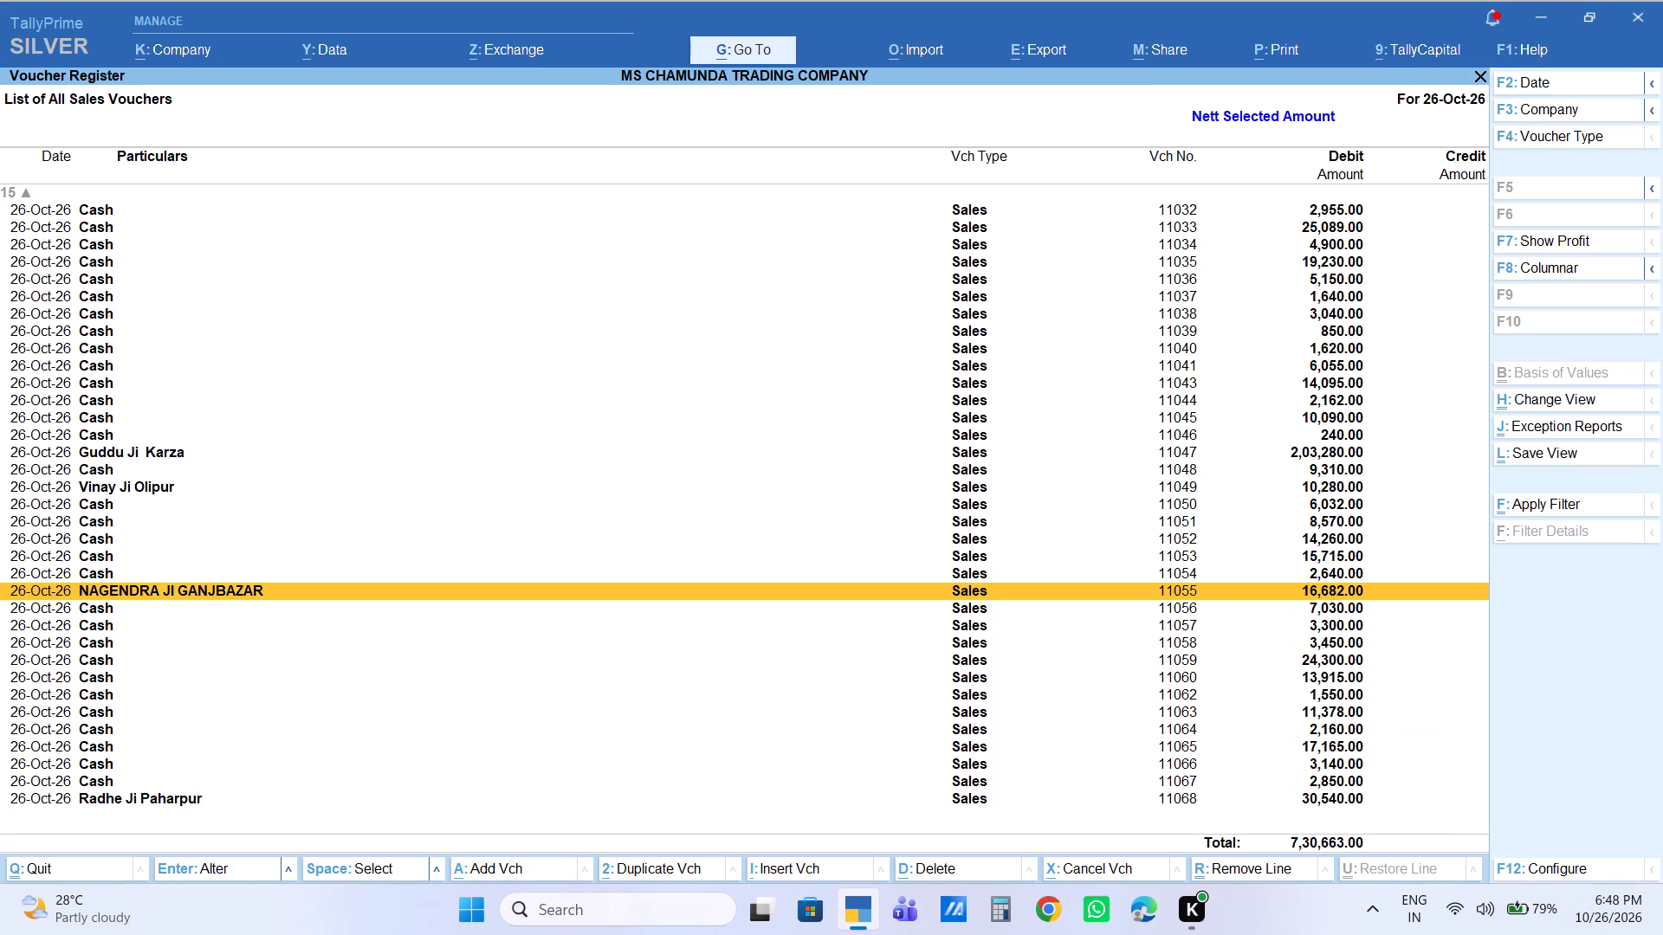
{"action": "key", "text": "Up"}
{"action": "key", "text": "Up"}
{"action": "key", "text": "Up"}
{"action": "key", "text": "Up"}
{"action": "key", "text": "Up"}
{"action": "key", "text": "Up"}
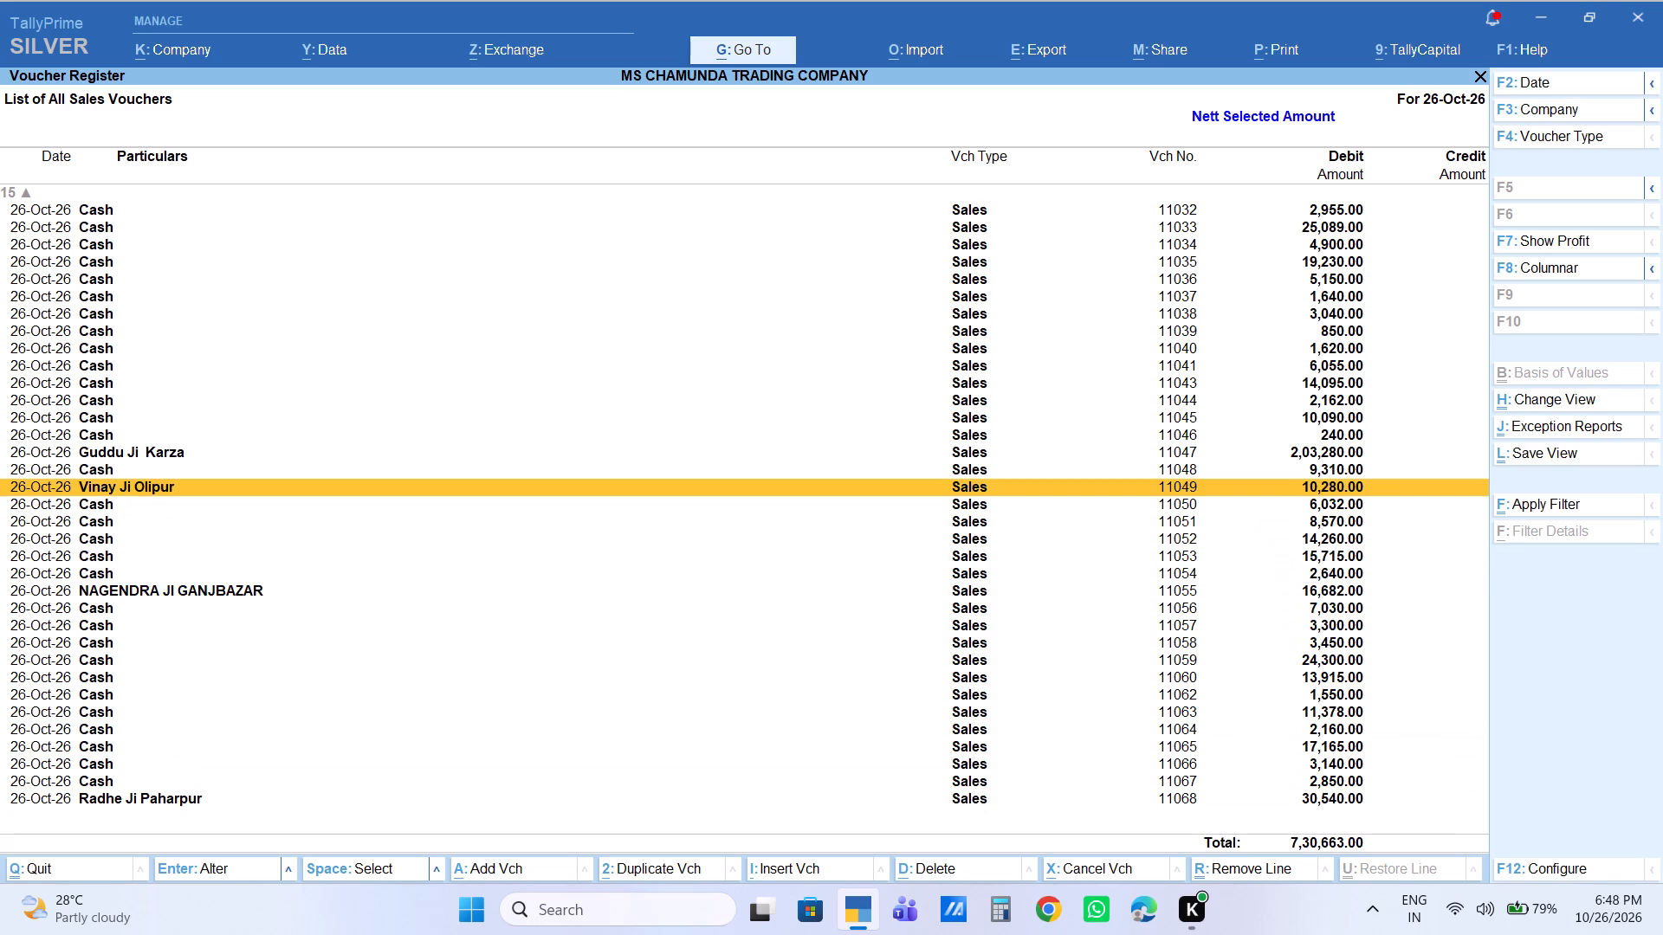
{"action": "key", "text": "Up"}
{"action": "key", "text": "Up"}
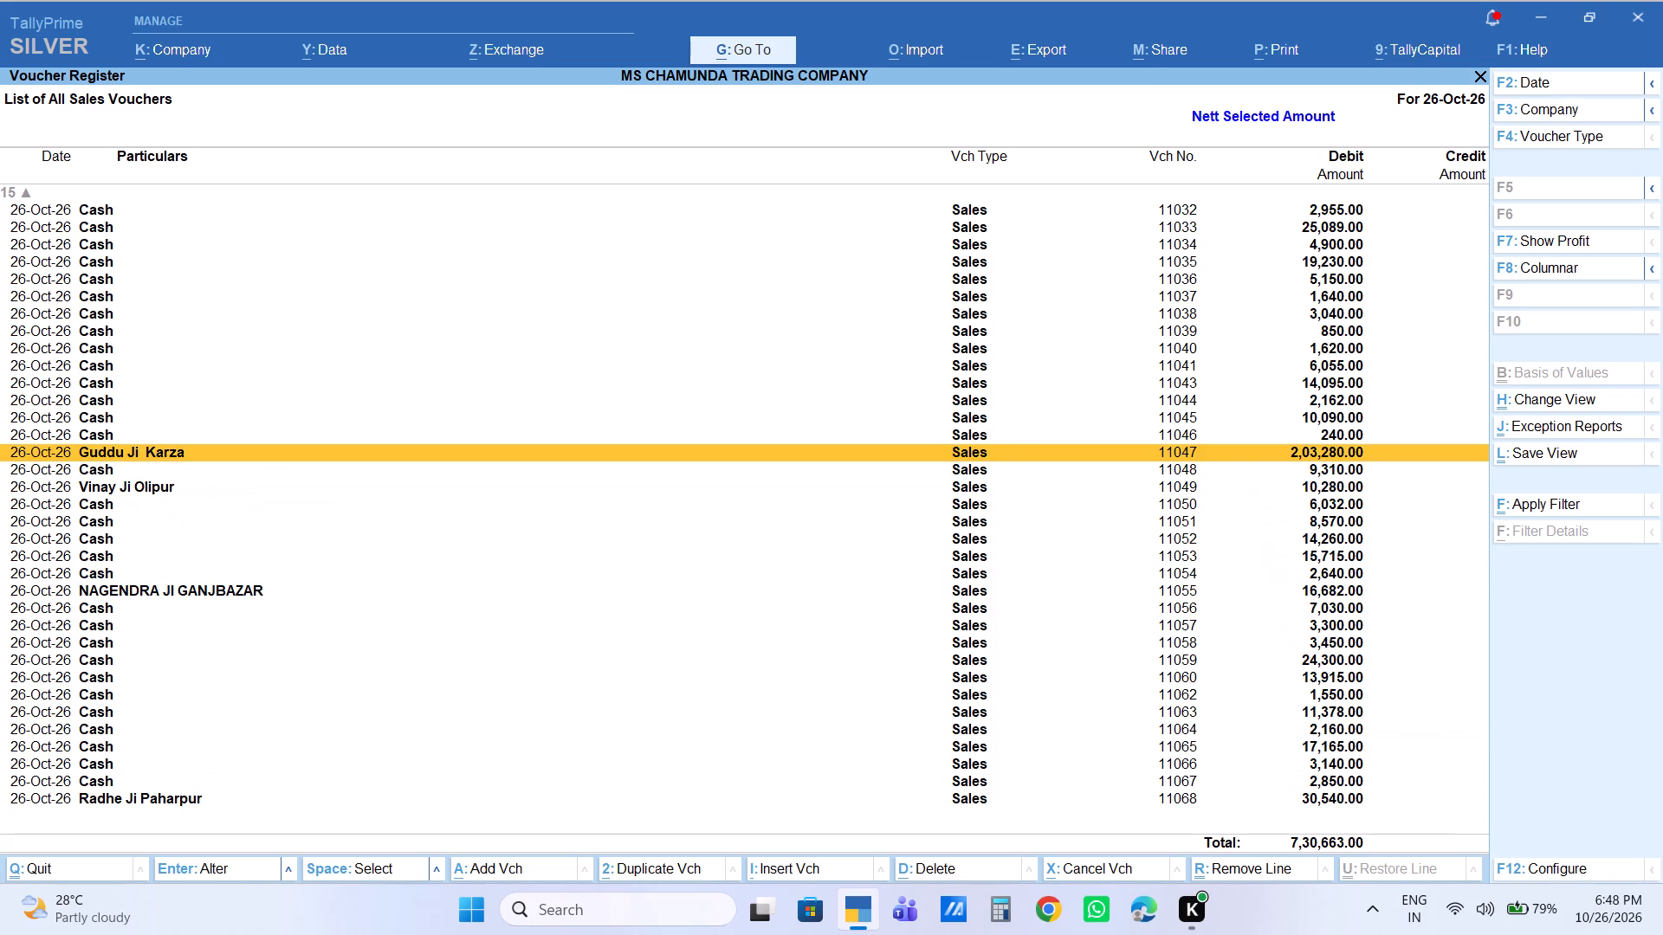
{"action": "key", "text": "Up"}
{"action": "key", "text": "Up"}
{"action": "key", "text": "Up"}
{"action": "key", "text": "Up"}
{"action": "key", "text": "Up"}
{"action": "key", "text": "Up"}
{"action": "key", "text": "Up"}
{"action": "key", "text": "Up"}
{"action": "key", "text": "Up"}
{"action": "key", "text": "Up"}
{"action": "key", "text": "Up"}
{"action": "key", "text": "Up"}
{"action": "key", "text": "Up"}
{"action": "key", "text": "Up"}
{"action": "key", "text": "Up"}
{"action": "key", "text": "Up"}
{"action": "key", "text": "Up"}
{"action": "key", "text": "Up"}
{"action": "key", "text": "Up"}
{"action": "key", "text": "Up"}
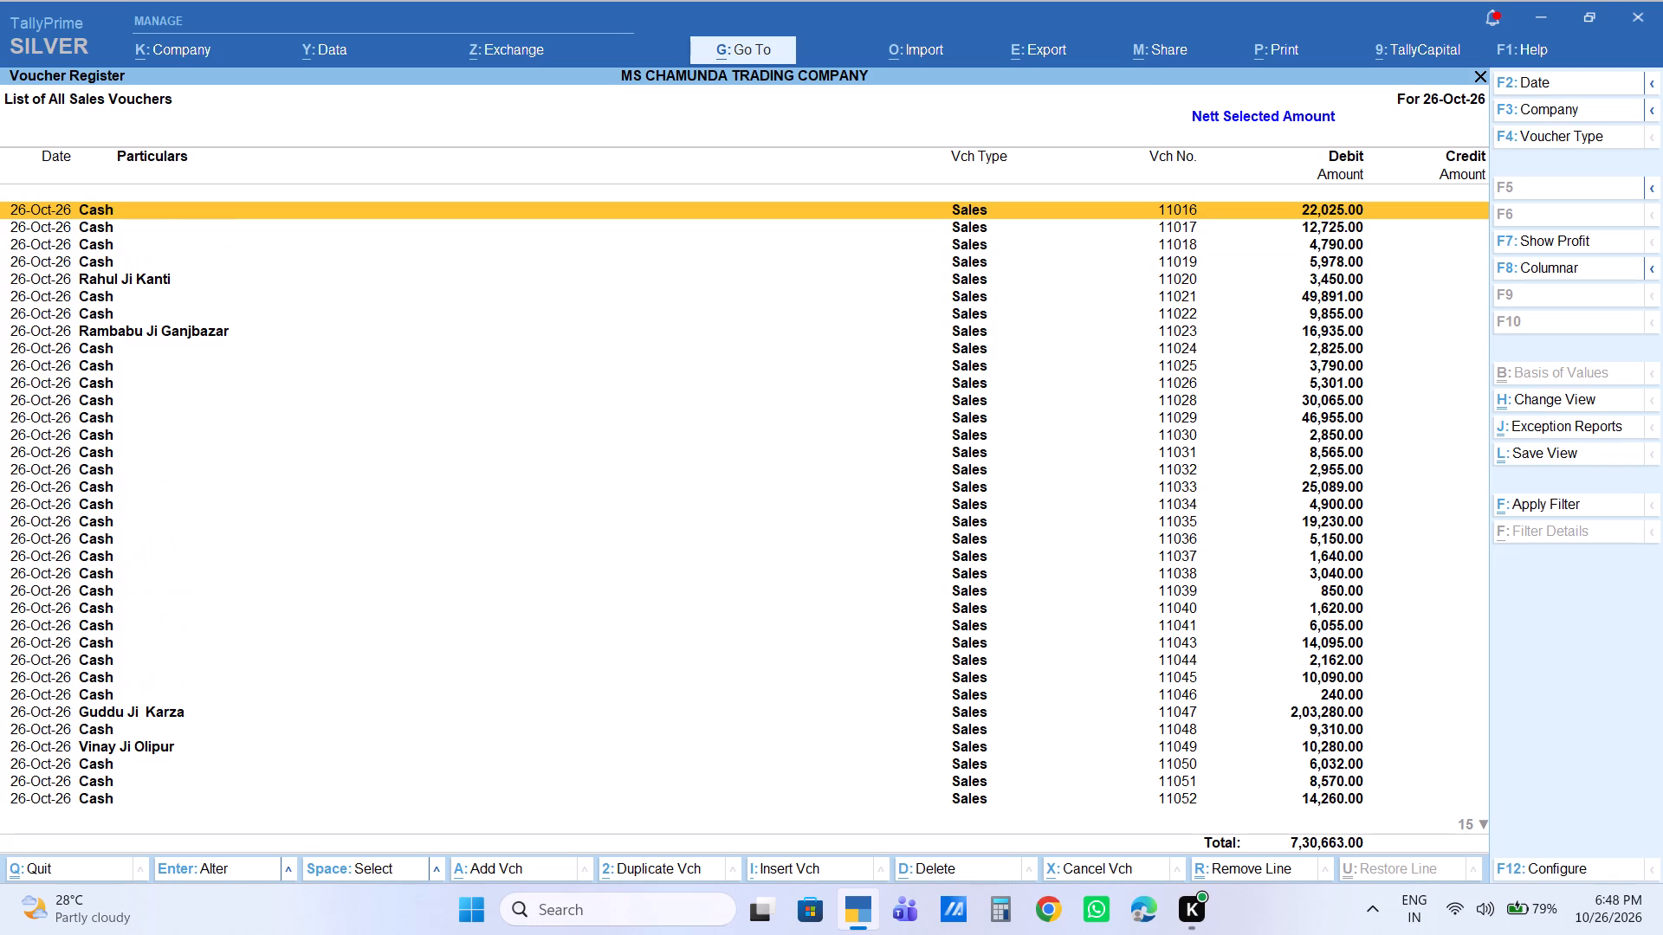
Close the voucher list and the Sales Register and return to the Gateway of Tally.
{"action": "key", "text": "Escape"}
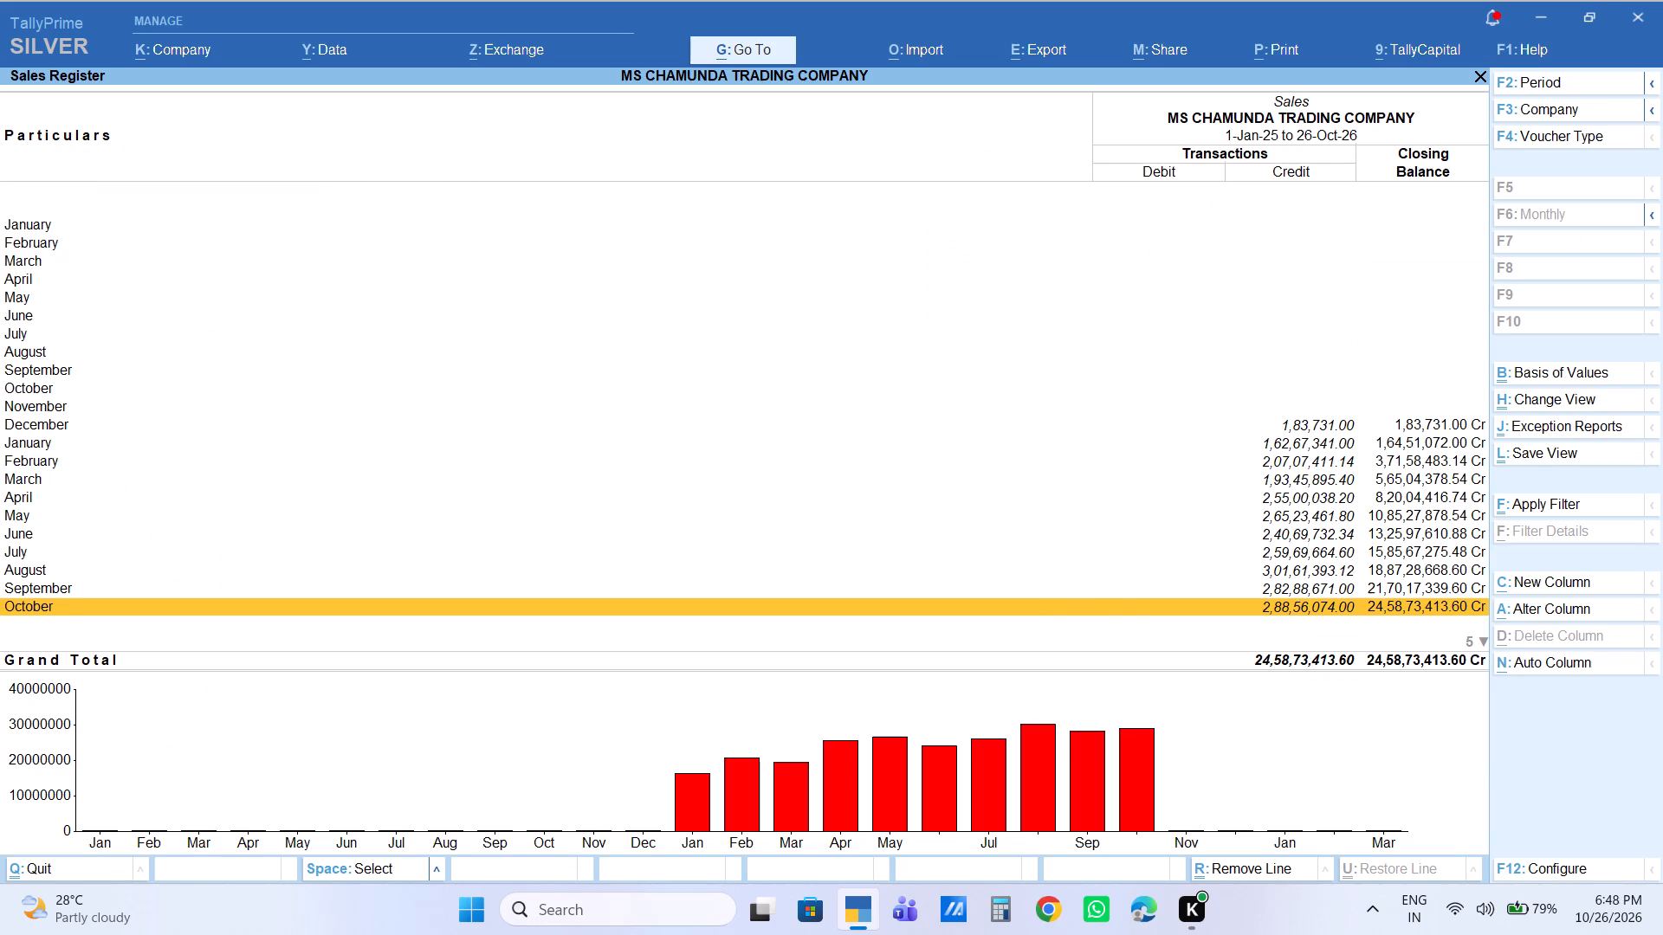
{"action": "key", "text": "Escape"}
{"action": "key", "text": "Escape"}
{"action": "key", "text": "Escape"}
{"action": "key", "text": "Escape"}
{"action": "key", "text": "Escape"}
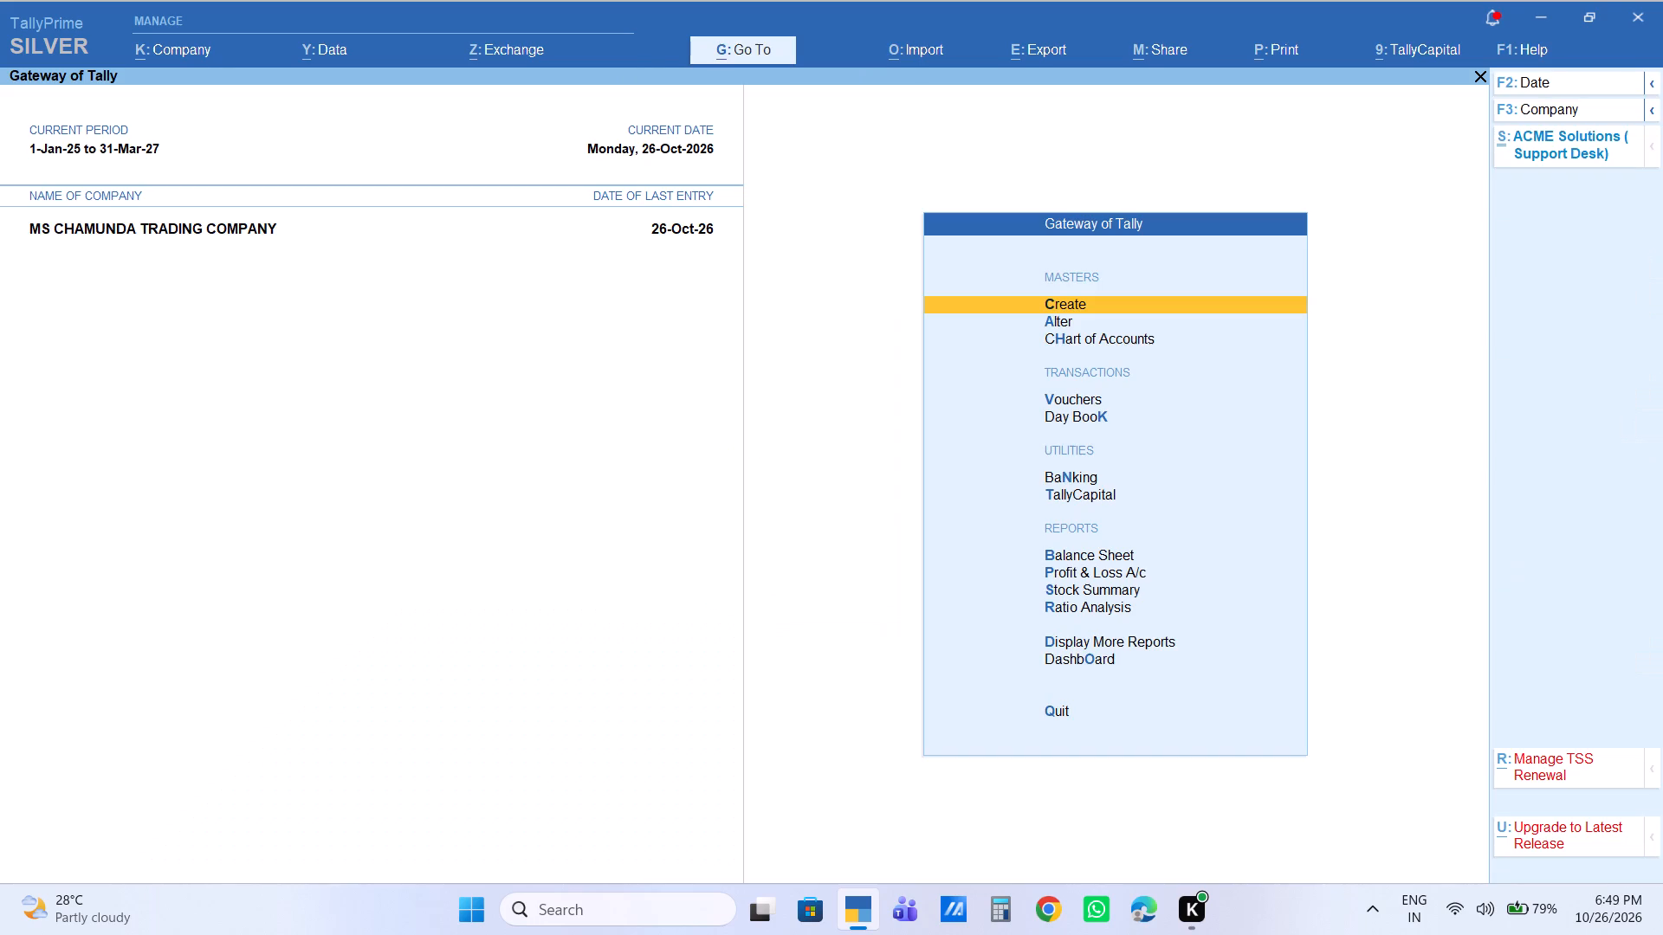
{"action": "key", "text": "Escape"}
{"action": "key", "text": "Escape"}
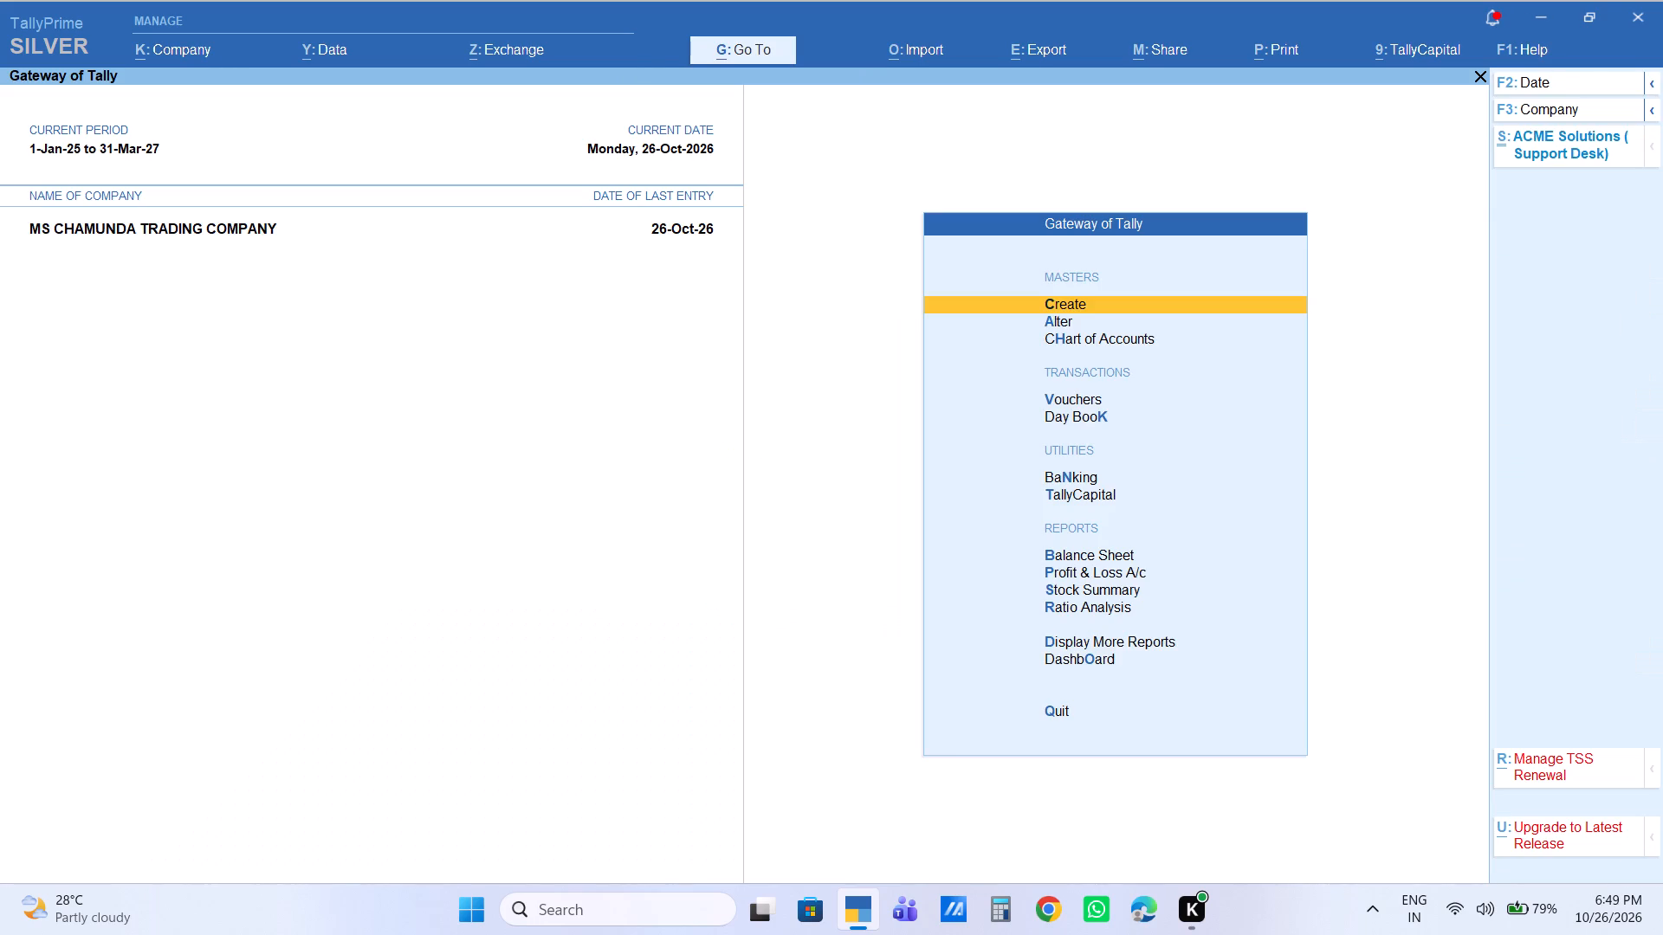
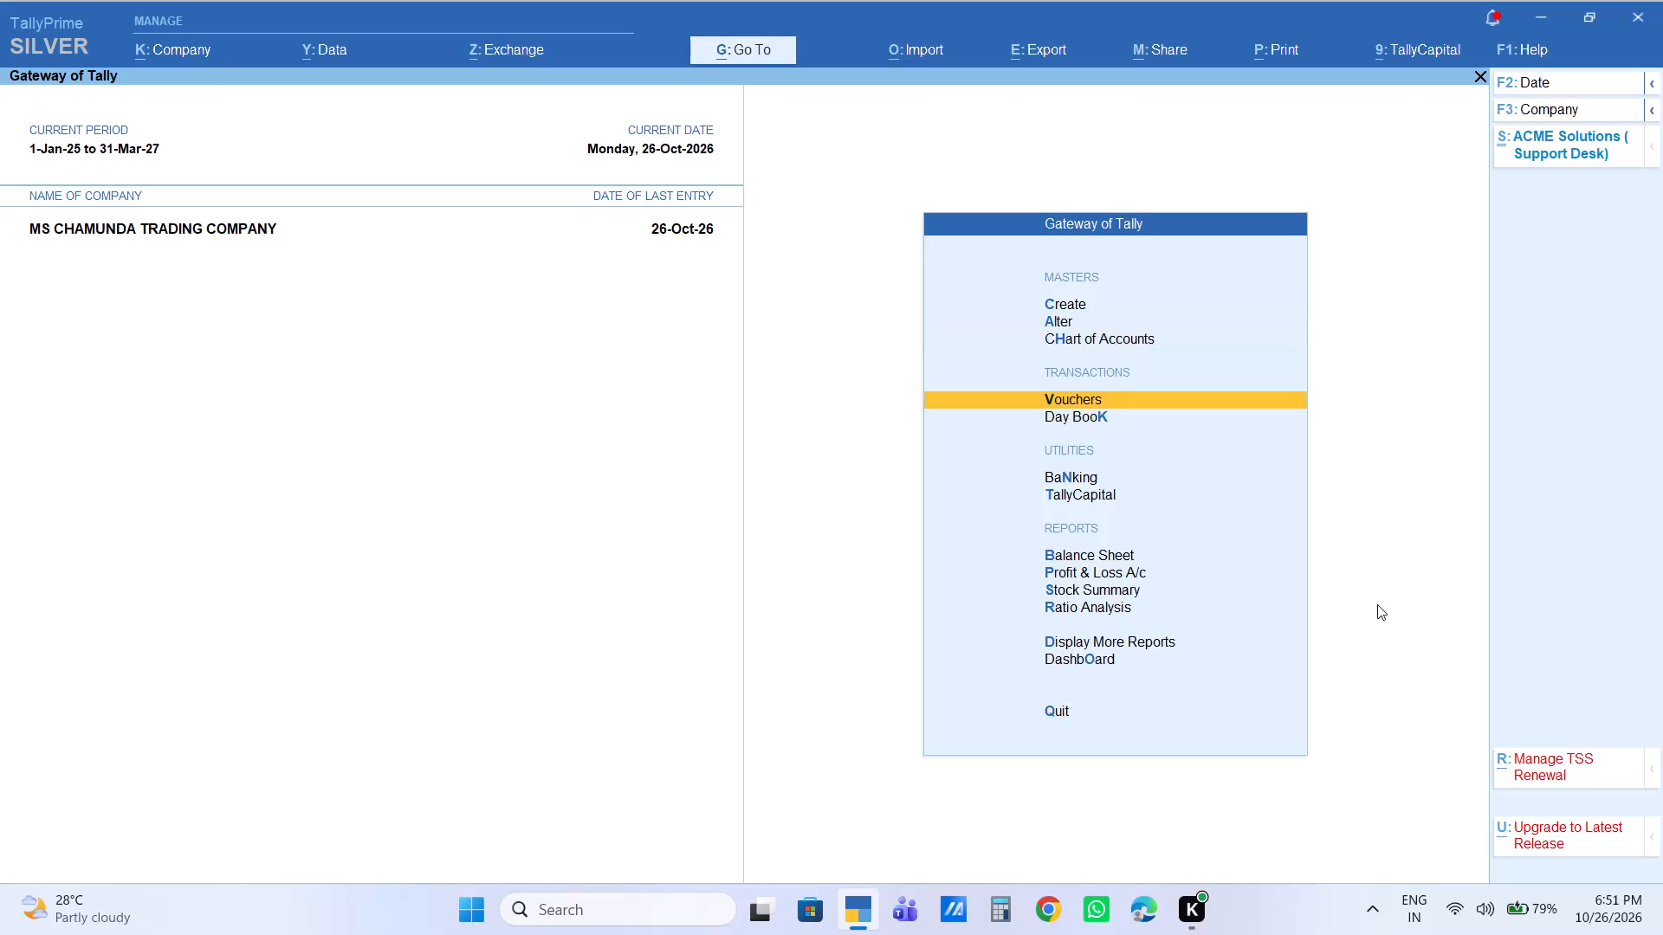
Start a new sales voucher with Cash as the party account and SALES as the sales ledger.
{"action": "key", "text": "Return"}
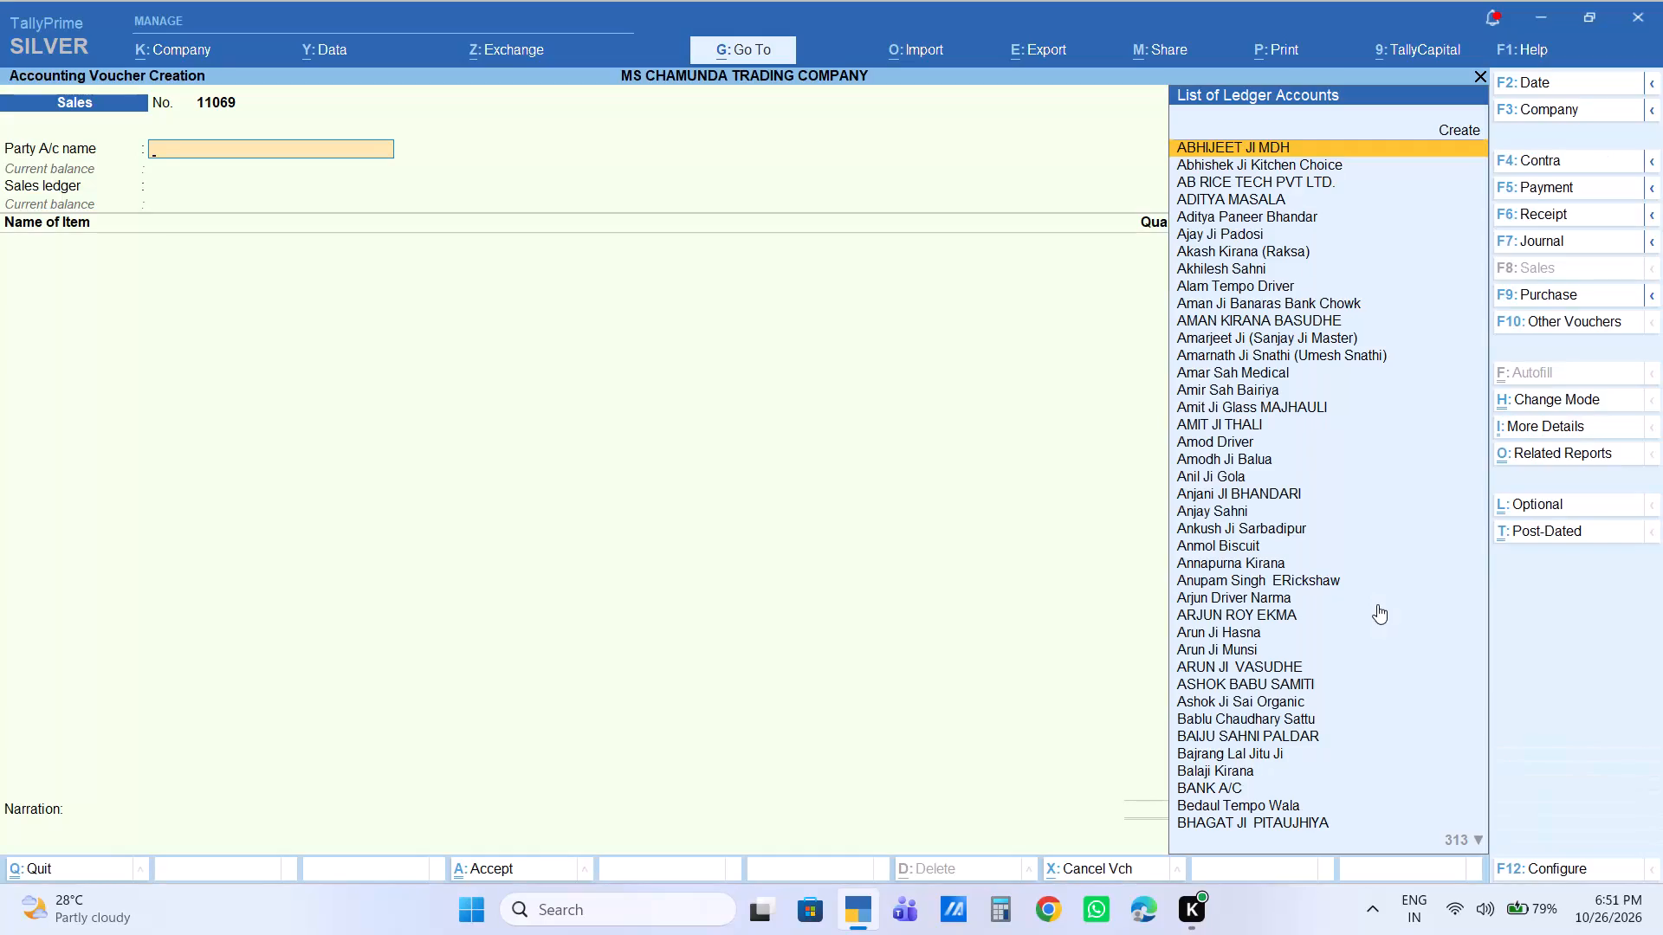
{"action": "type", "text": "cas"}
{"action": "key", "text": "Return"}
{"action": "key", "text": "Return"}
{"action": "key", "text": "Return"}
{"action": "key", "text": "Return"}
{"action": "key", "text": "Return"}
{"action": "key", "text": "Return"}
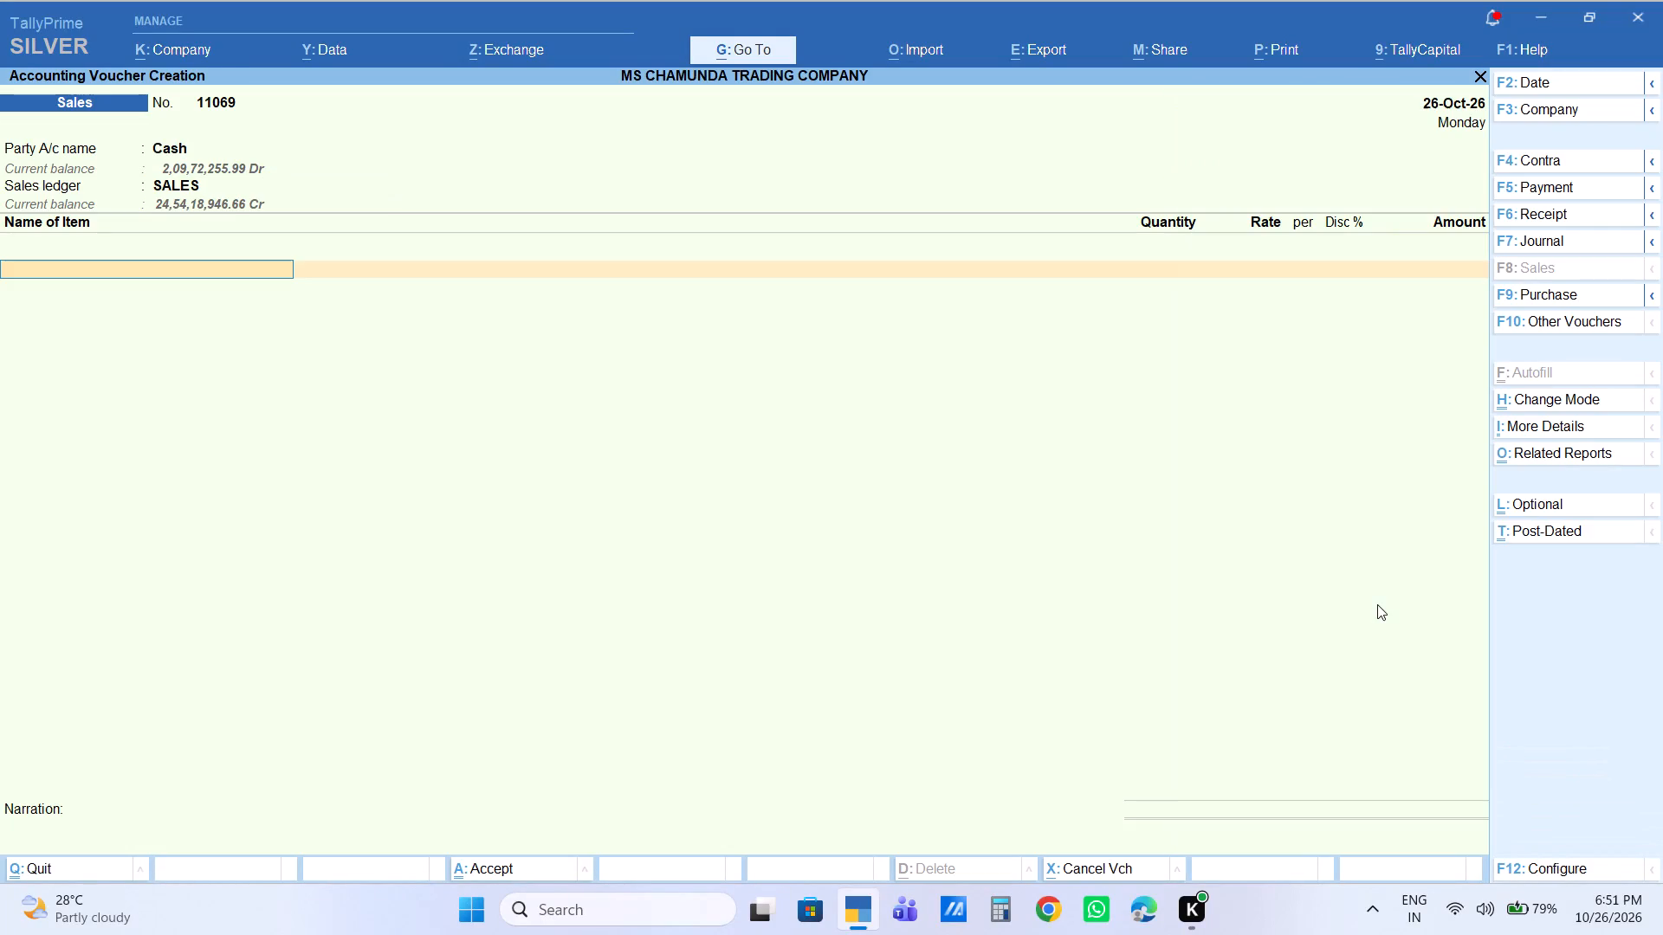
Add 1 peti of SALONI 1L PETI to the sales voucher at a rate of 3,040.00.
{"action": "type", "text": "saloniu"}
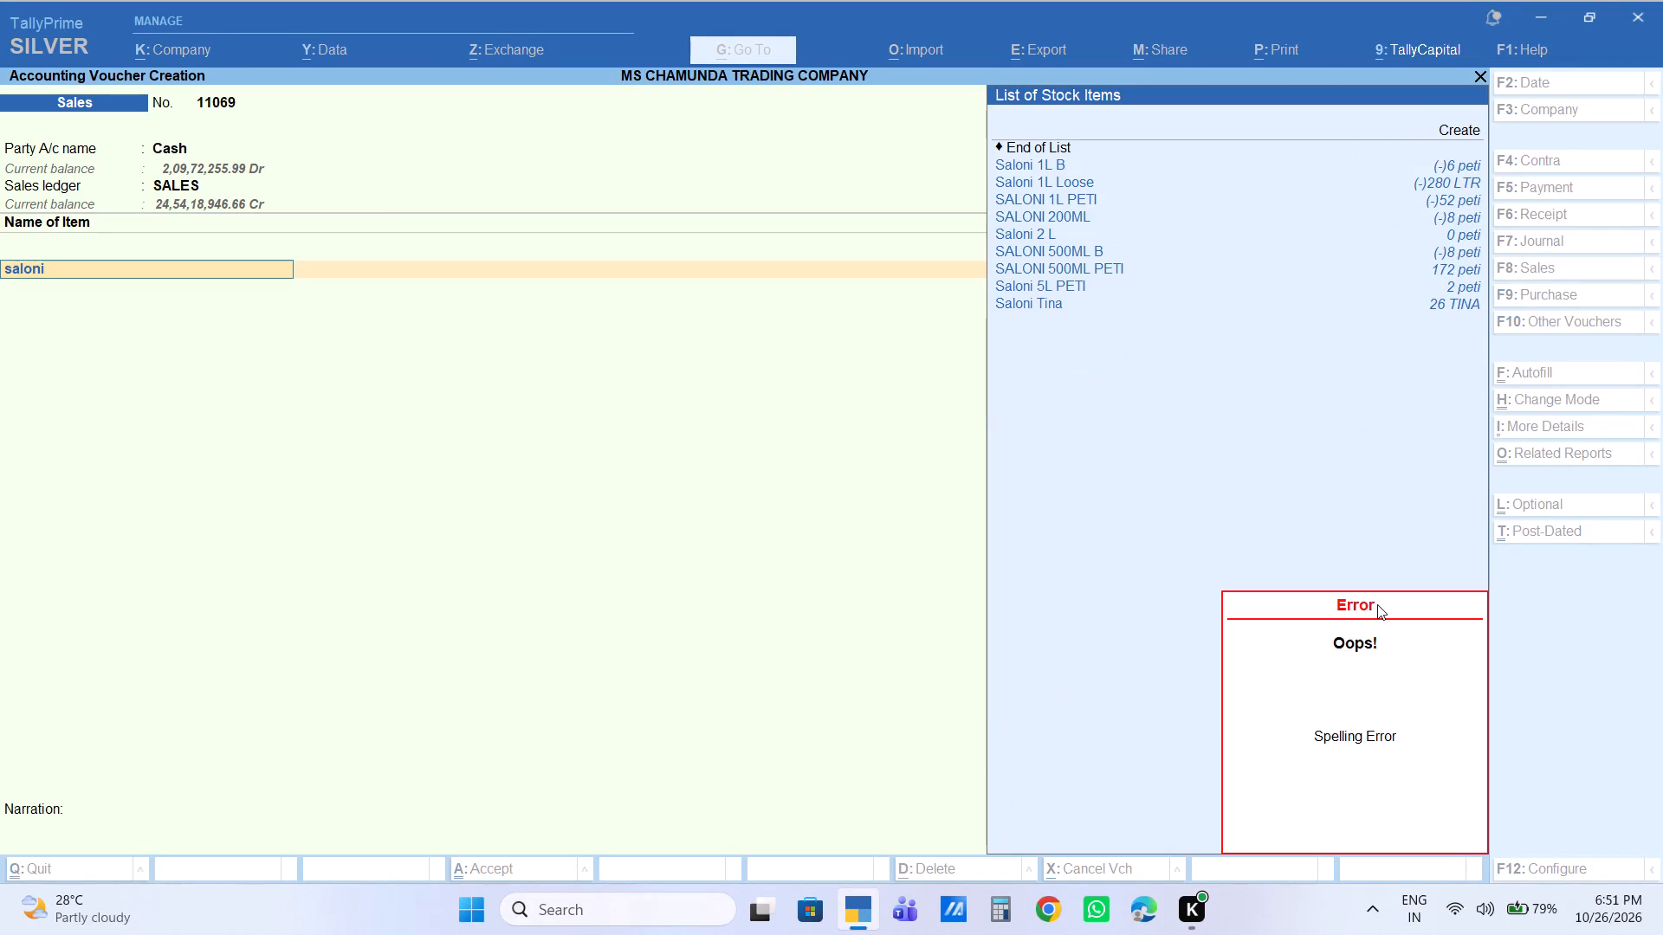
{"action": "key", "text": "Down"}
{"action": "key", "text": "Down"}
{"action": "key", "text": "Down"}
{"action": "key", "text": "Return"}
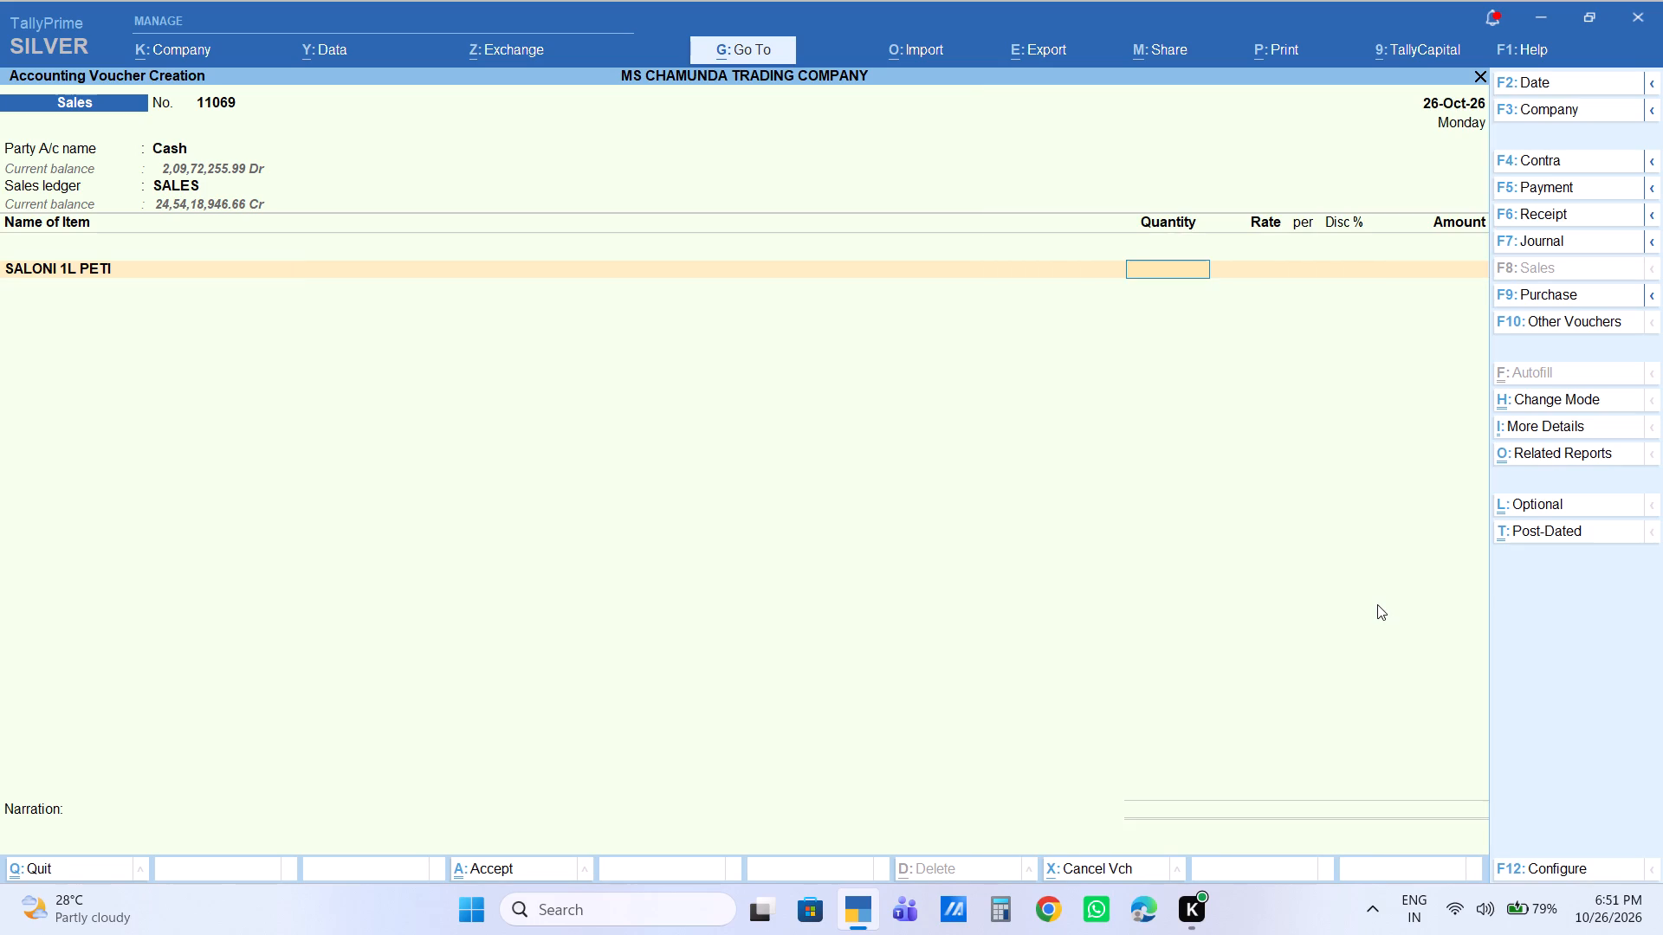
{"action": "key", "text": "1"}
{"action": "key", "text": "Return"}
{"action": "key", "text": "Return"}
{"action": "key", "text": "Return"}
{"action": "key", "text": "Return"}
{"action": "key", "text": "Return"}
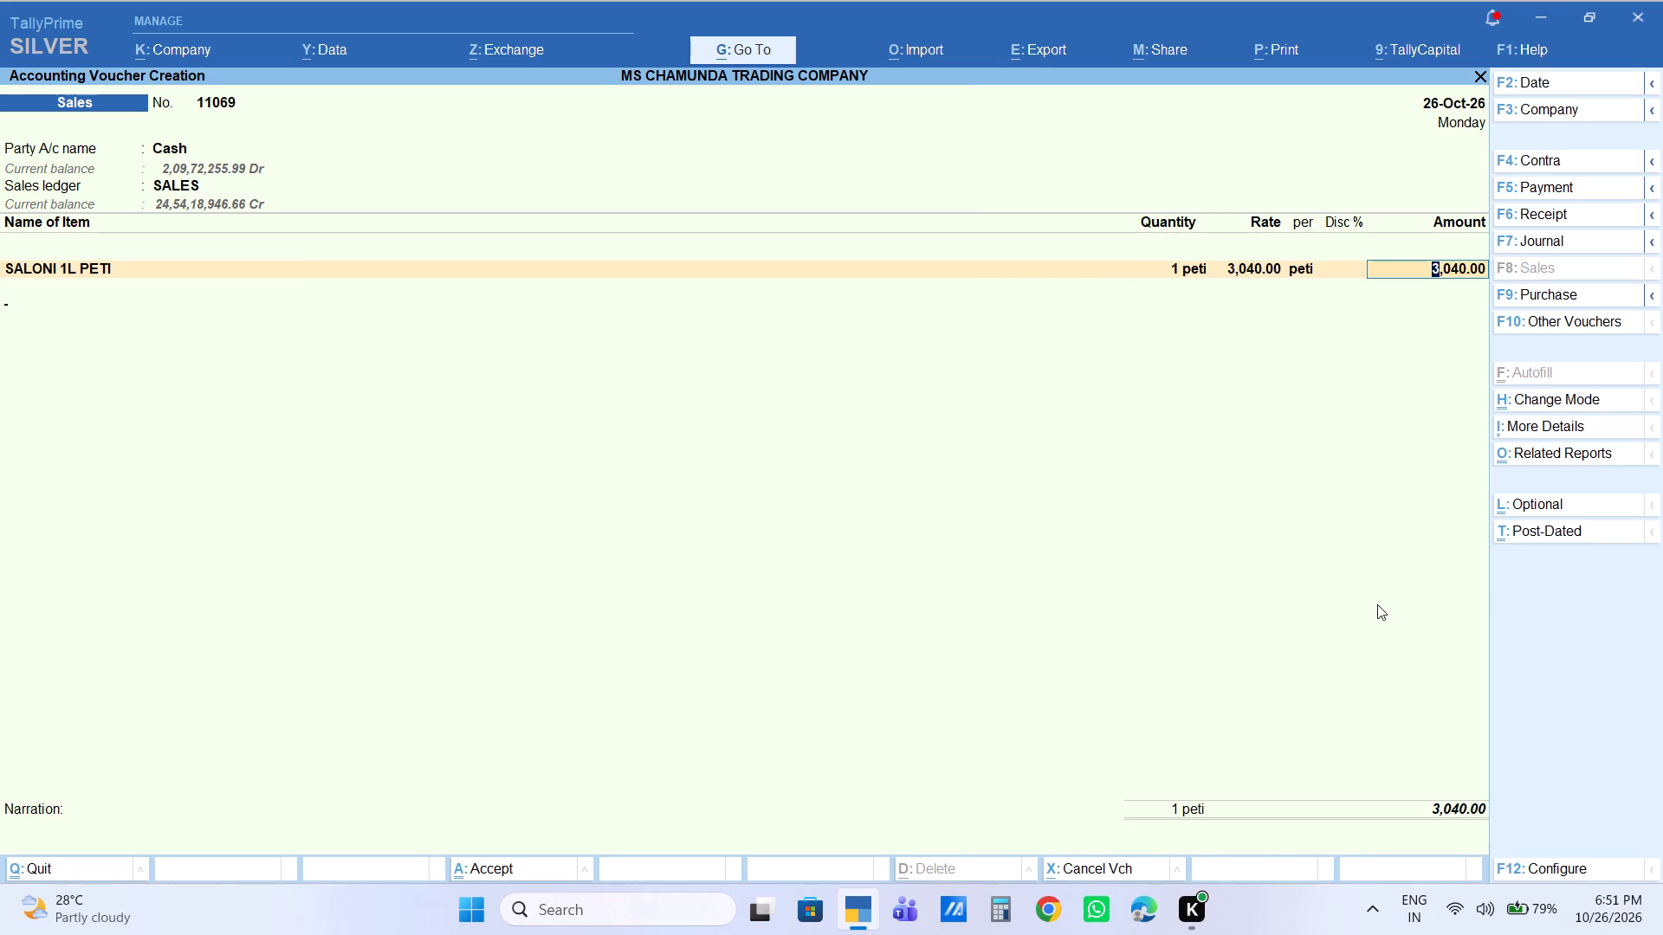
Add 1 peti of SALONI 500ML PETI as the second item at a rate of 3,450.00.
{"action": "type", "text": "saloni500"}
{"action": "key", "text": "Down"}
{"action": "key", "text": "Down"}
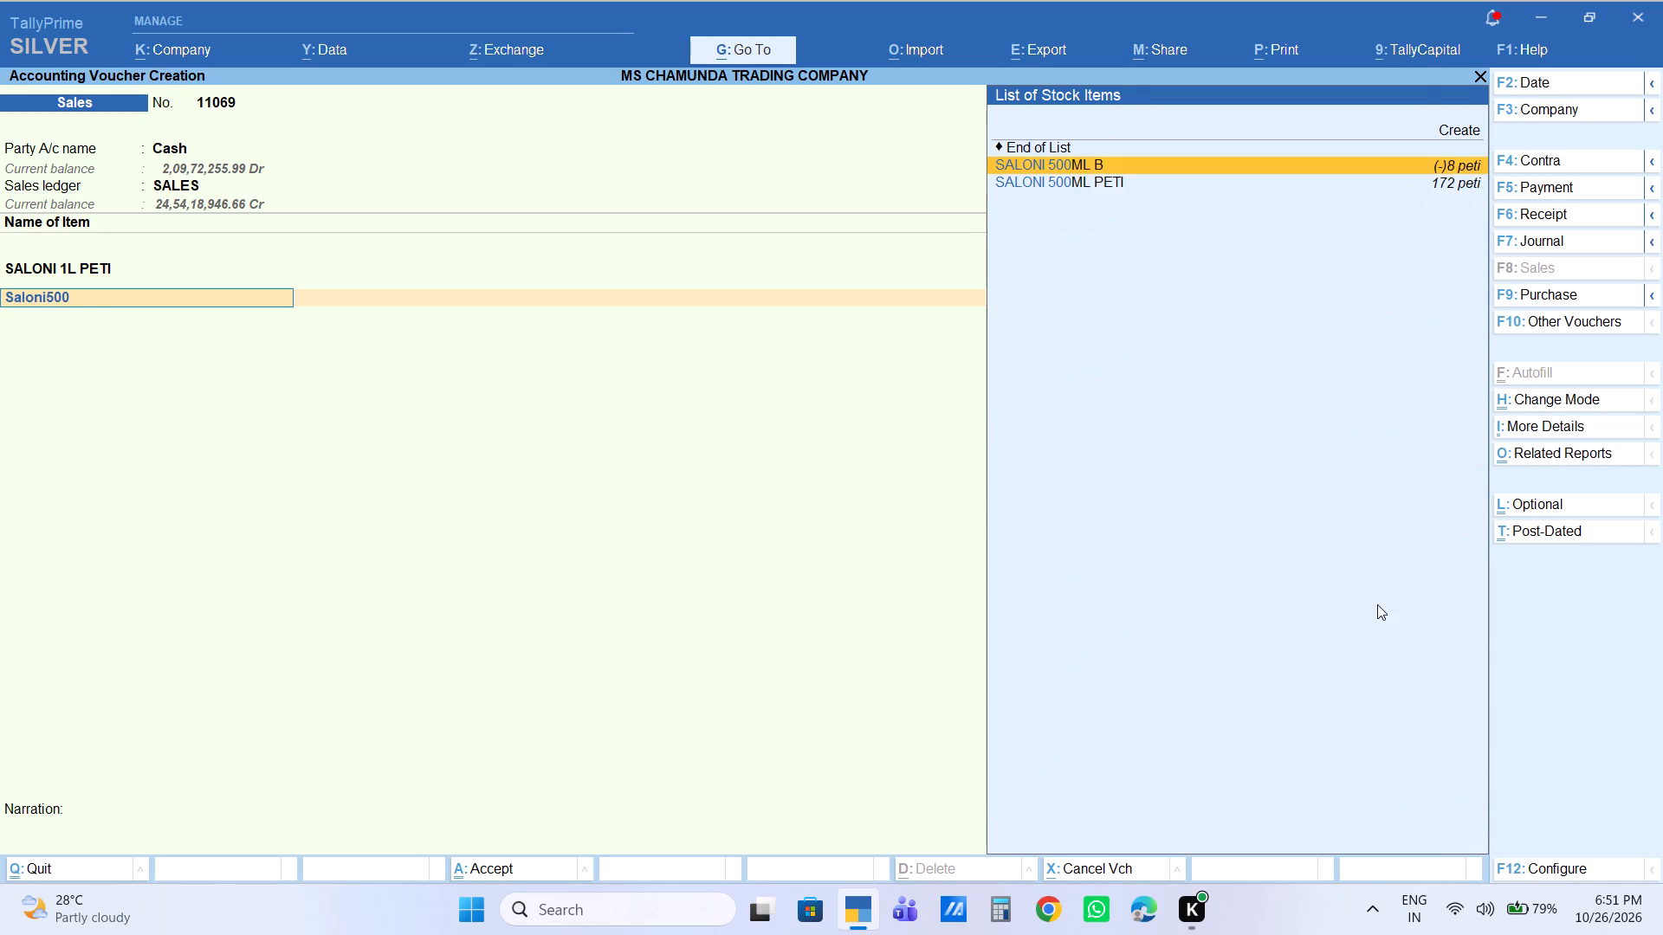
{"action": "key", "text": "Return"}
{"action": "key", "text": "1"}
{"action": "key", "text": "Return"}
{"action": "key", "text": "Return"}
{"action": "key", "text": "Return"}
{"action": "key", "text": "Return"}
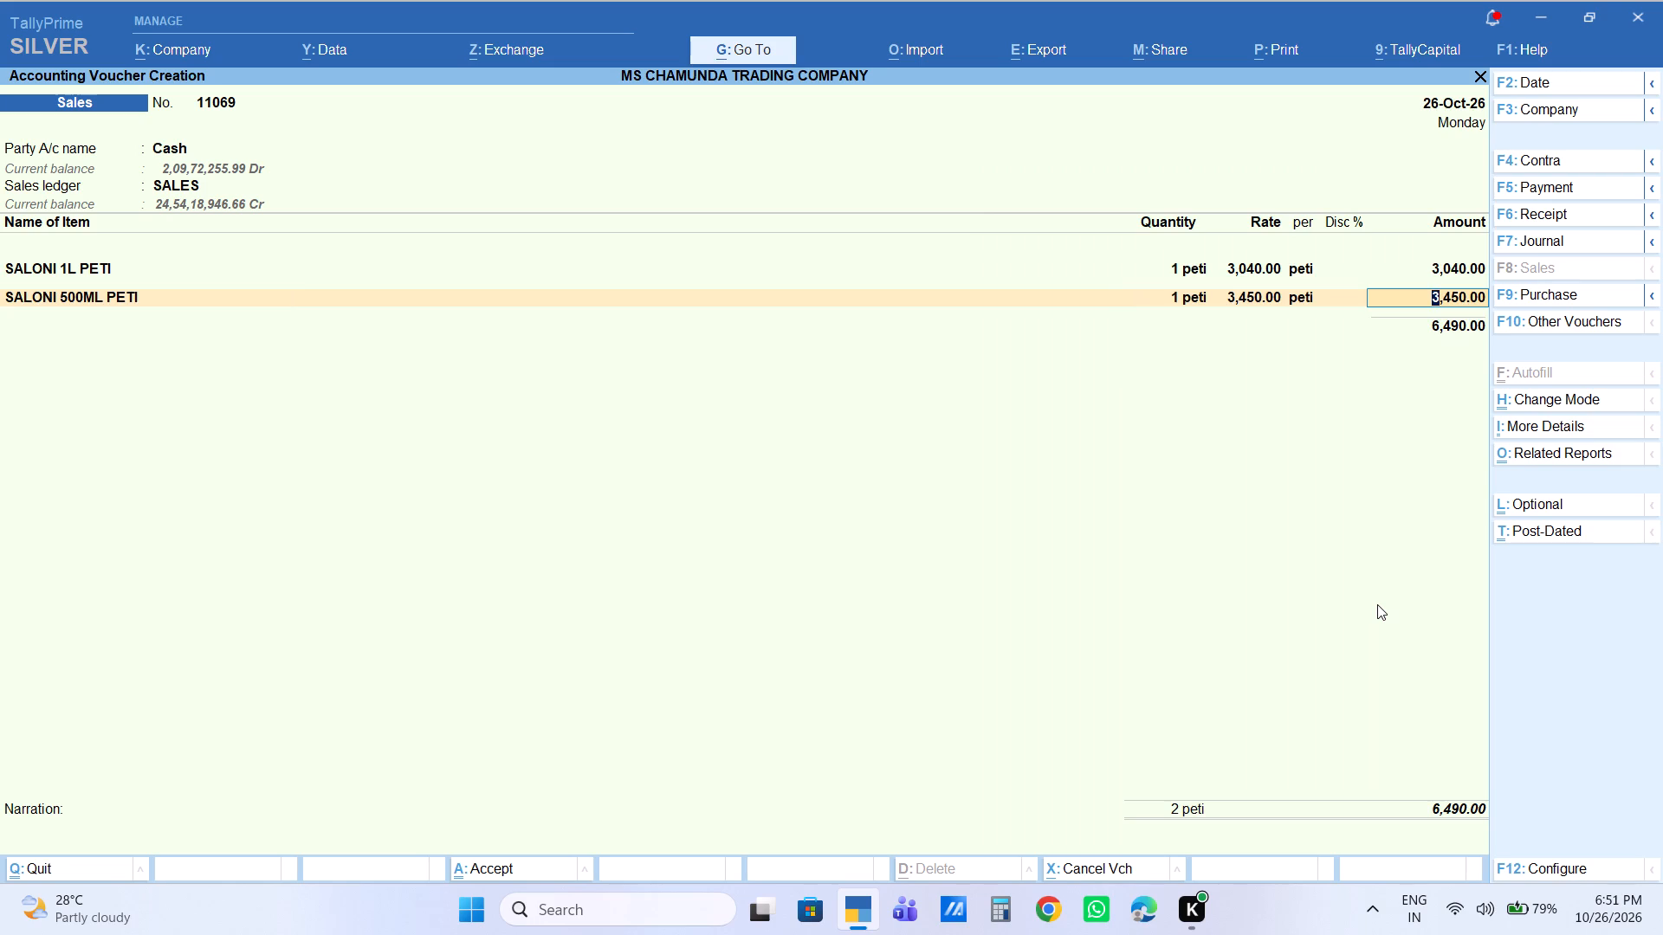
{"action": "key", "text": "Return"}
Finish the item list with a Labour Charge of 5 and save the sales voucher without a narration.
{"action": "key", "text": "Return"}
{"action": "type", "text": "la"}
{"action": "key", "text": "Return"}
{"action": "key", "text": "Return"}
{"action": "key", "text": "5"}
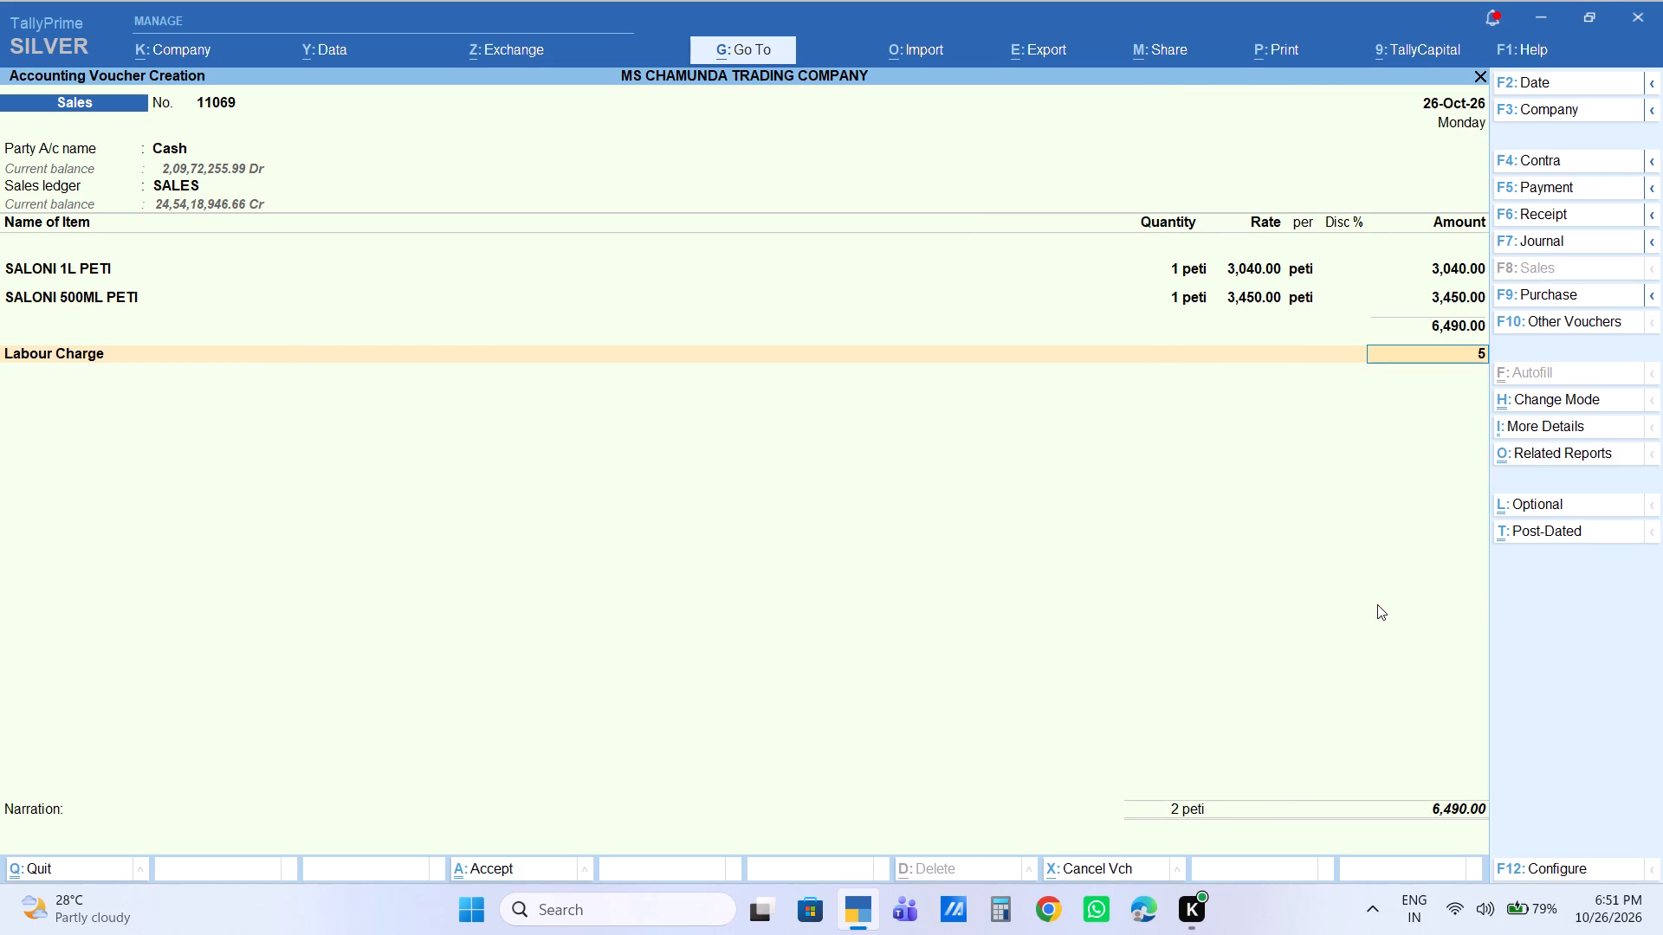
{"action": "key", "text": "BackSpace"}
{"action": "key", "text": "5"}
{"action": "key", "text": "Return"}
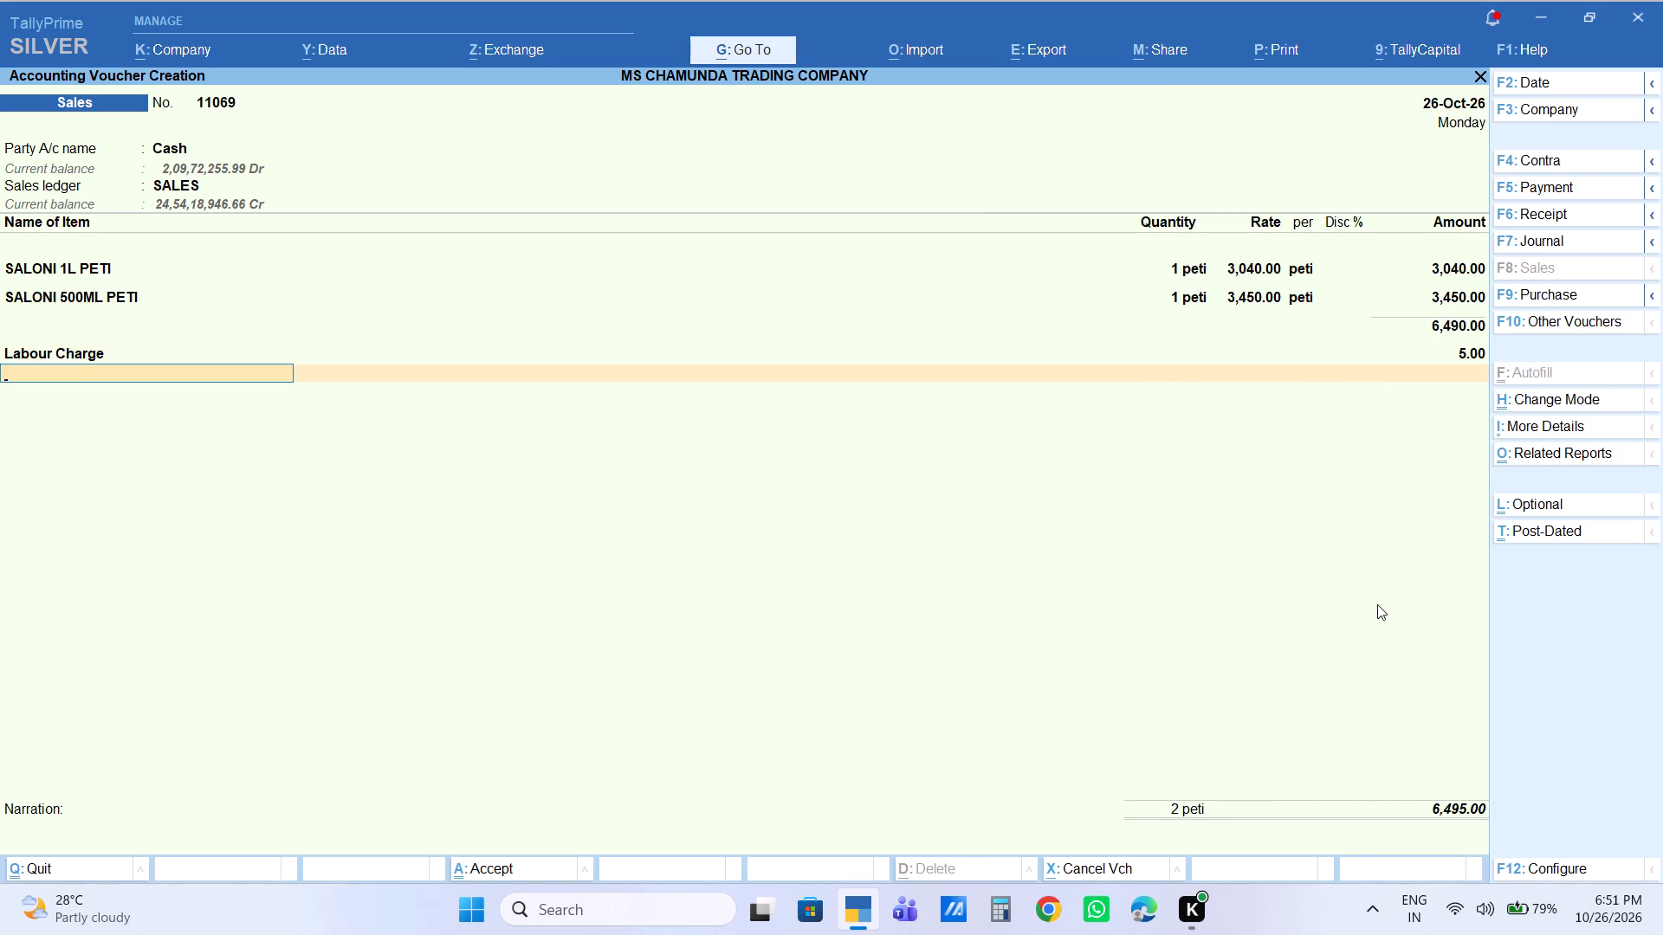
{"action": "key", "text": "Return"}
{"action": "key", "text": "Return"}
{"action": "key", "text": "Return"}
{"action": "key", "text": "Return"}
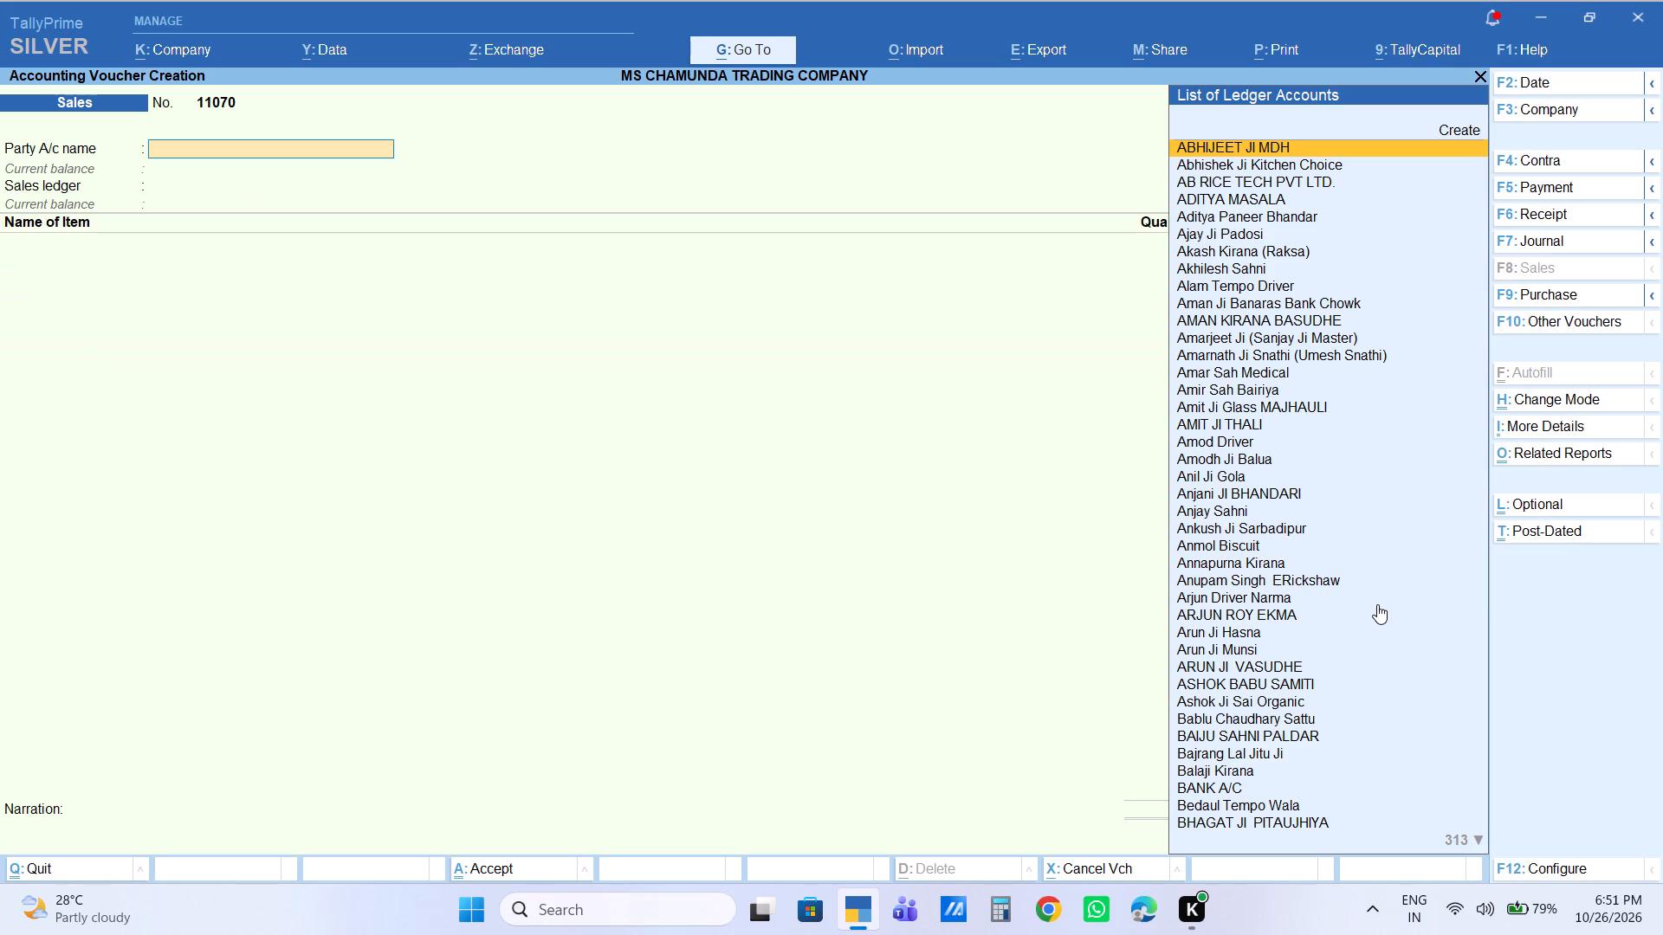
Set Cash as the party account and SALES as the sales ledger for voucher 11070.
{"action": "type", "text": "cas"}
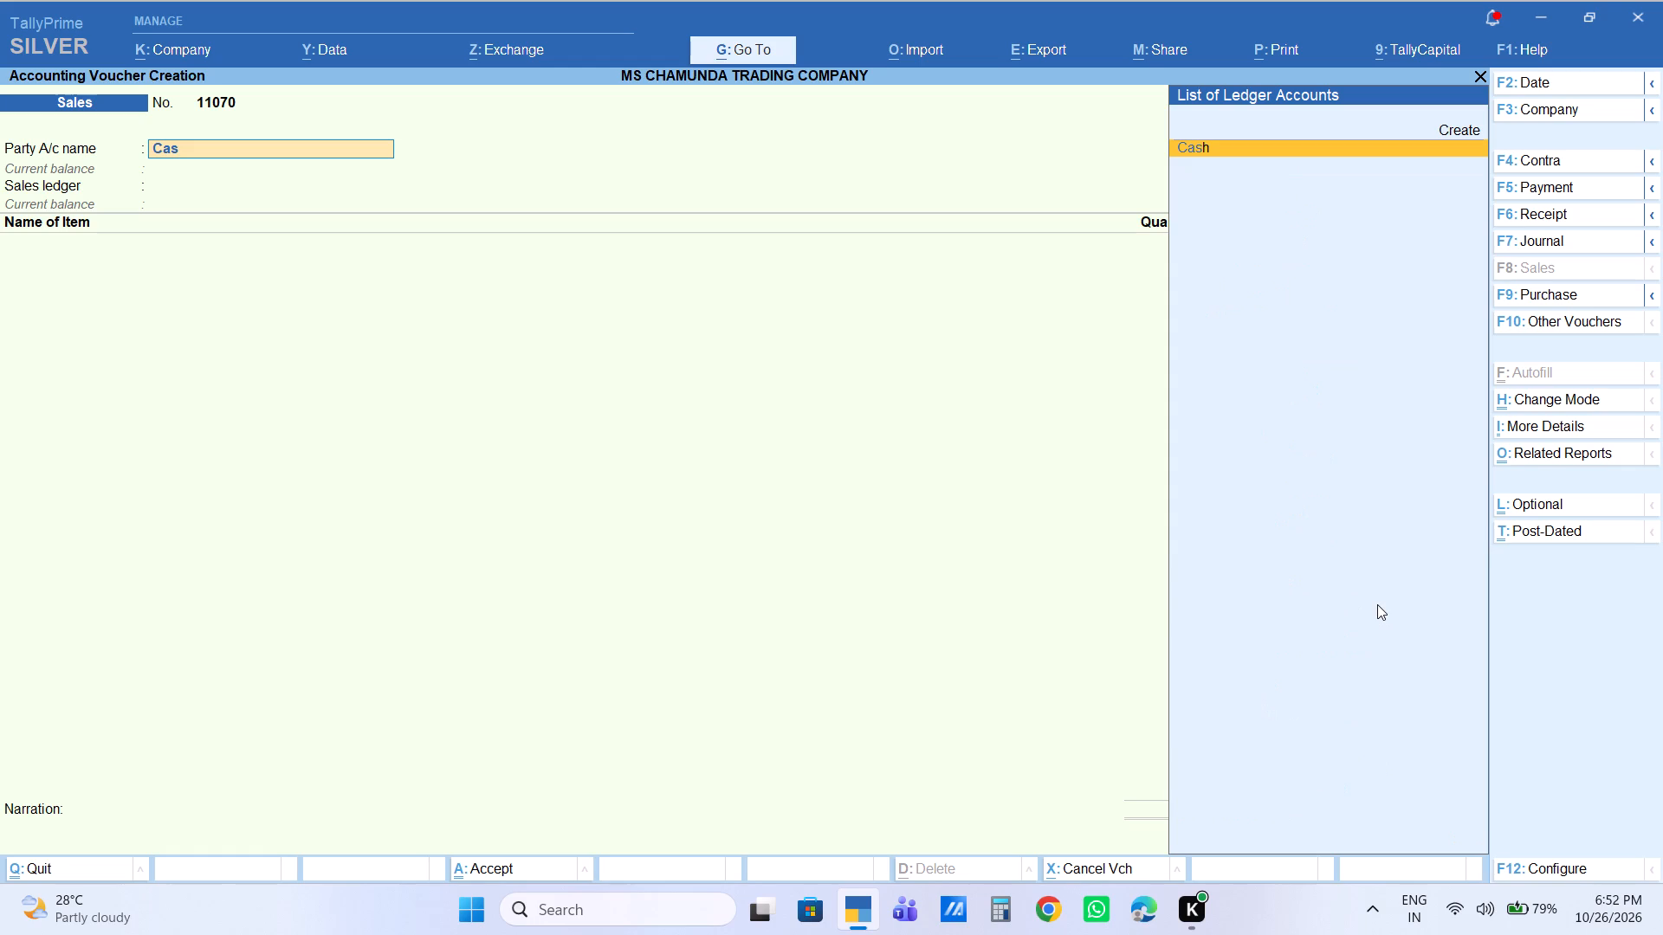
{"action": "key", "text": "Return"}
{"action": "key", "text": "Return"}
{"action": "key", "text": "Return"}
{"action": "key", "text": "Return"}
{"action": "key", "text": "Return"}
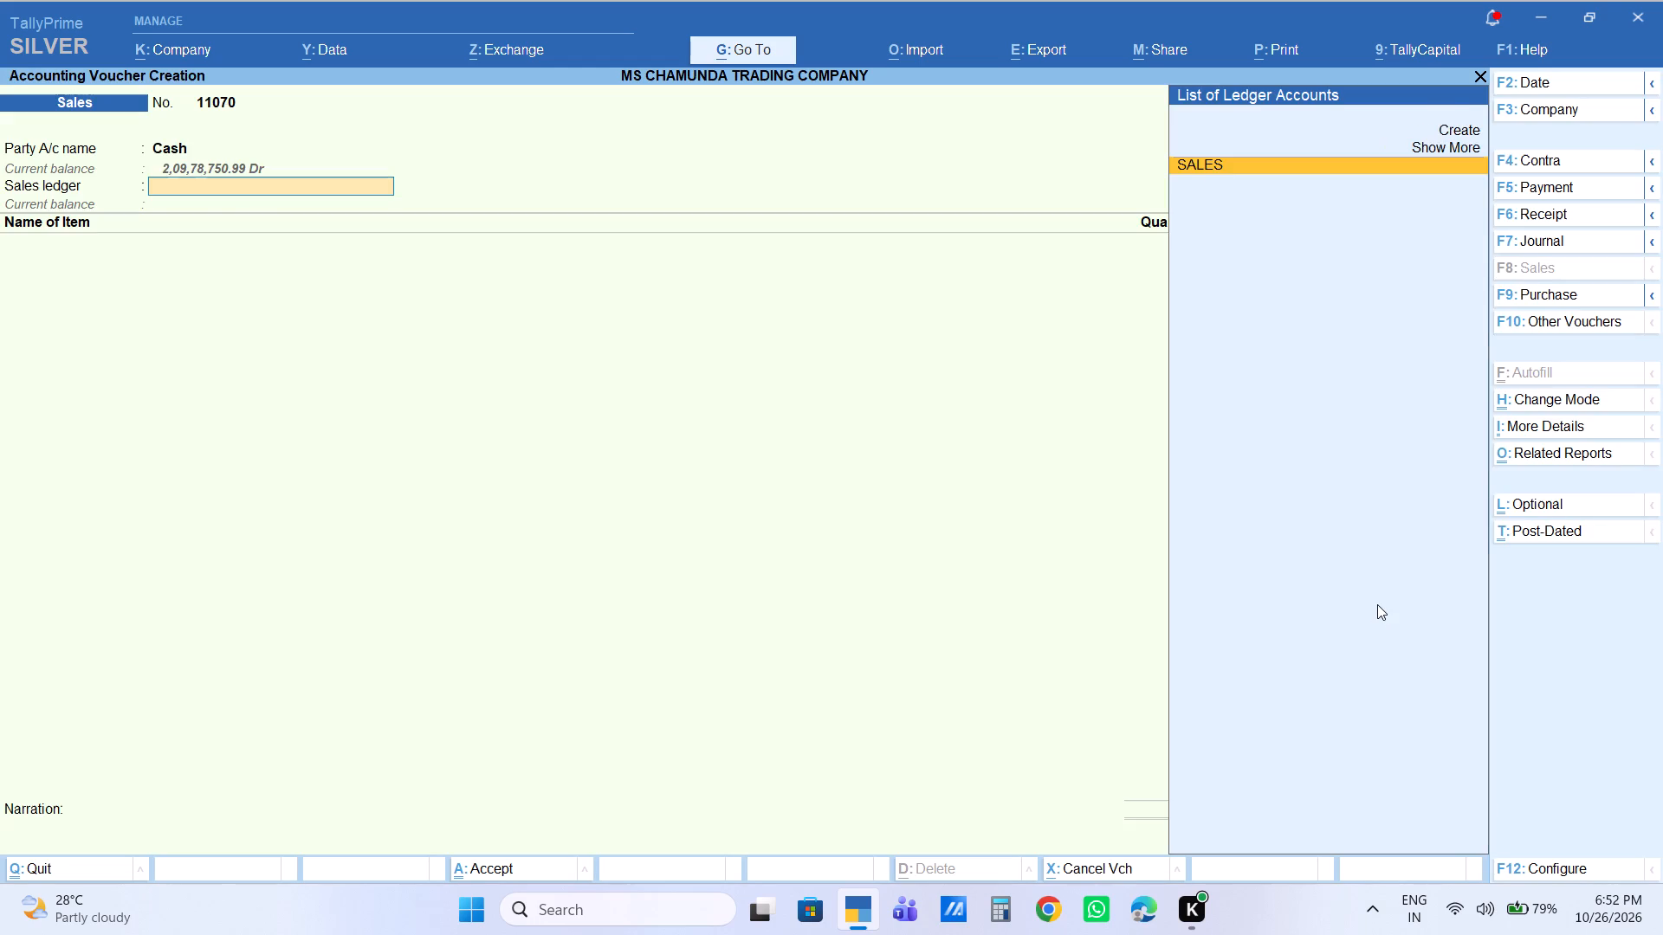
{"action": "key", "text": "Return"}
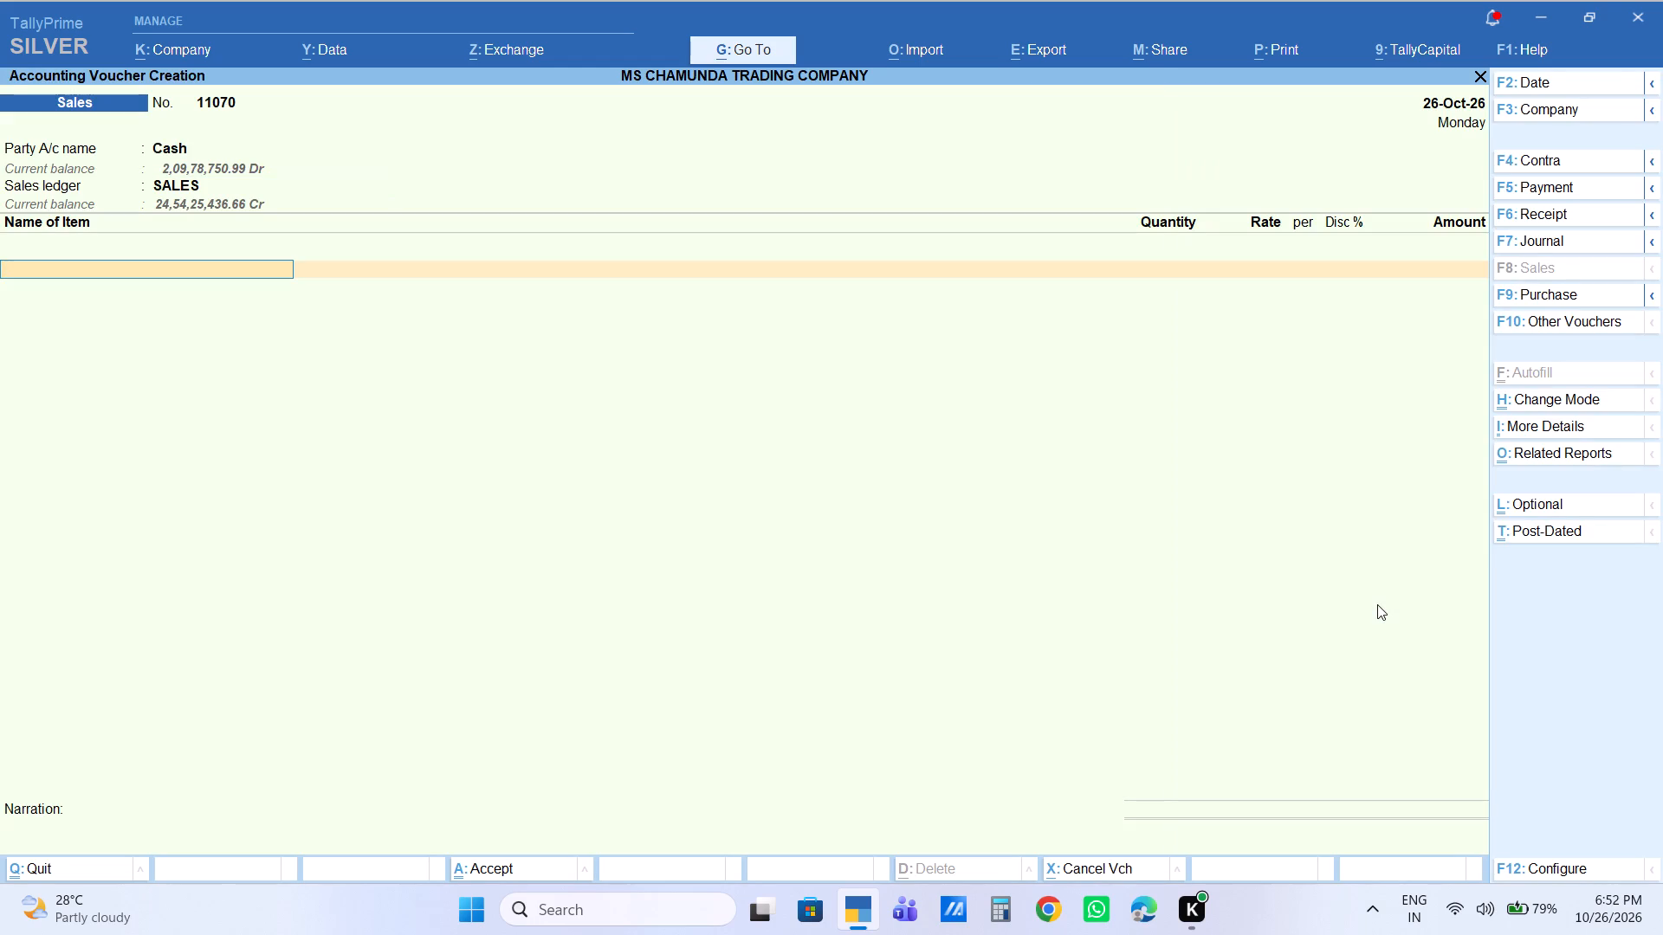
Add 5 bags of GOOD LITE 1KG to the voucher with an amount of 975.
{"action": "key", "text": "g"}
{"action": "type", "text": "ooo"}
{"action": "key", "text": "Down"}
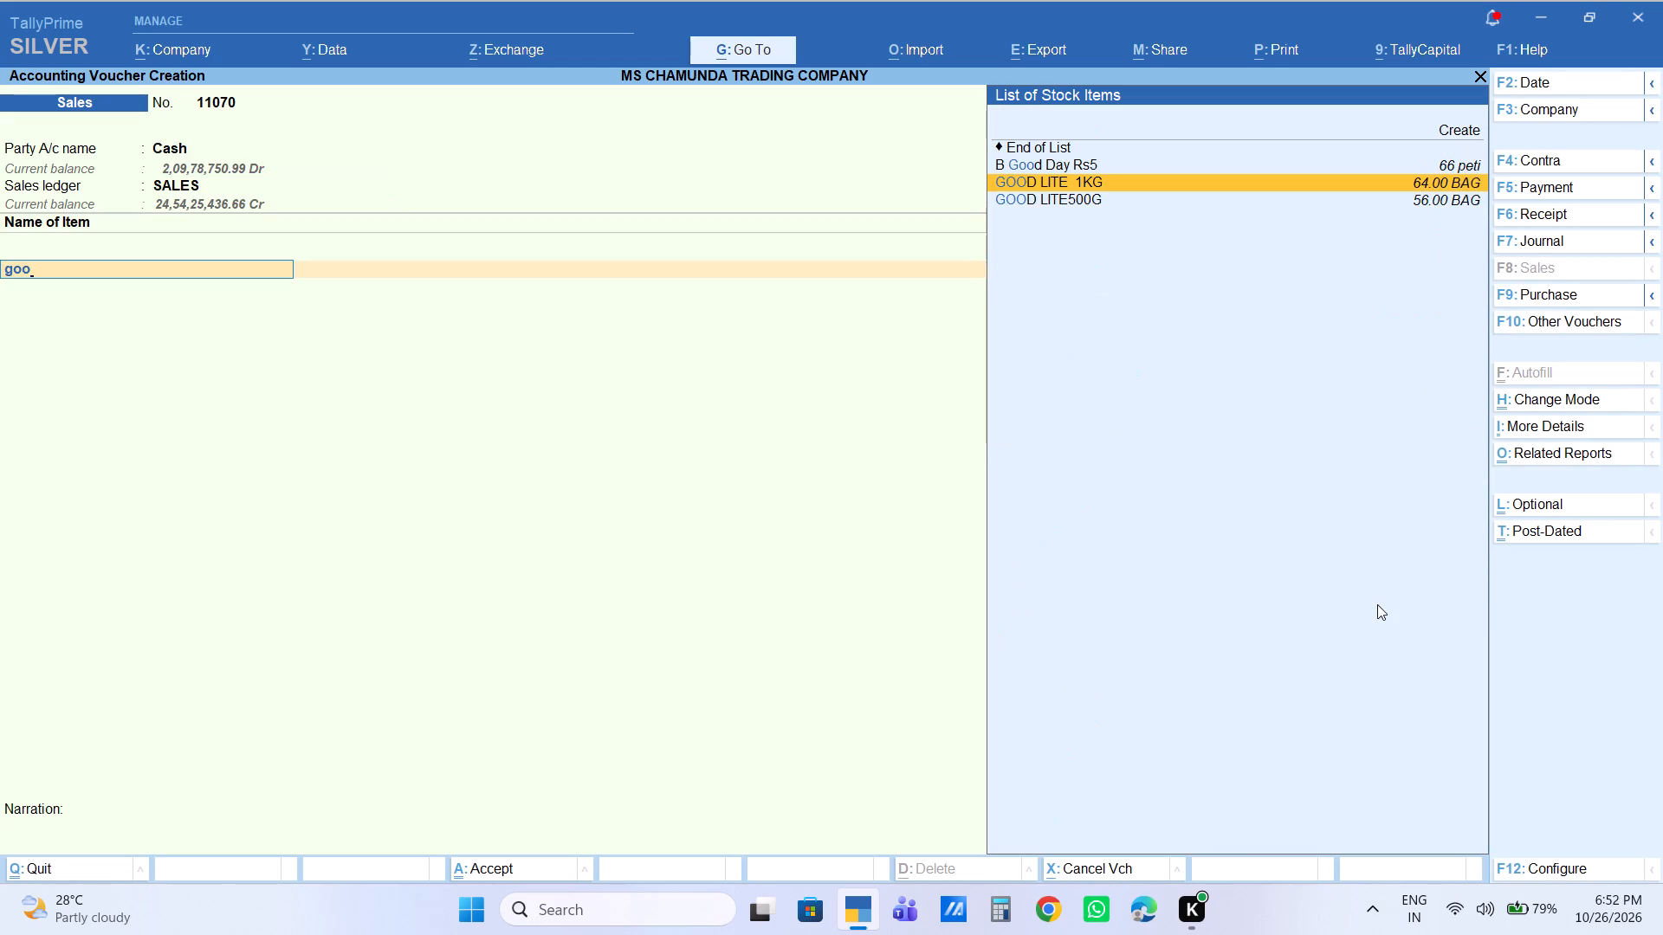
{"action": "key", "text": "Return"}
{"action": "key", "text": "5"}
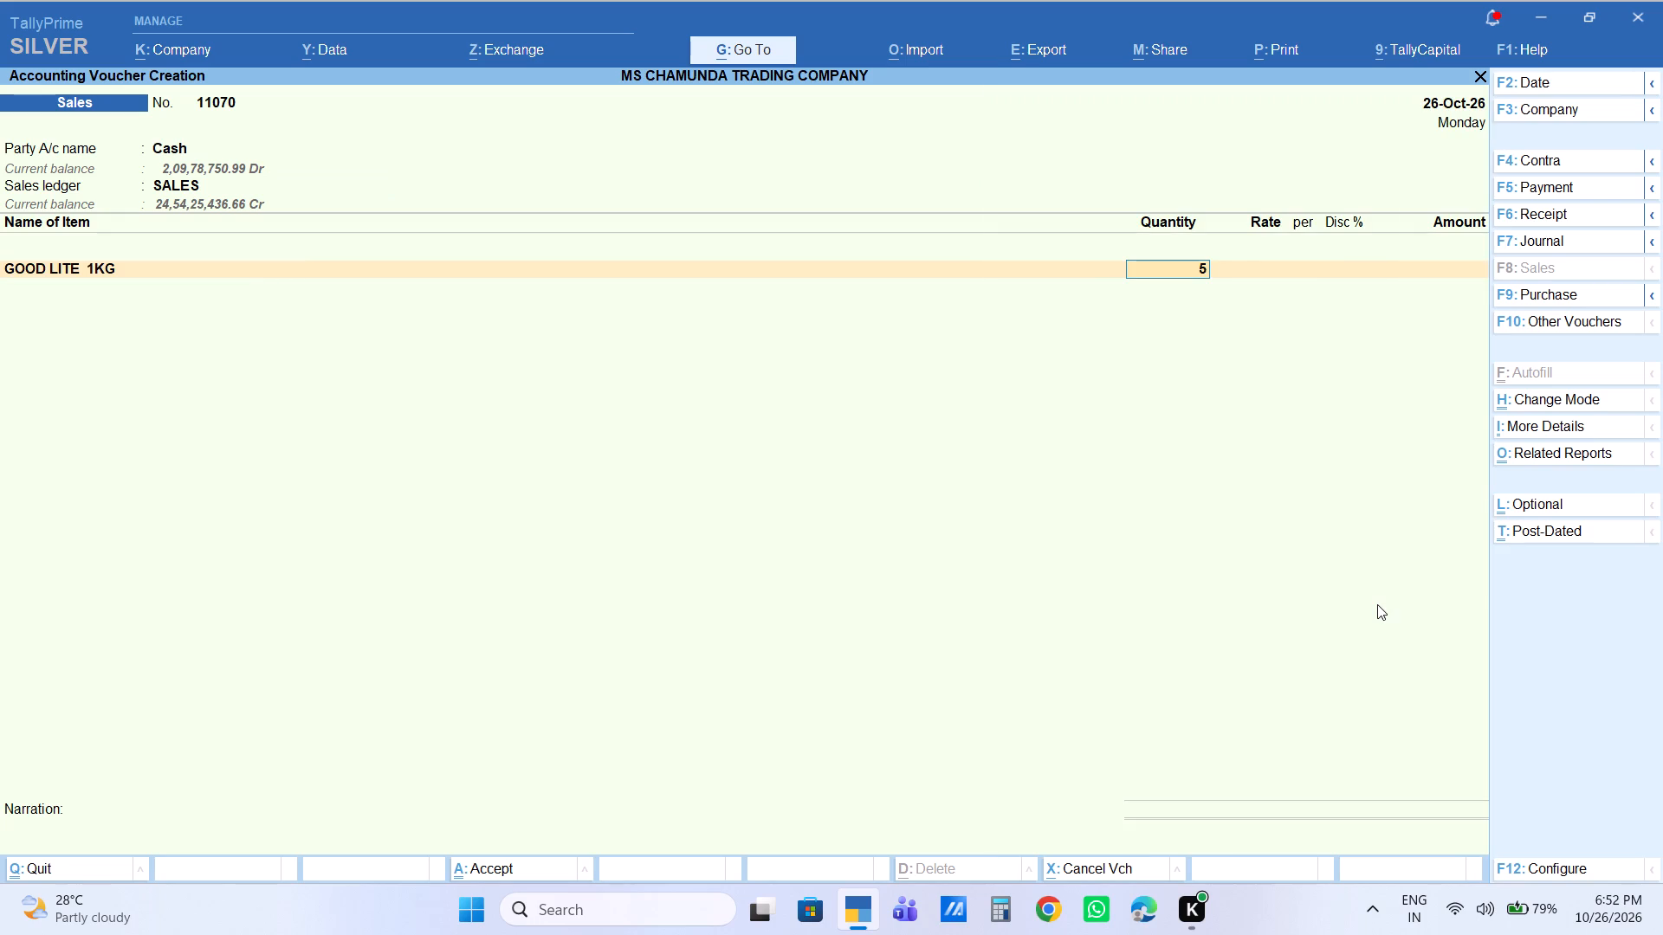
{"action": "key", "text": "Return"}
{"action": "key", "text": "Return"}
{"action": "key", "text": "Return"}
{"action": "key", "text": "Return"}
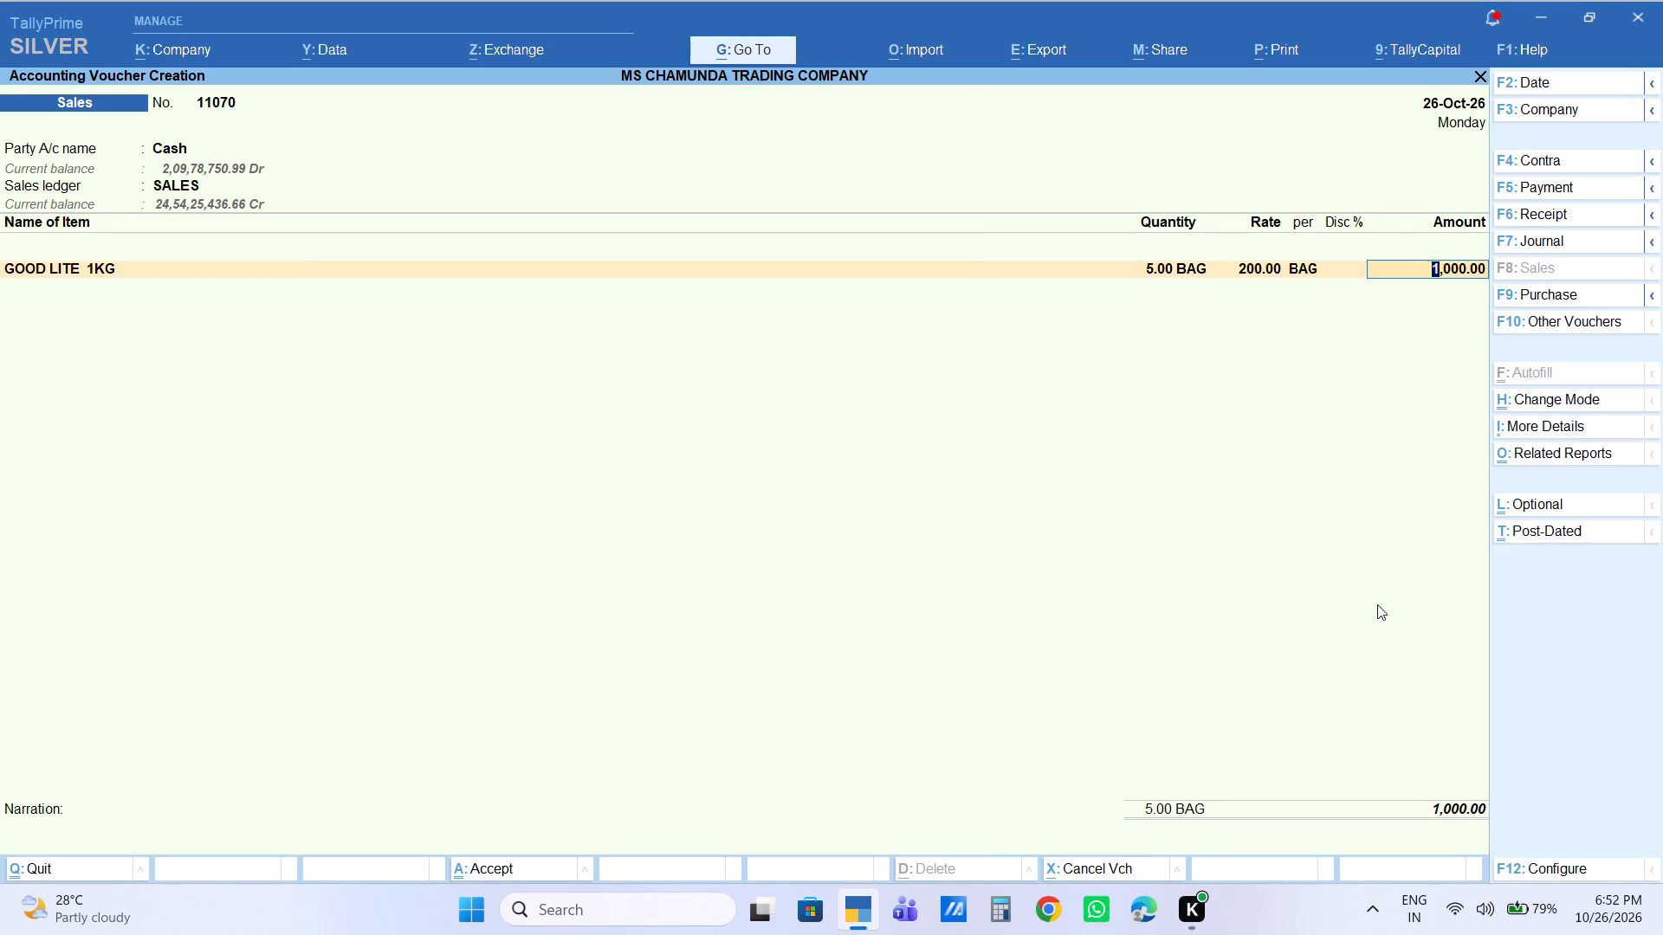
{"action": "key", "text": "Return"}
{"action": "key", "text": "BackSpace"}
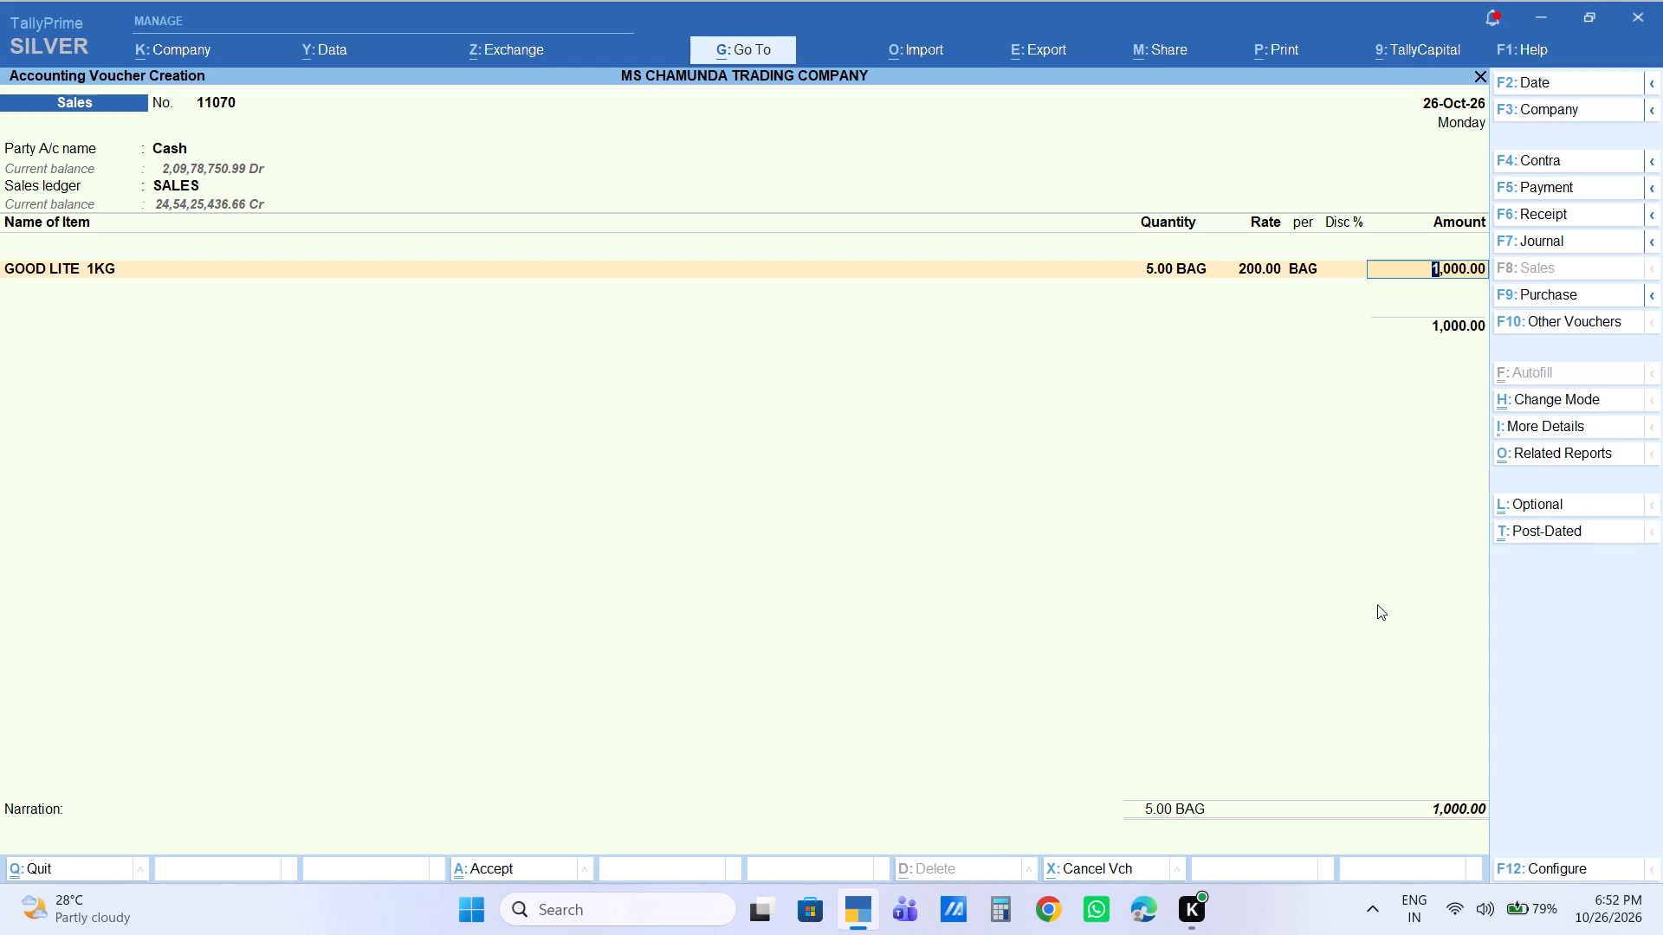
{"action": "type", "text": "975"}
{"action": "key", "text": "Return"}
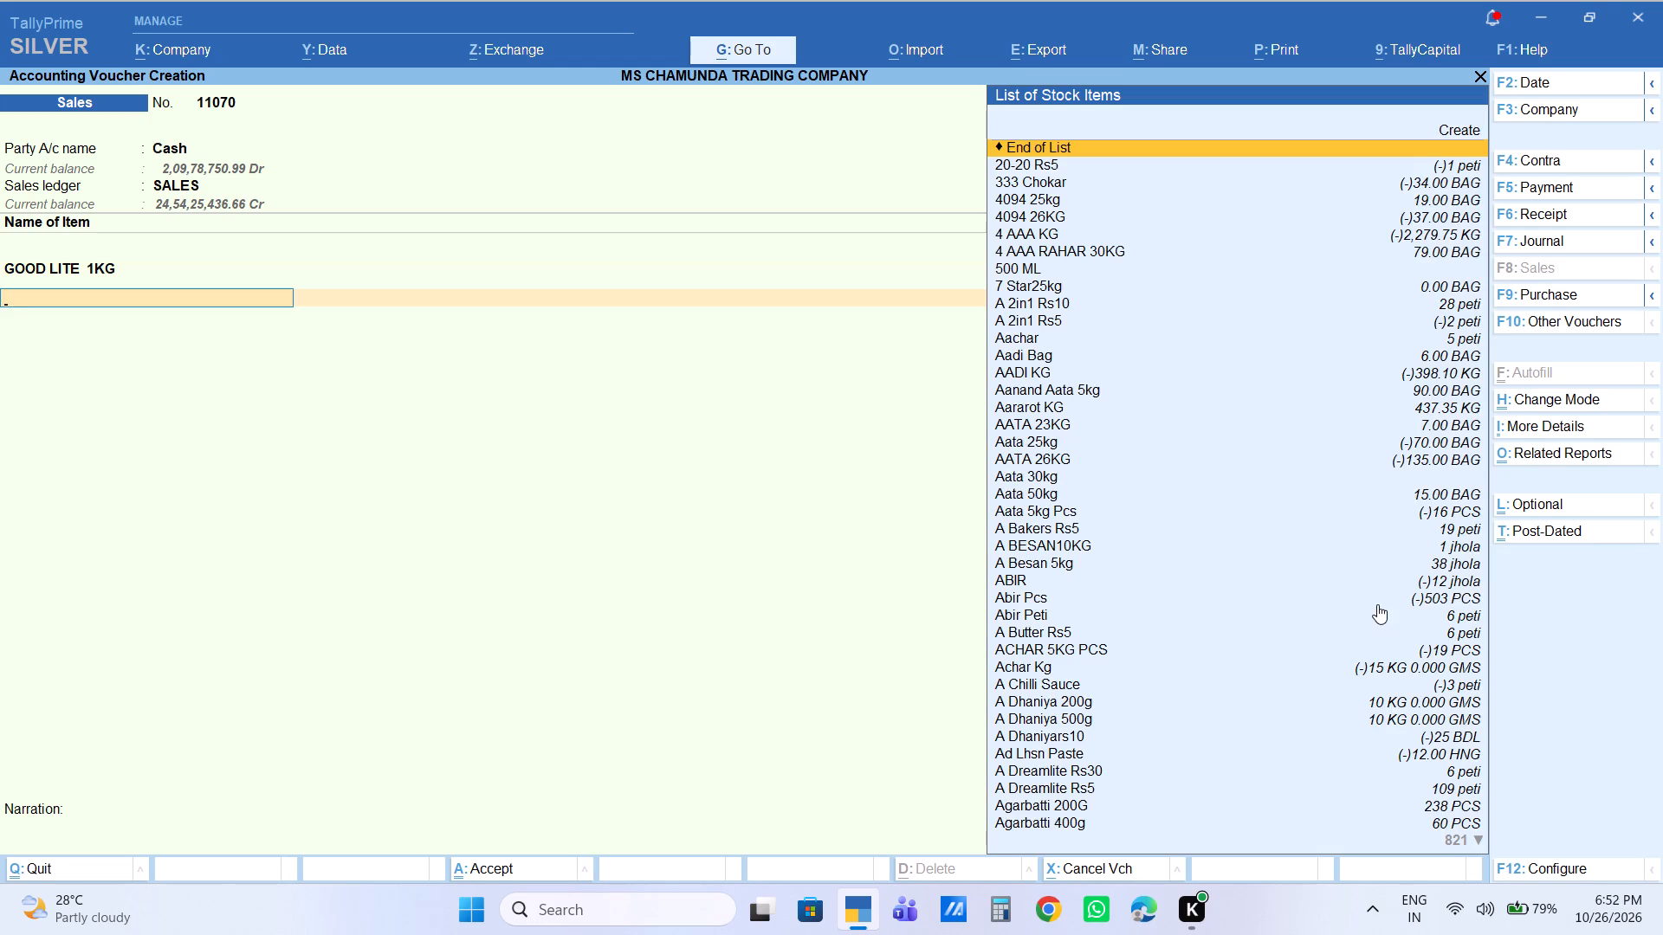
Add 5 bags of GOOD LITE500G as the second item with an amount of 1025.
{"action": "type", "text": "goo"}
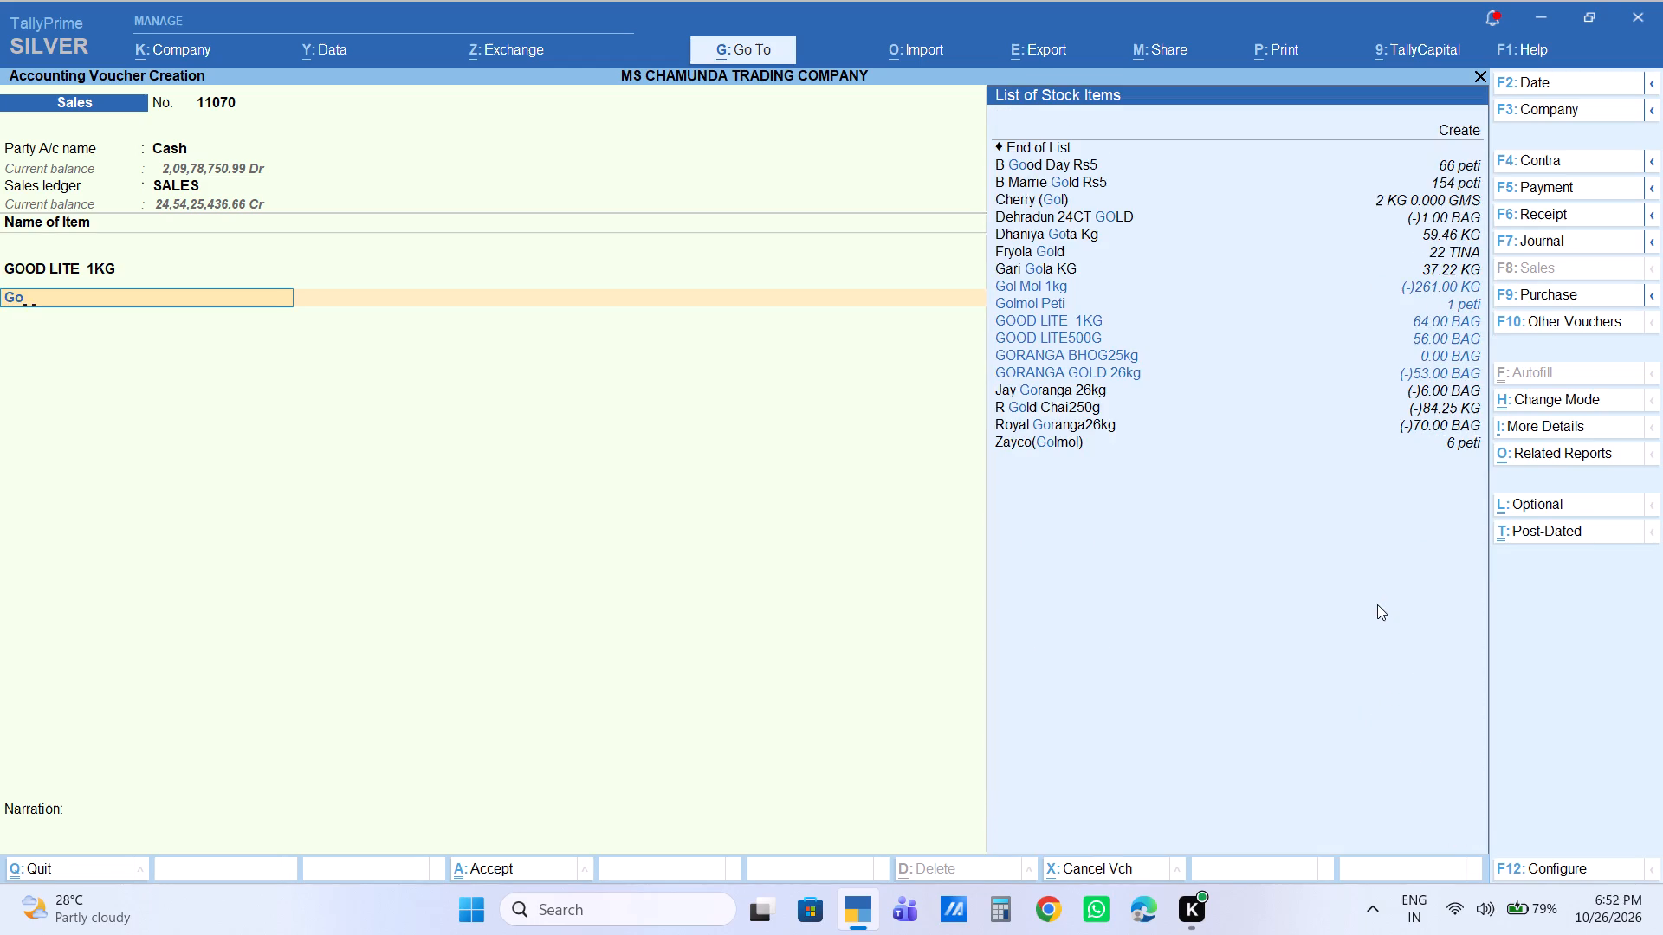
{"action": "key", "text": "Down"}
{"action": "key", "text": "Down"}
{"action": "key", "text": "Down"}
{"action": "key", "text": "Return"}
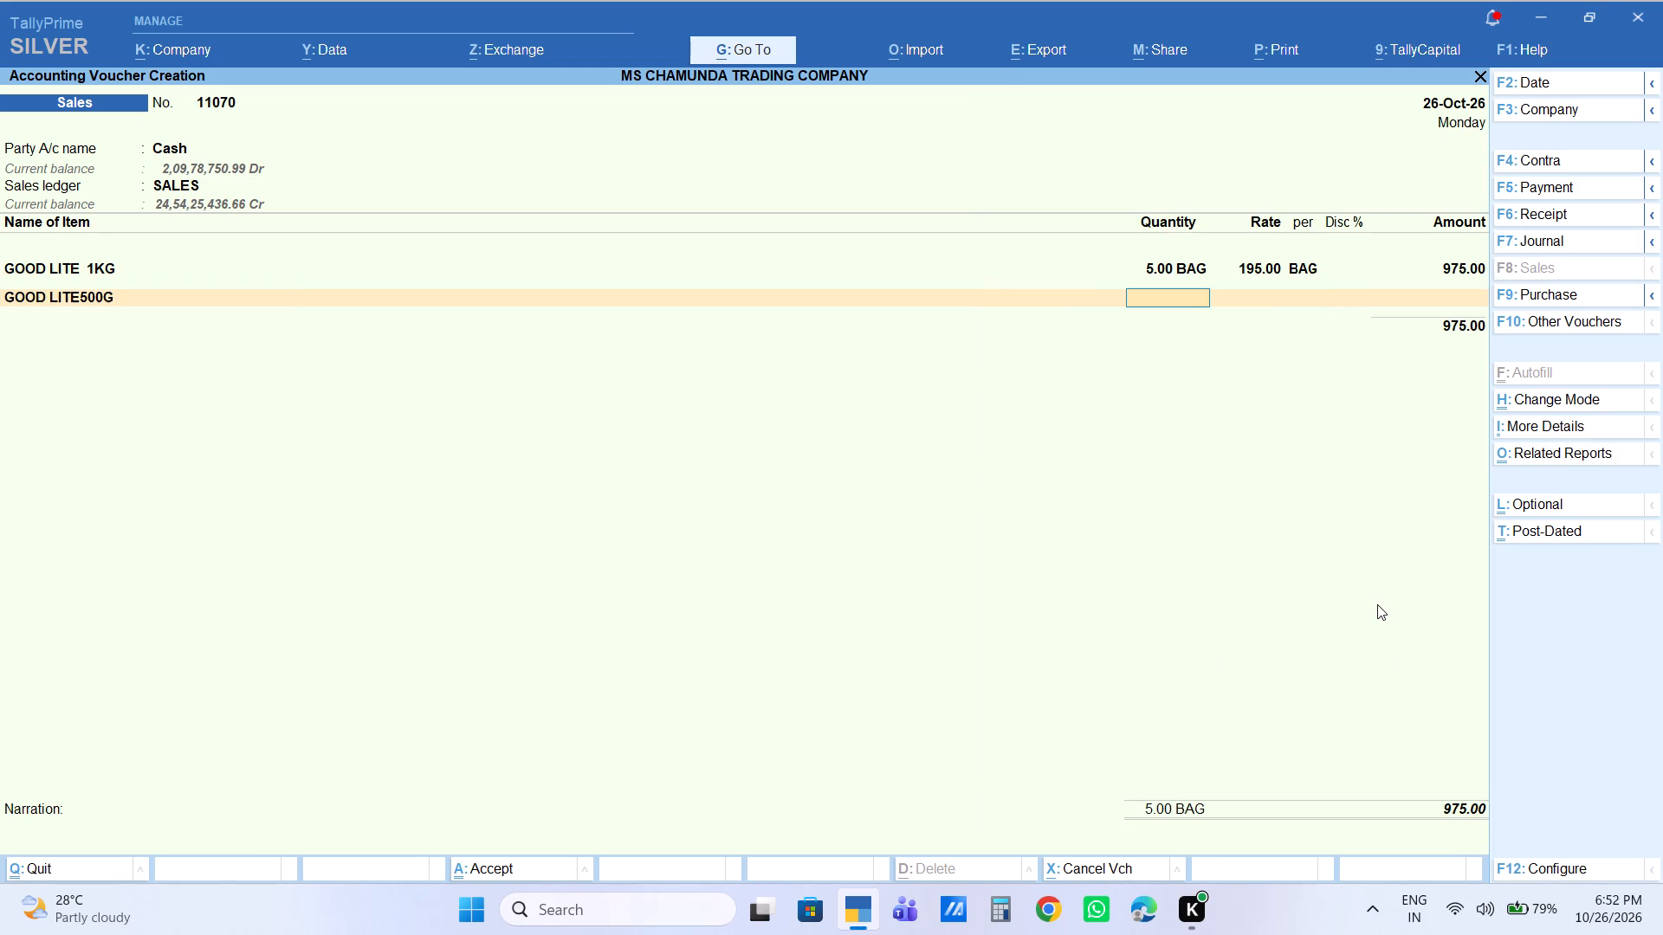
{"action": "key", "text": "5"}
{"action": "key", "text": "Return"}
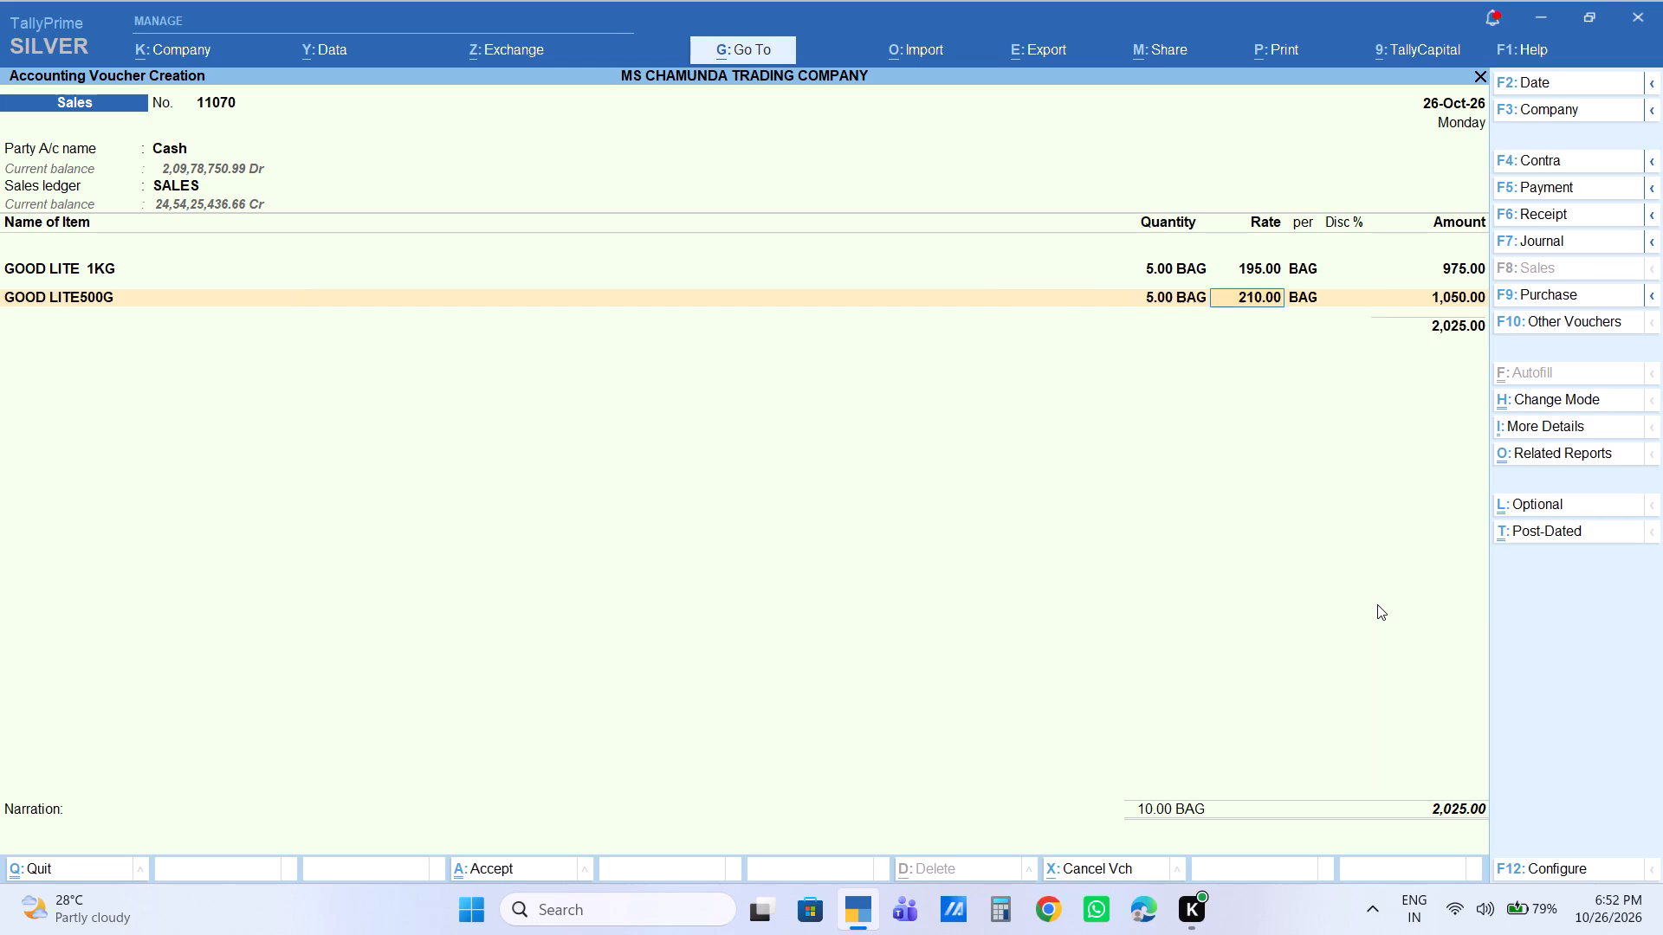
{"action": "key", "text": "Return"}
{"action": "key", "text": "Return"}
{"action": "key", "text": "Return"}
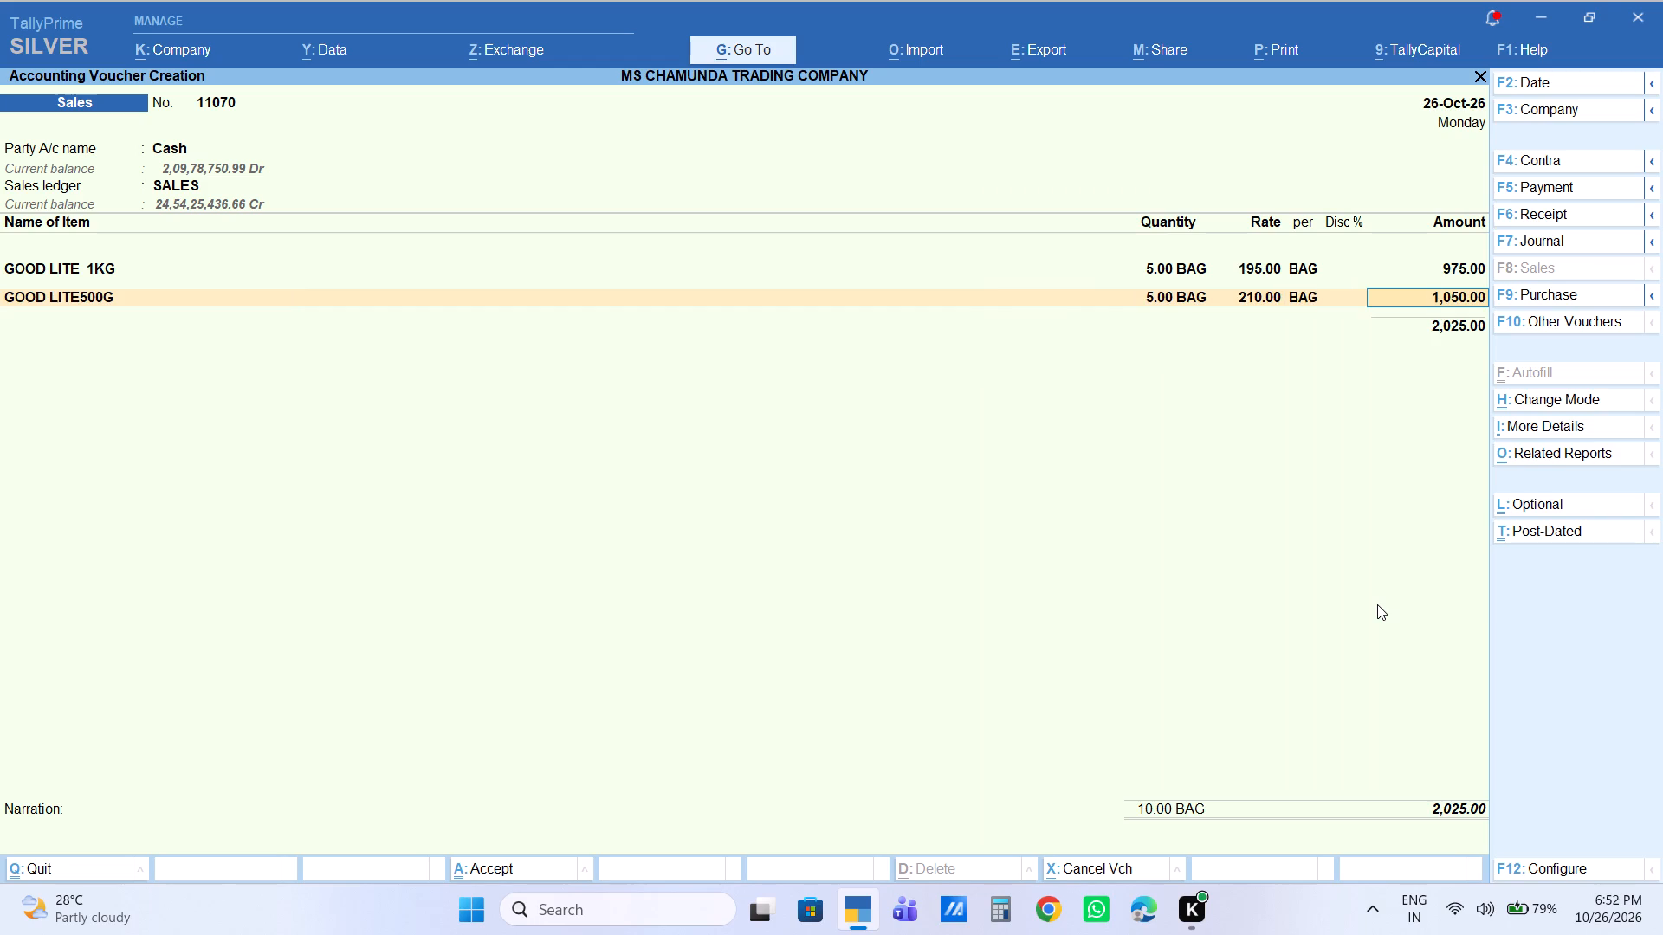
{"action": "type", "text": "1025"}
{"action": "key", "text": "Return"}
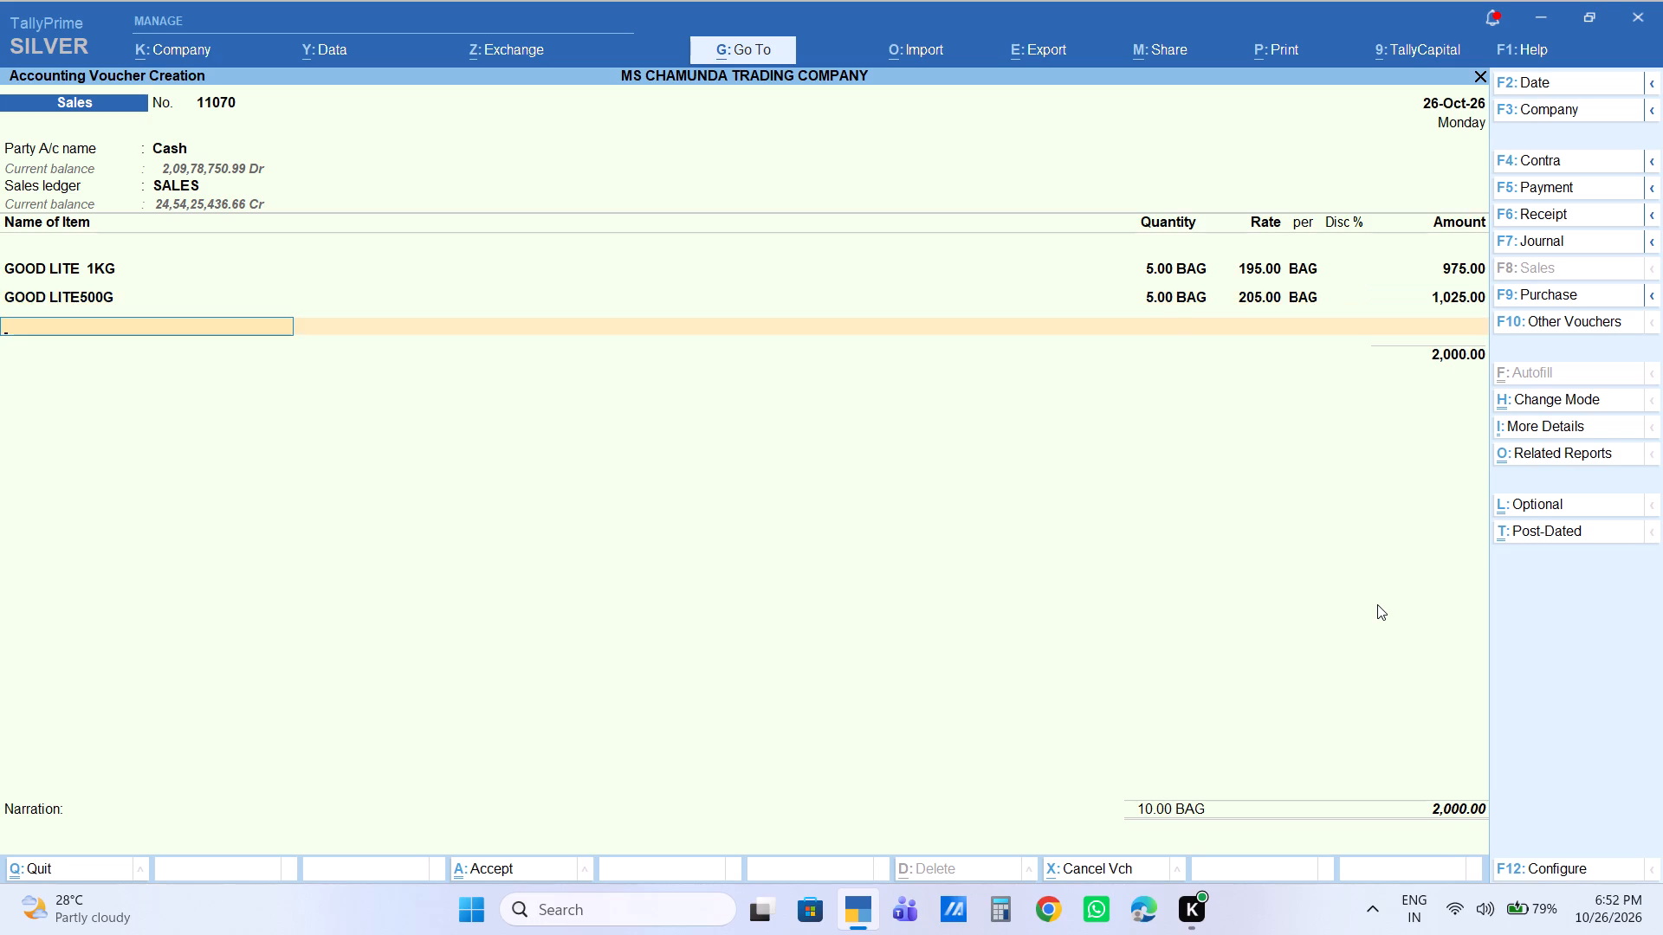
Finish the item list with a Labour Charge of 20 and save voucher 11070 without a narration.
{"action": "key", "text": "Return"}
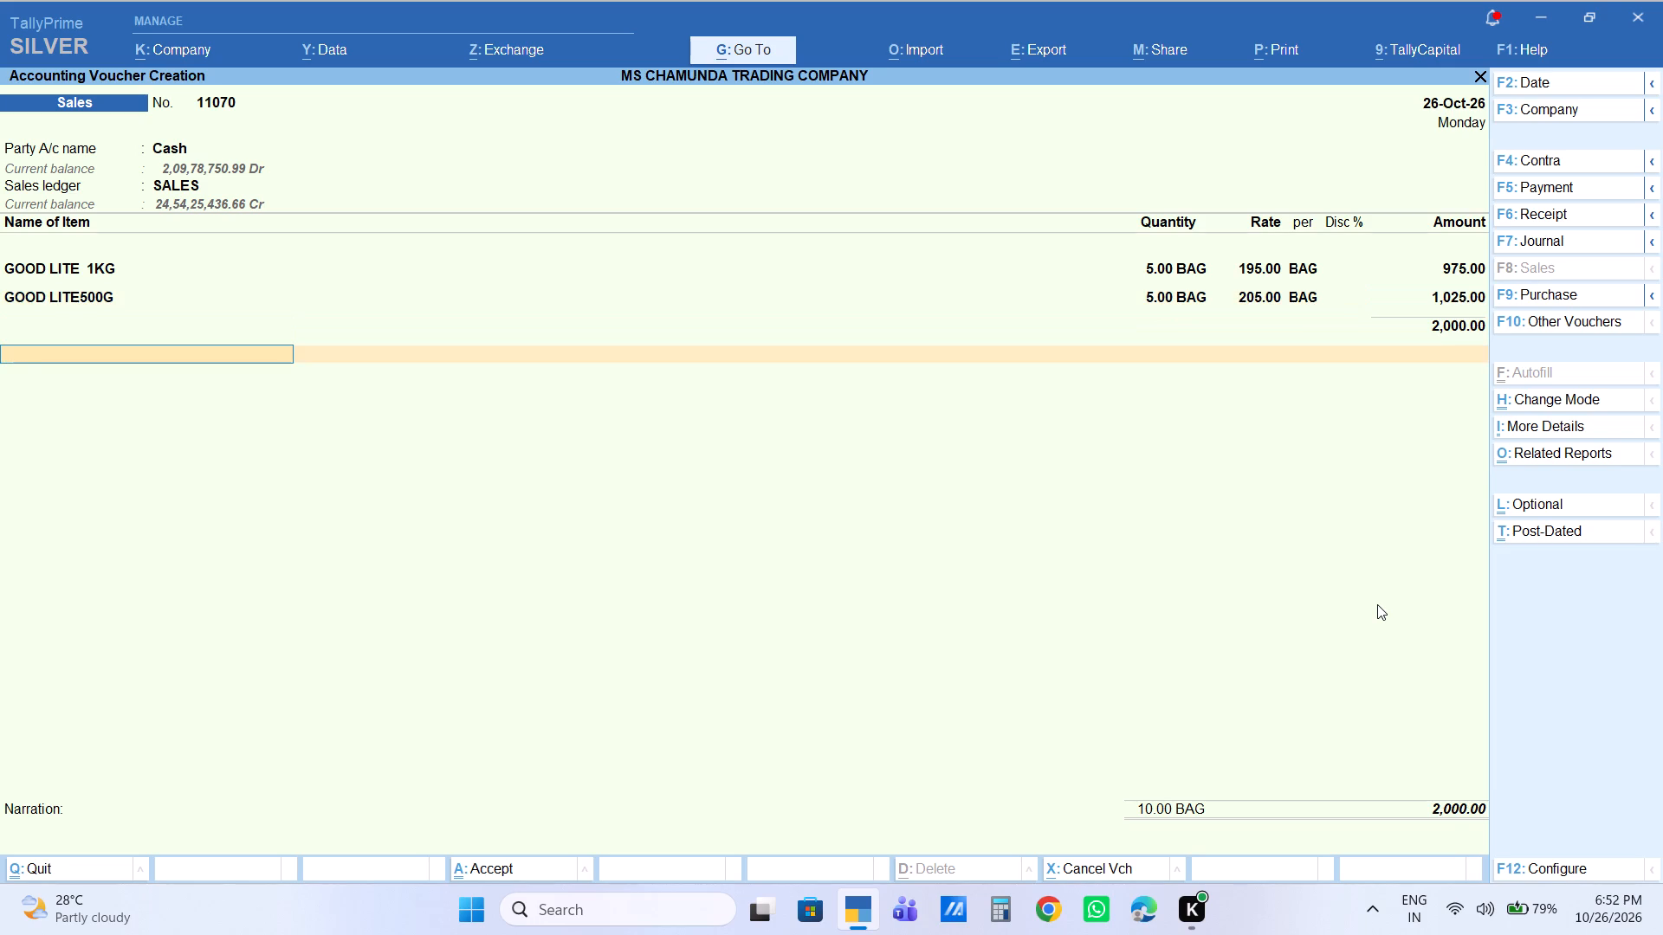
{"action": "key", "text": "l"}
{"action": "key", "text": "Down"}
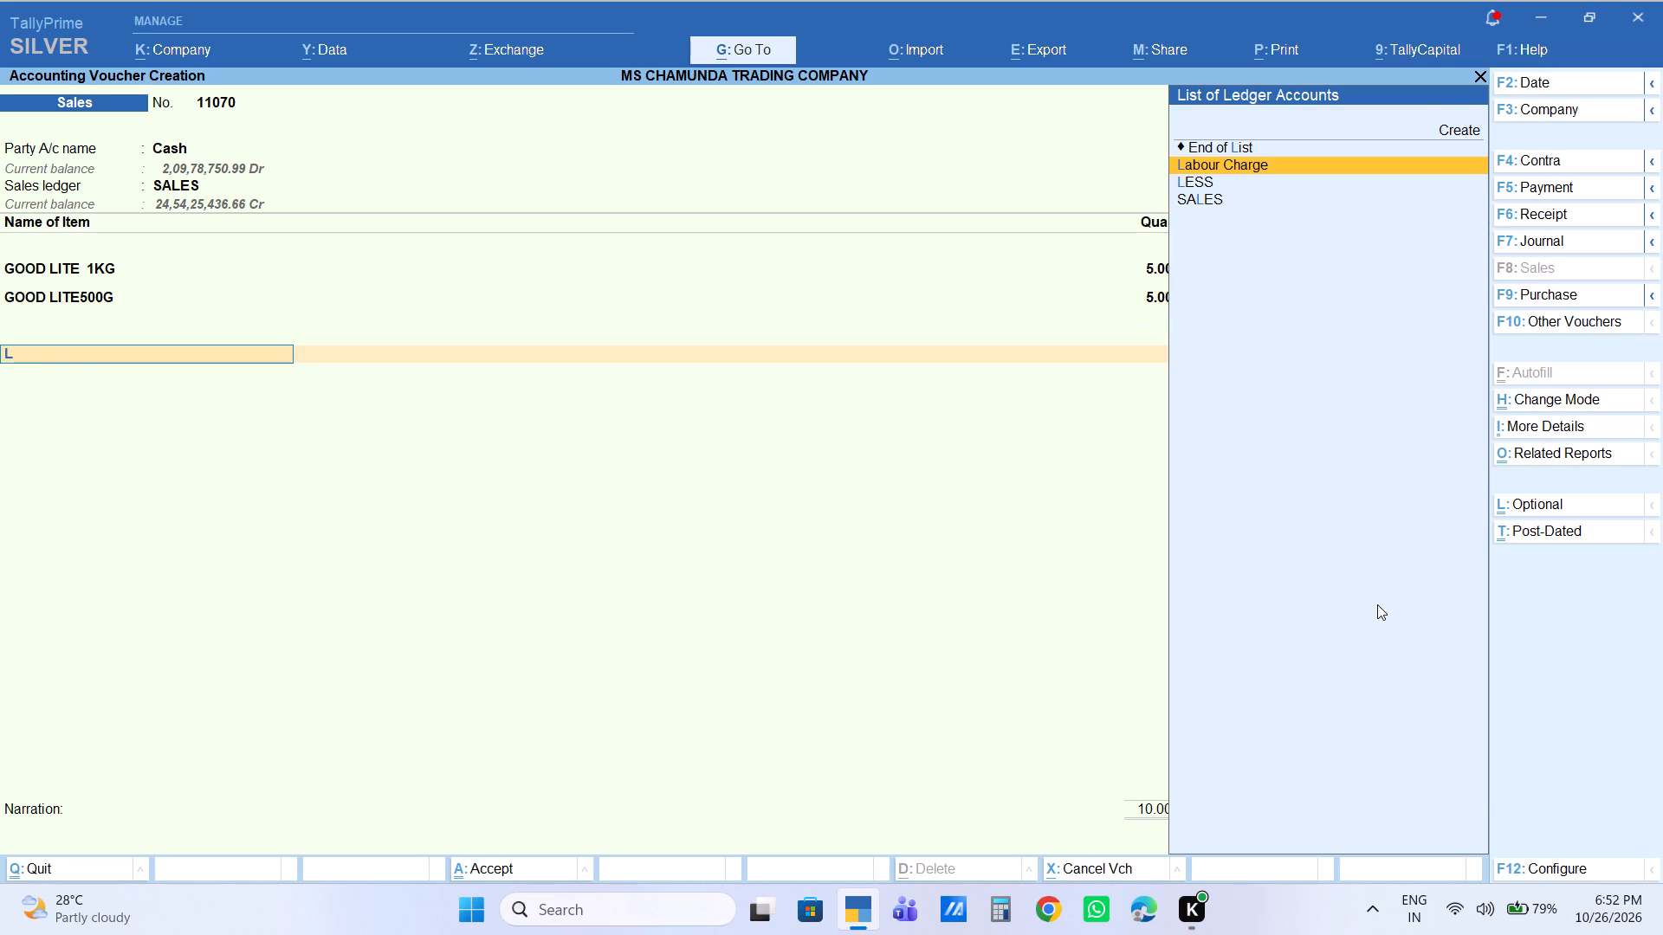
{"action": "key", "text": "Return"}
{"action": "key", "text": "Return"}
{"action": "type", "text": "20"}
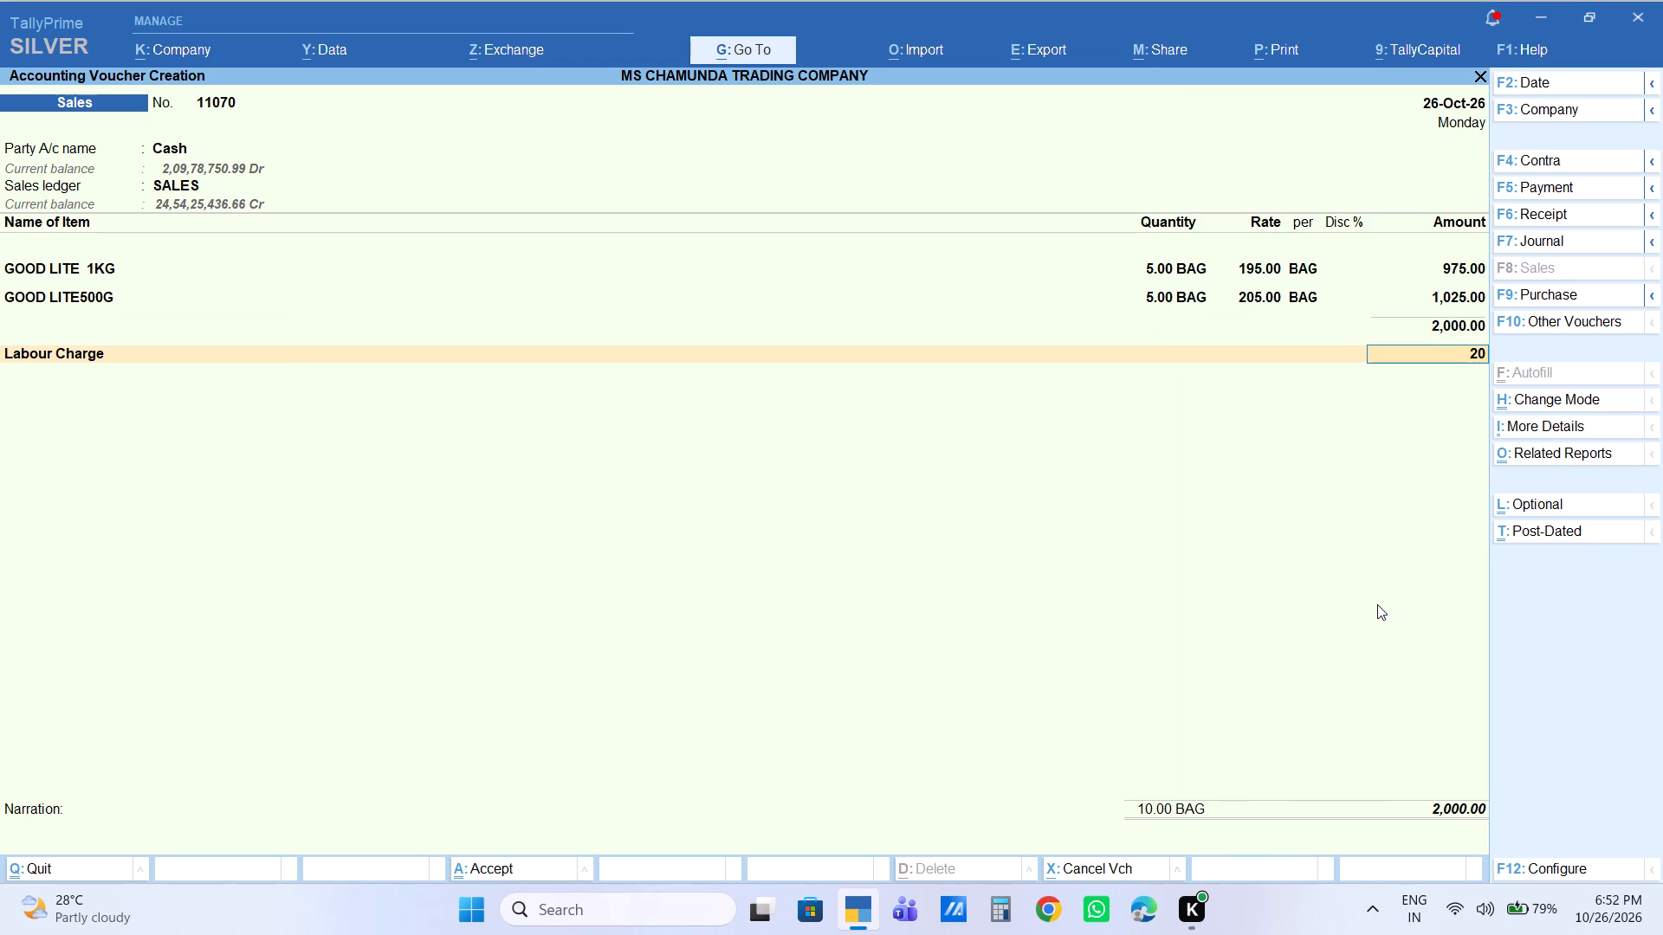
{"action": "key", "text": "Return"}
{"action": "key", "text": "Return"}
{"action": "key", "text": "Return"}
{"action": "key", "text": "Return"}
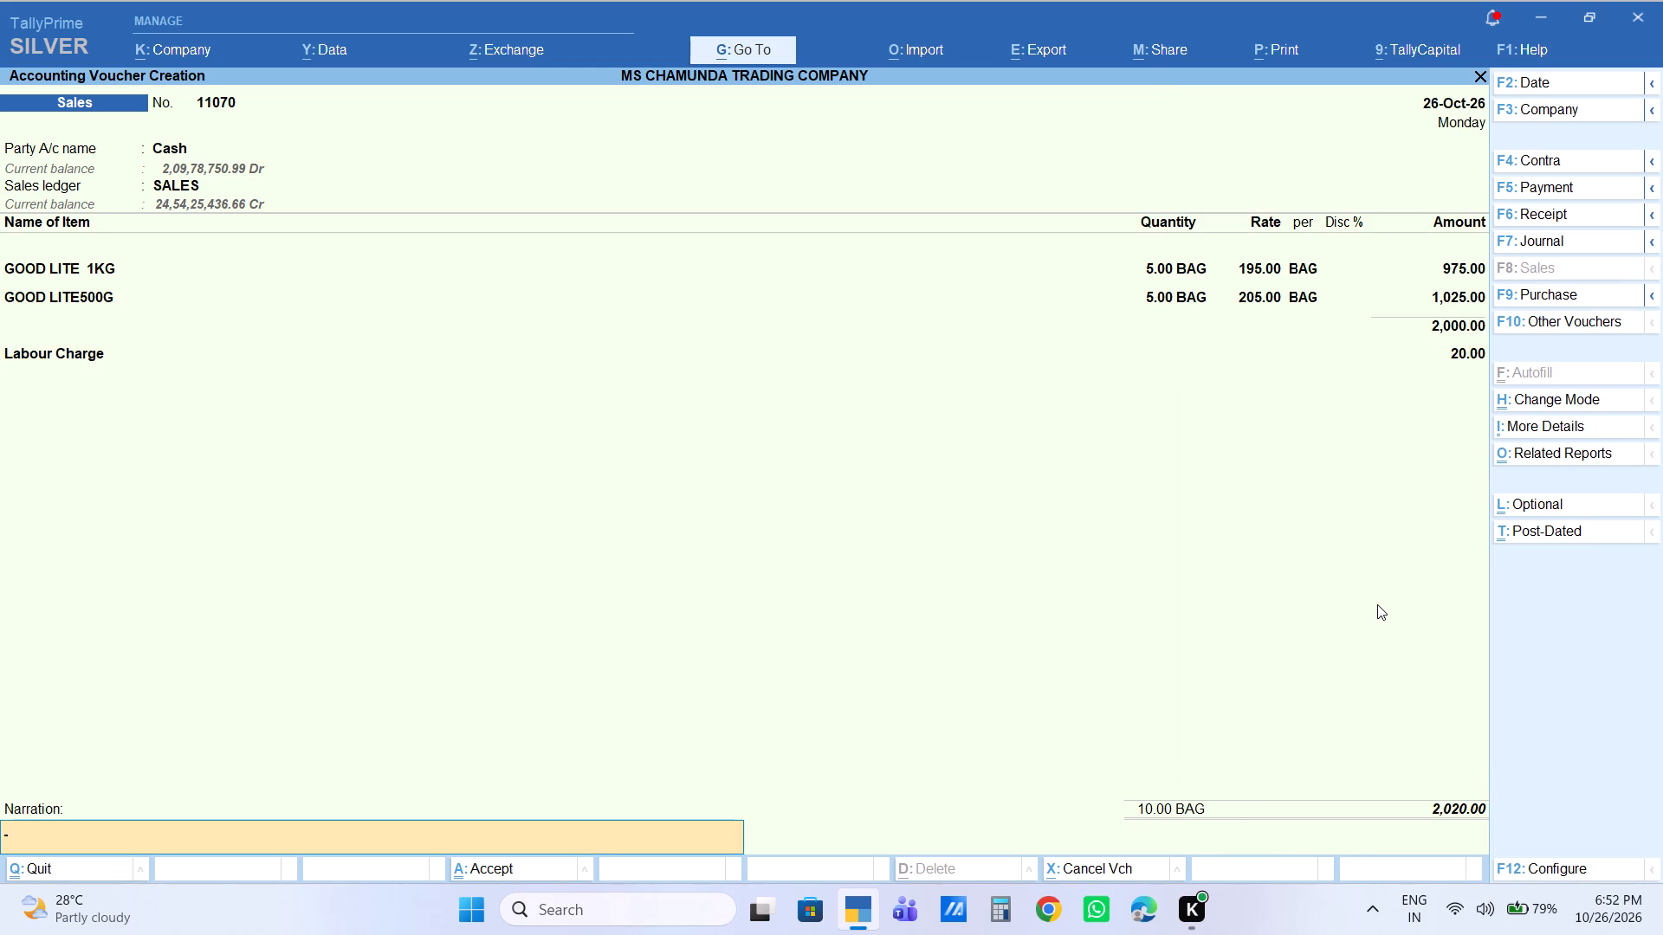
{"action": "key", "text": "Return"}
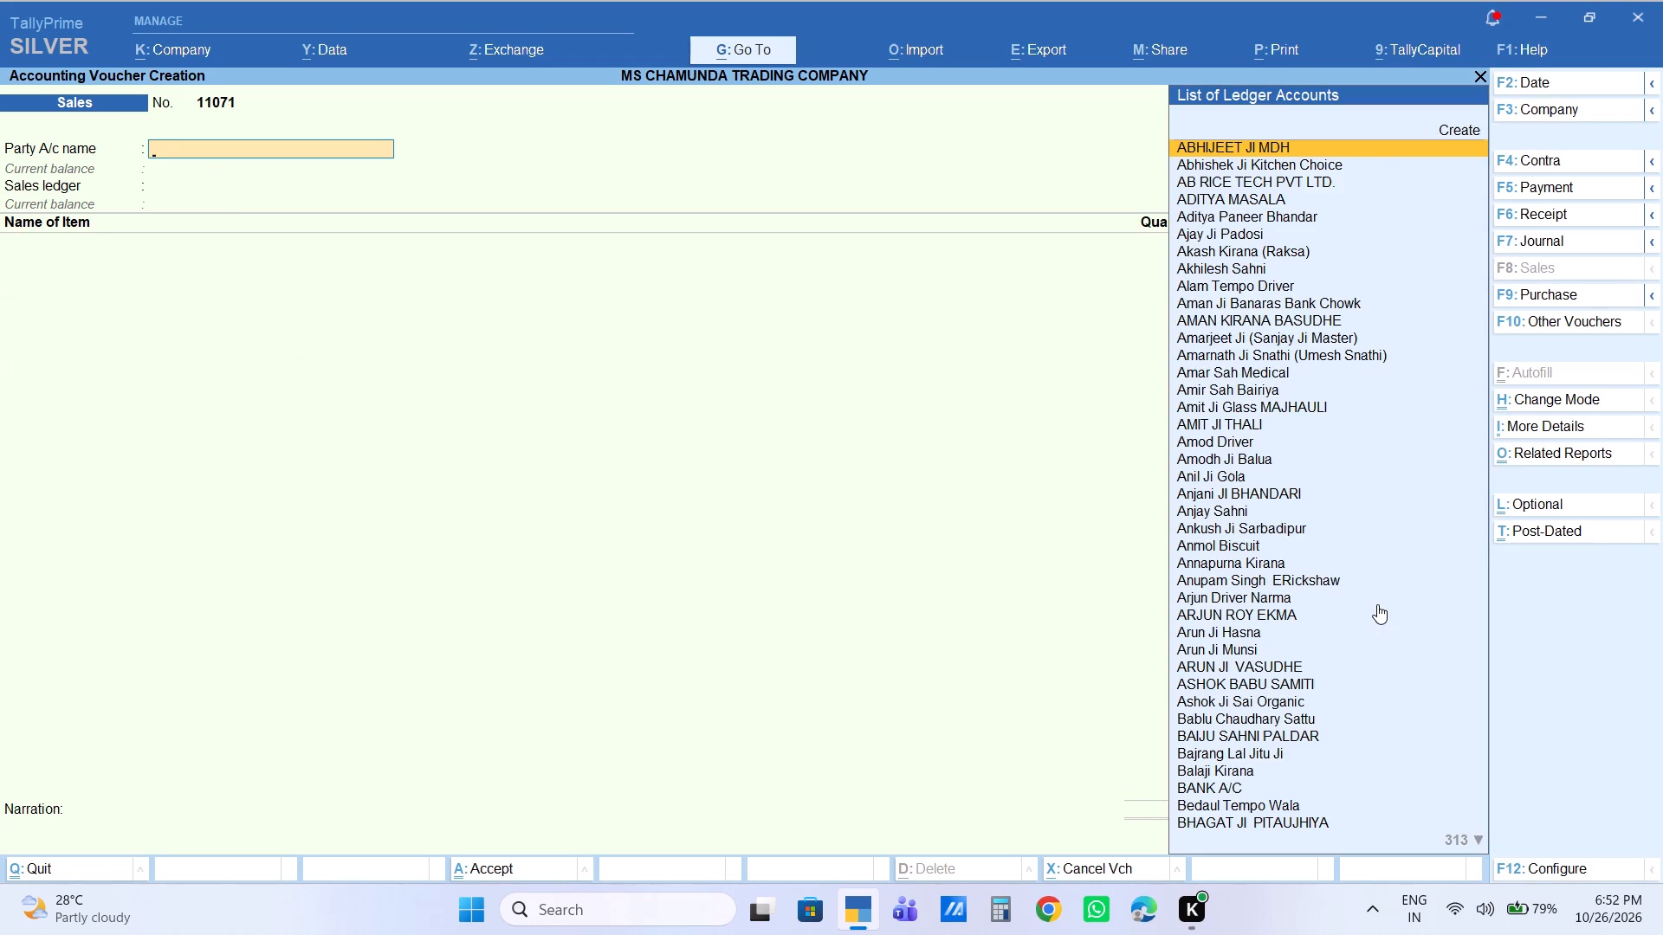
Set Cash as the party account and SALES as the sales ledger for voucher 11071.
{"action": "type", "text": "ca"}
{"action": "key", "text": "Return"}
{"action": "key", "text": "Return"}
{"action": "key", "text": "Return"}
{"action": "key", "text": "Return"}
{"action": "key", "text": "Return"}
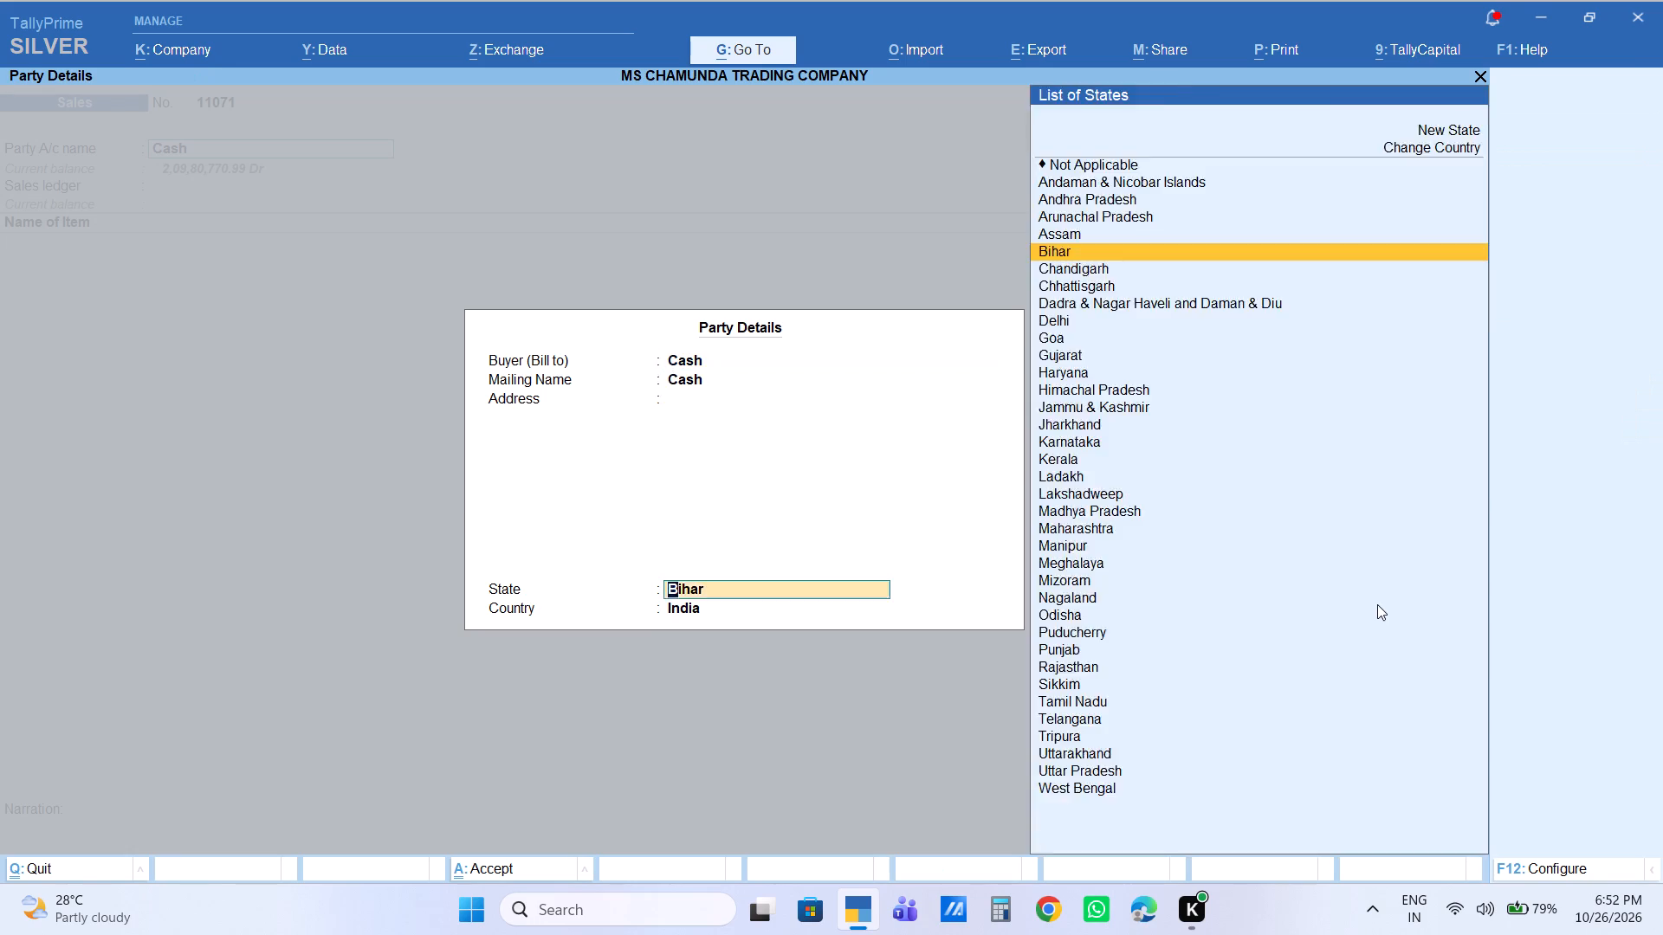
{"action": "key", "text": "Return"}
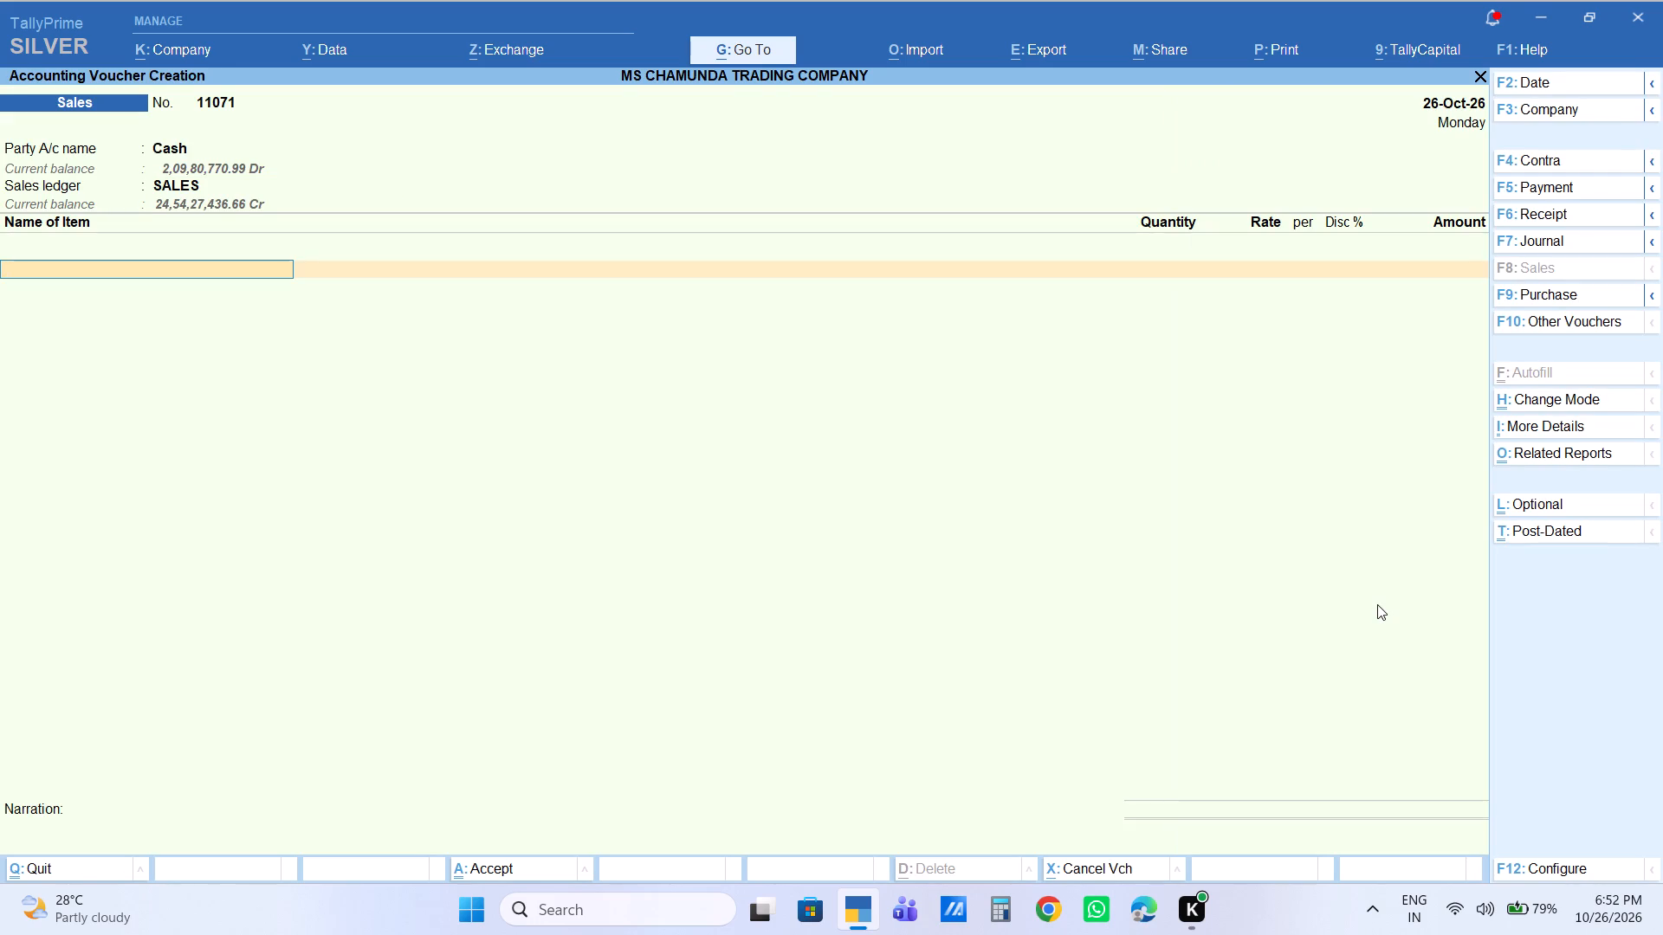
Add 2 KG of HALDI POWDER as the first item of voucher 11071 with an amount of 320.
{"action": "type", "text": "haldi"}
{"action": "key", "text": "Down"}
{"action": "key", "text": "Down"}
{"action": "key", "text": "Down"}
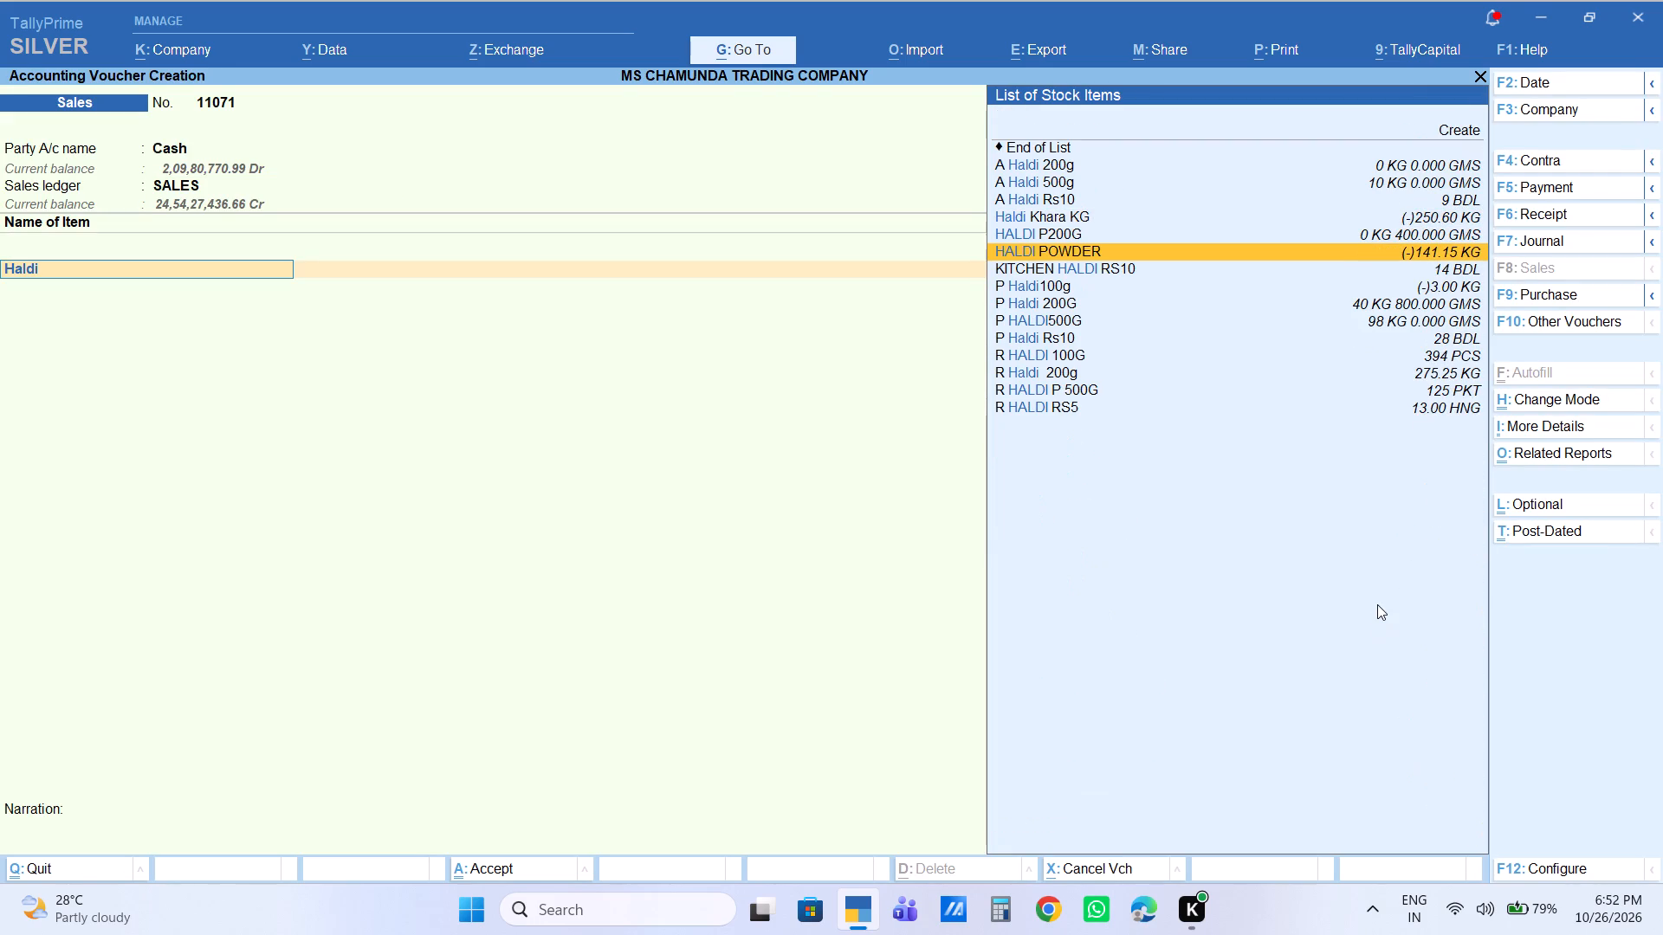
{"action": "key", "text": "Return"}
{"action": "key", "text": "2"}
{"action": "key", "text": "Return"}
{"action": "key", "text": "Return"}
{"action": "key", "text": "Return"}
{"action": "key", "text": "Return"}
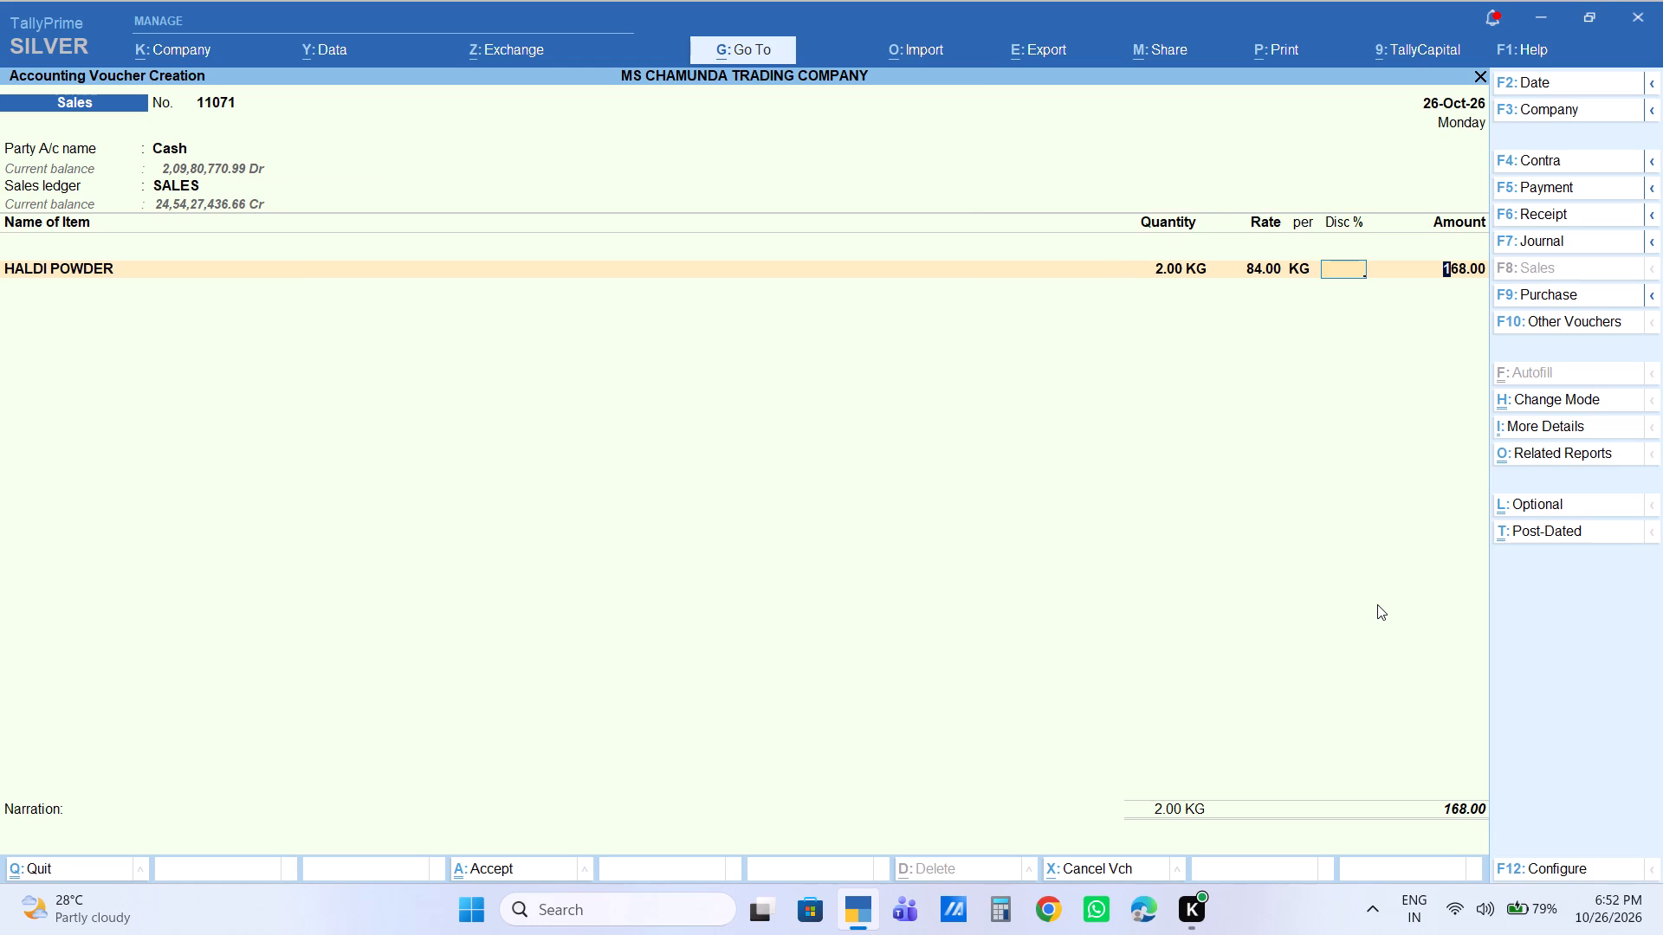
{"action": "type", "text": "320"}
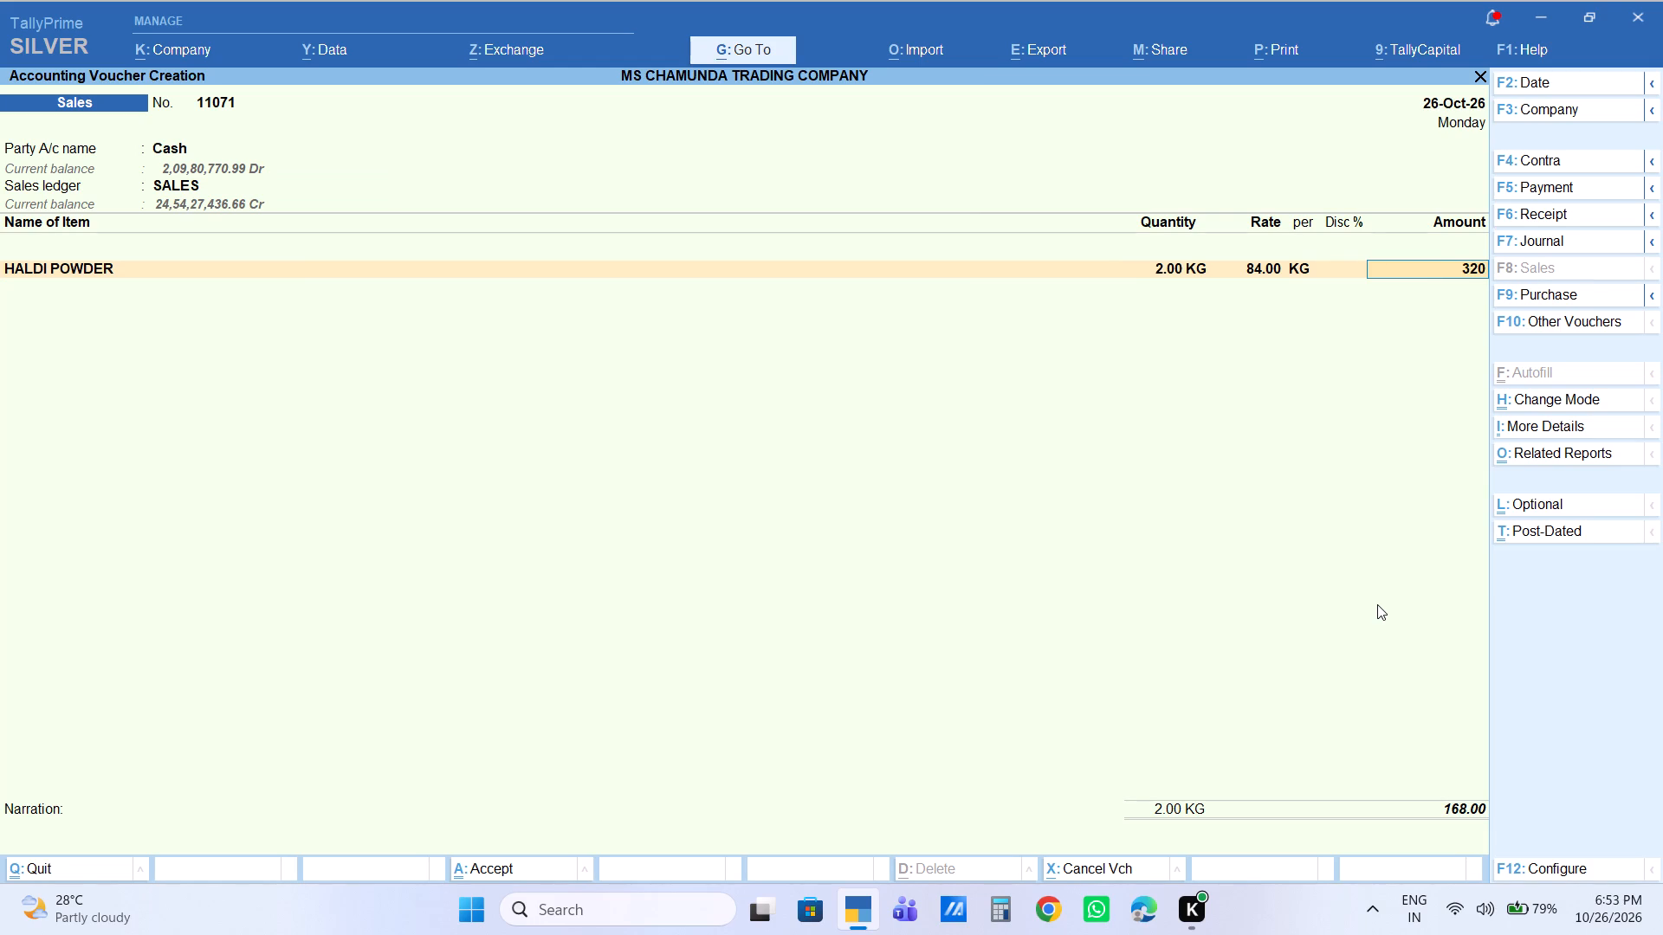
{"action": "key", "text": "Return"}
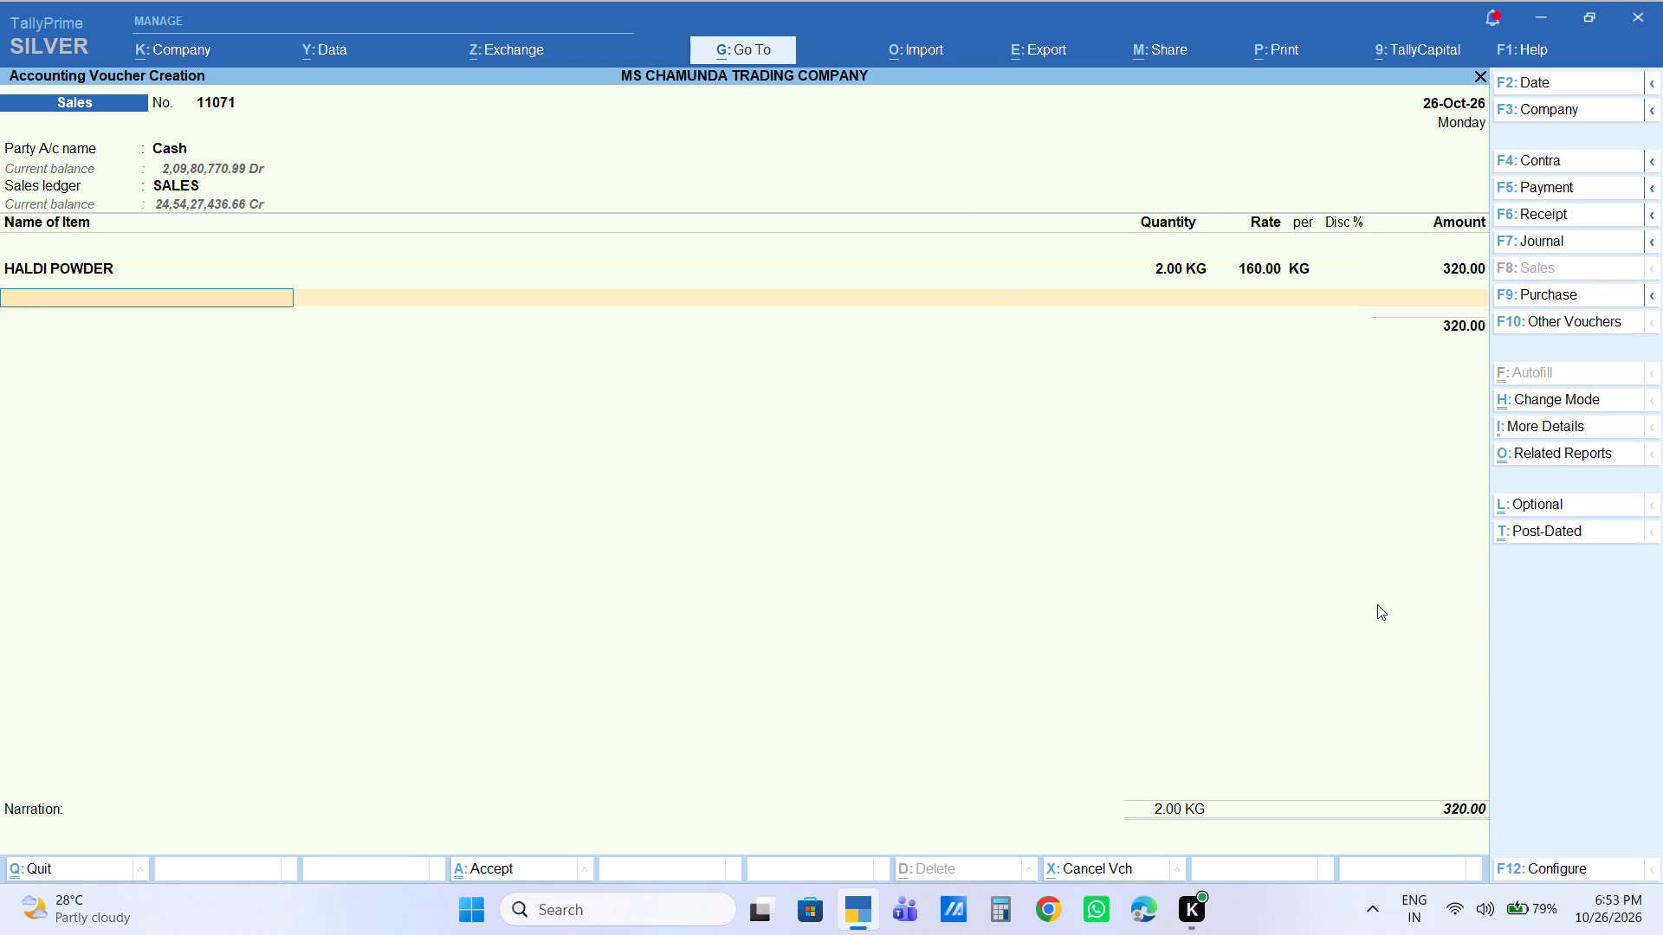
Add 2 KG of MIRCHA POWDER as the second item with an amount of 360.
{"action": "type", "text": "mircha"}
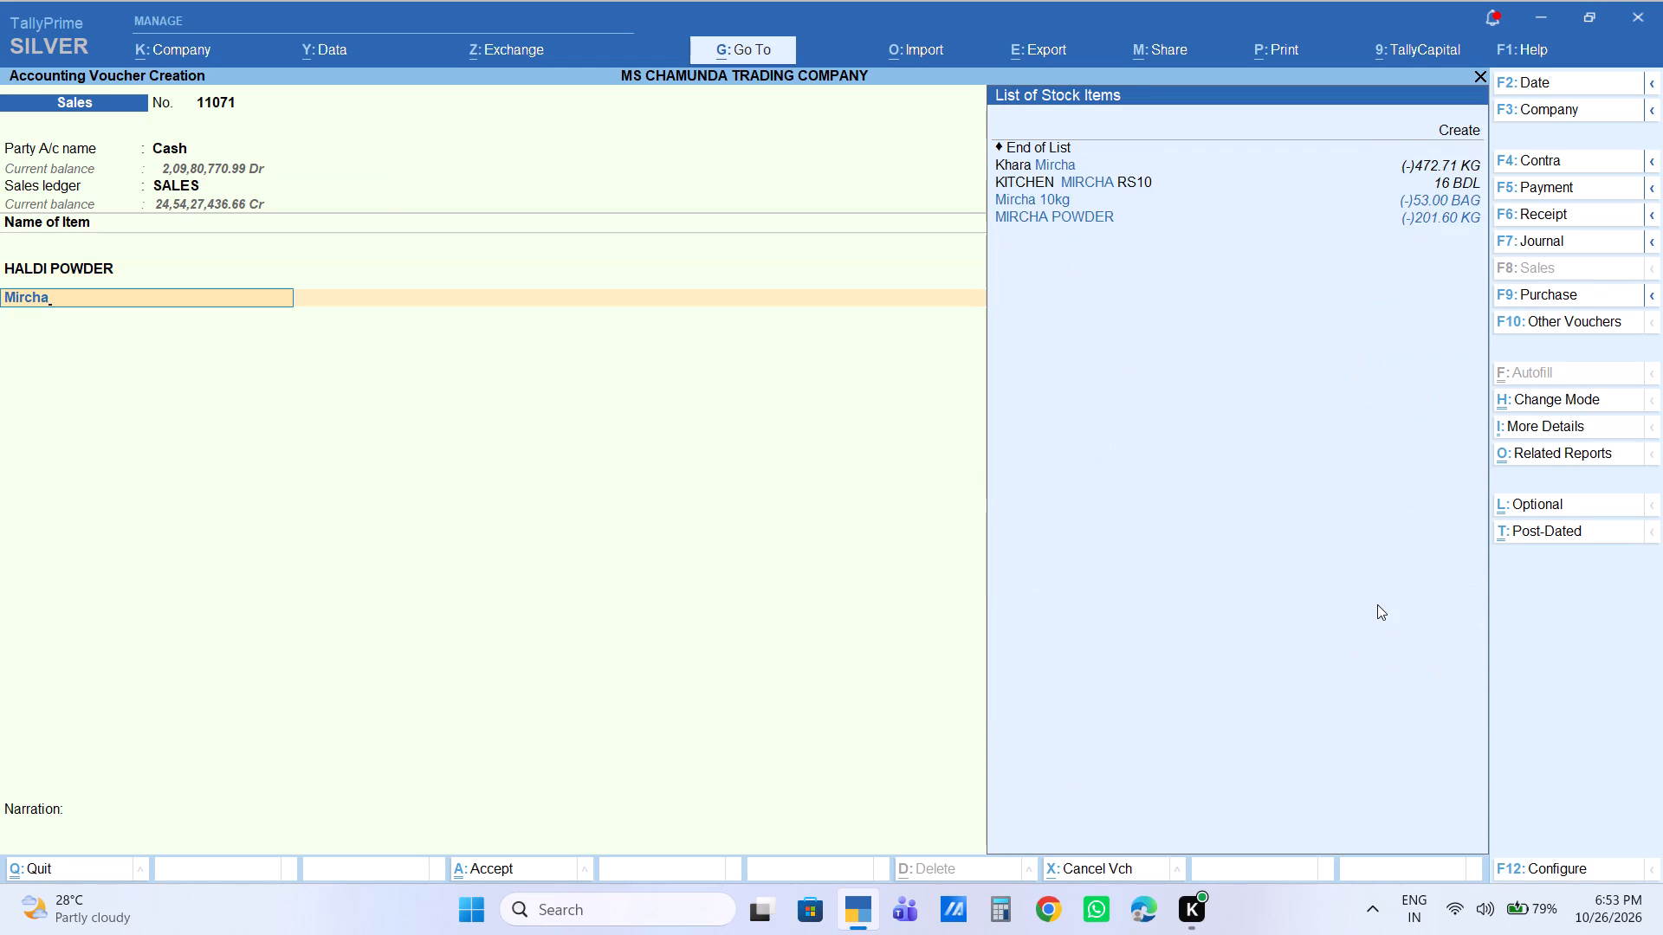
{"action": "key", "text": "Down"}
{"action": "key", "text": "Down"}
{"action": "key", "text": "Down"}
{"action": "key", "text": "Return"}
{"action": "key", "text": "2"}
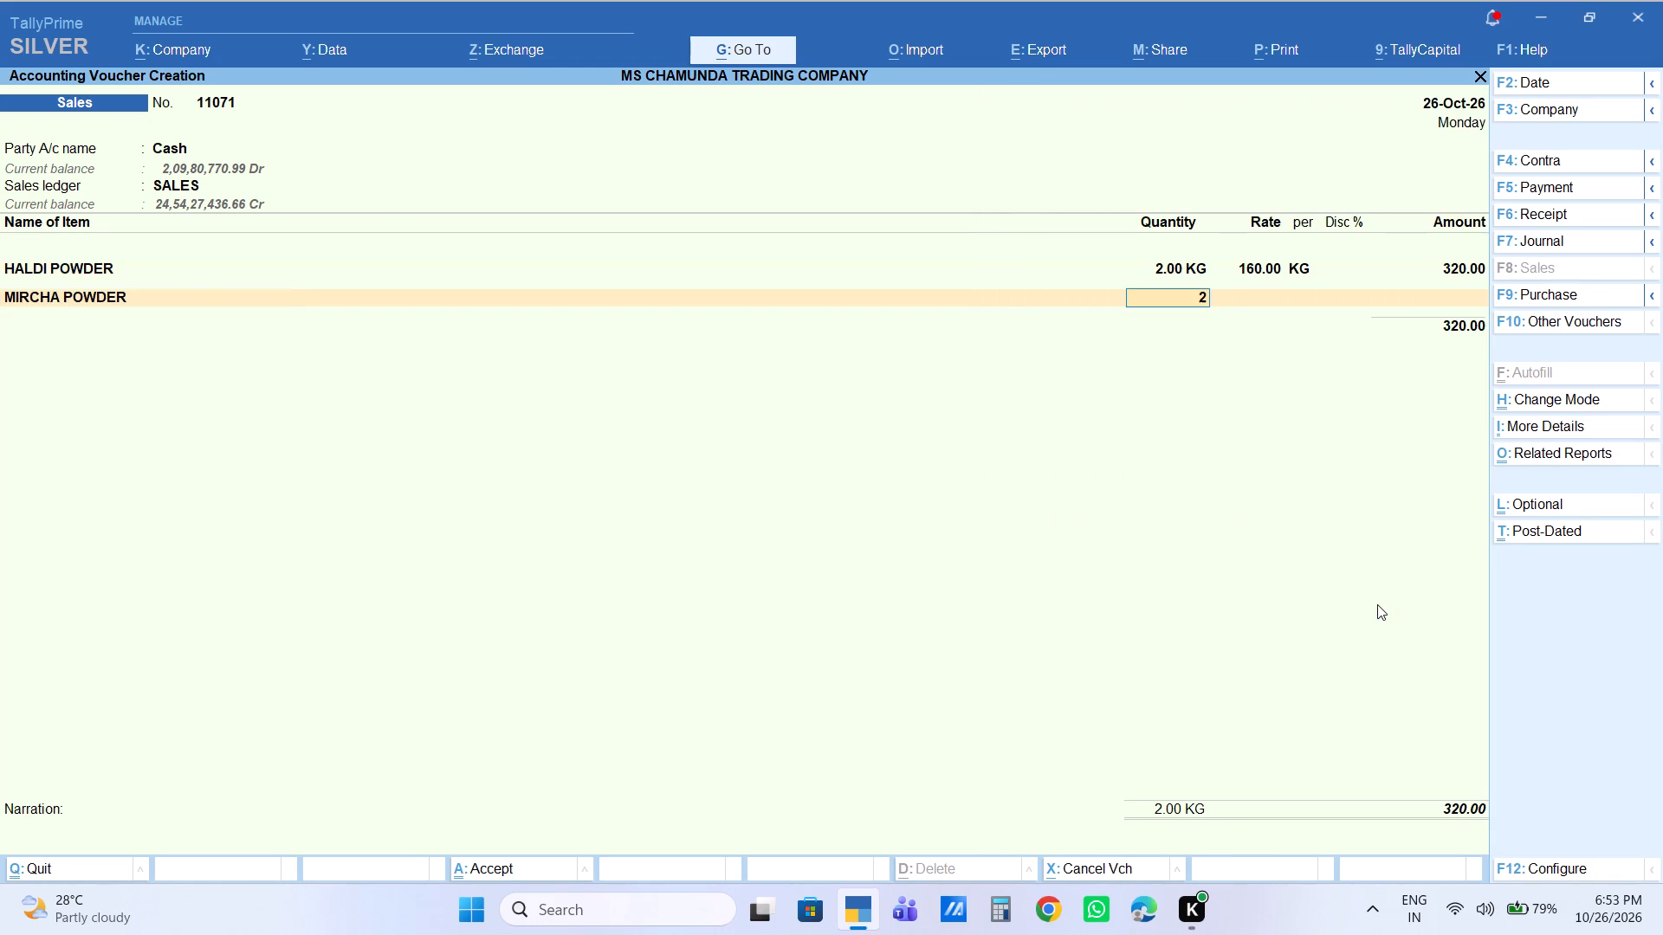
{"action": "key", "text": "Return"}
{"action": "key", "text": "Return"}
{"action": "key", "text": "Return"}
{"action": "key", "text": "Return"}
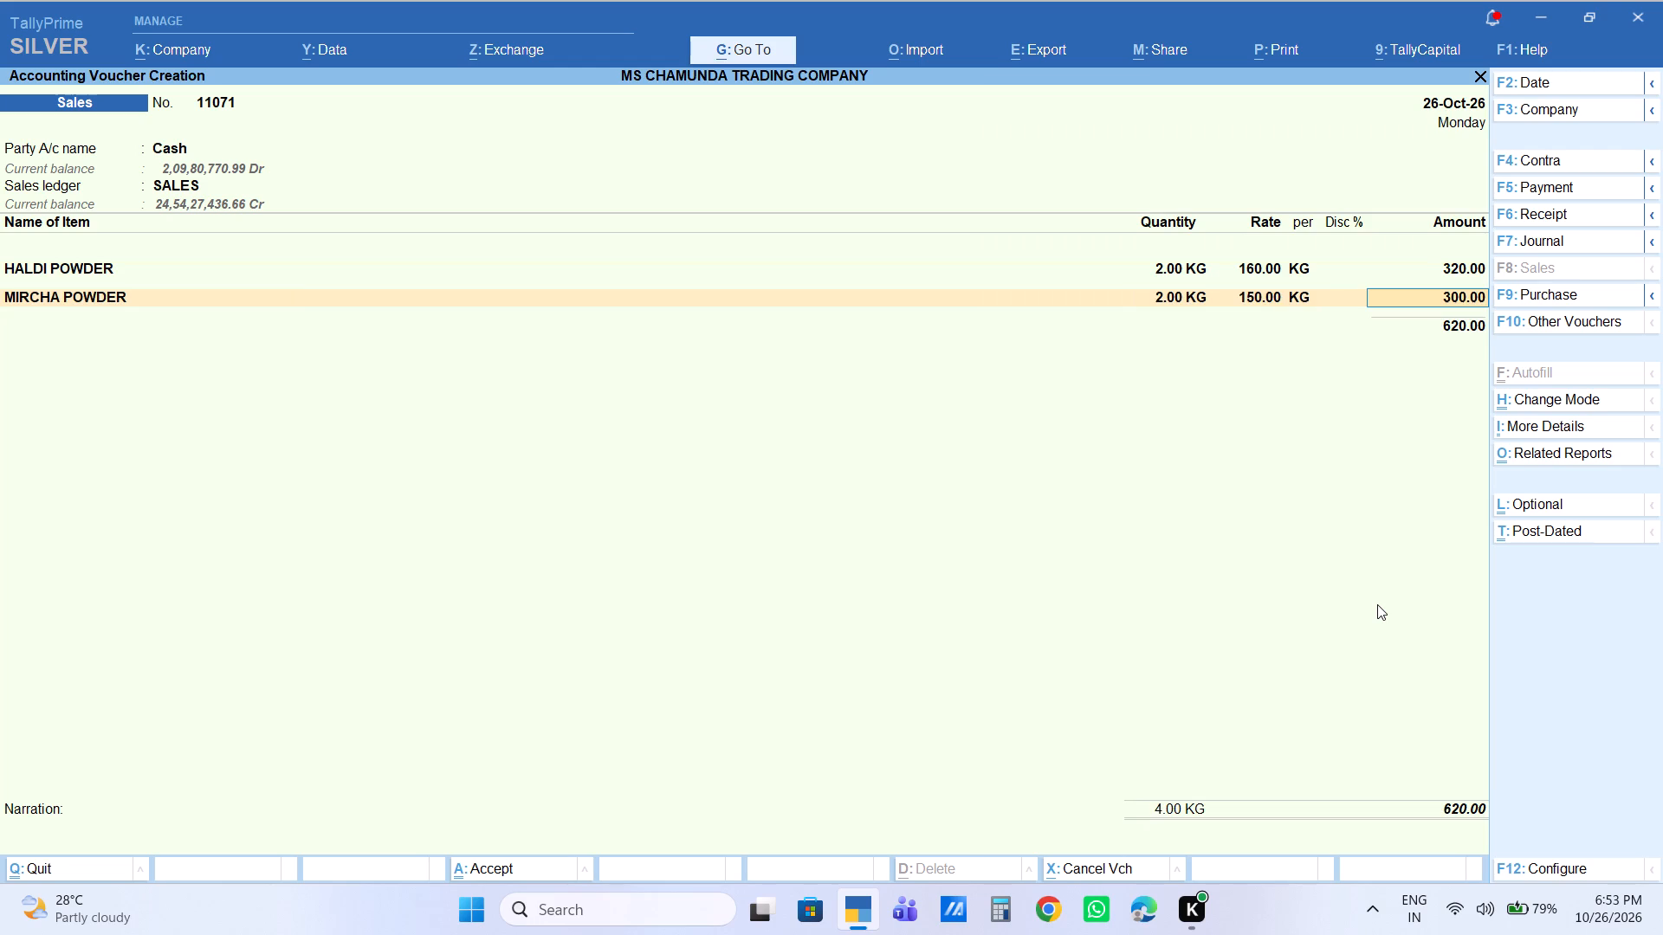
{"action": "type", "text": "360"}
{"action": "key", "text": "Return"}
Add 1 peti of A Dreamlite Rs5 as the third item, keeping the default rate of 520.
{"action": "type", "text": "drea"}
{"action": "key", "text": "Down"}
{"action": "key", "text": "Down"}
{"action": "key", "text": "Return"}
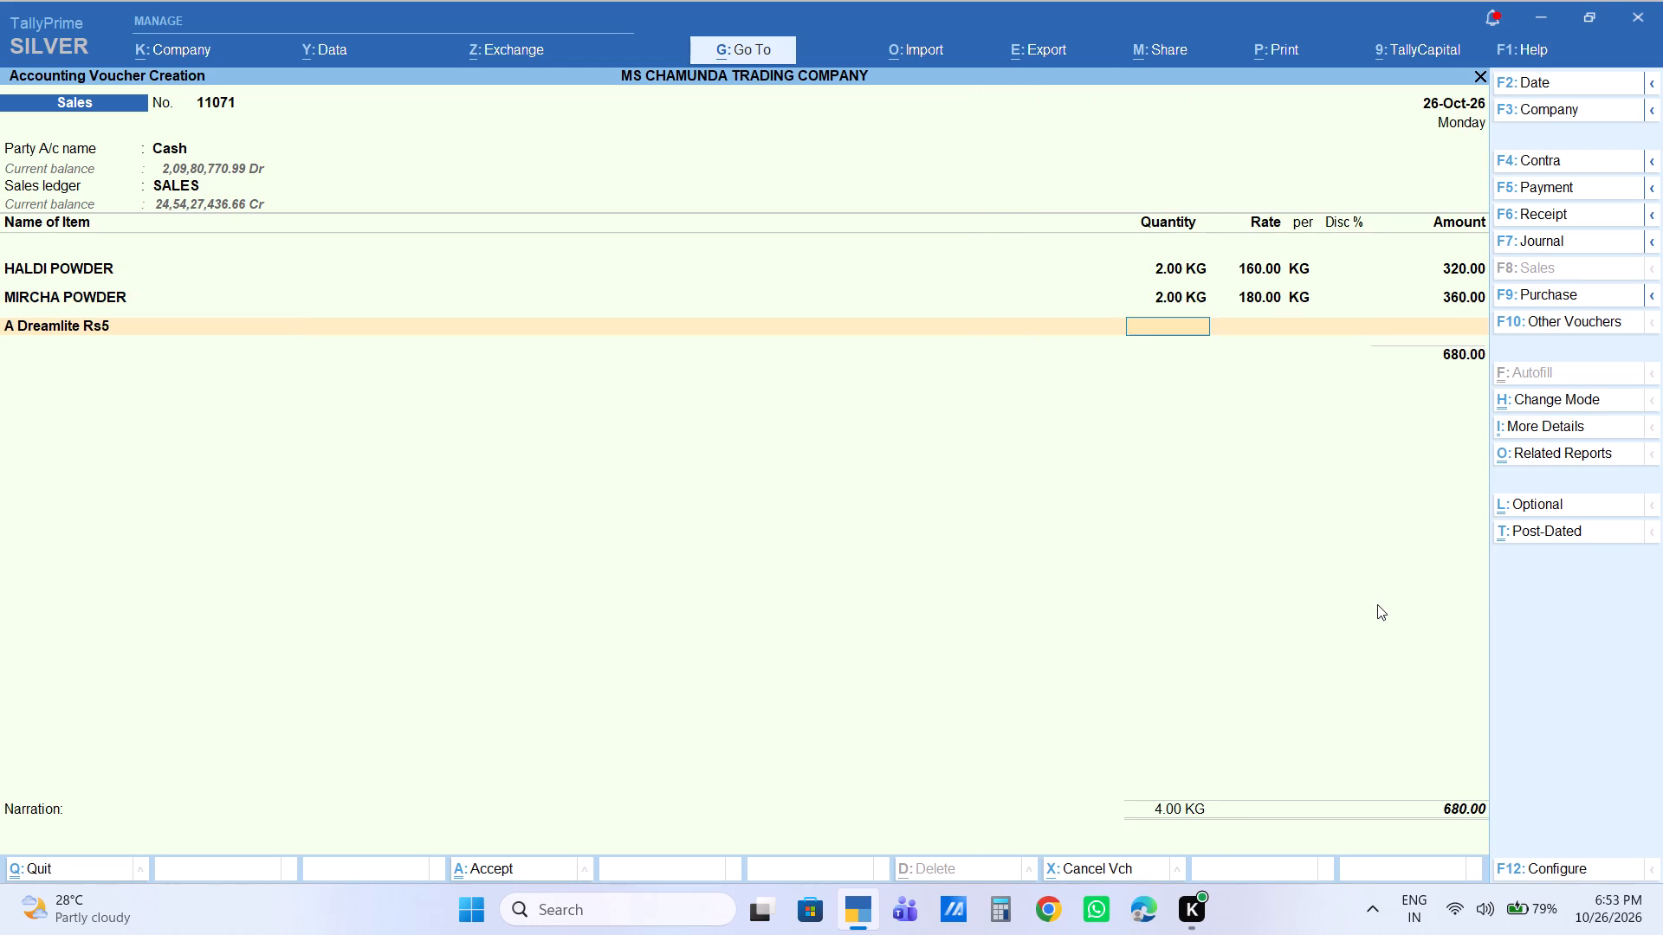
{"action": "key", "text": "1"}
{"action": "key", "text": "Return"}
{"action": "key", "text": "Return"}
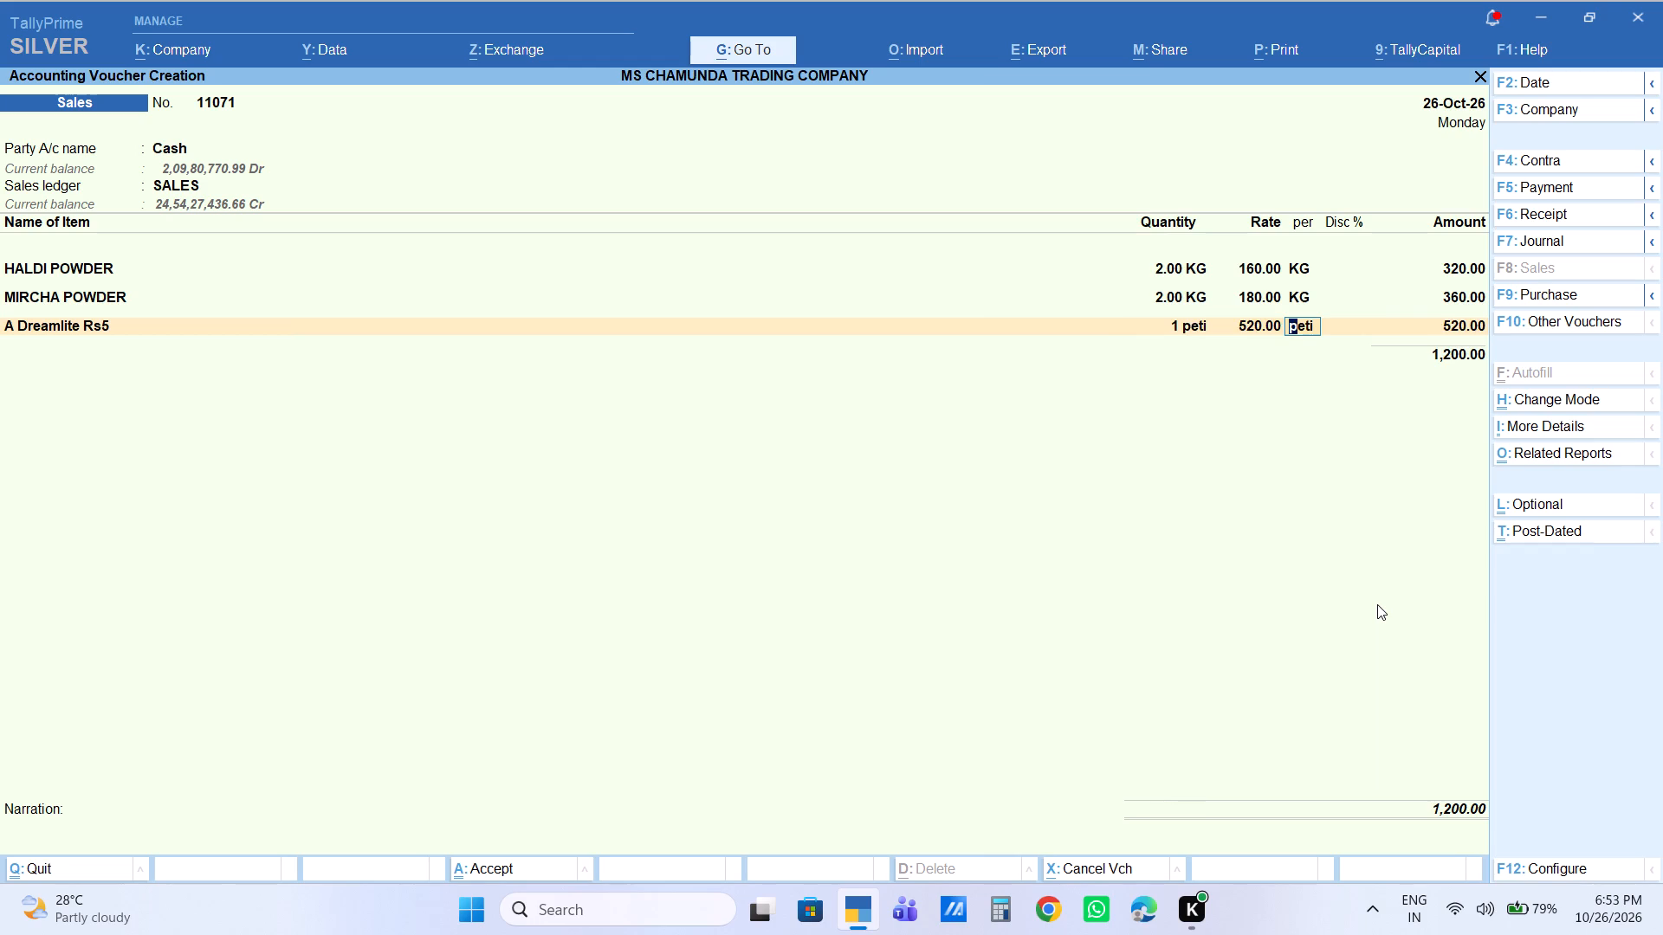
{"action": "key", "text": "Return"}
{"action": "key", "text": "Return"}
{"action": "key", "text": "Return"}
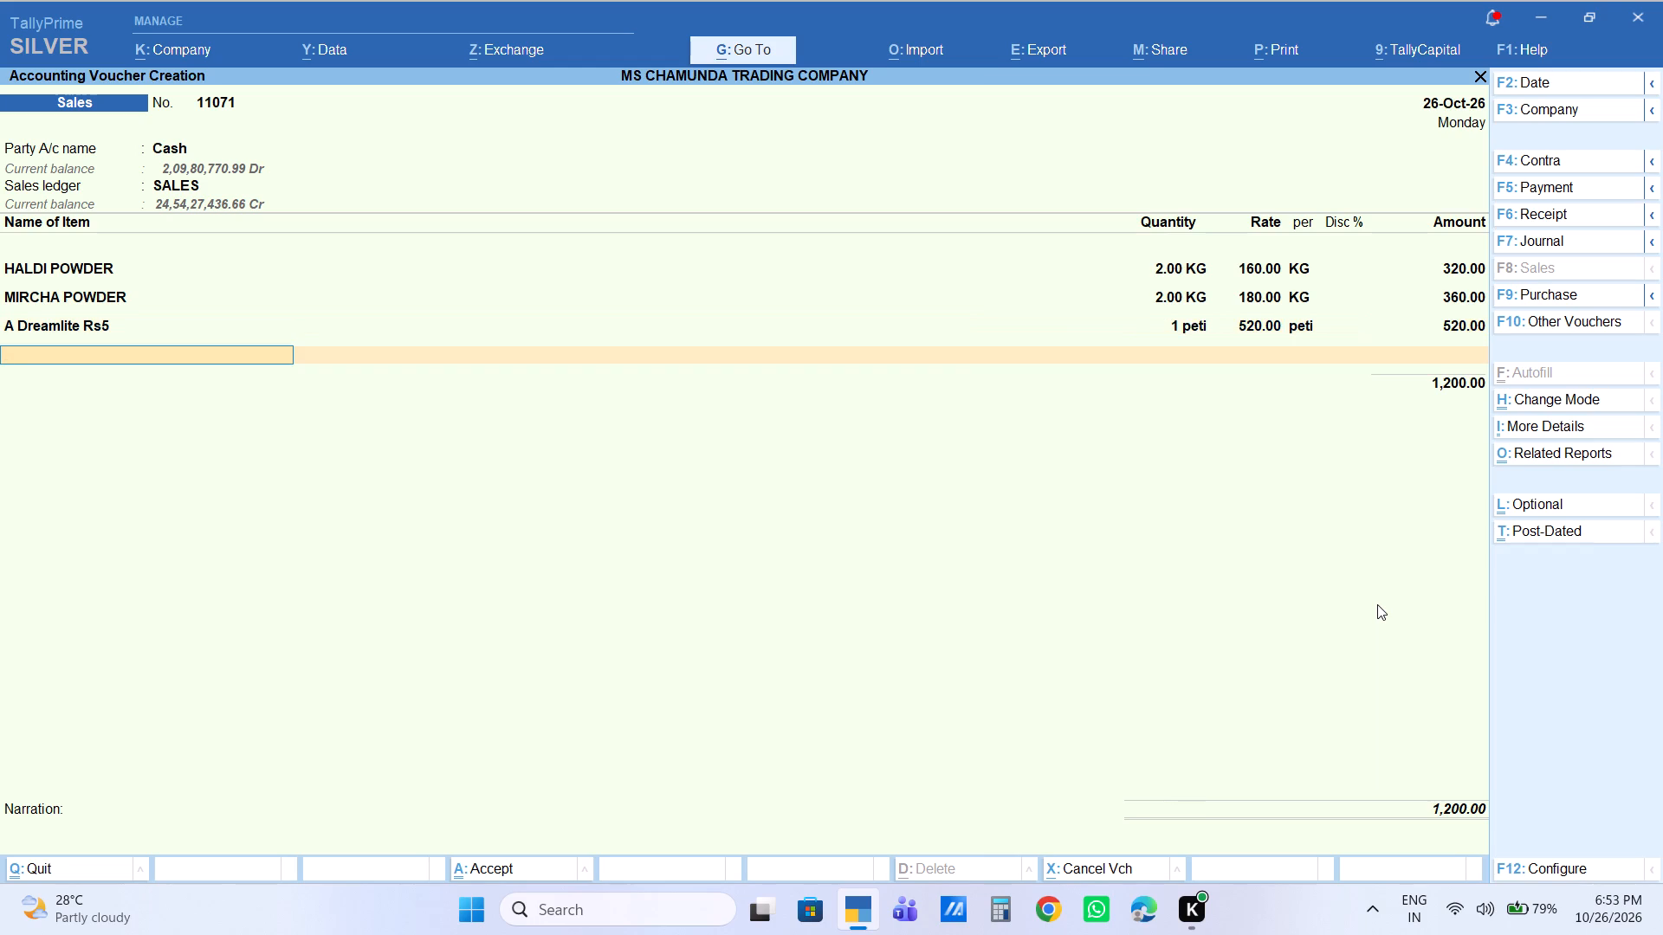
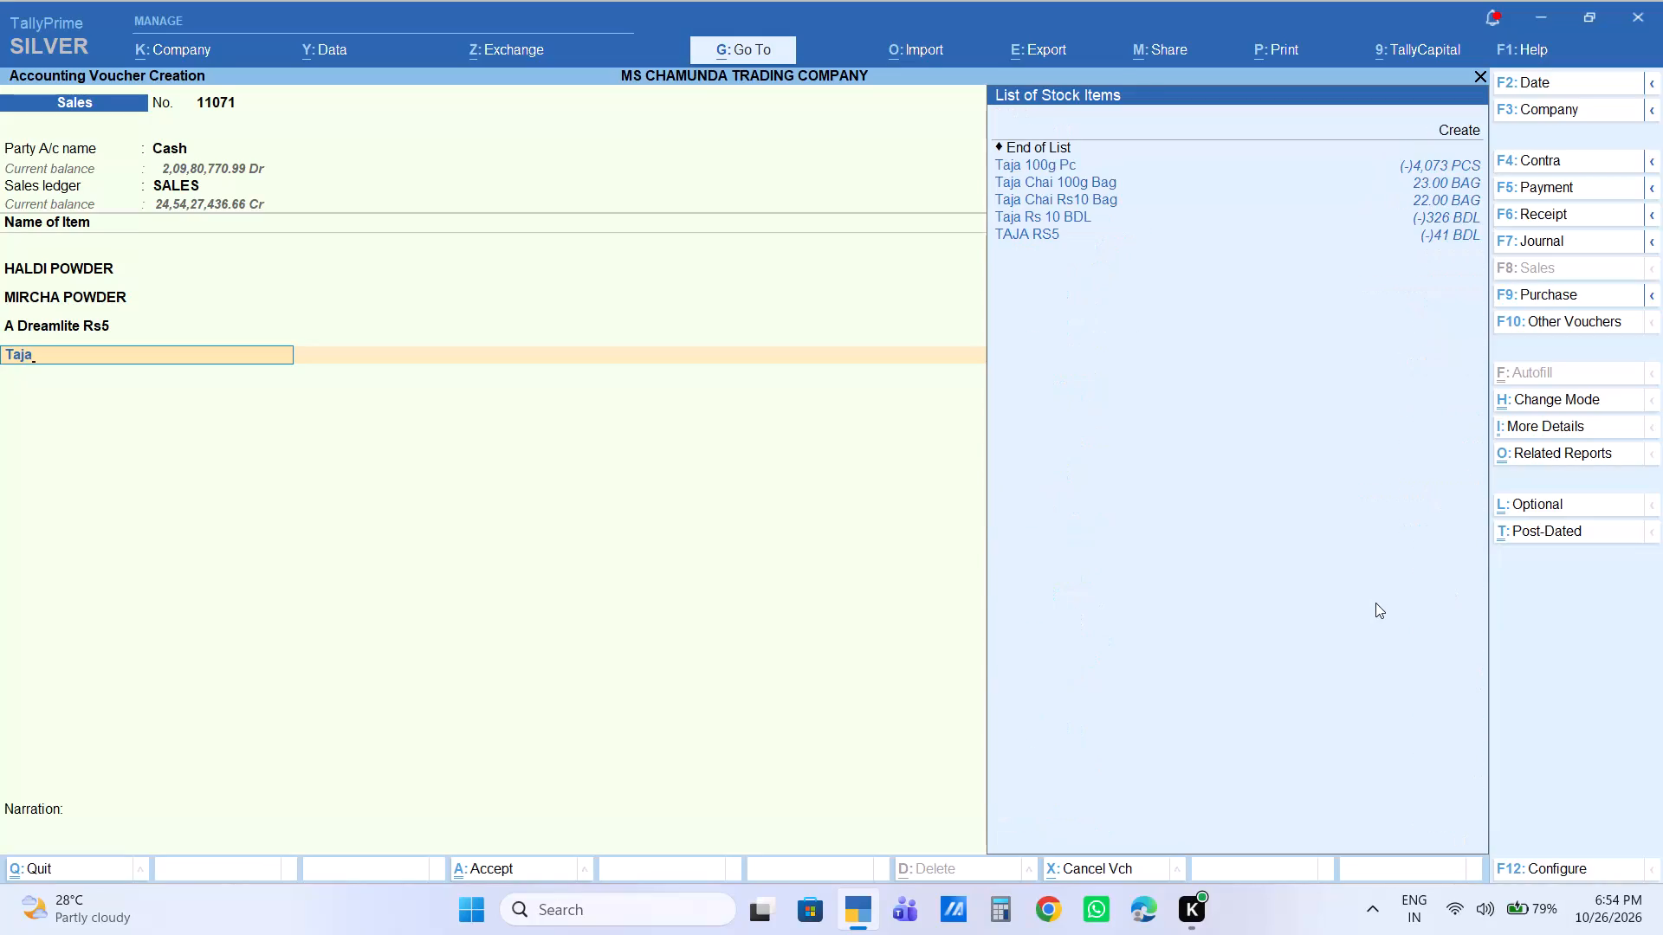
Add 12 PCS of Taja 100g Pc as the fourth item of voucher 11071, keeping the default rate of 22.50.
{"action": "key", "text": "Down"}
{"action": "key", "text": "Return"}
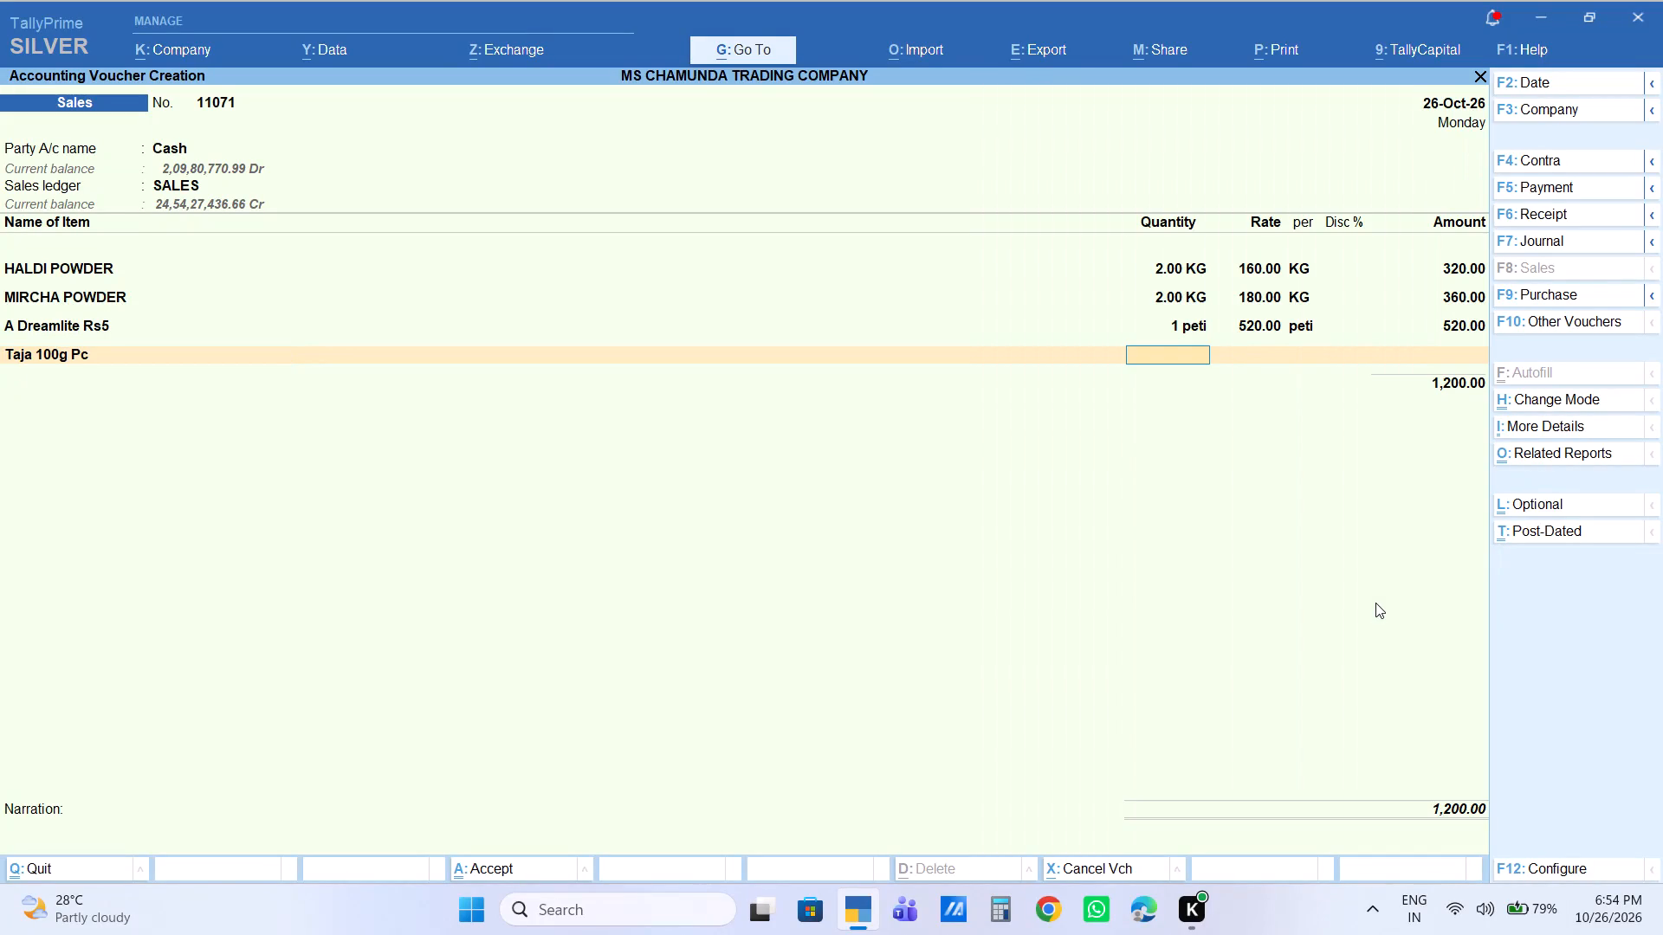
{"action": "type", "text": "12"}
{"action": "key", "text": "Return"}
{"action": "key", "text": "Return"}
{"action": "key", "text": "Return"}
{"action": "key", "text": "Return"}
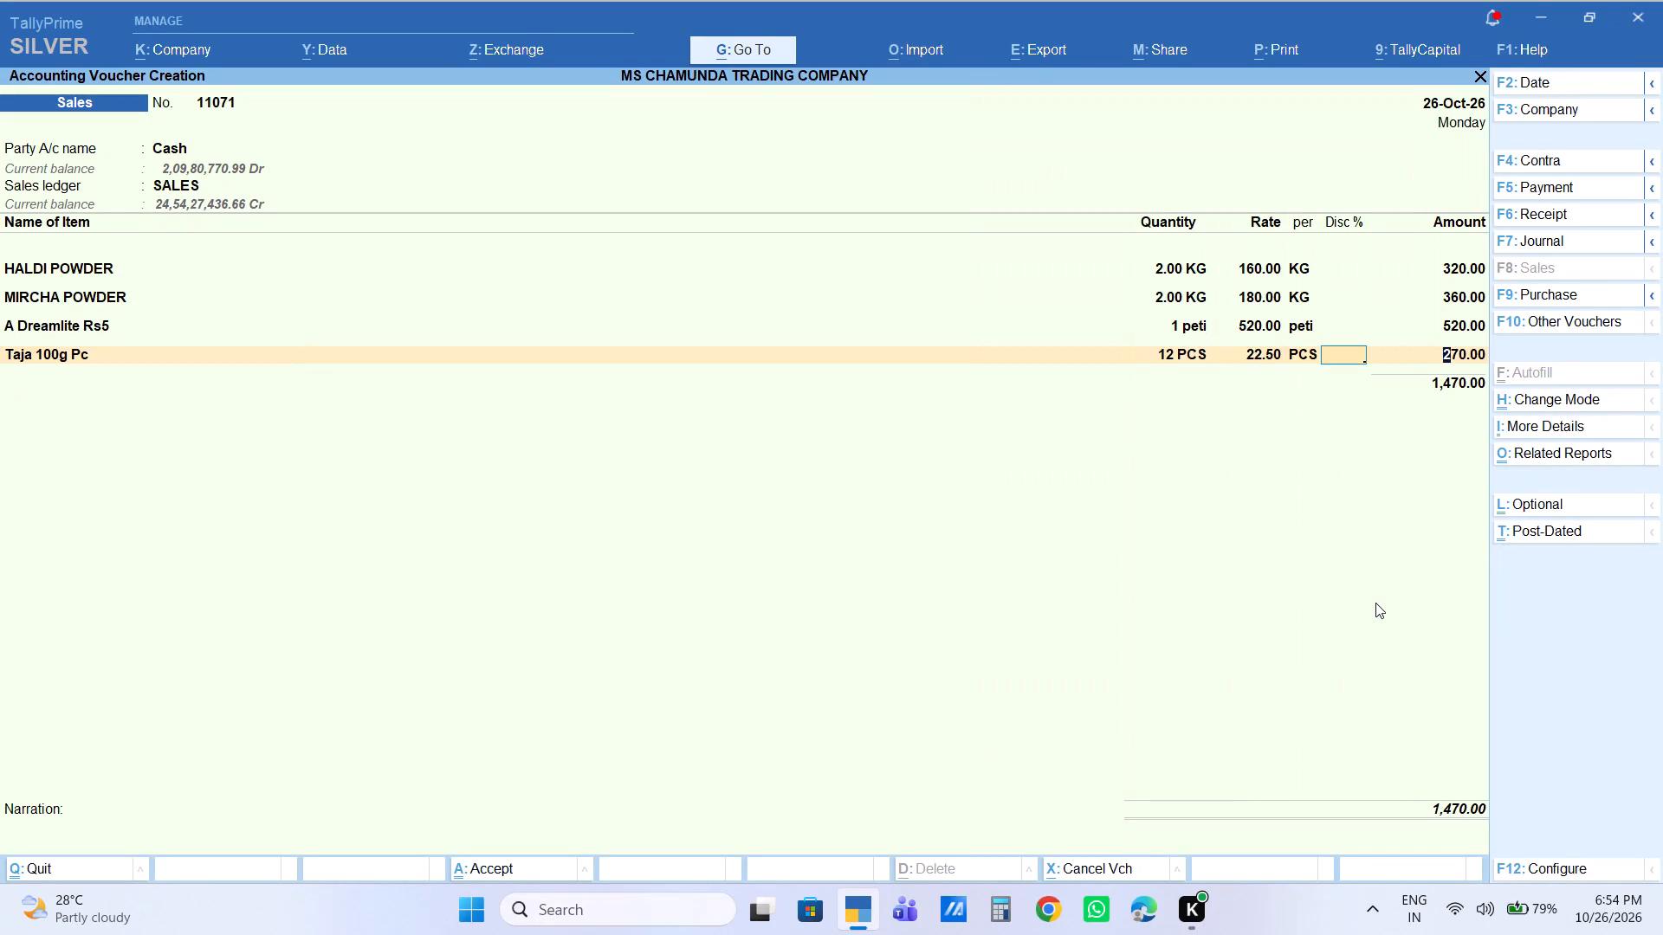
{"action": "key", "text": "Return"}
Add 1 BDL of Taja Rs 10 BDL as the fifth item, keeping the default rate of 260.
{"action": "type", "text": "taja10"}
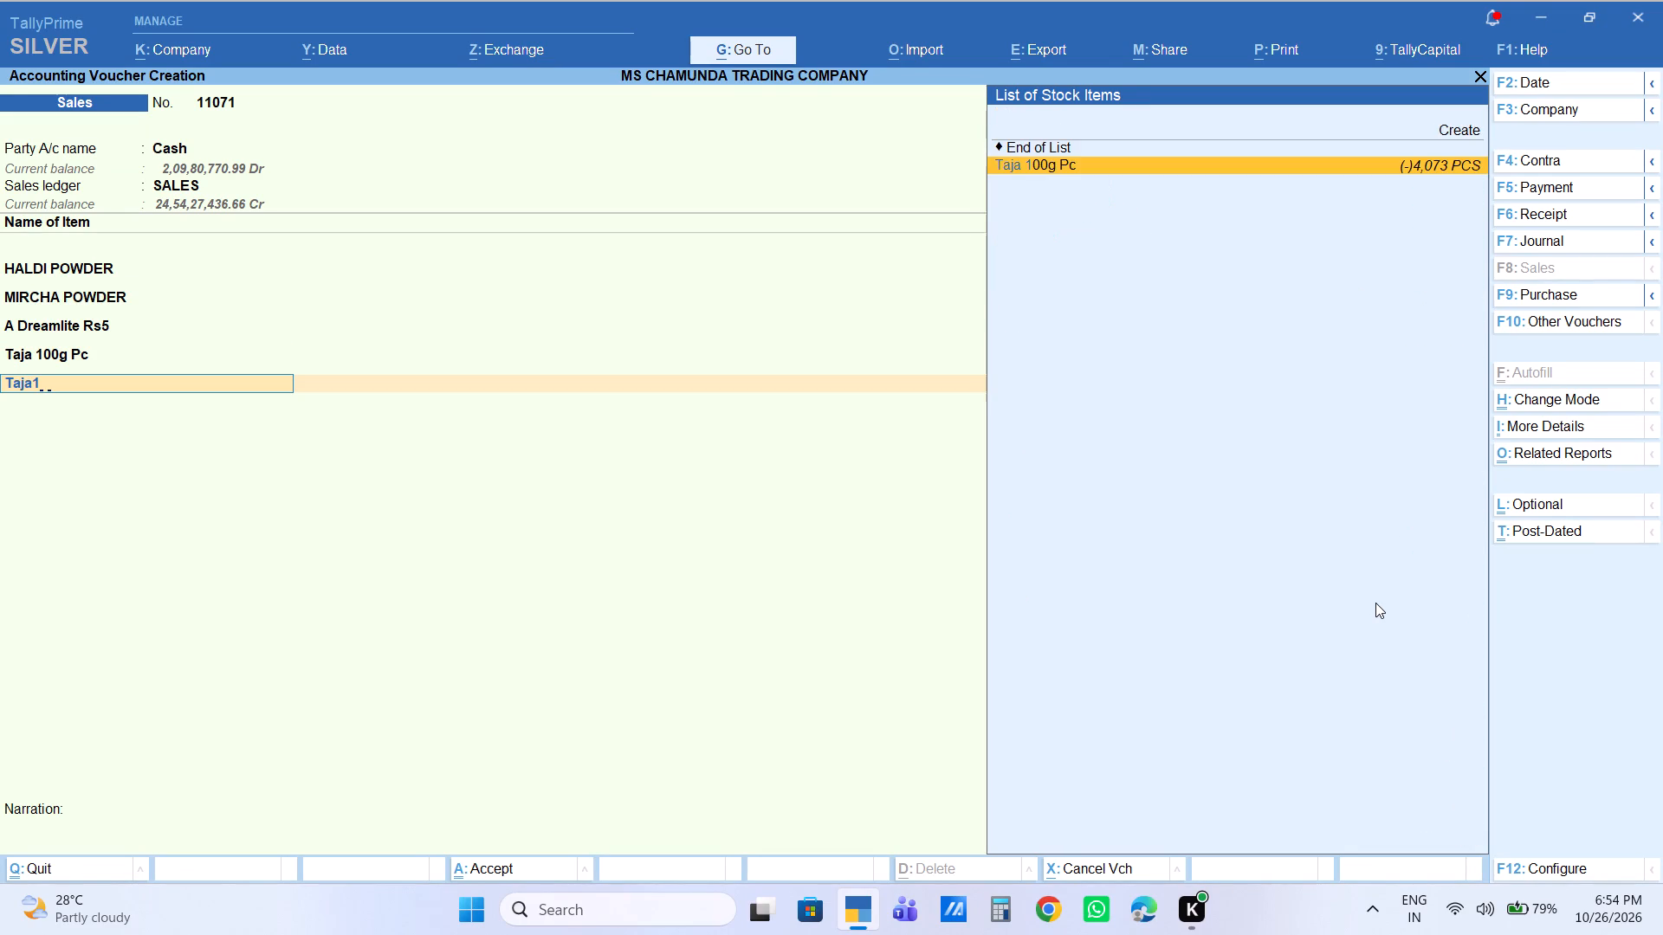
{"action": "key", "text": "BackSpace"}
{"action": "key", "text": "BackSpace"}
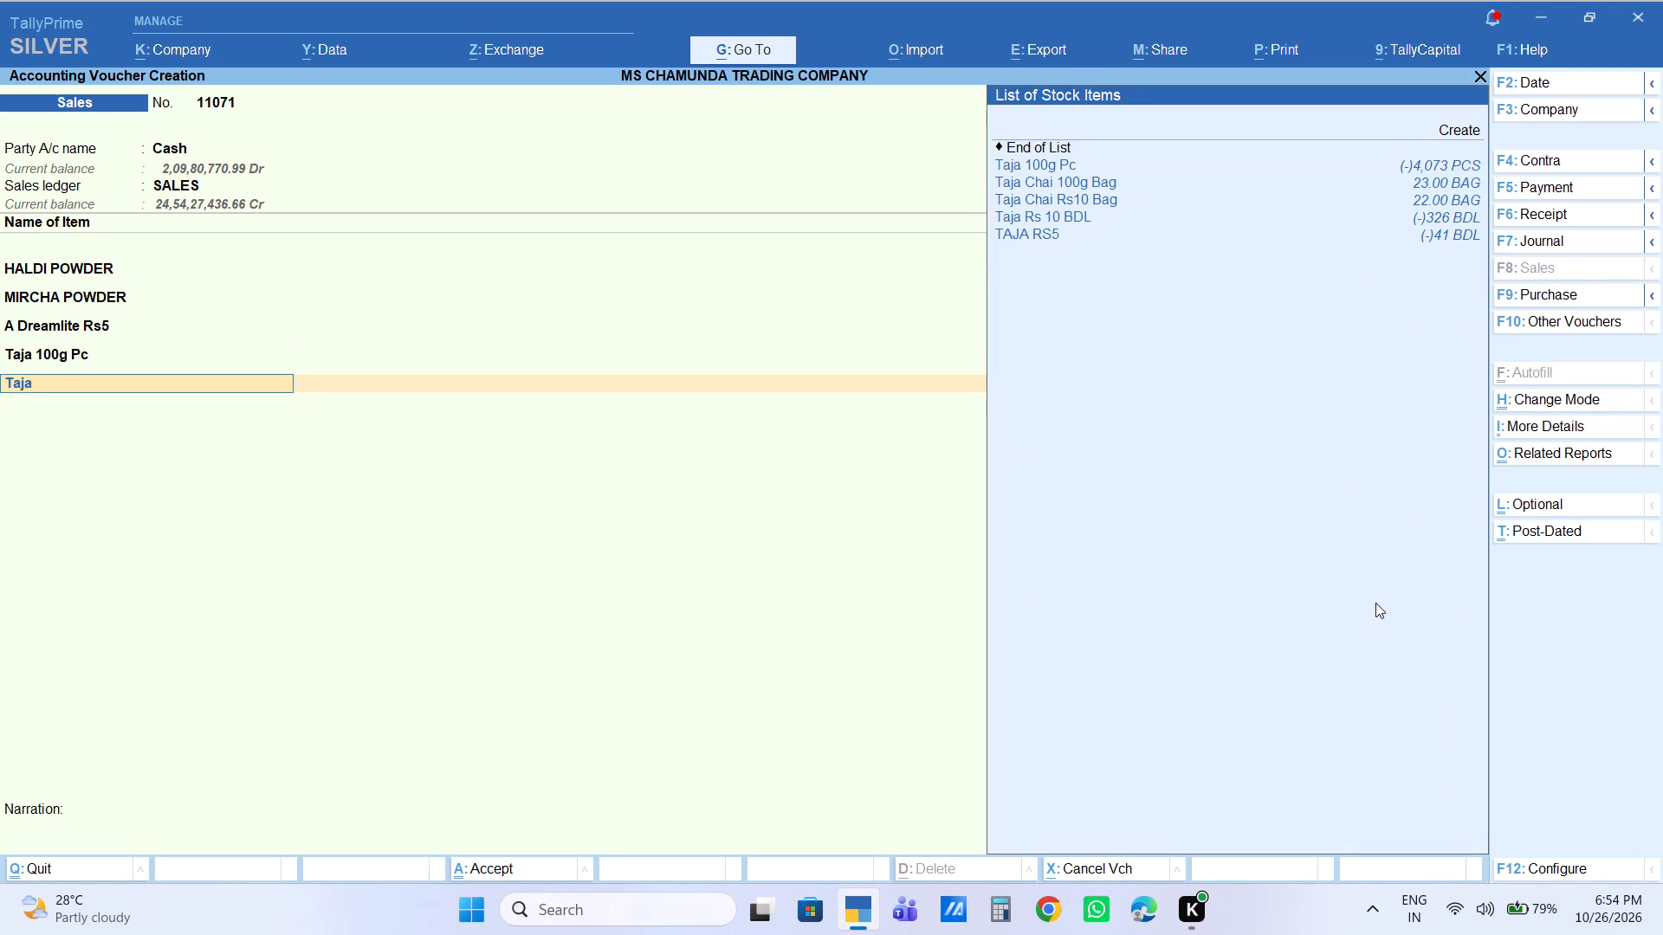
{"action": "key", "text": "Down"}
{"action": "key", "text": "Down"}
{"action": "key", "text": "Down"}
{"action": "key", "text": "Down"}
{"action": "key", "text": "Return"}
{"action": "key", "text": "1"}
{"action": "key", "text": "Return"}
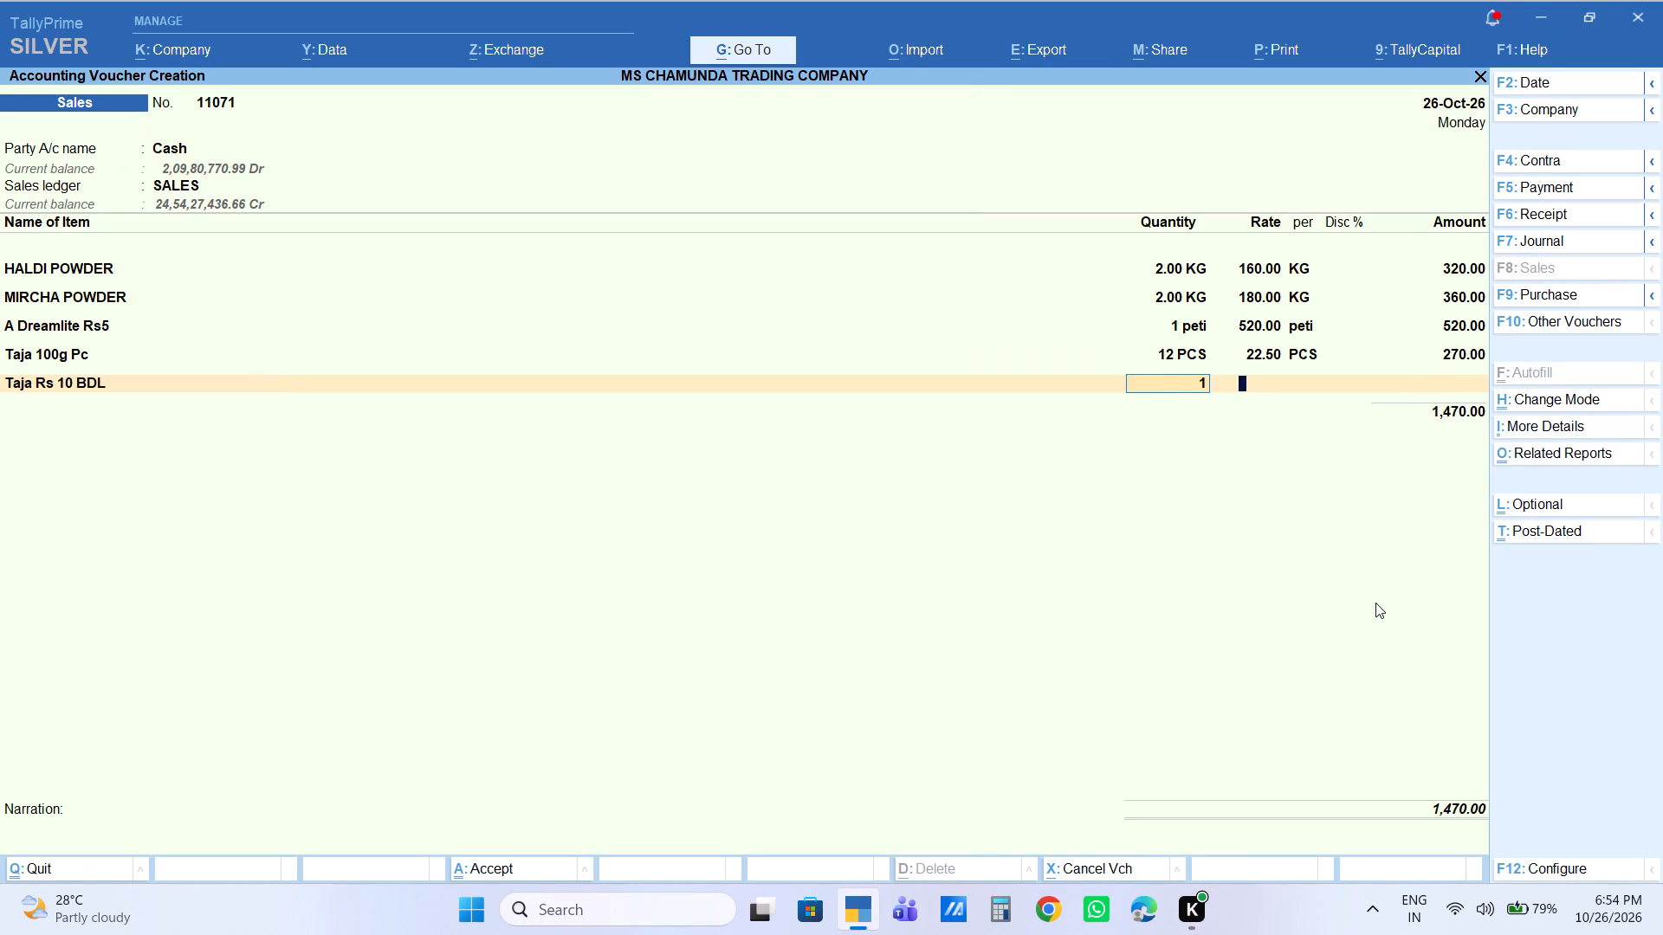
{"action": "key", "text": "Return"}
{"action": "key", "text": "Return"}
{"action": "key", "text": "Return"}
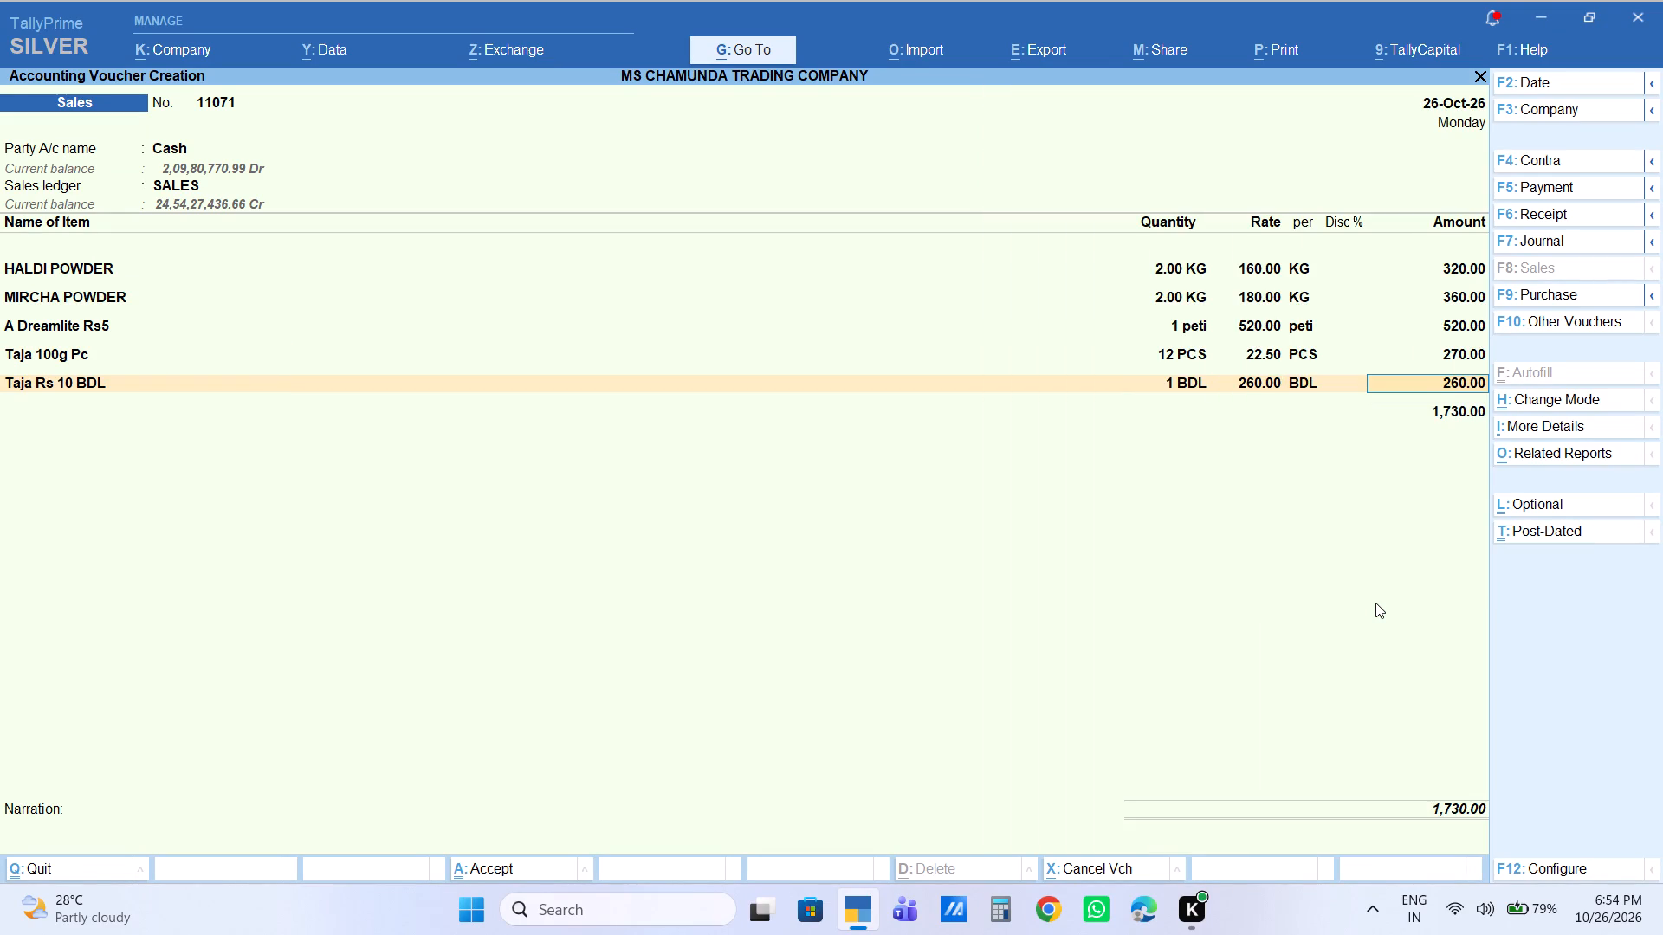
{"action": "key", "text": "Return"}
End the item list, save voucher 11071 without a narration, and return to the Gateway of Tally.
{"action": "key", "text": "Return"}
{"action": "key", "text": "Return"}
{"action": "key", "text": "Return"}
{"action": "key", "text": "Return"}
{"action": "key", "text": "Return"}
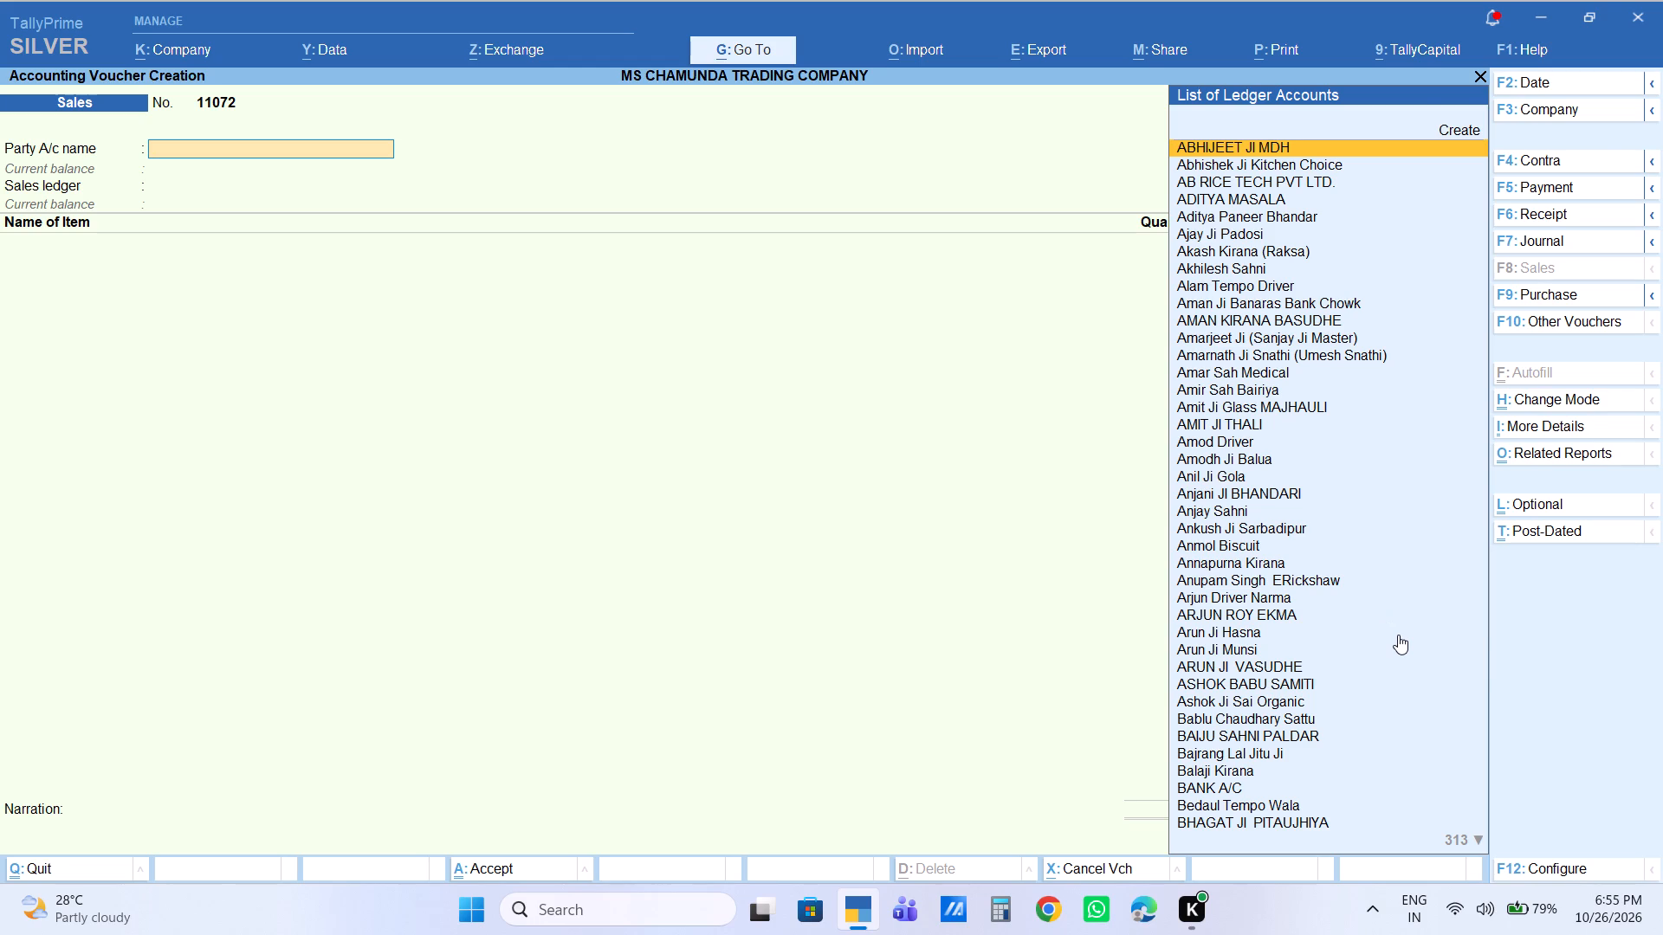
{"action": "key", "text": "Escape"}
{"action": "key", "text": "Escape"}
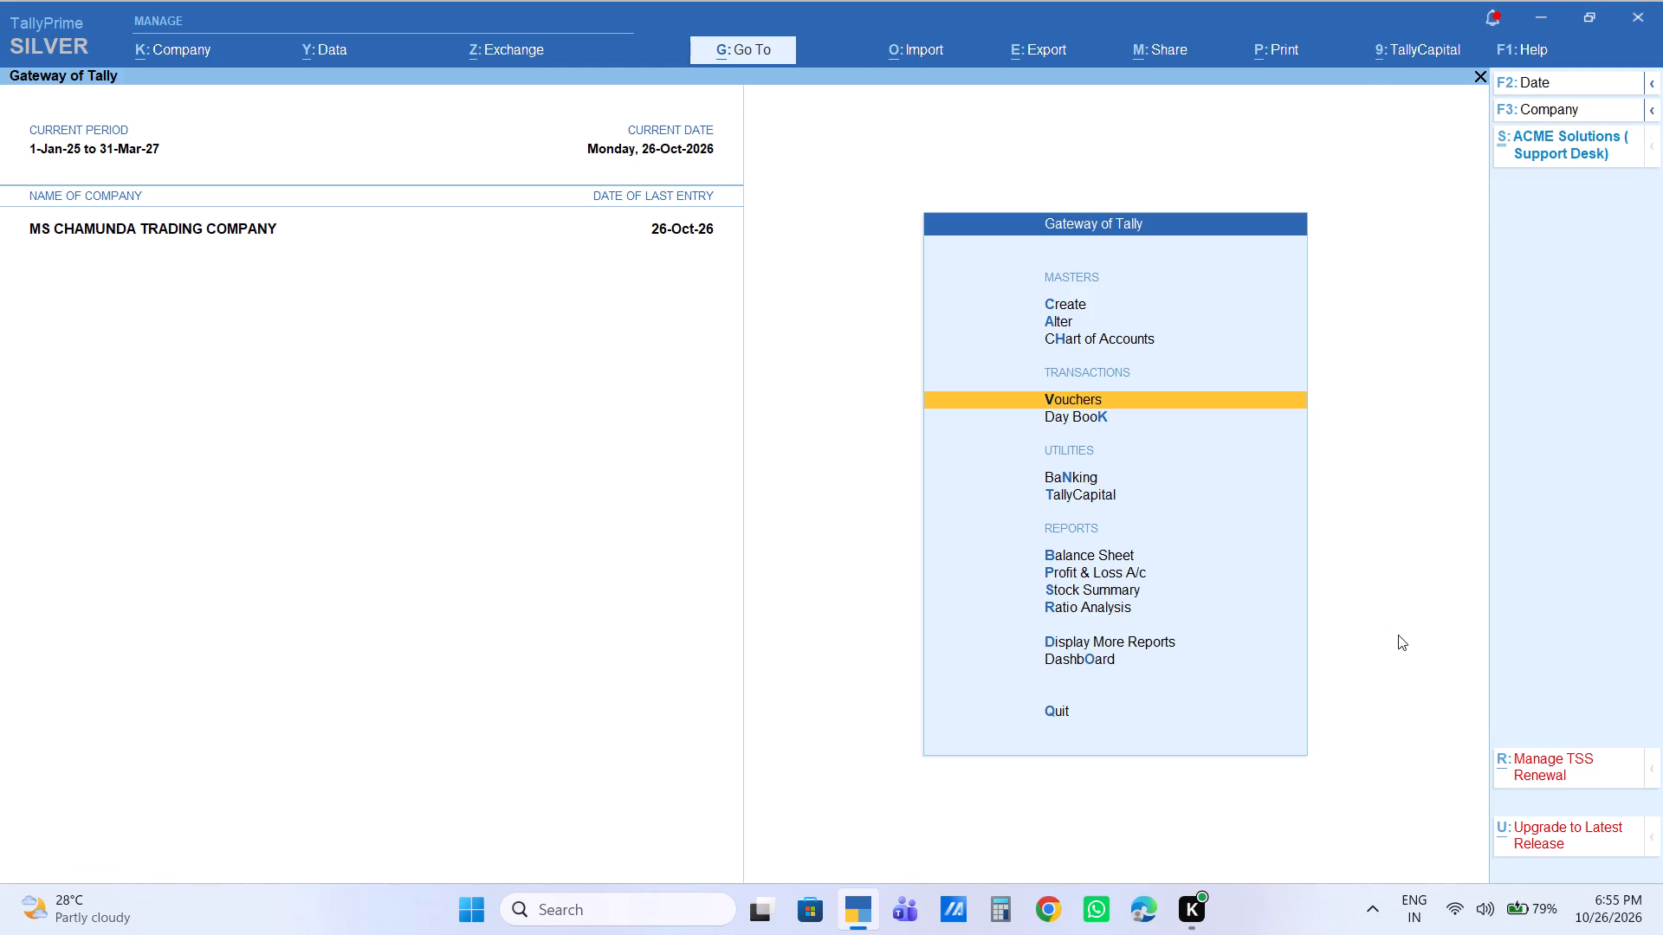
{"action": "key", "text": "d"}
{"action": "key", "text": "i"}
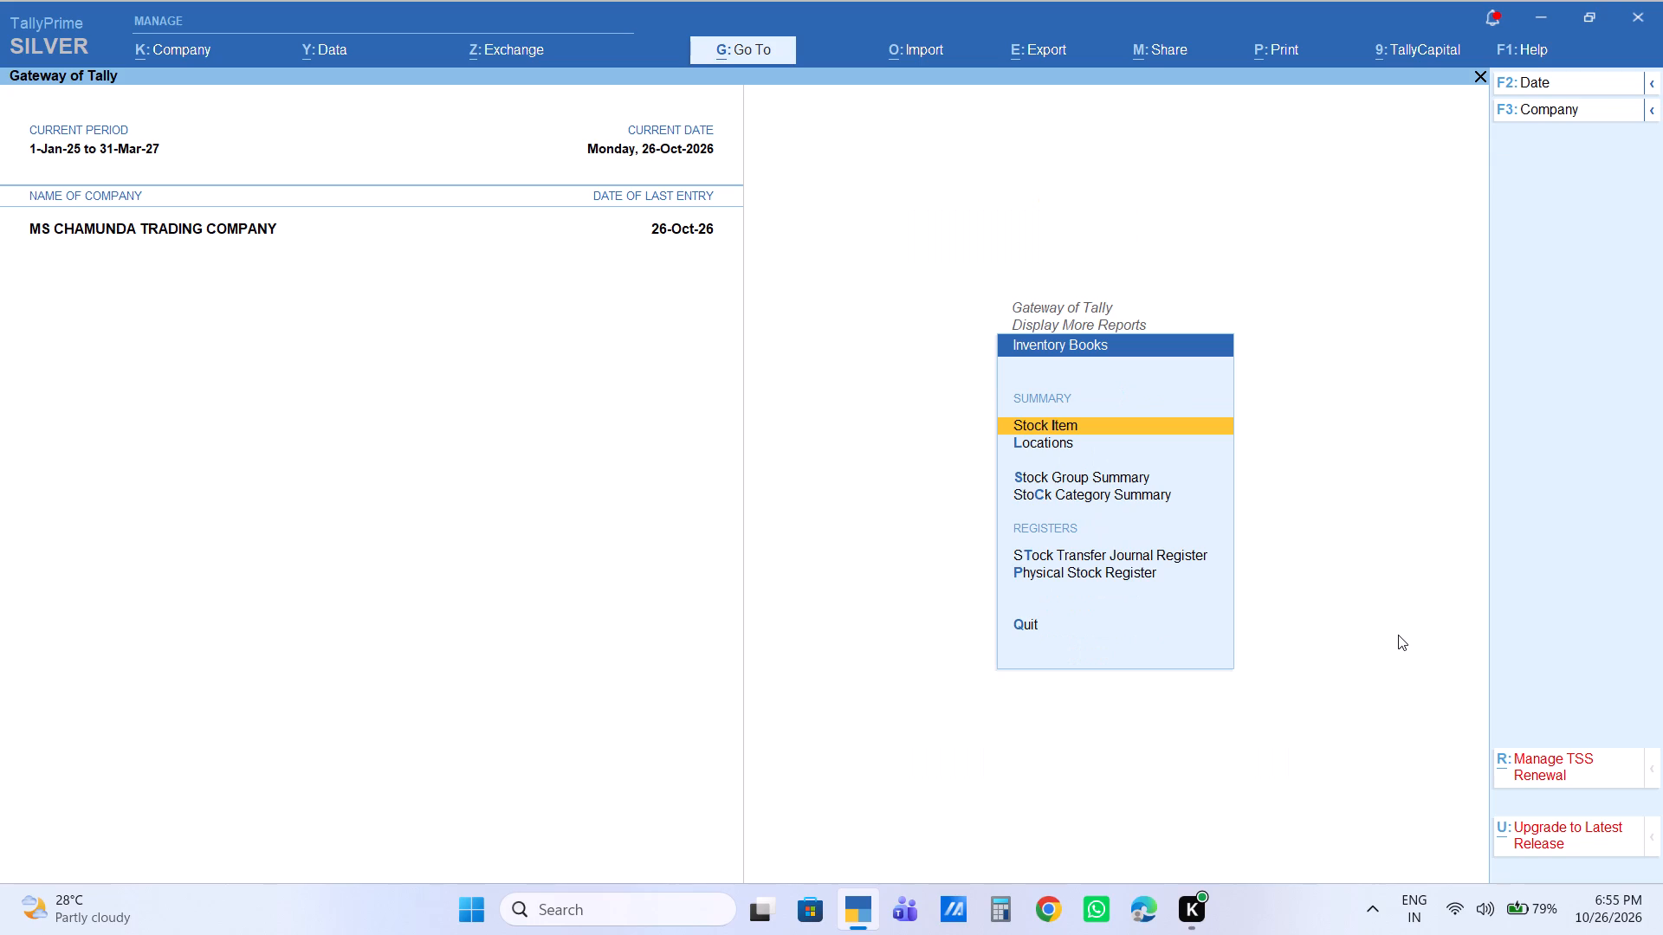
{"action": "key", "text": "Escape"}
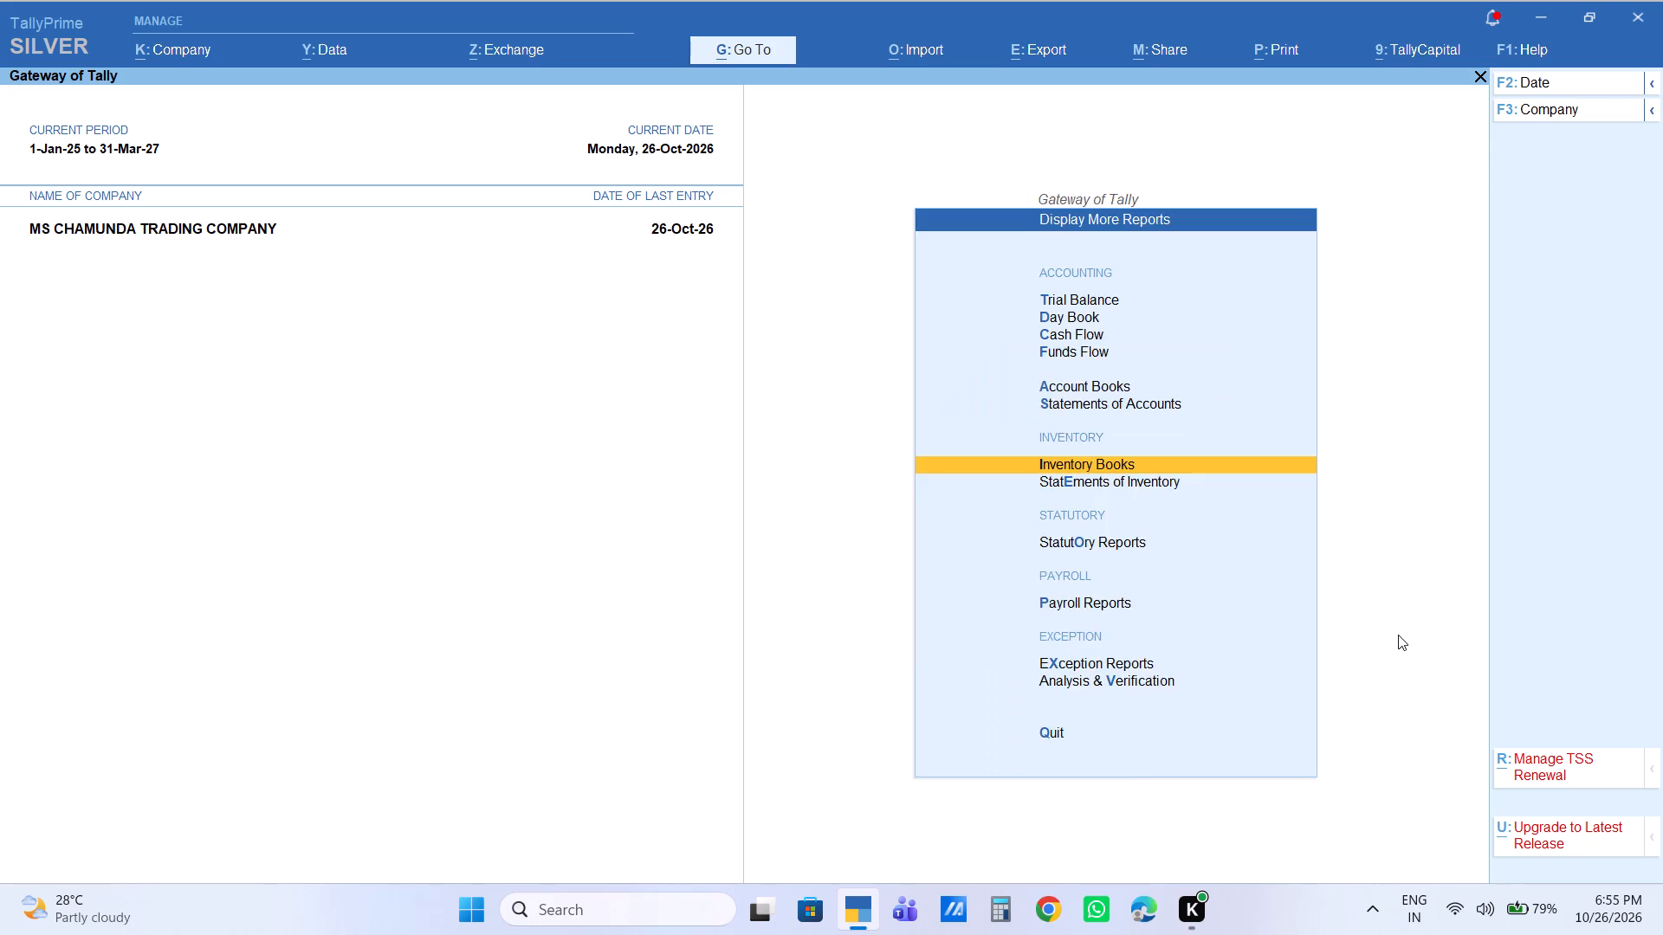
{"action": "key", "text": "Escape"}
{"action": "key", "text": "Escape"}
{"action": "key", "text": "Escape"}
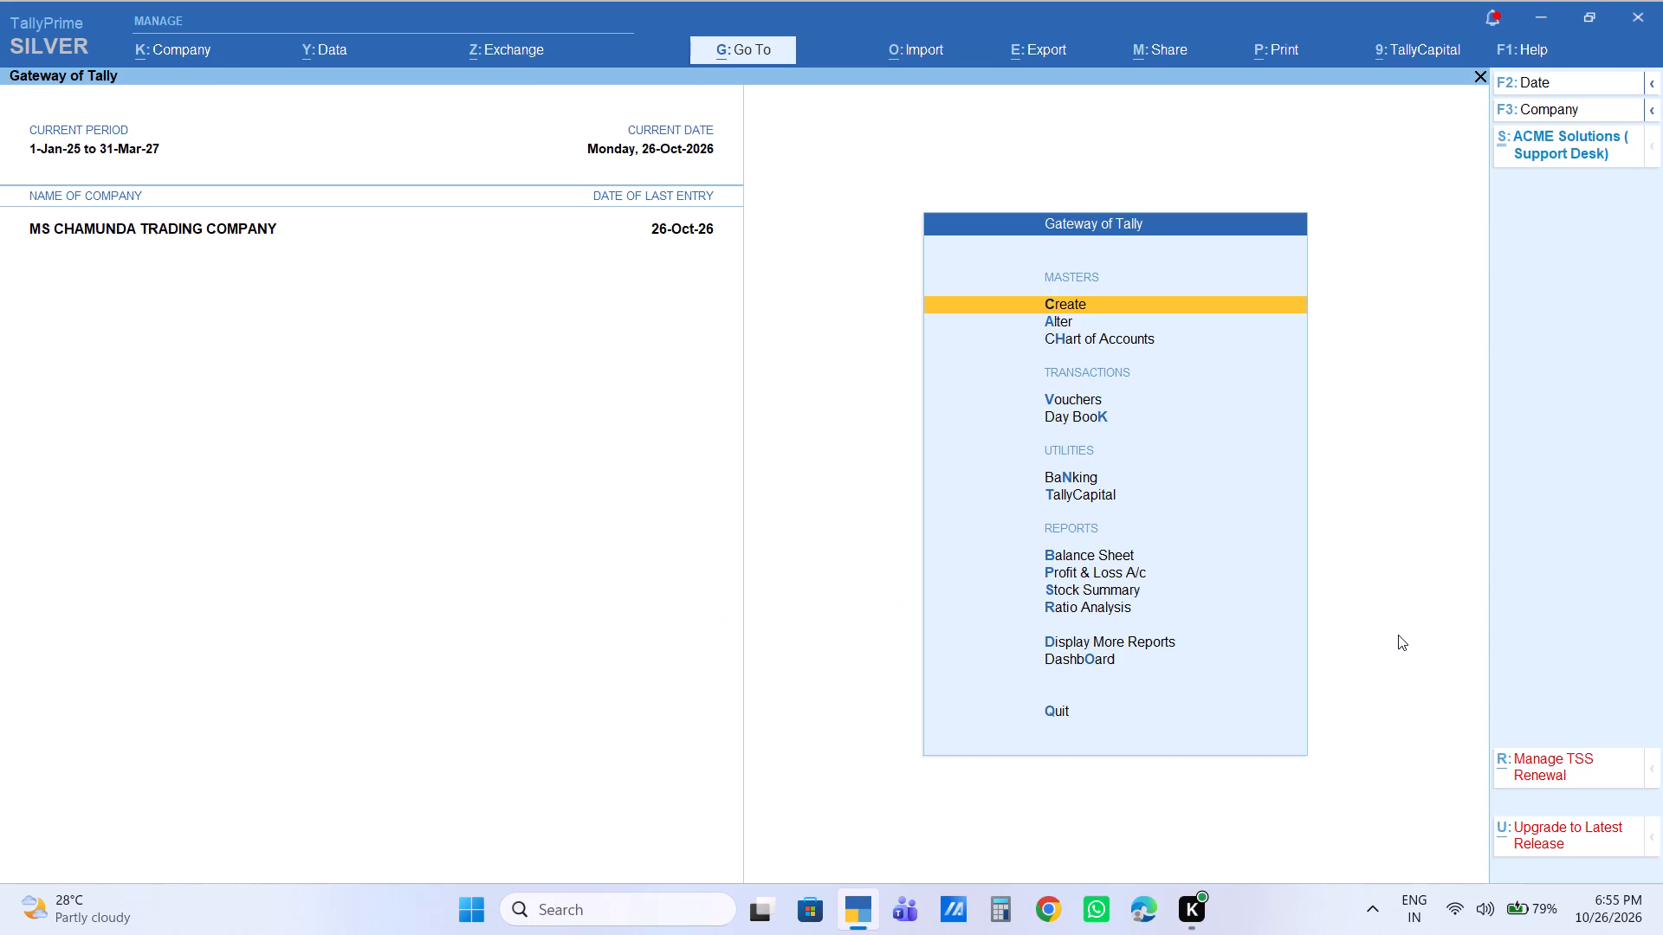
Select Vouchers under the transactions of the Gateway of Tally.
{"action": "key", "text": "Down"}
{"action": "key", "text": "Down"}
{"action": "key", "text": "Down"}
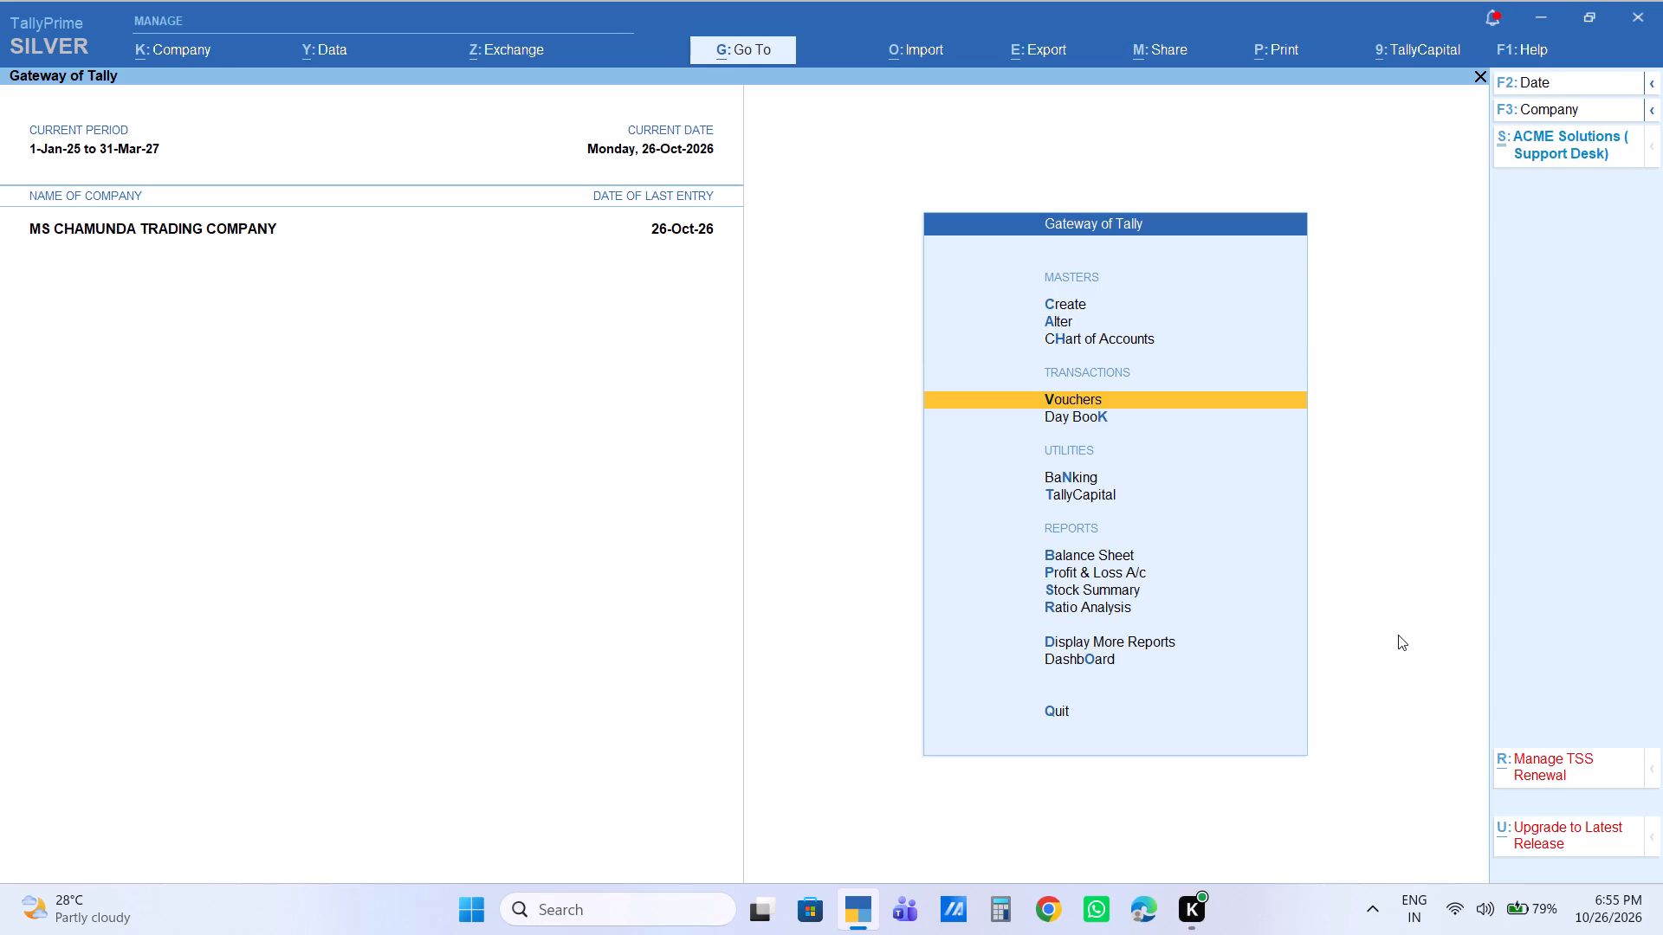
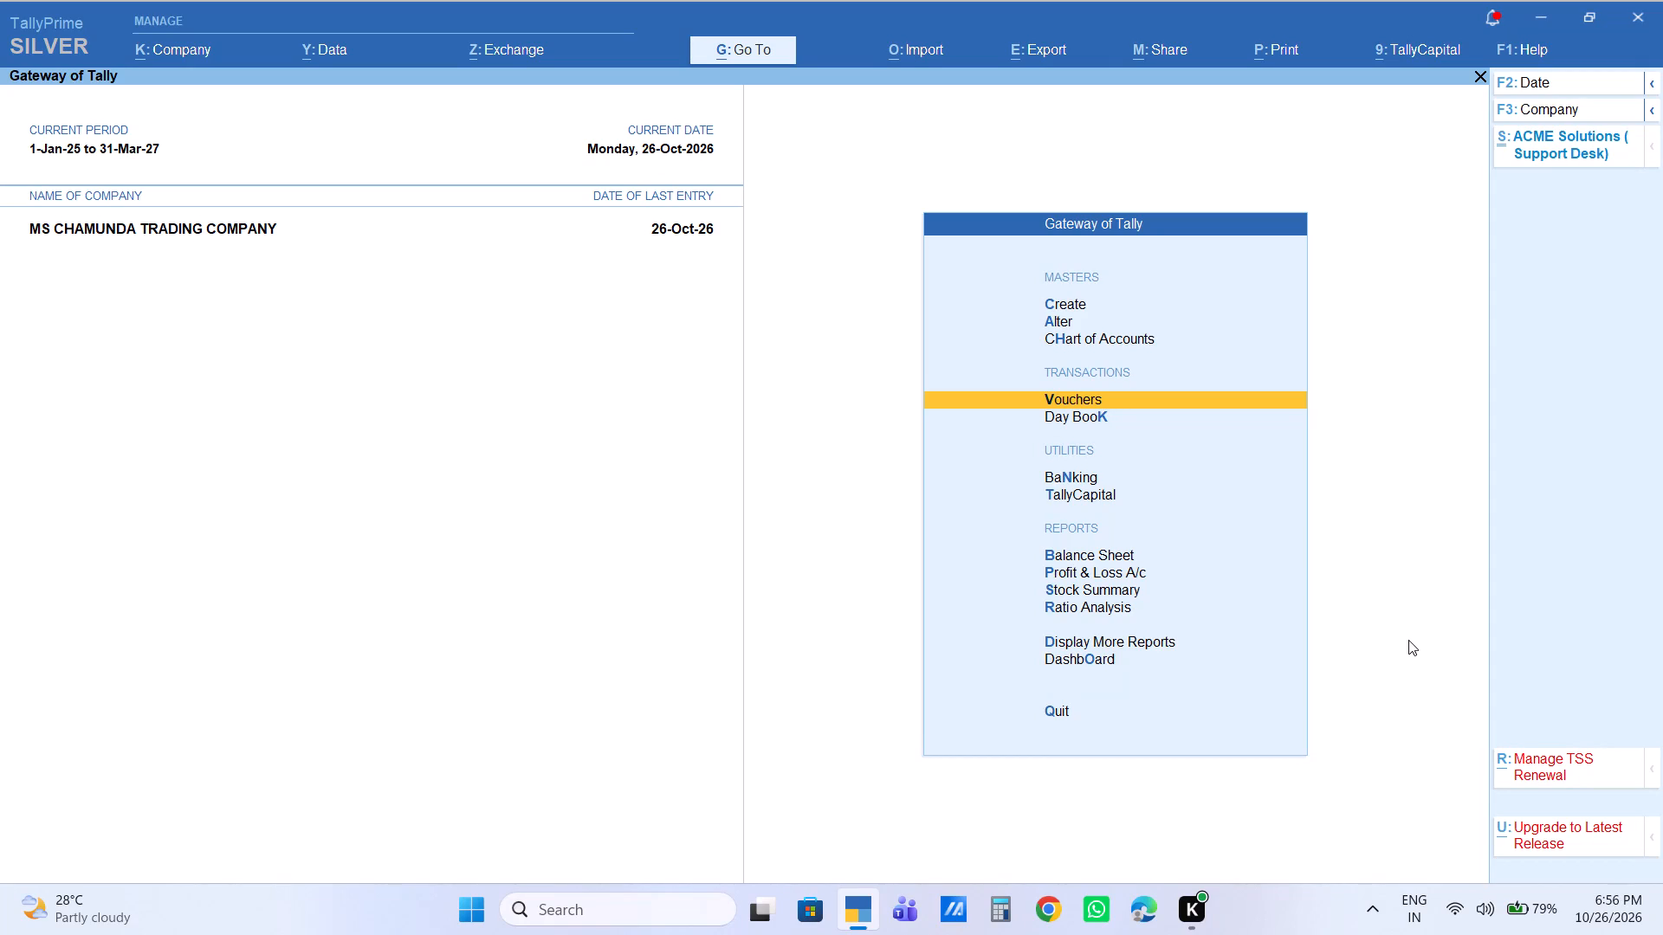
Open the voucher creation screen for a new sales voucher.
{"action": "key", "text": "Return"}
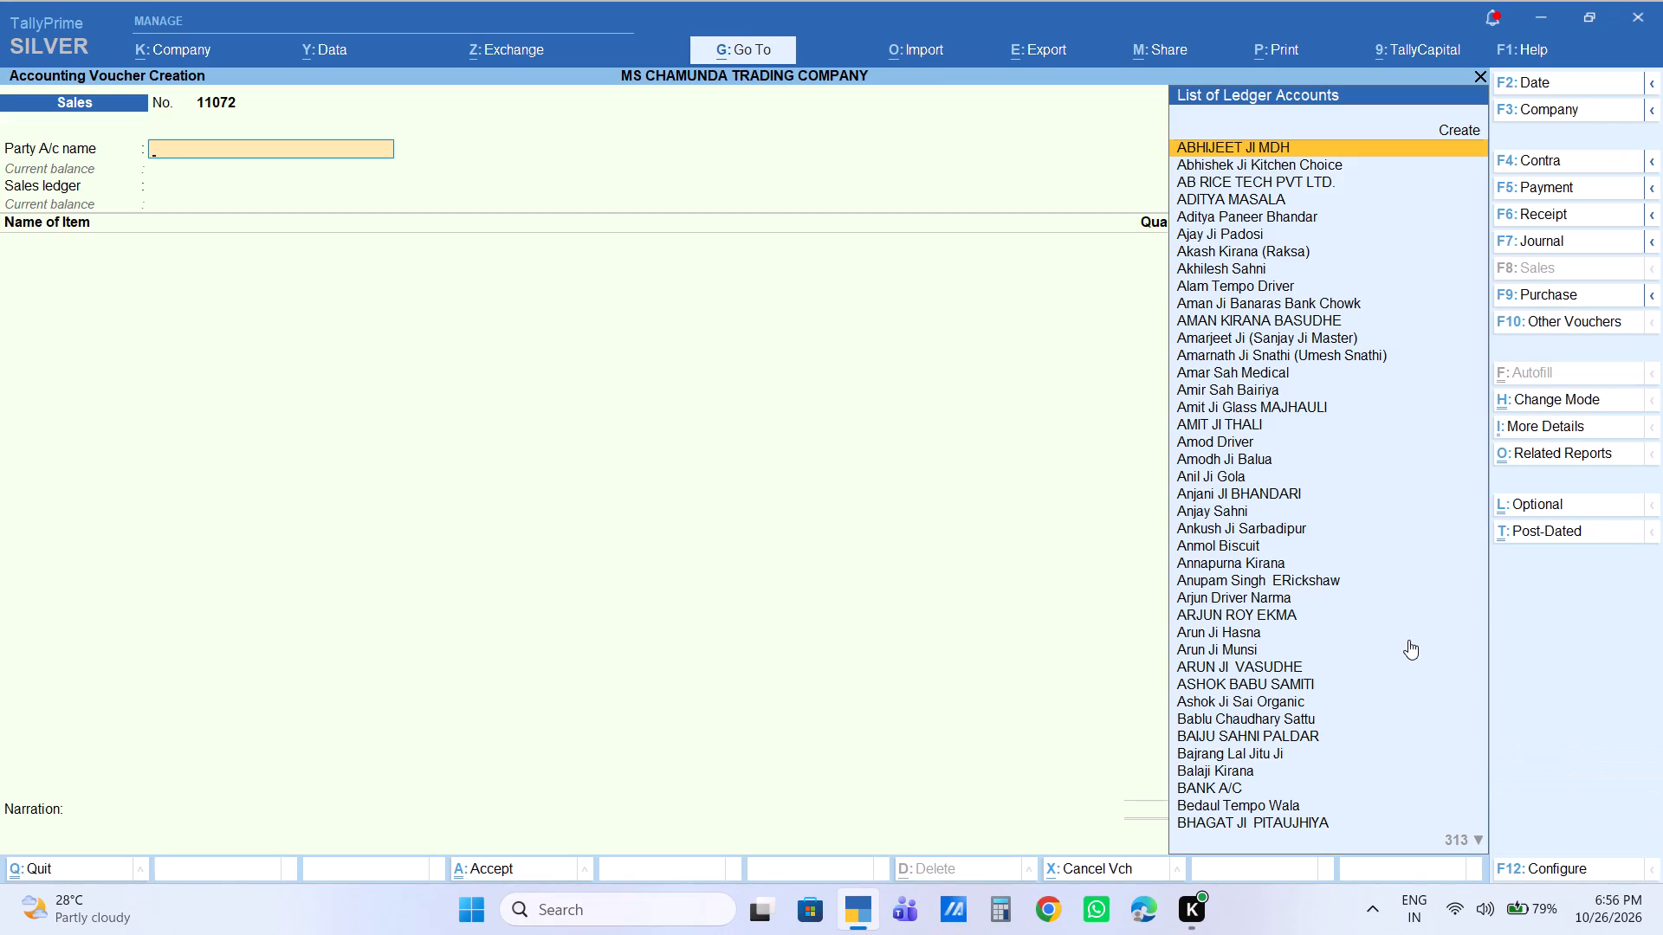
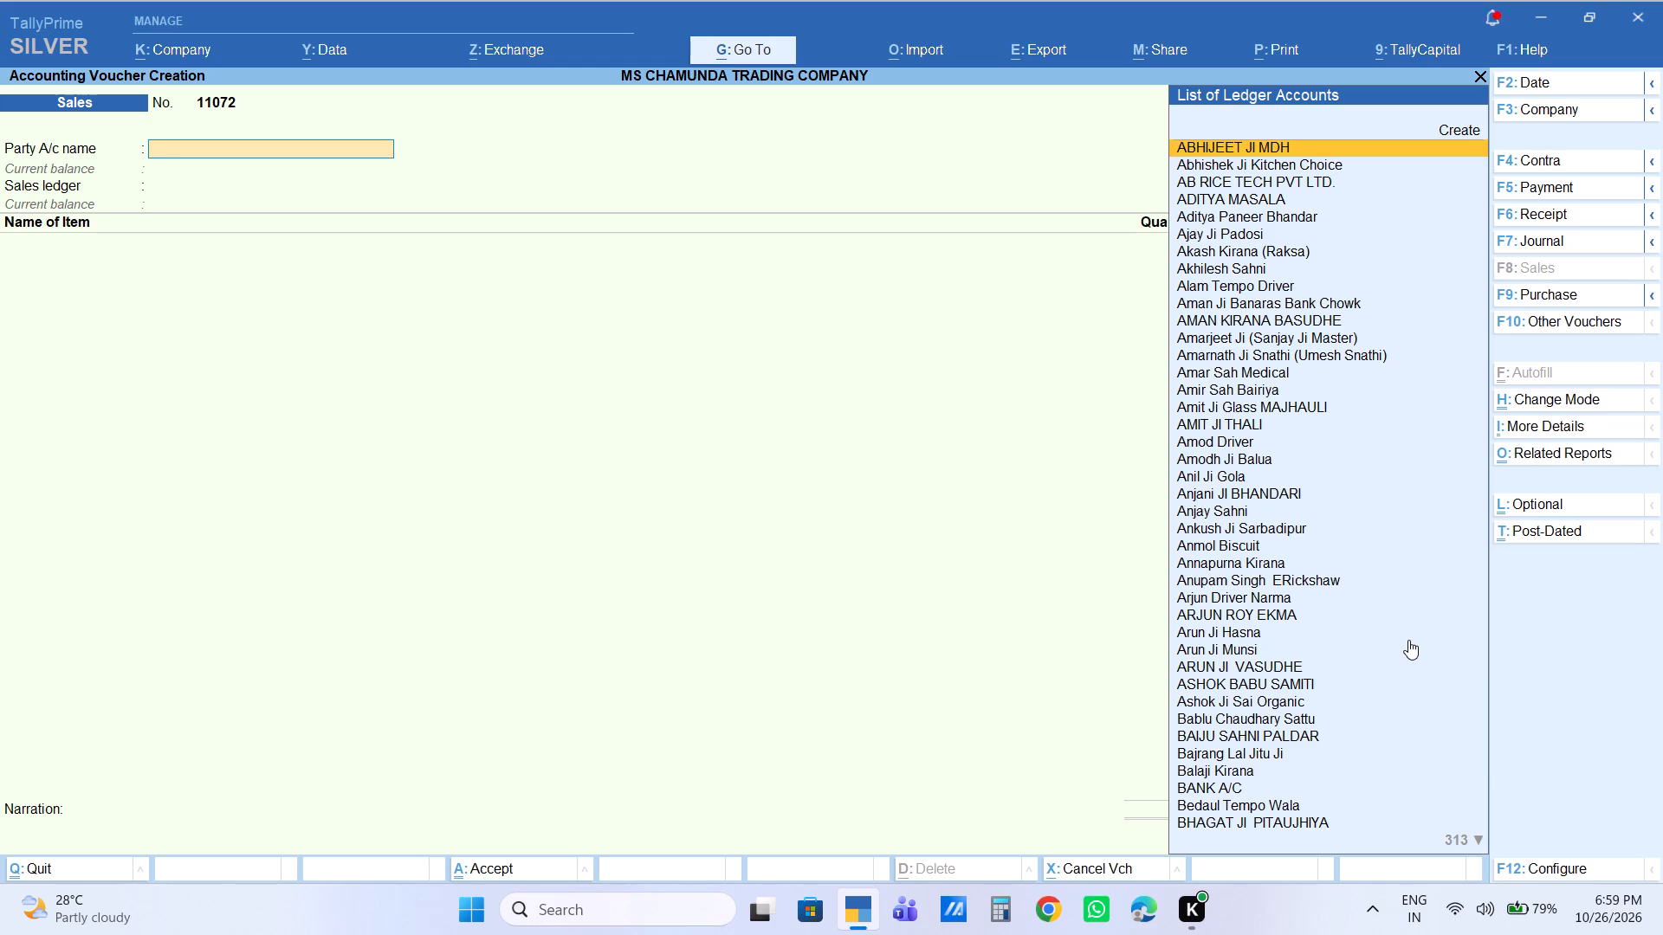
Set Cash as the party of sales voucher 11072, keeping the default party details and the SALES ledger.
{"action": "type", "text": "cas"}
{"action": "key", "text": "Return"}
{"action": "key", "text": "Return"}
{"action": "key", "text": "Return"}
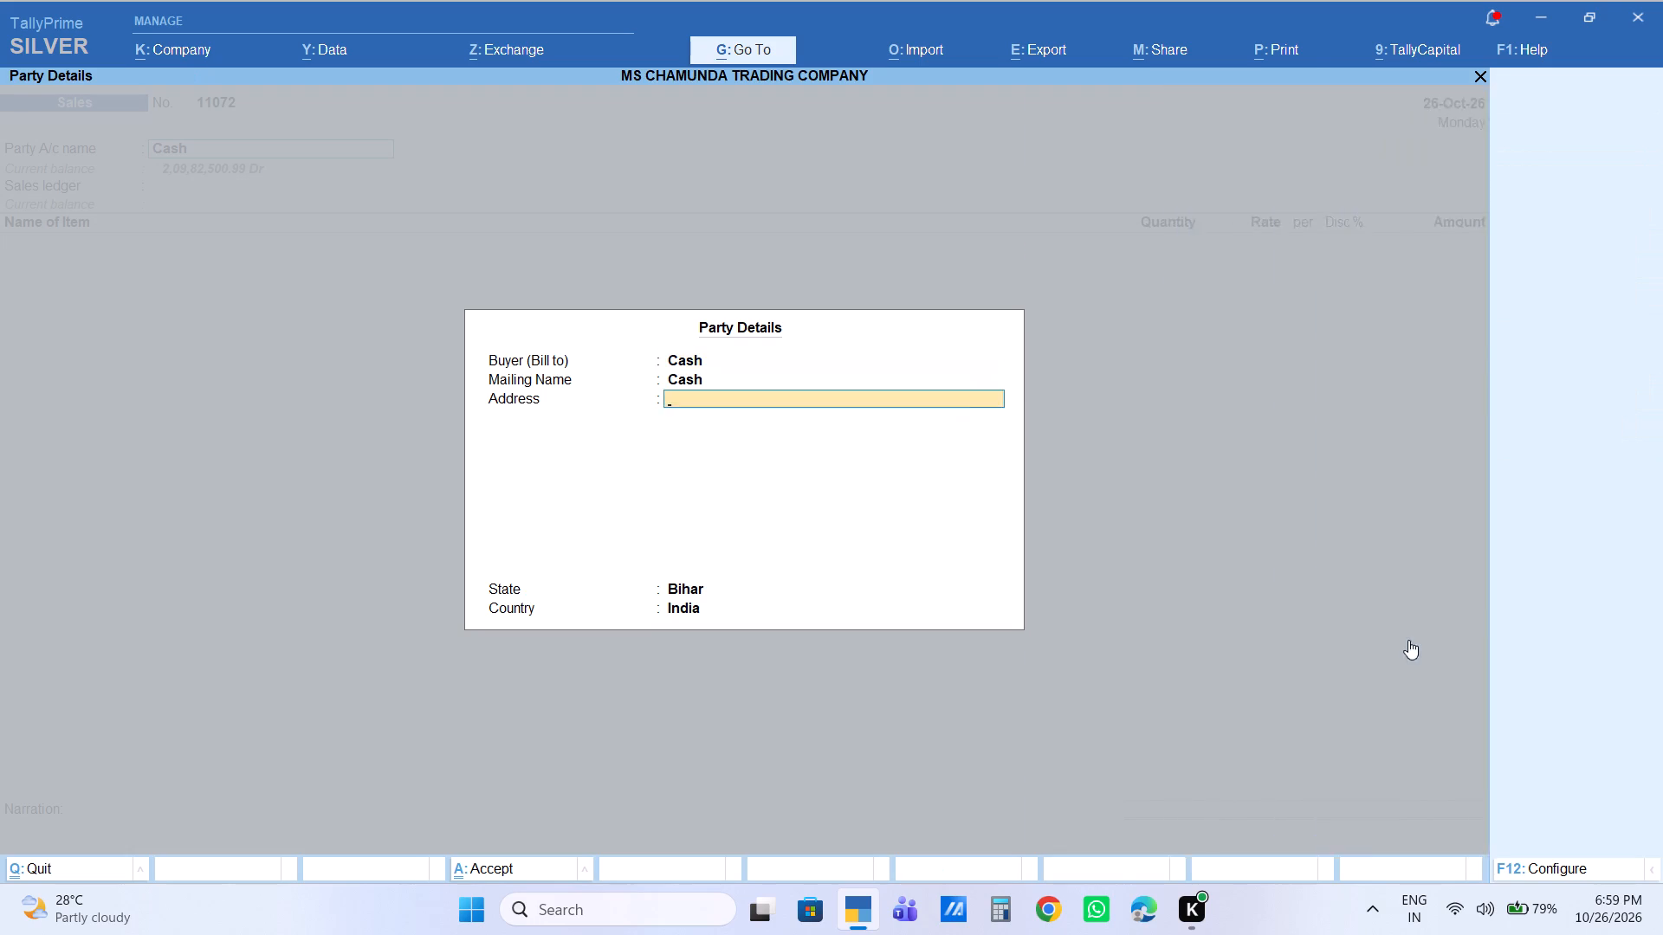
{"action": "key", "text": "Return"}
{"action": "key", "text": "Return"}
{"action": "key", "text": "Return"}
Add the item Aanand Aata 5kg with a quantity of 3 bags at the rate of 1,050.
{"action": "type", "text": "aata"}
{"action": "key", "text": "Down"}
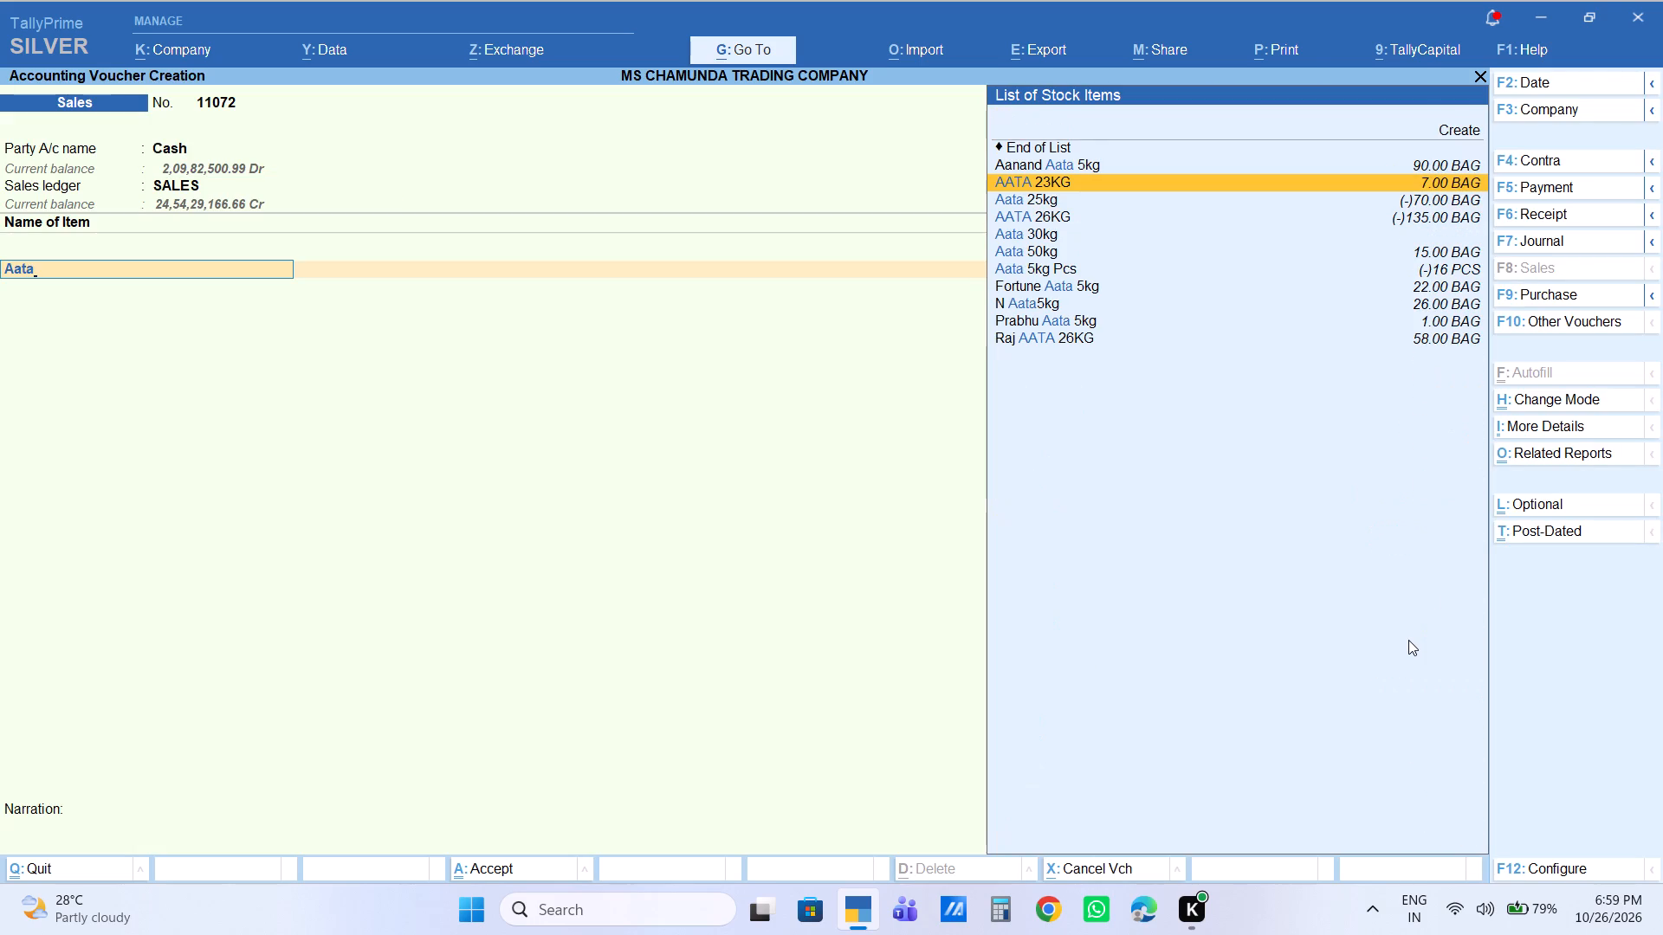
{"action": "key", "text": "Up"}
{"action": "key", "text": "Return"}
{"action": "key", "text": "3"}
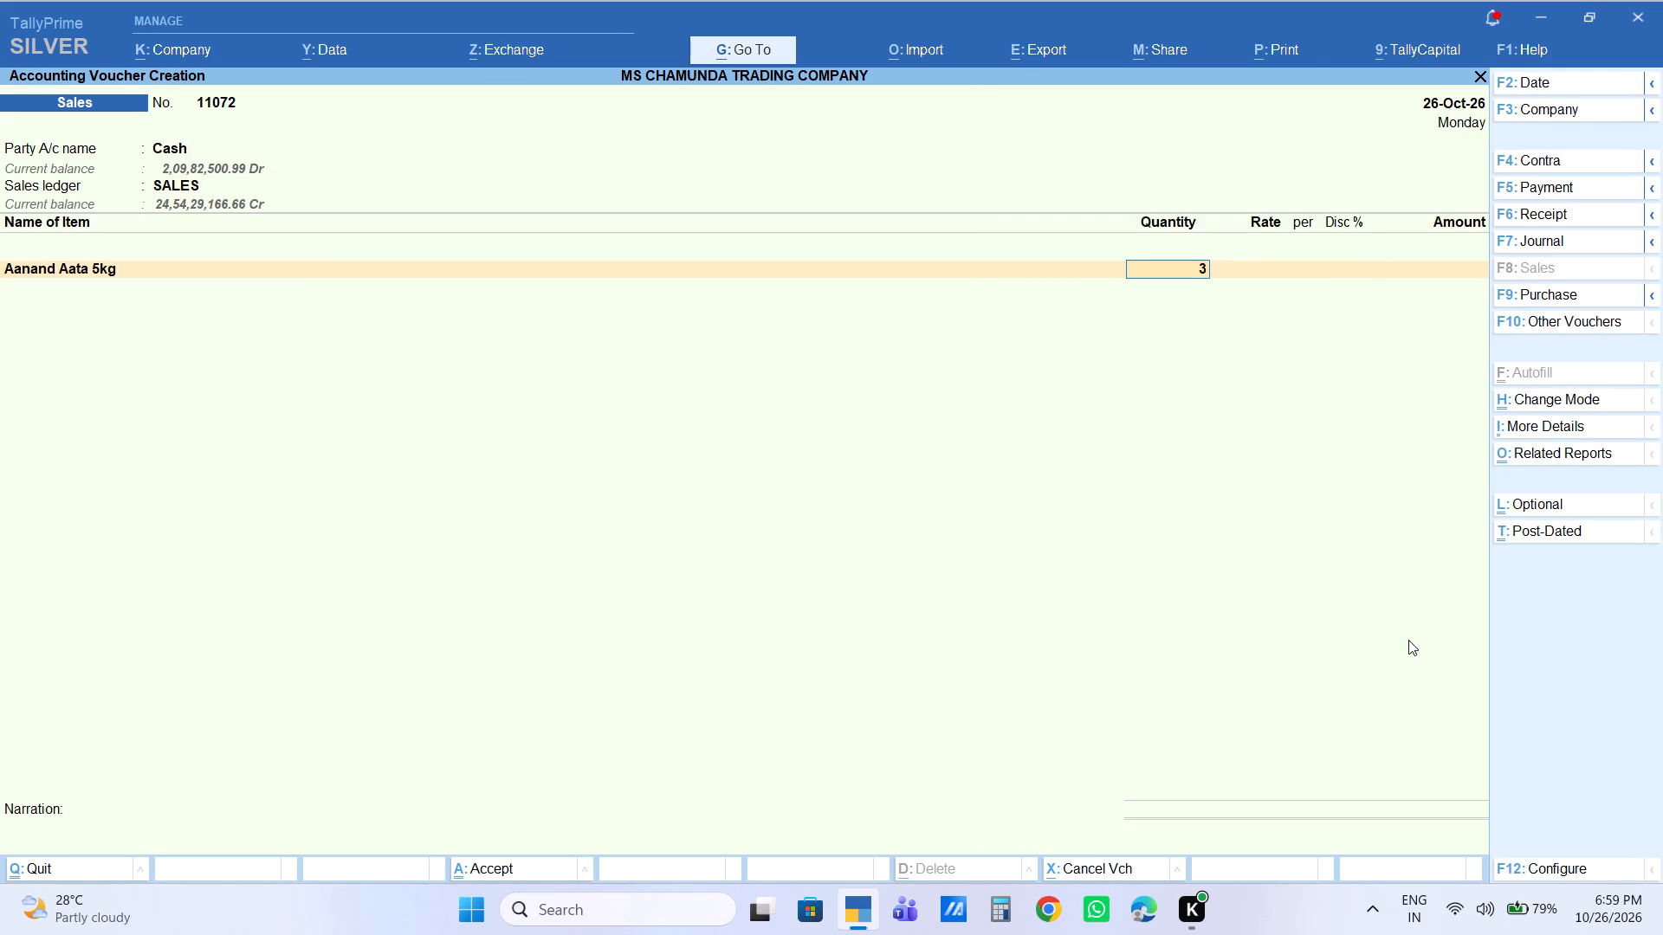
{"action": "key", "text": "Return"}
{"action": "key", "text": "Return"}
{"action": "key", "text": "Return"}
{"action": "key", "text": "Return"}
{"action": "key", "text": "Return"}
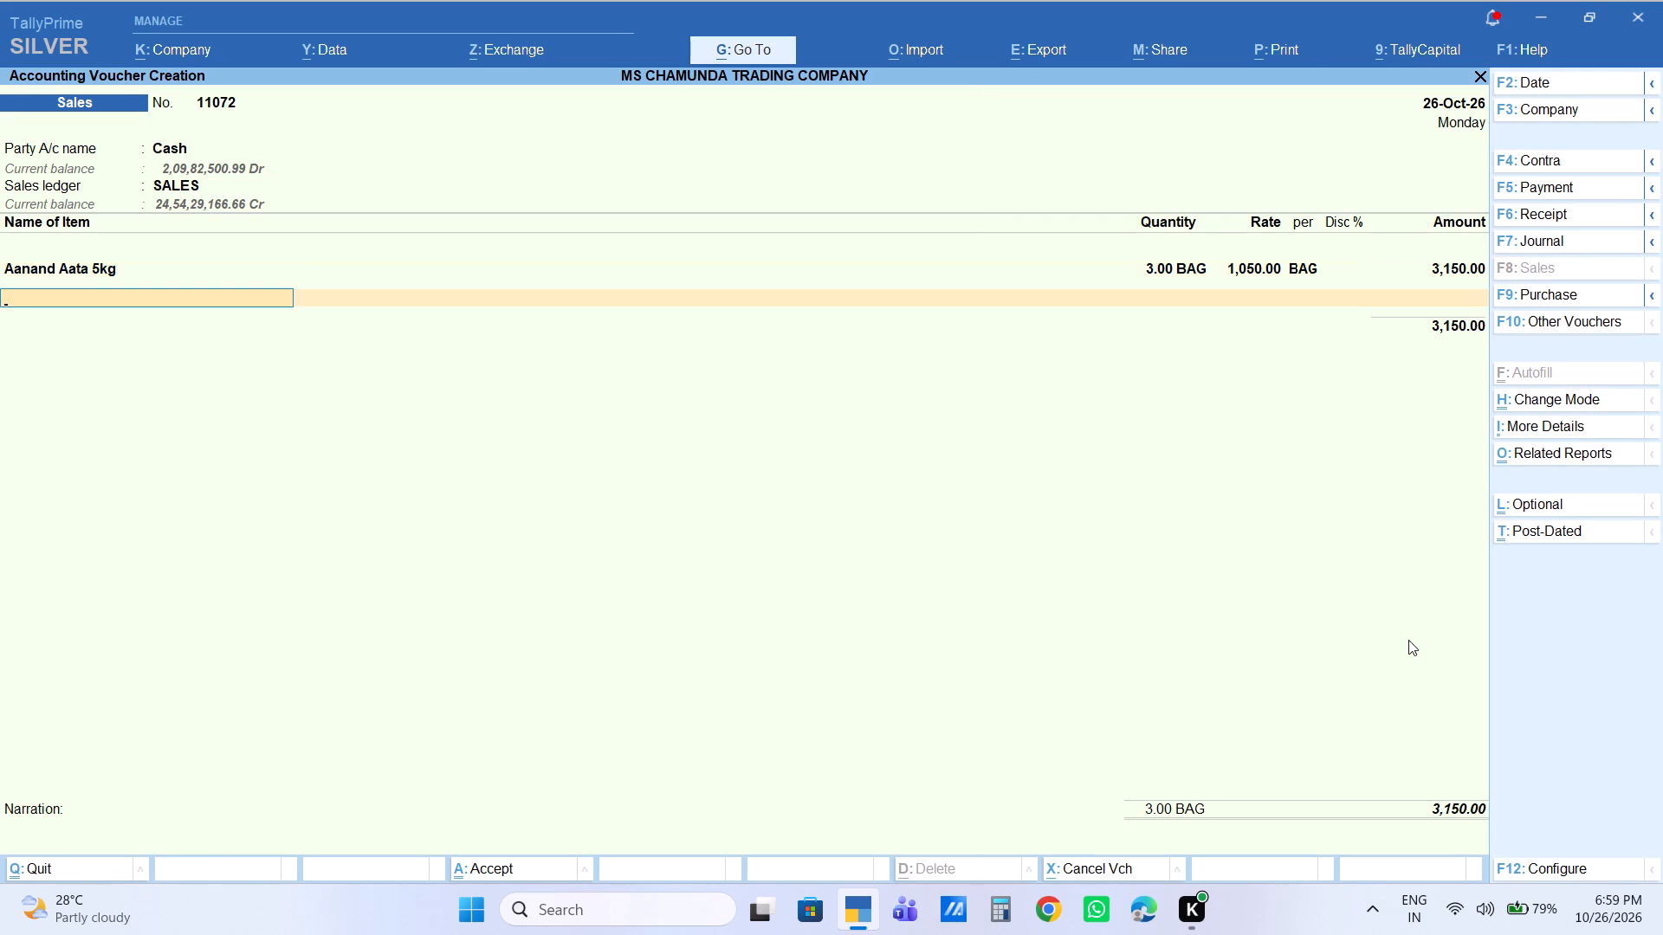
Add the item Raj AATA 26KG with a quantity of 1 bag at the rate of 840.
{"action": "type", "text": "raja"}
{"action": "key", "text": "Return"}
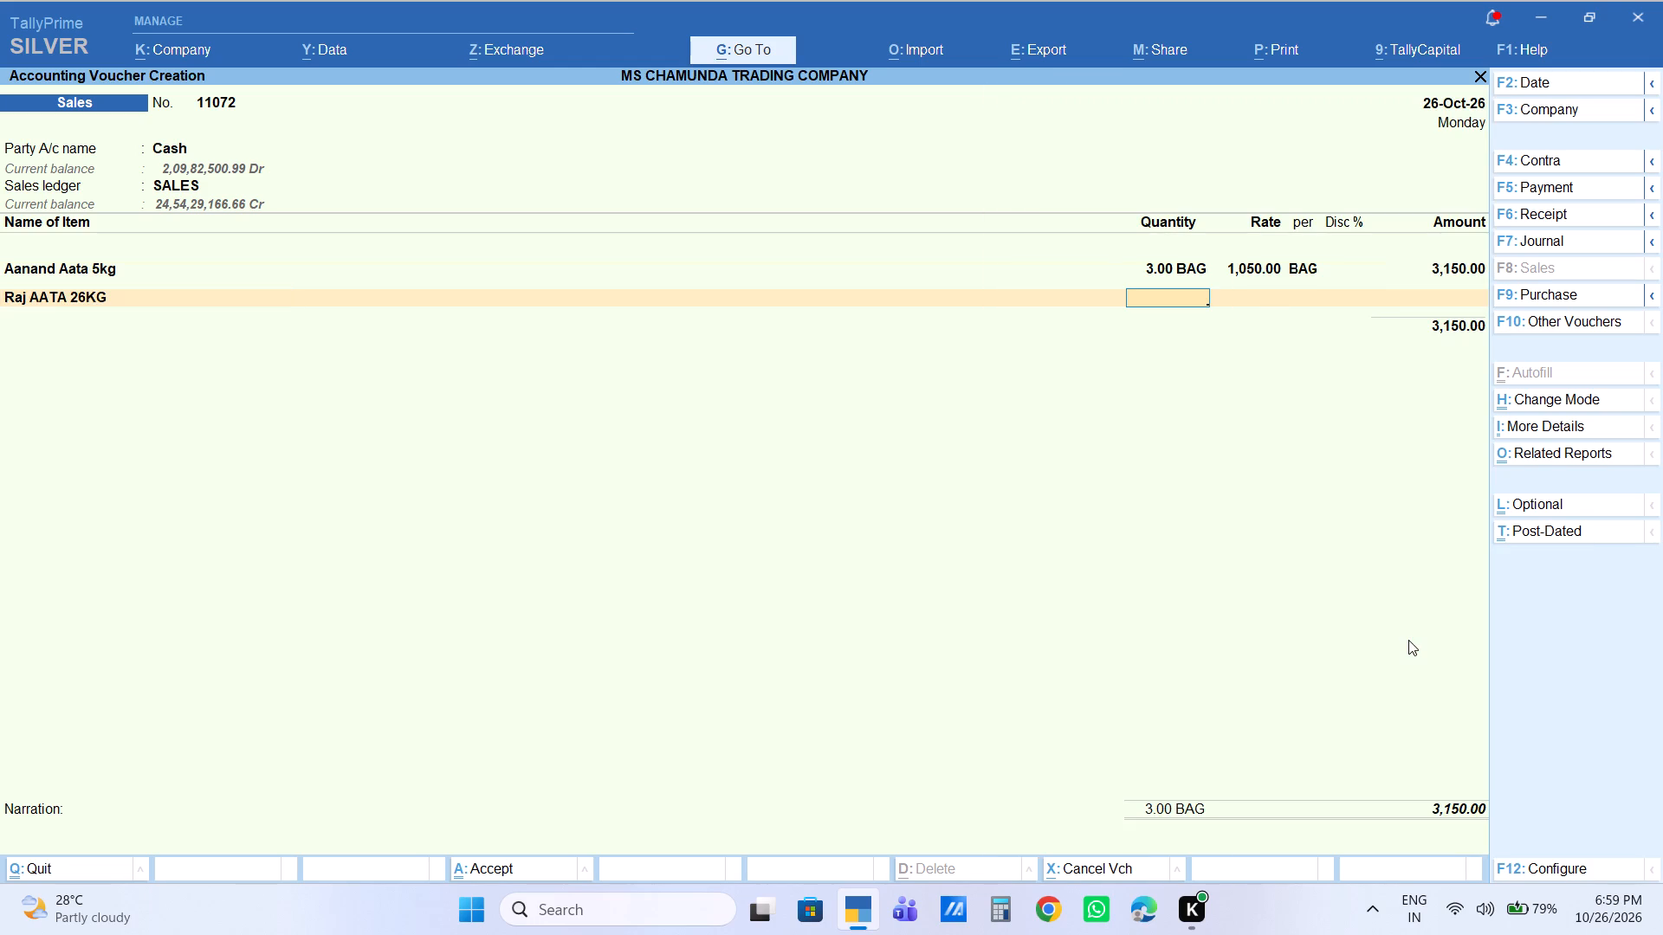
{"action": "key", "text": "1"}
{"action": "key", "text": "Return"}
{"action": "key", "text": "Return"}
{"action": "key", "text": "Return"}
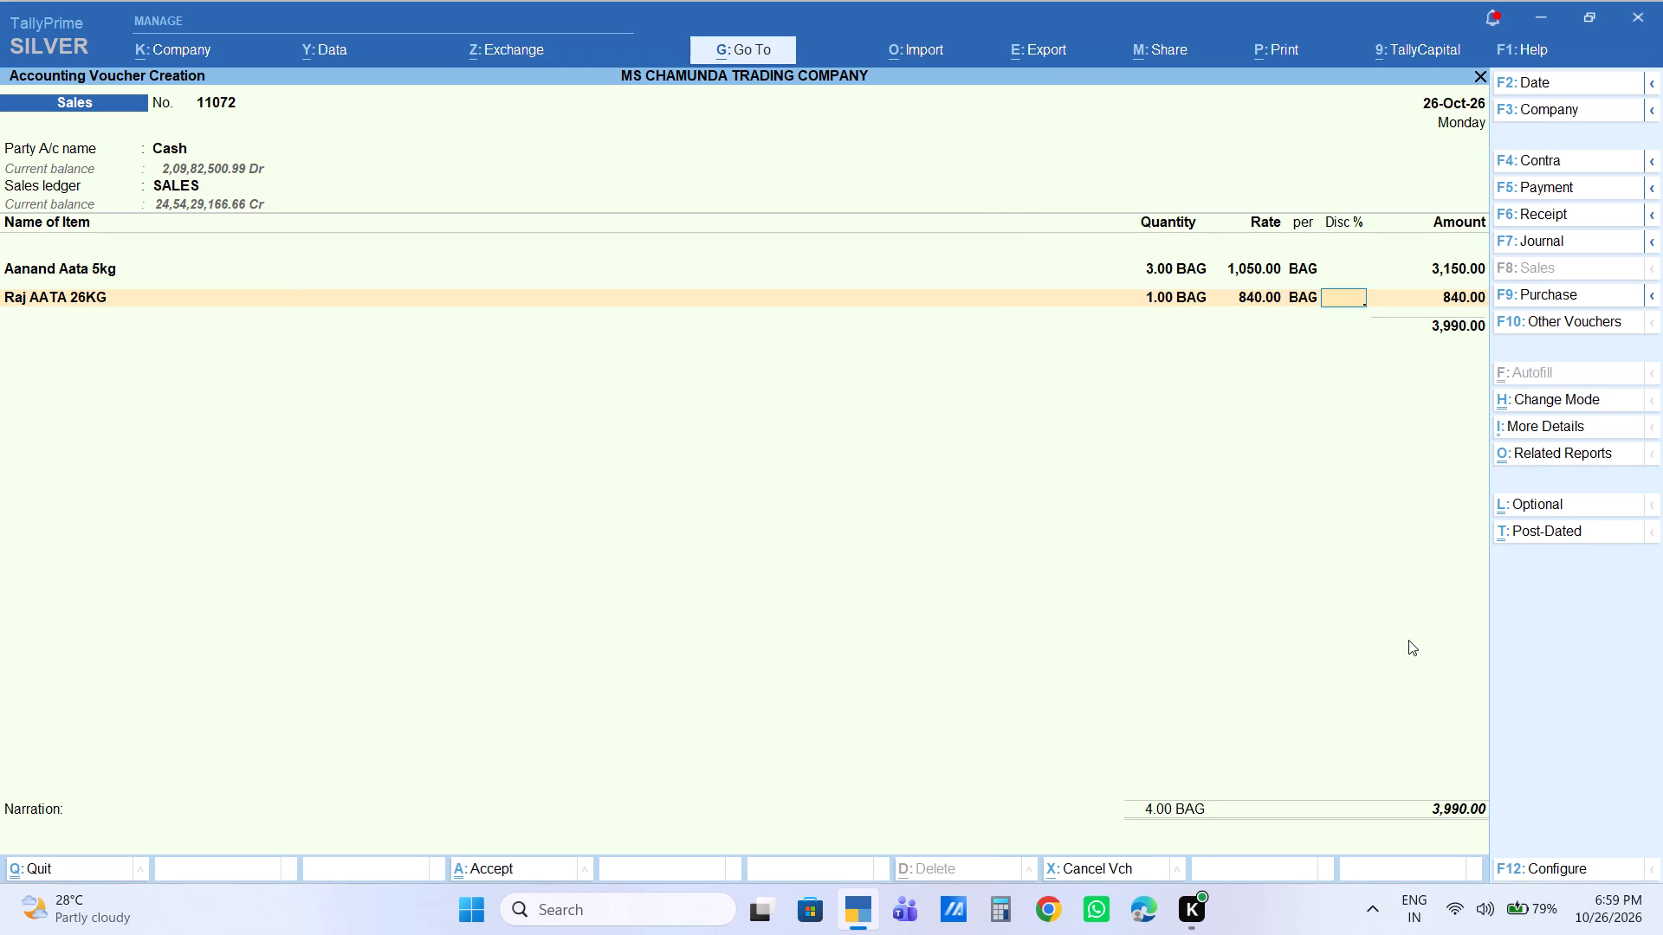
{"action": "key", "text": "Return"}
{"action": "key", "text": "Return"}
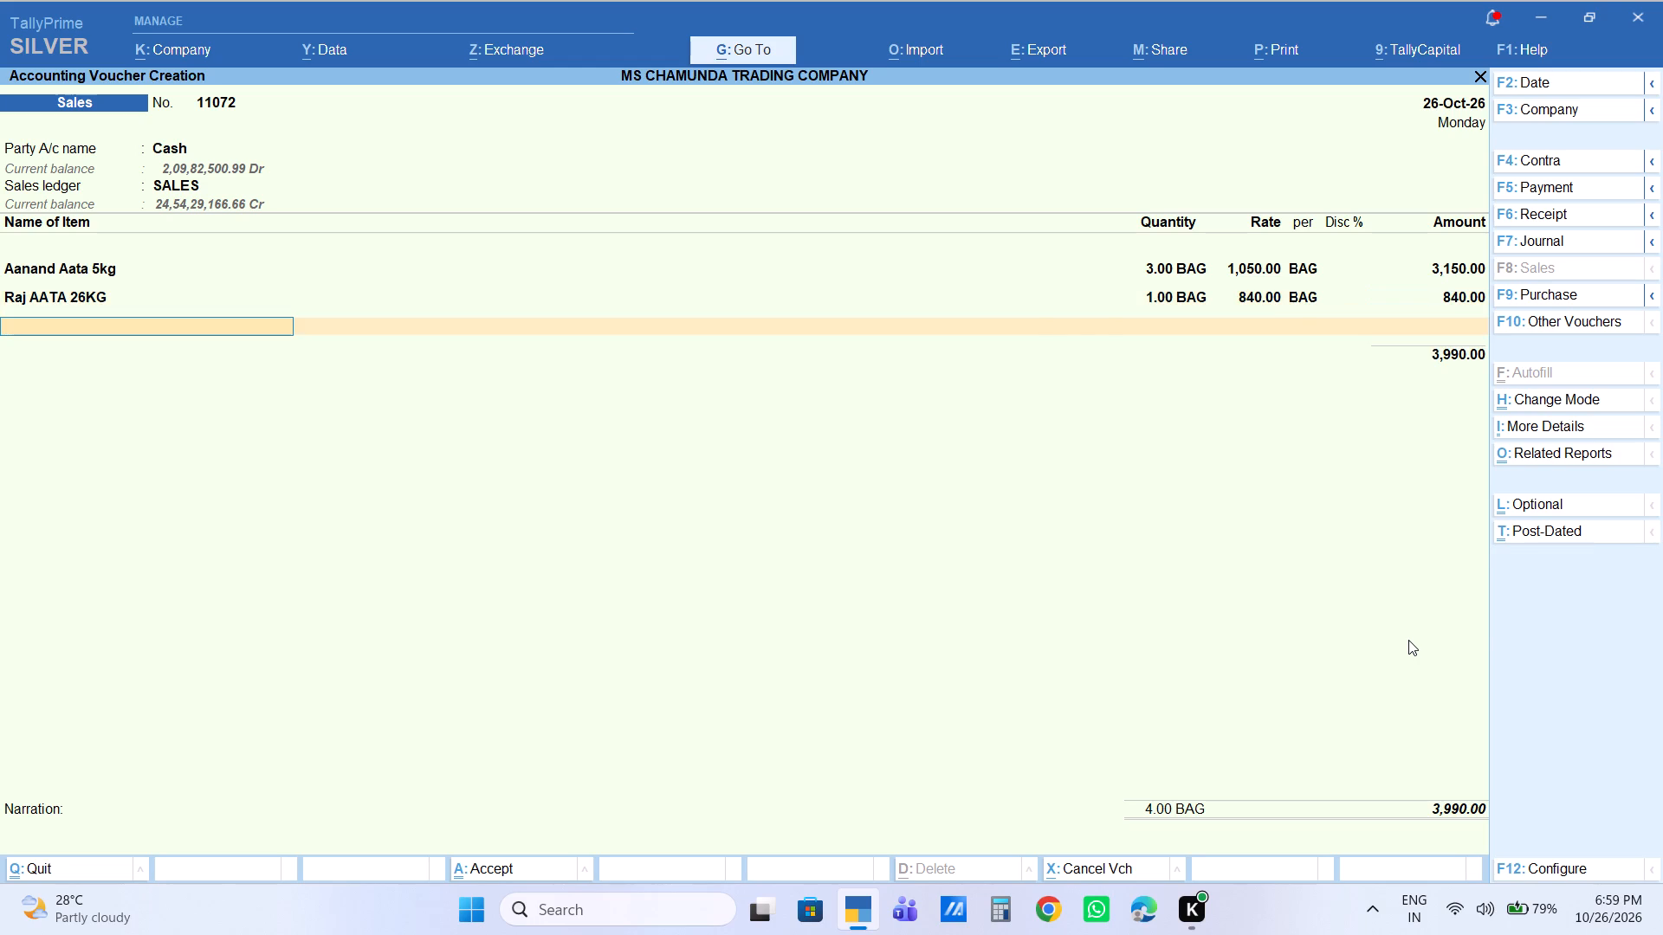
Add the item Sahnai Tina with a quantity of 3 and an amount of 6,480.
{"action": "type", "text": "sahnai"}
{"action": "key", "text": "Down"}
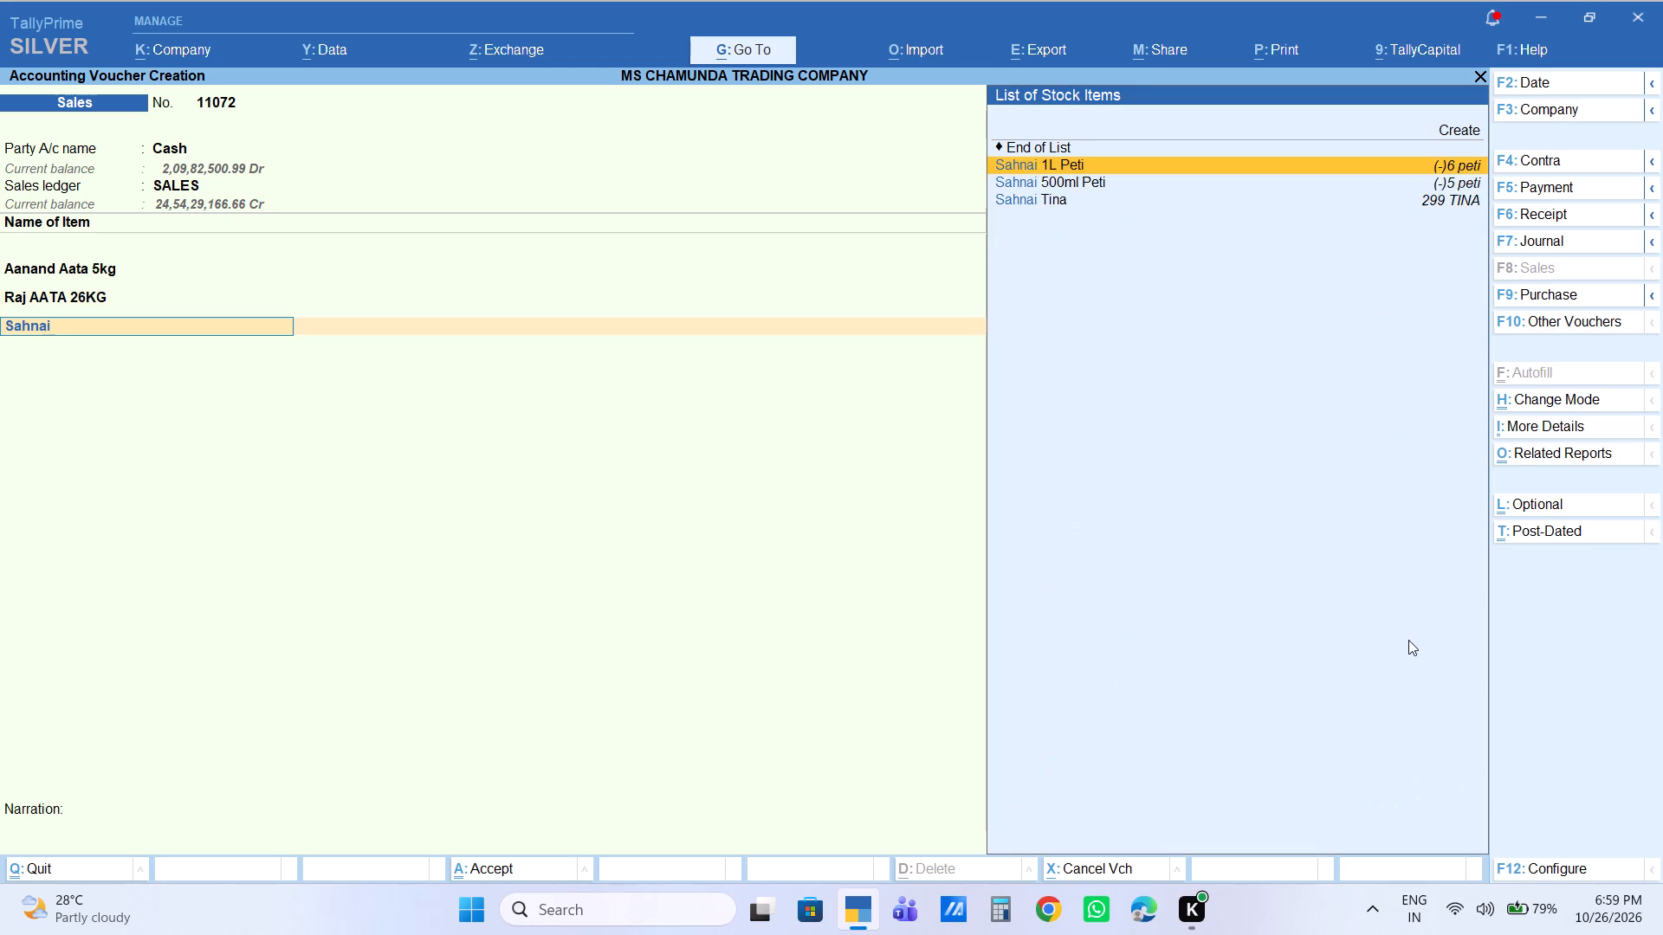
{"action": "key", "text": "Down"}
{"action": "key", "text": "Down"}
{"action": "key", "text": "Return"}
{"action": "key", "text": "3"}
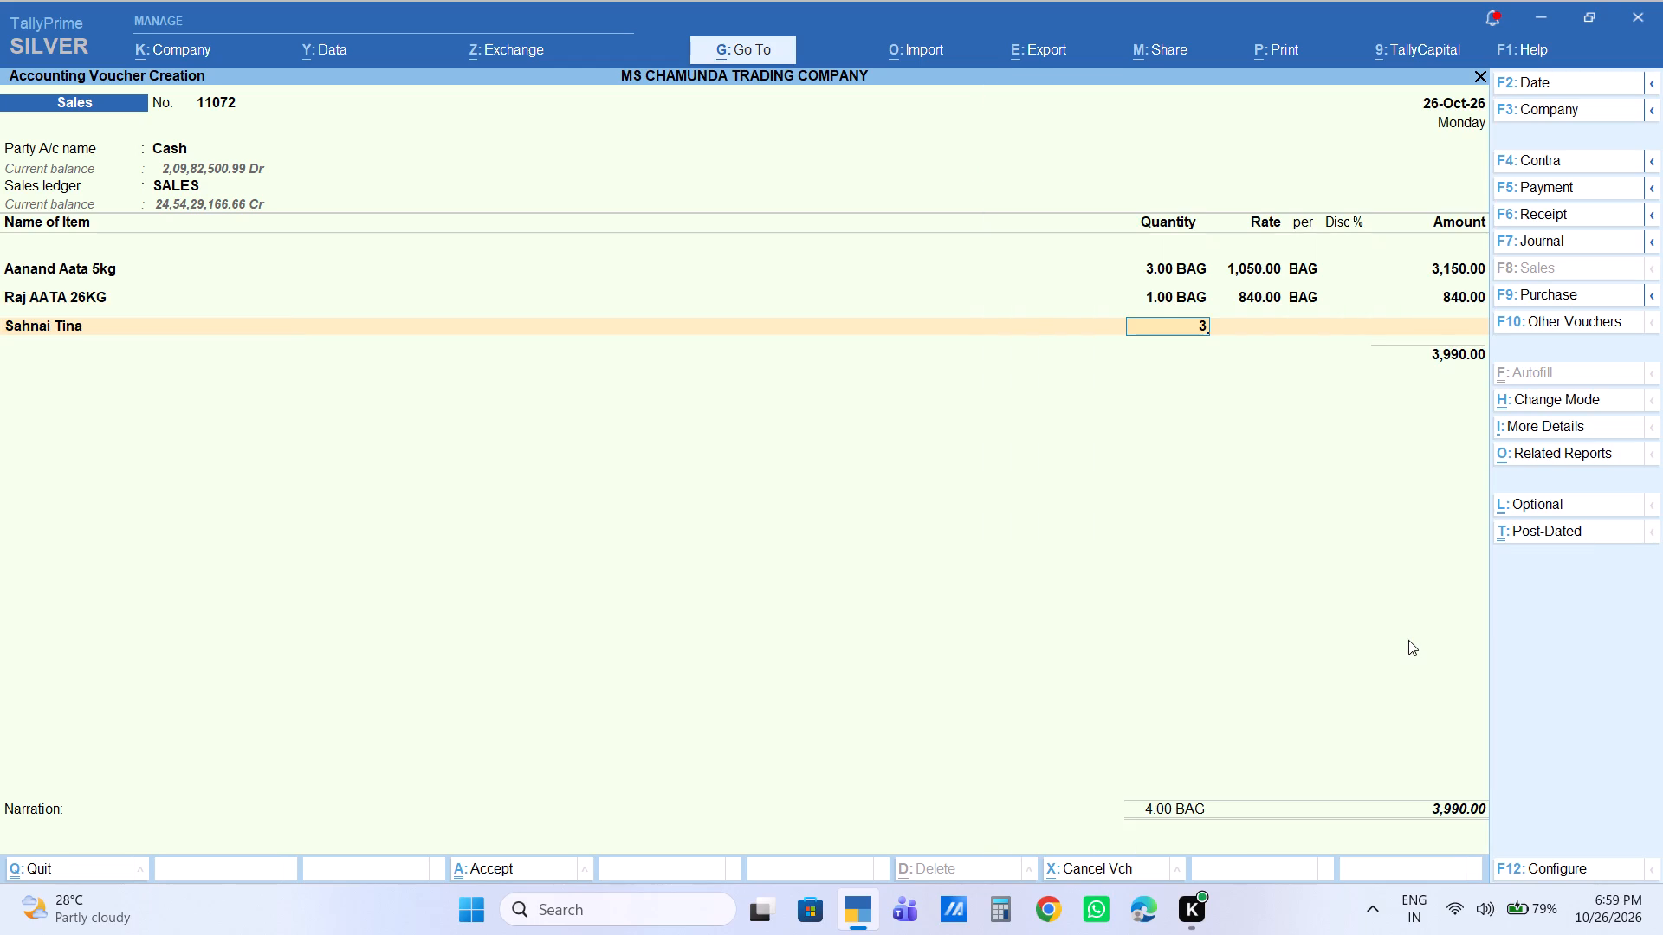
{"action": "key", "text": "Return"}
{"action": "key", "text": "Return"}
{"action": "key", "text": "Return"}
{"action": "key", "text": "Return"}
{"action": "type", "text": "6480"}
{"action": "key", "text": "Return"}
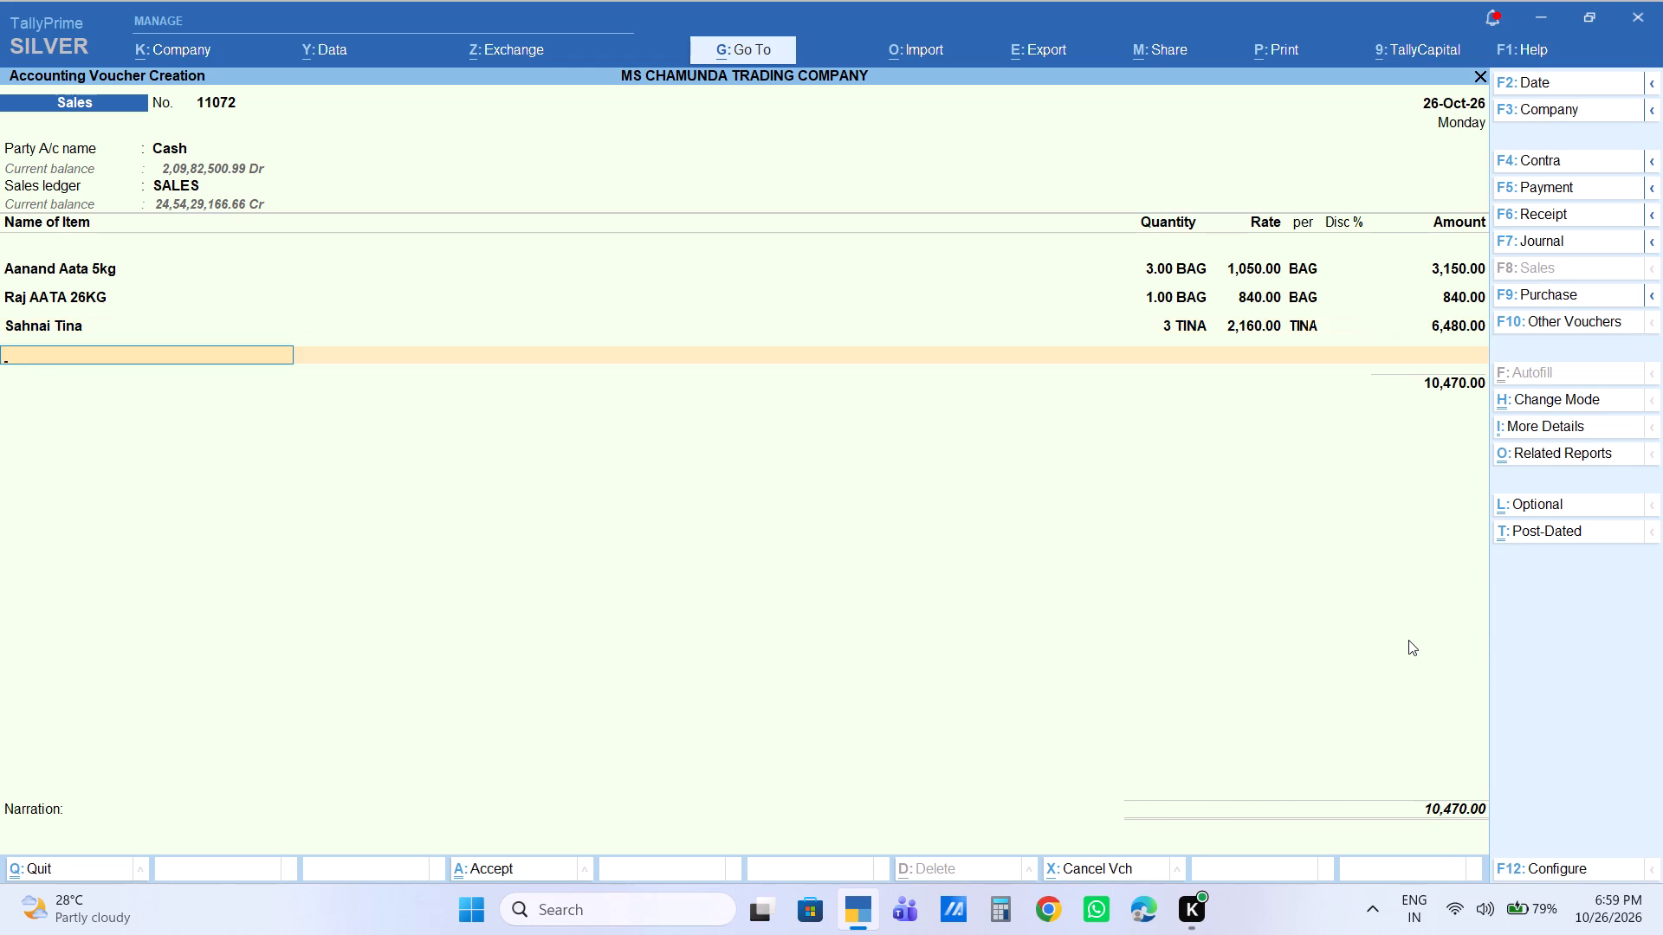
Add the item Soyabin 20kg with a quantity of 1 bag and an amount of 1,450.
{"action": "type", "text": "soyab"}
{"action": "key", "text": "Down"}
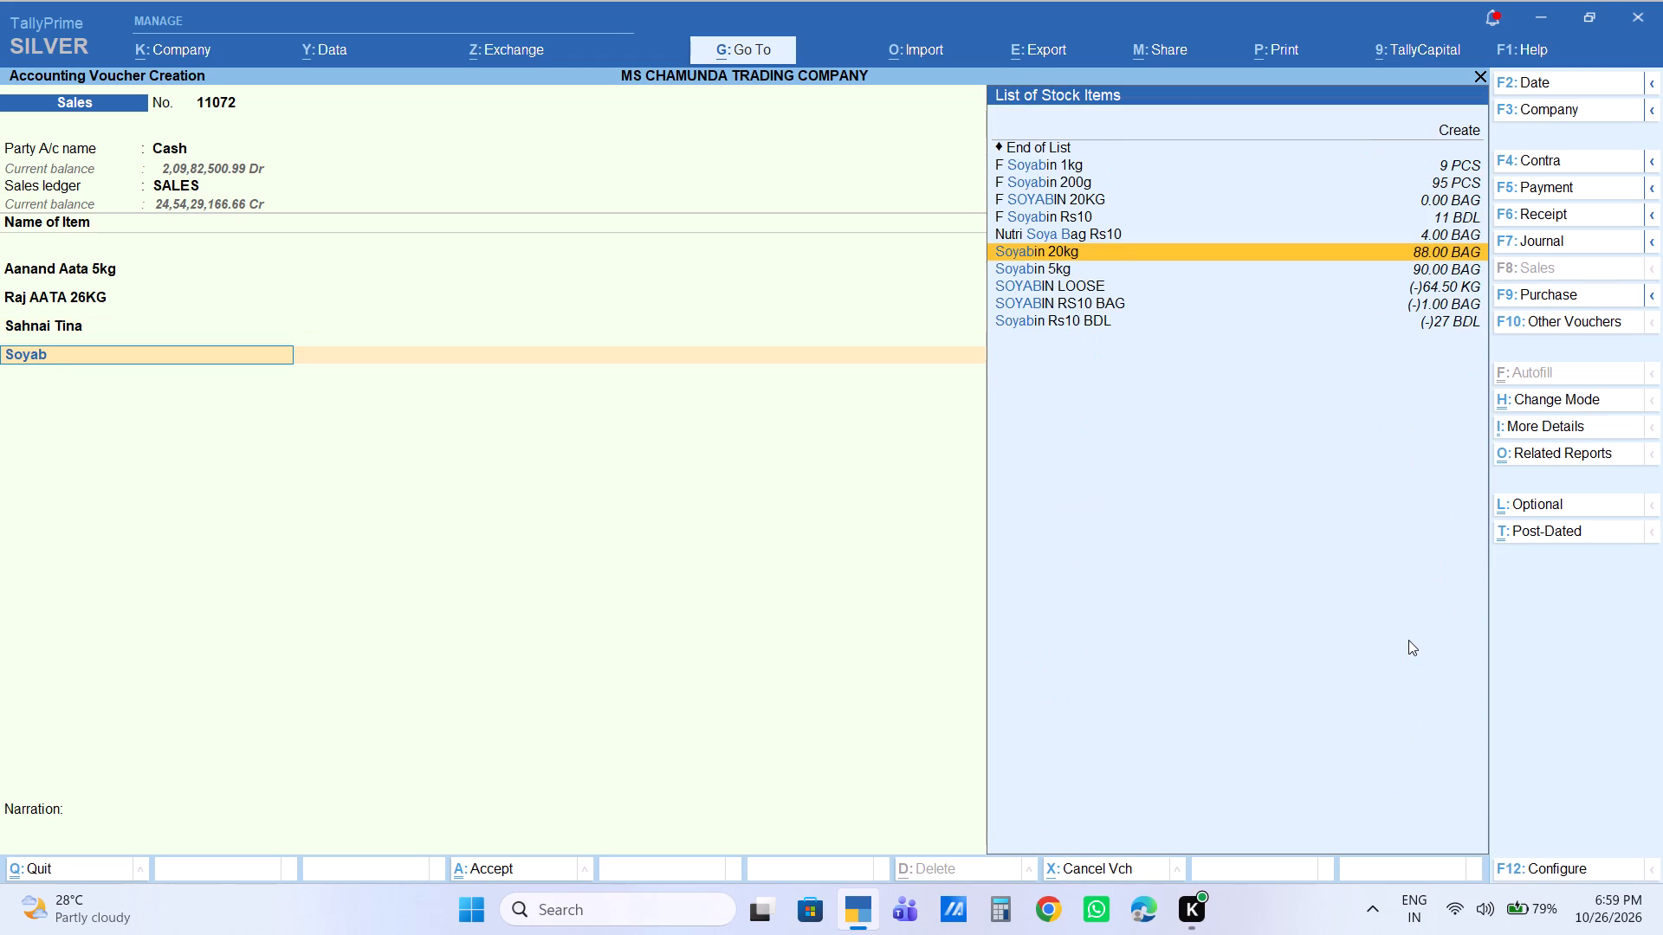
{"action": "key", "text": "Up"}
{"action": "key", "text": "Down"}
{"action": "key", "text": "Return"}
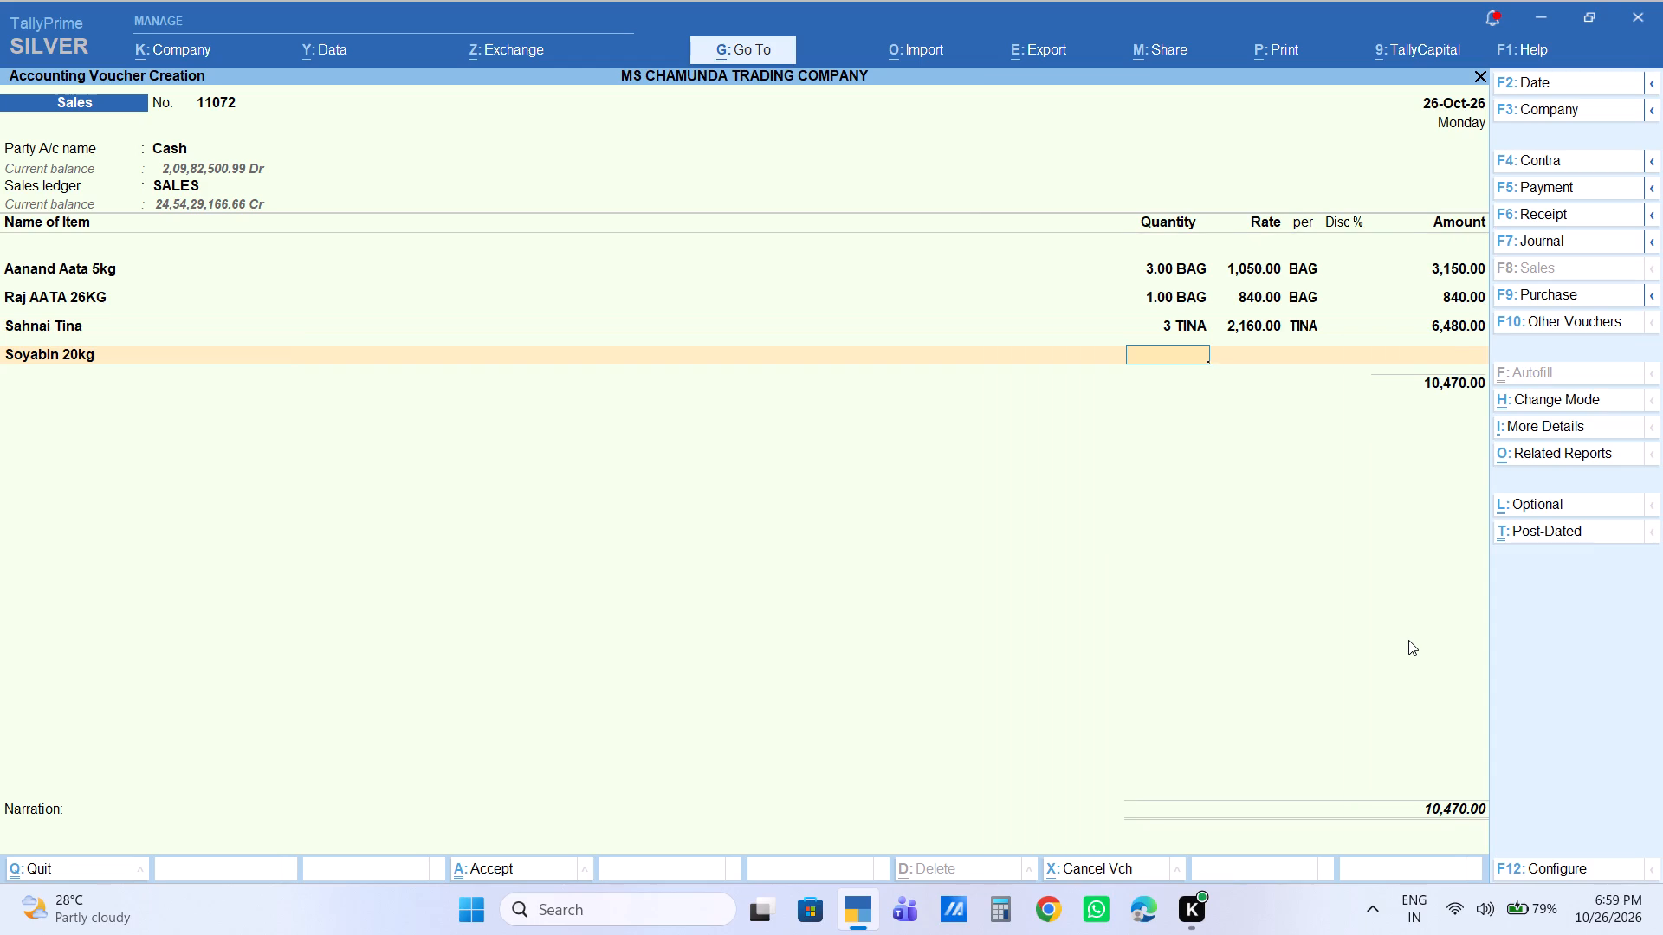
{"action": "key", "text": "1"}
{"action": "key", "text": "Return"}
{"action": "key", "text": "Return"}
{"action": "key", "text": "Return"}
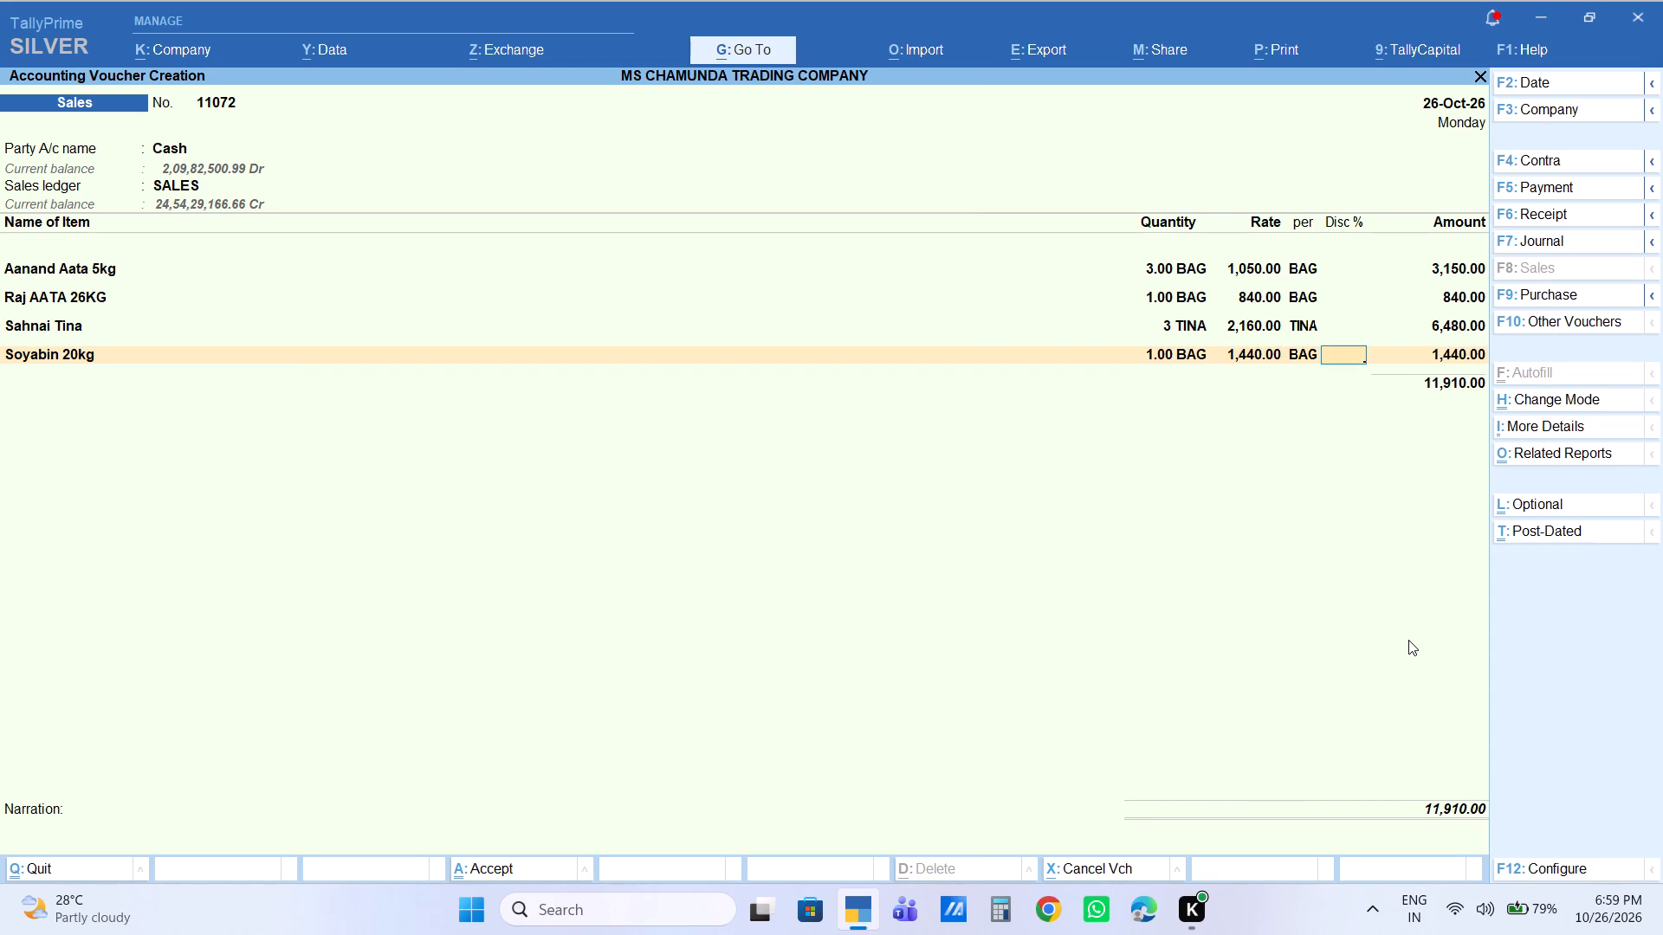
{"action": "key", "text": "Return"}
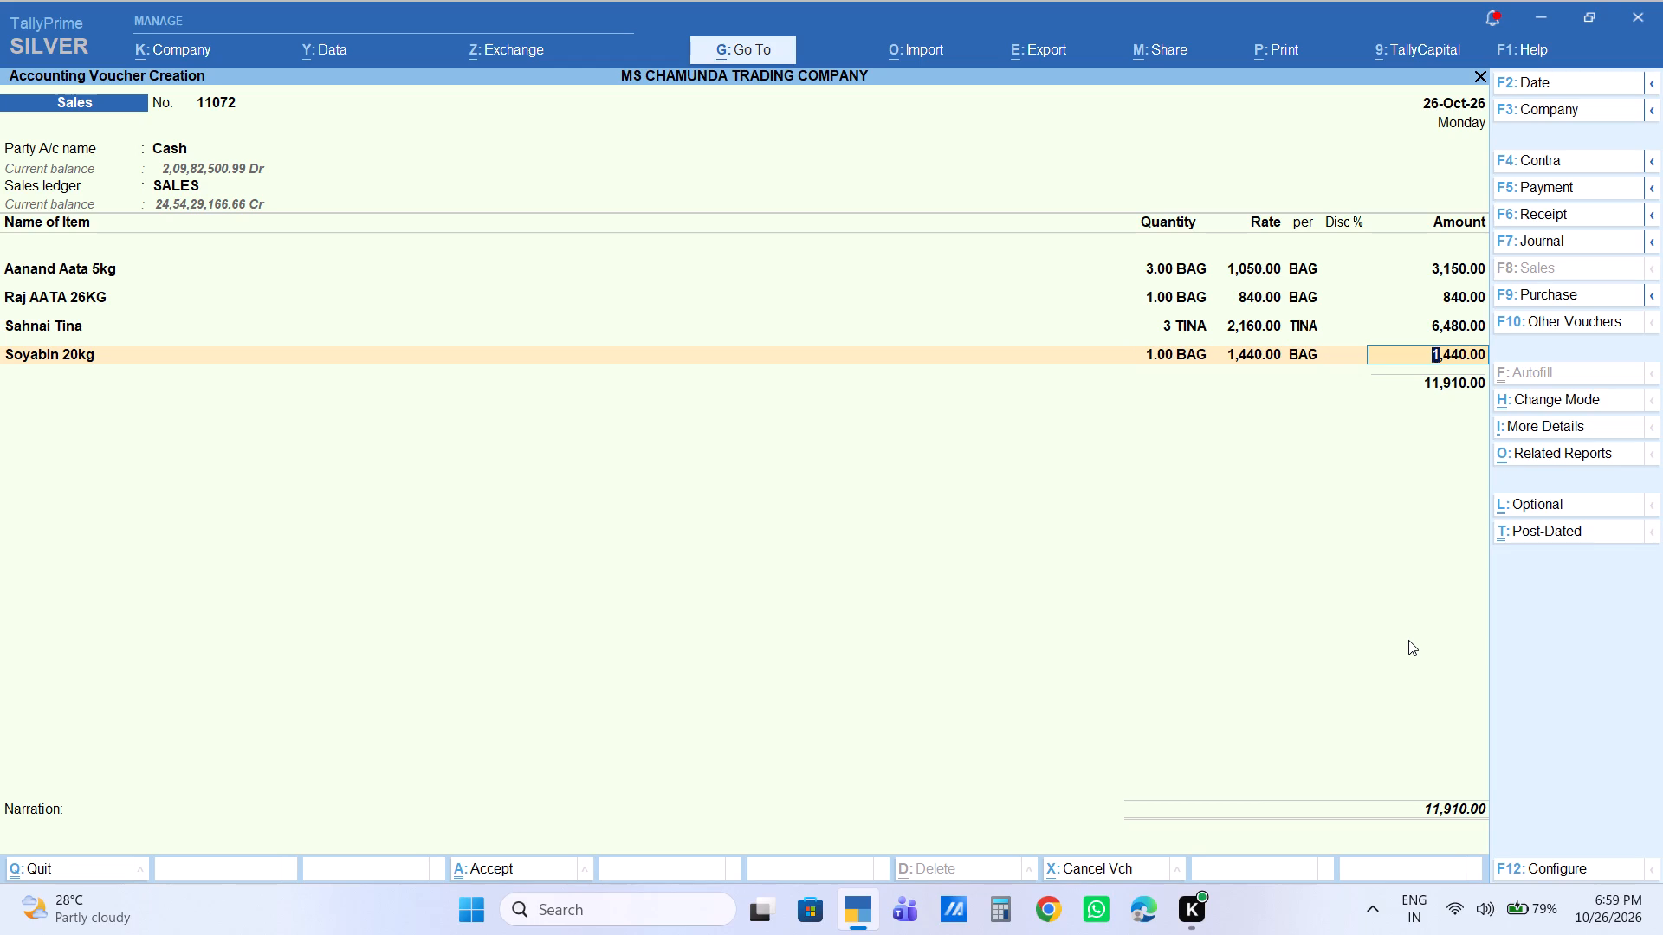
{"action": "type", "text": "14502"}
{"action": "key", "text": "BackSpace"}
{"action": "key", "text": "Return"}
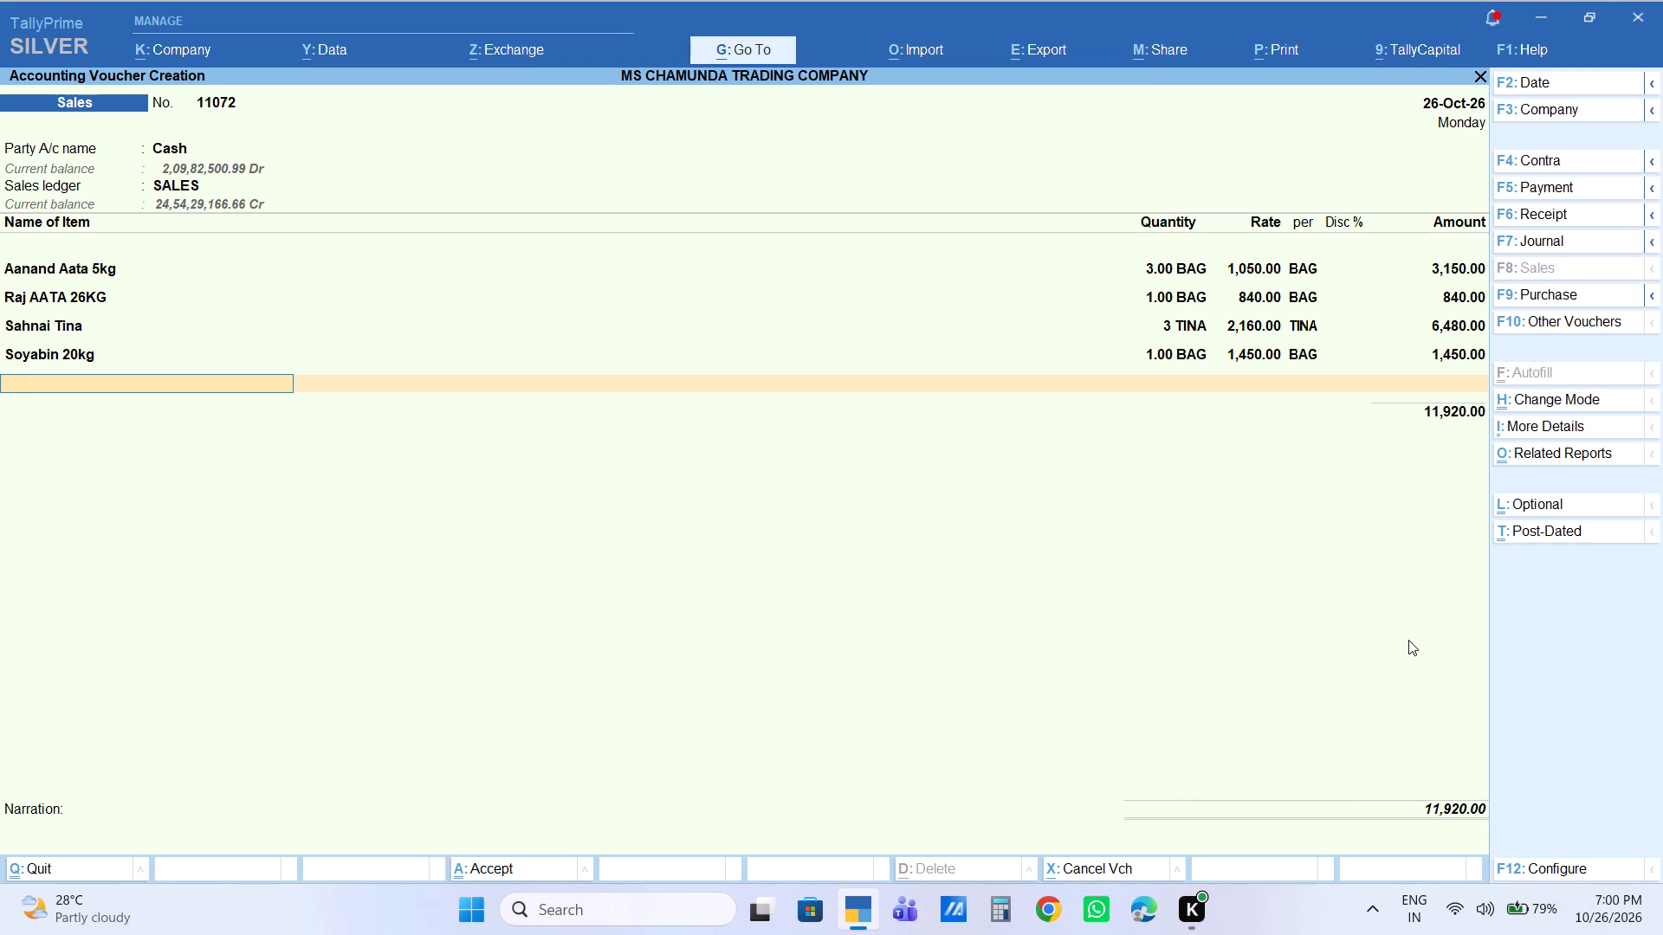
Add the item Sabera Besan 10kg with a quantity of 1 jhola and an amount of 900.
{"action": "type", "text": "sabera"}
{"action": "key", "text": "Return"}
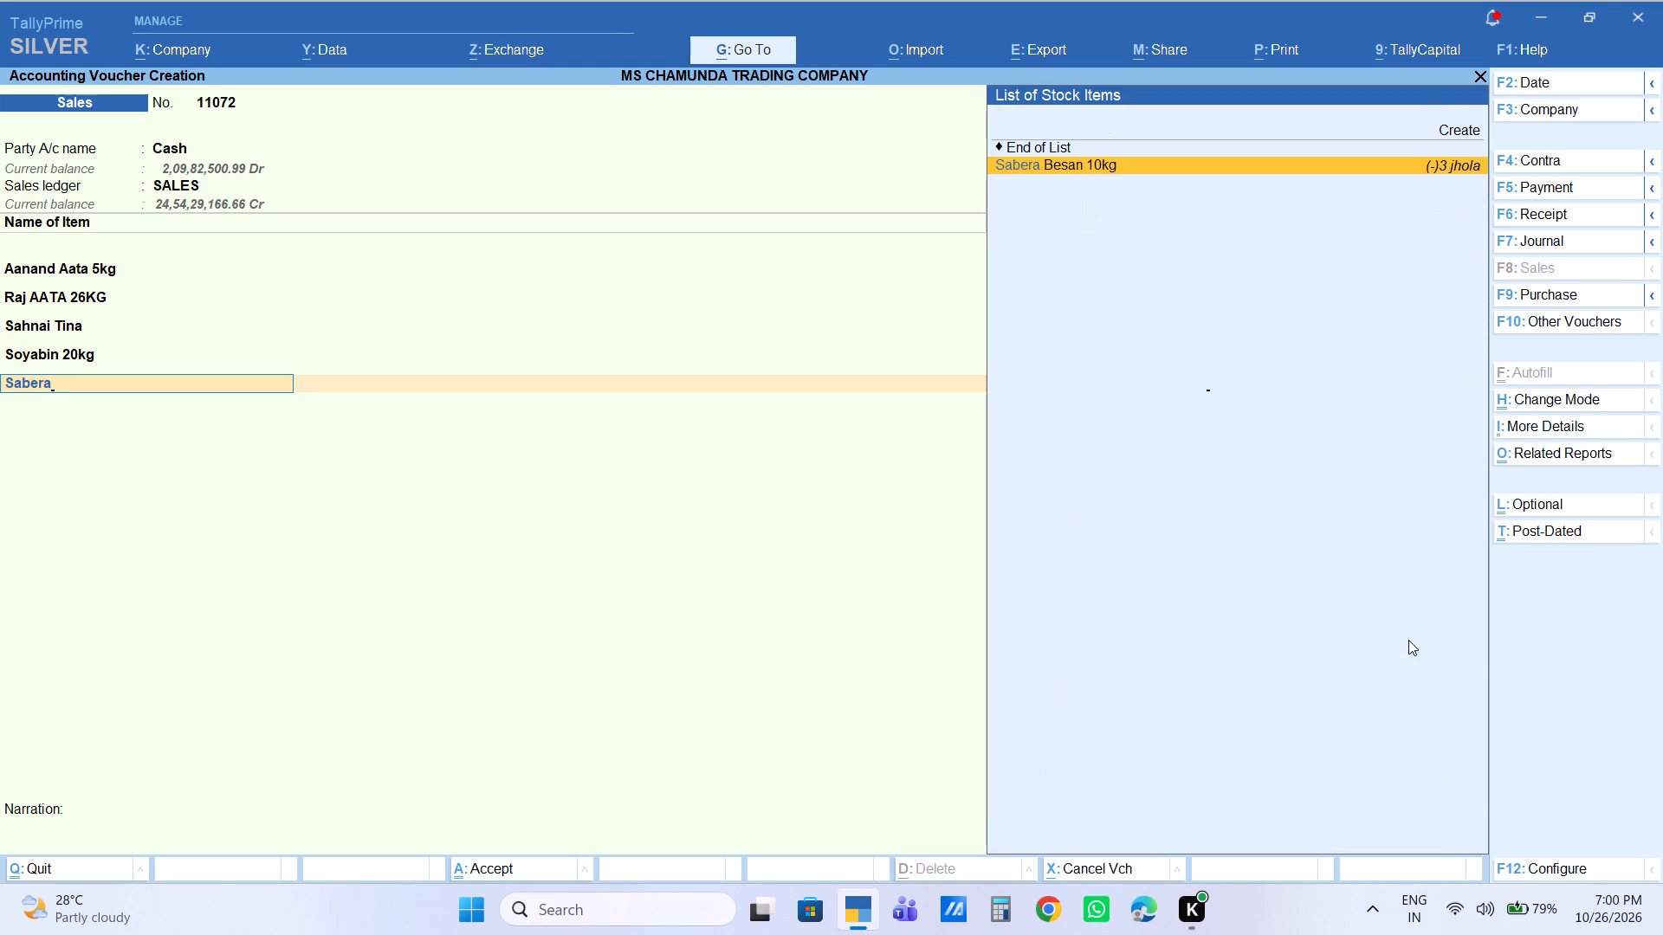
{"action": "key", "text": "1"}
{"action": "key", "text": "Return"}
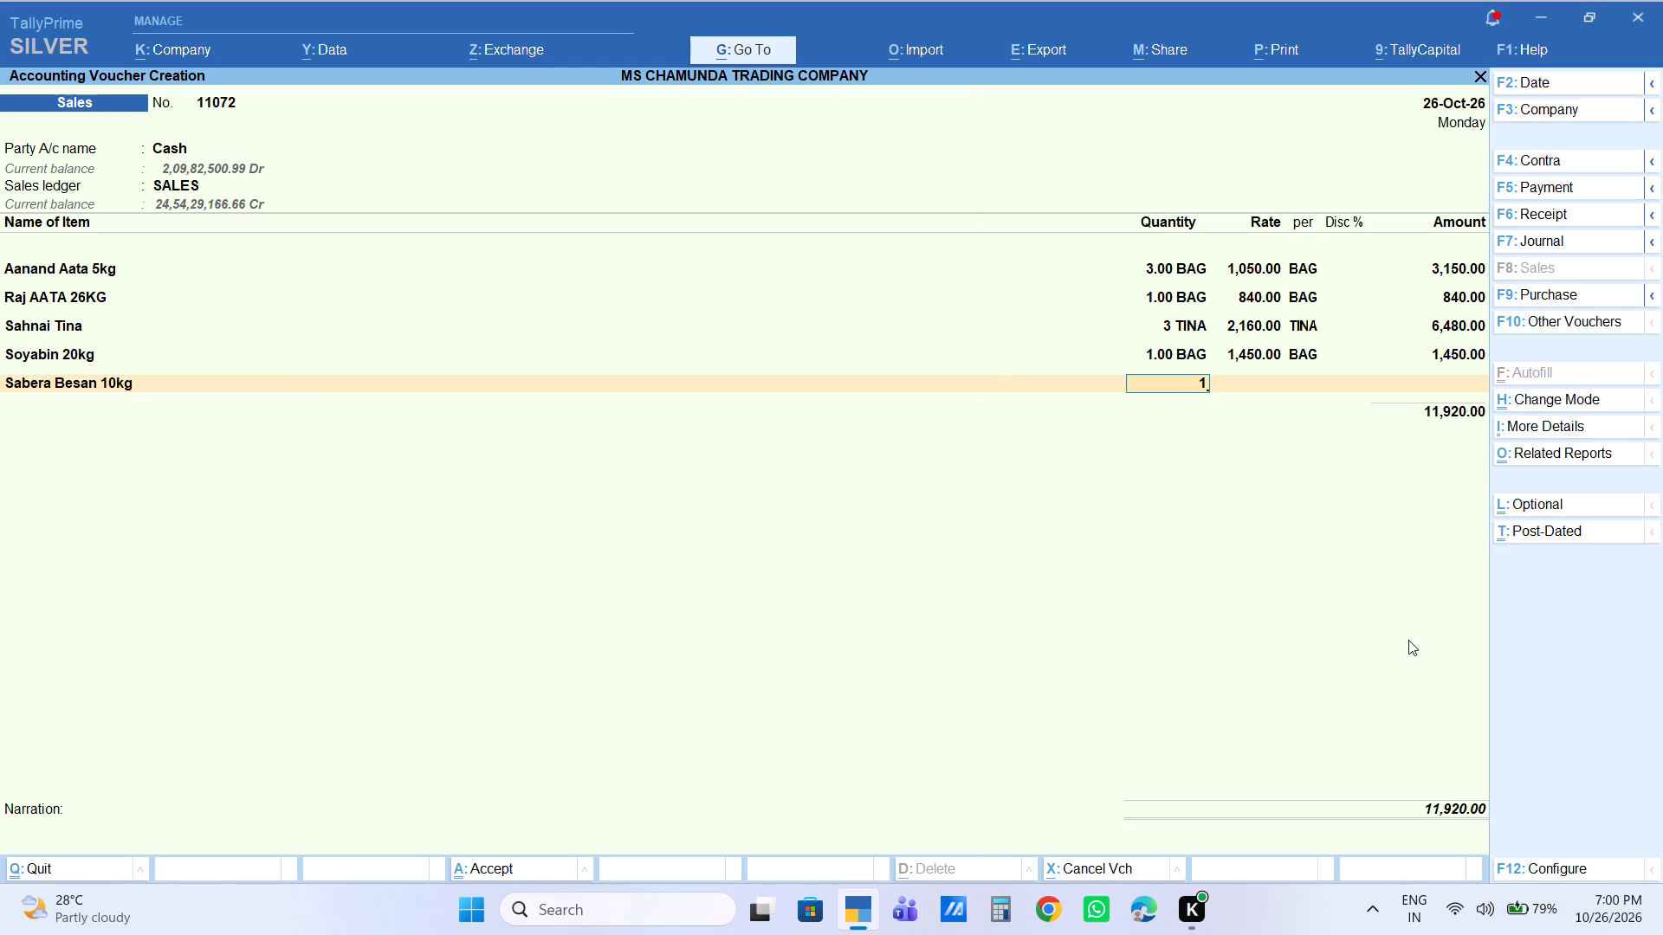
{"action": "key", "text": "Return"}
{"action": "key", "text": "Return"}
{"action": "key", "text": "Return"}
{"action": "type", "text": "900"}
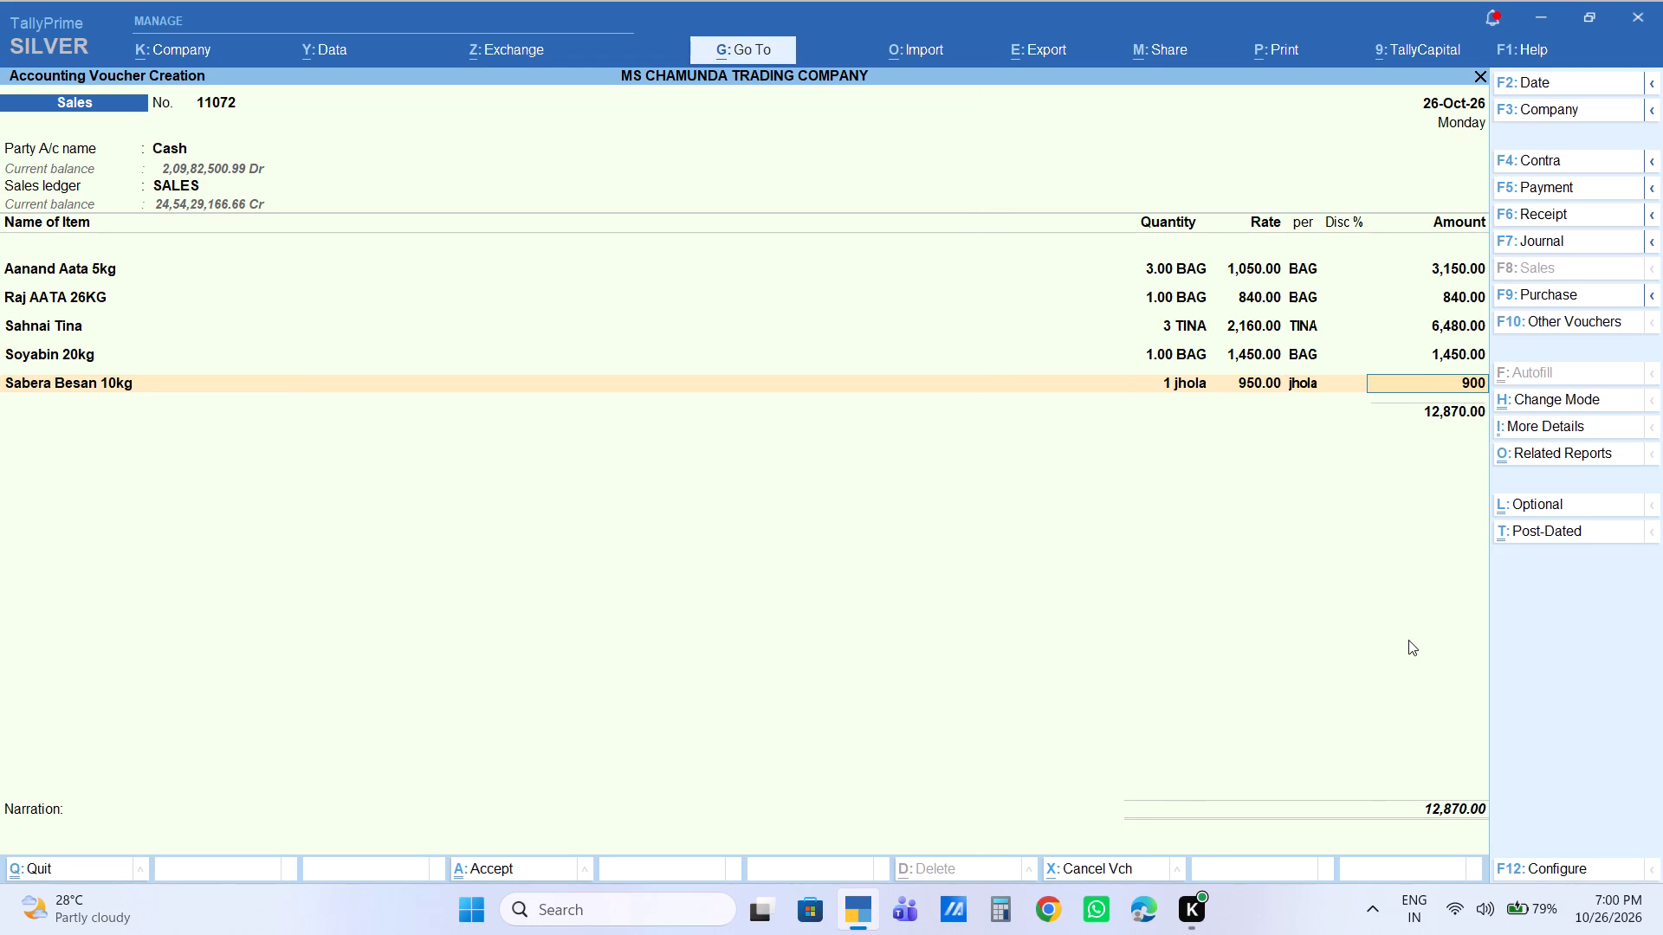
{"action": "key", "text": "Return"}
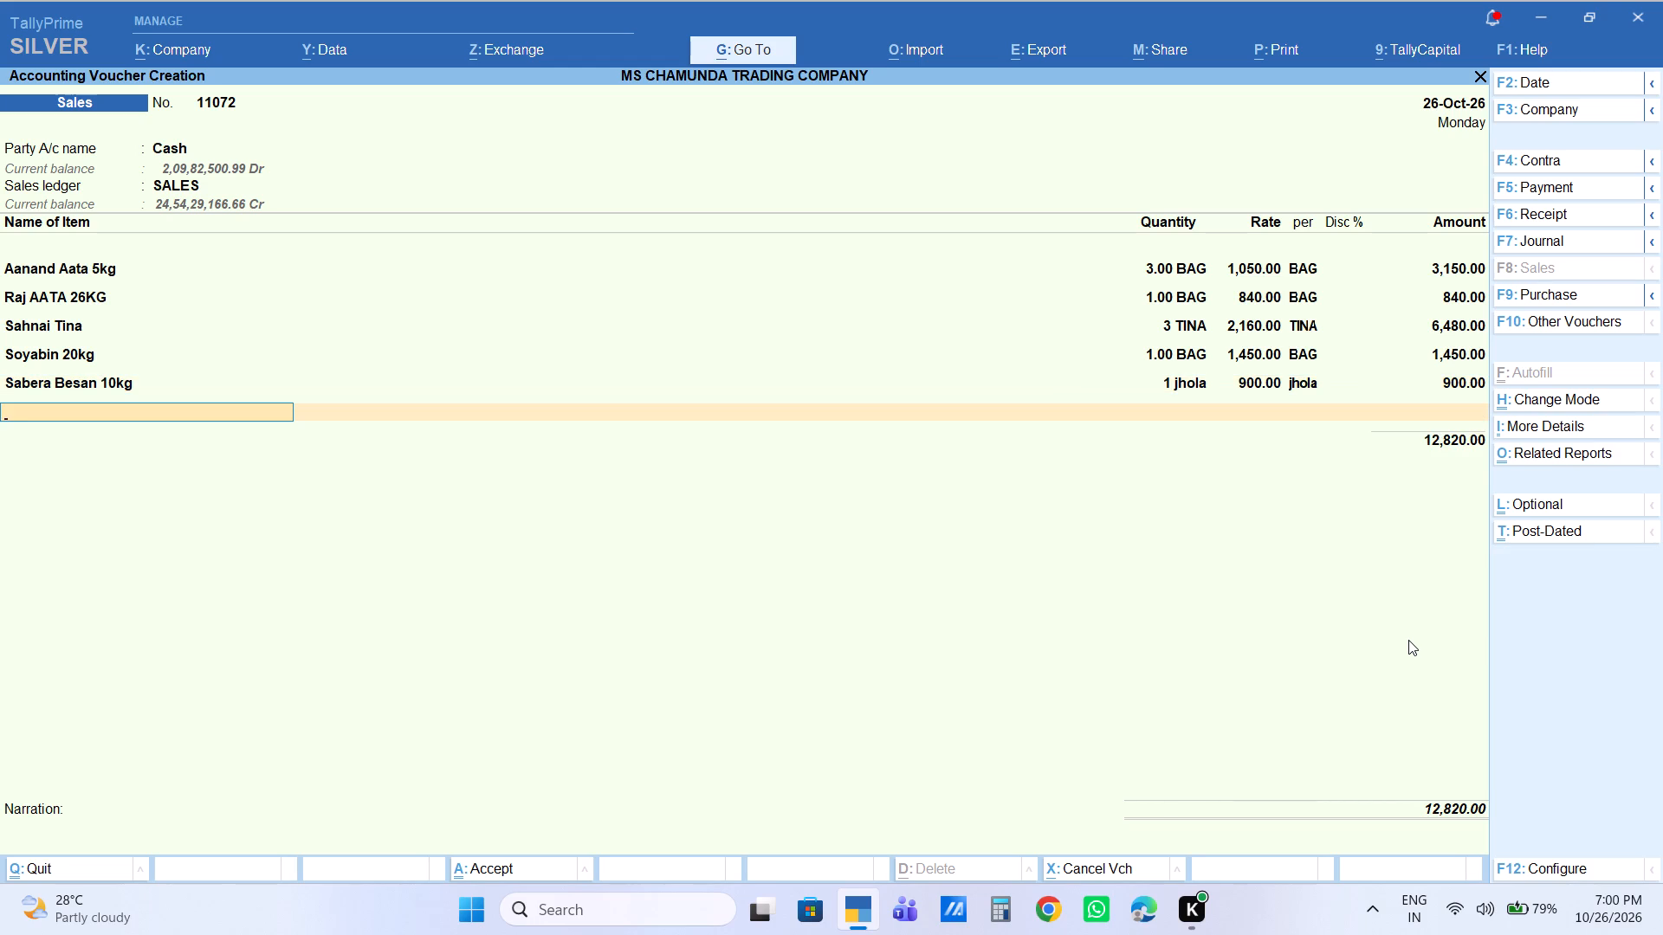
Add the item FORTUNE 1L PETI with a quantity of 1 and an amount of 2,620.
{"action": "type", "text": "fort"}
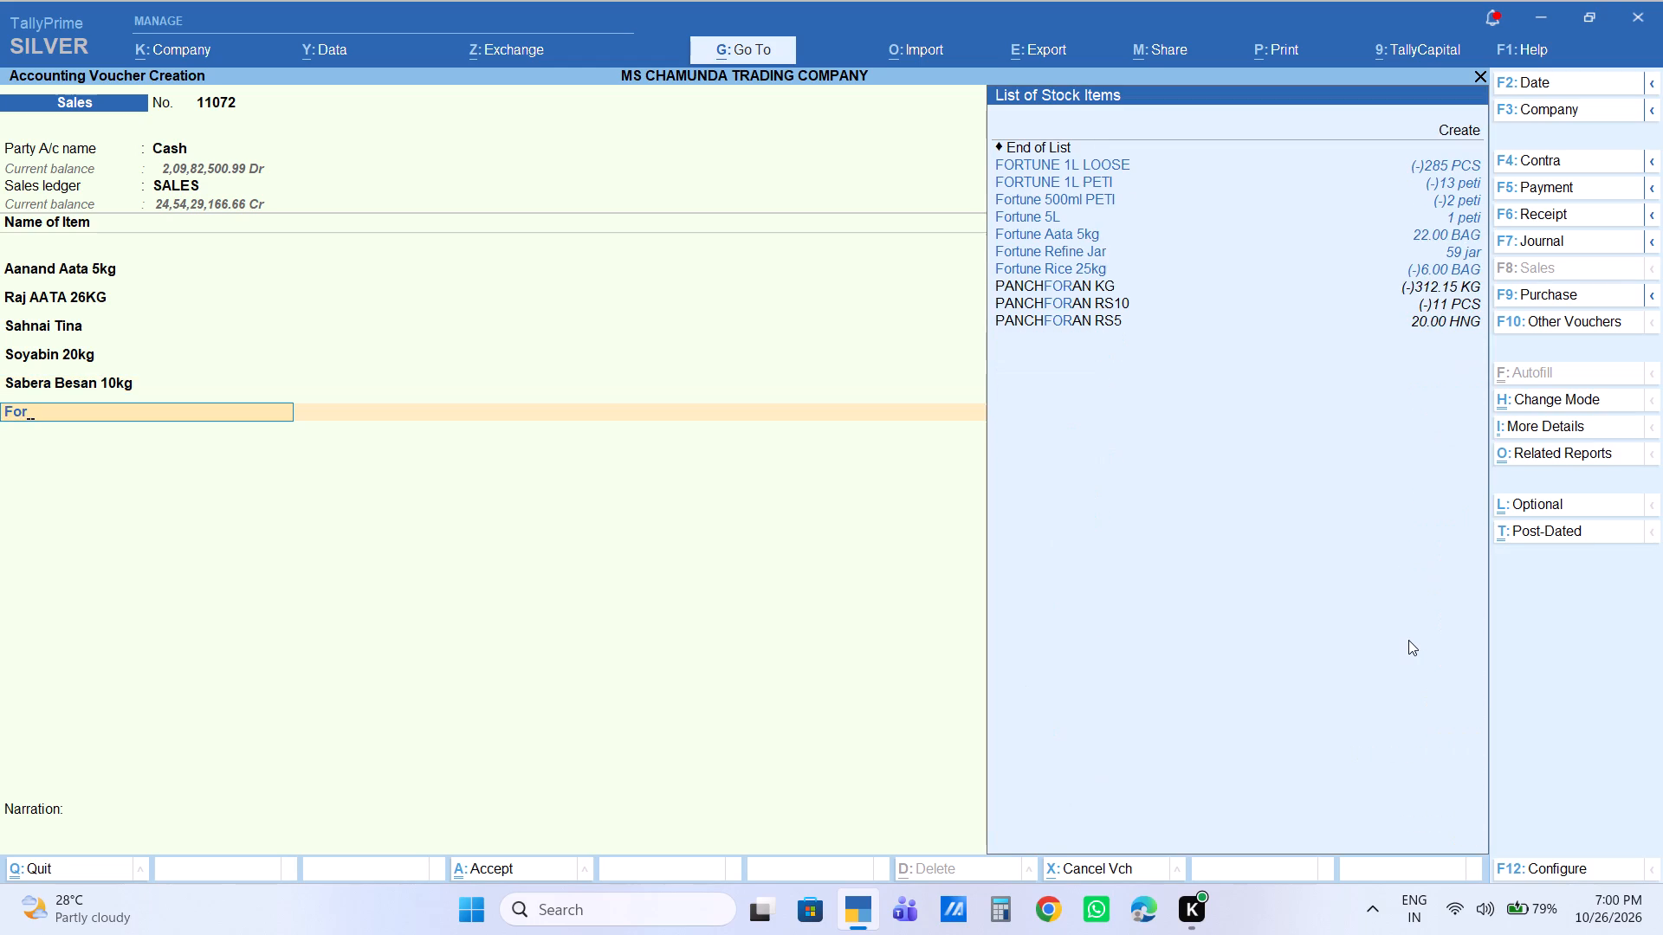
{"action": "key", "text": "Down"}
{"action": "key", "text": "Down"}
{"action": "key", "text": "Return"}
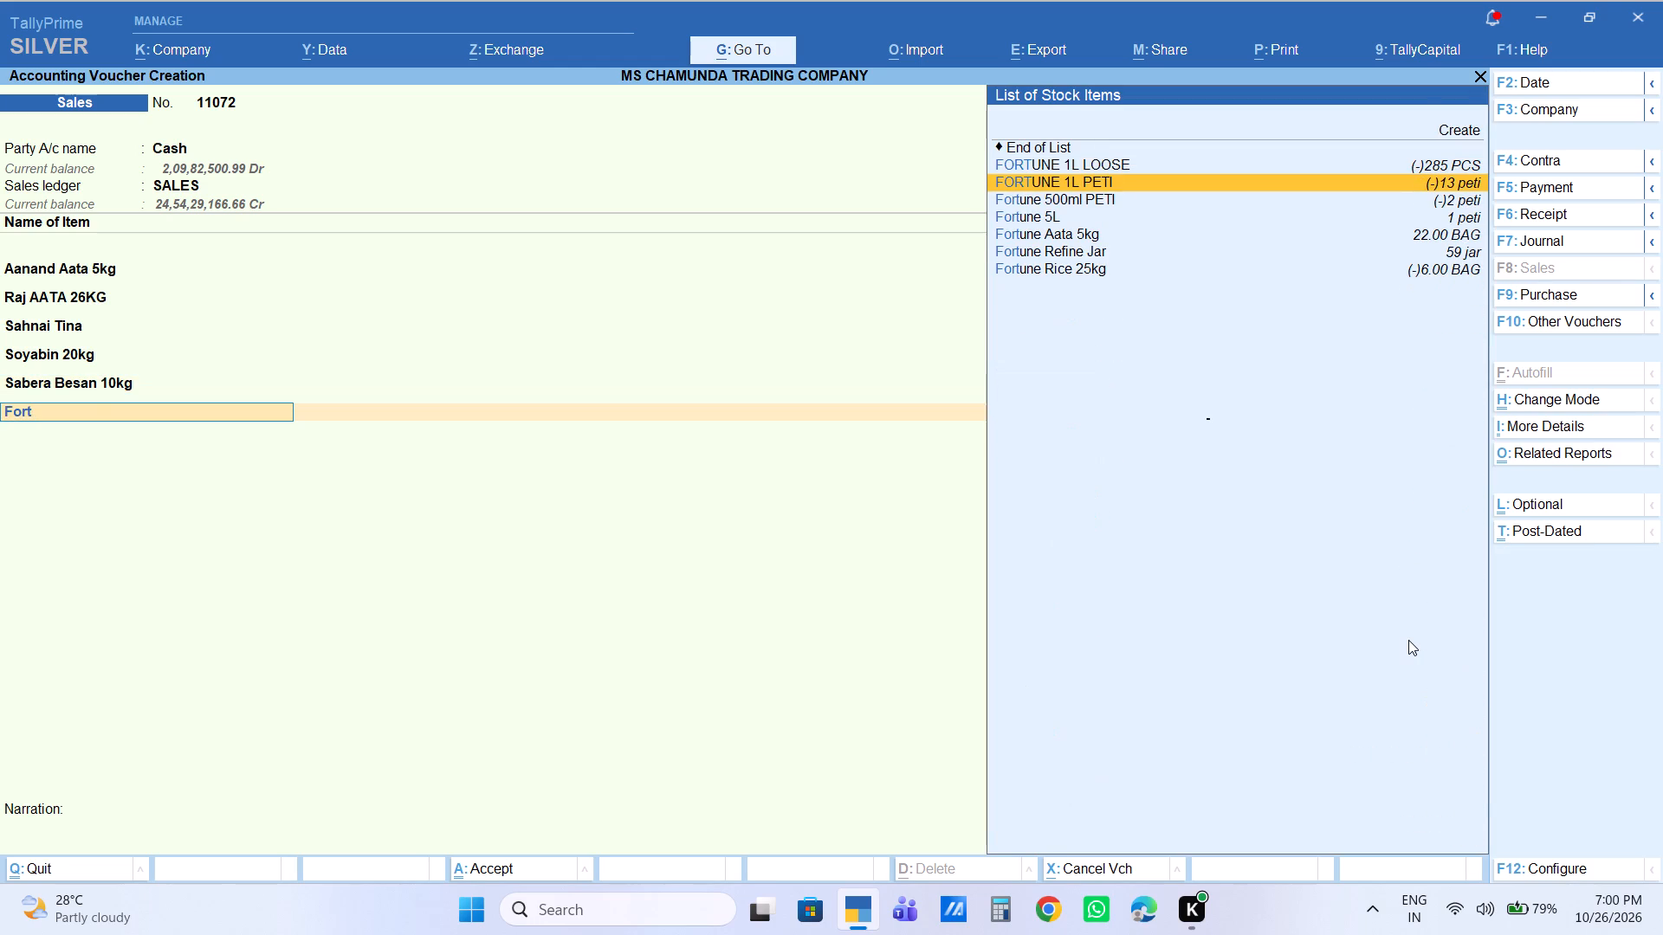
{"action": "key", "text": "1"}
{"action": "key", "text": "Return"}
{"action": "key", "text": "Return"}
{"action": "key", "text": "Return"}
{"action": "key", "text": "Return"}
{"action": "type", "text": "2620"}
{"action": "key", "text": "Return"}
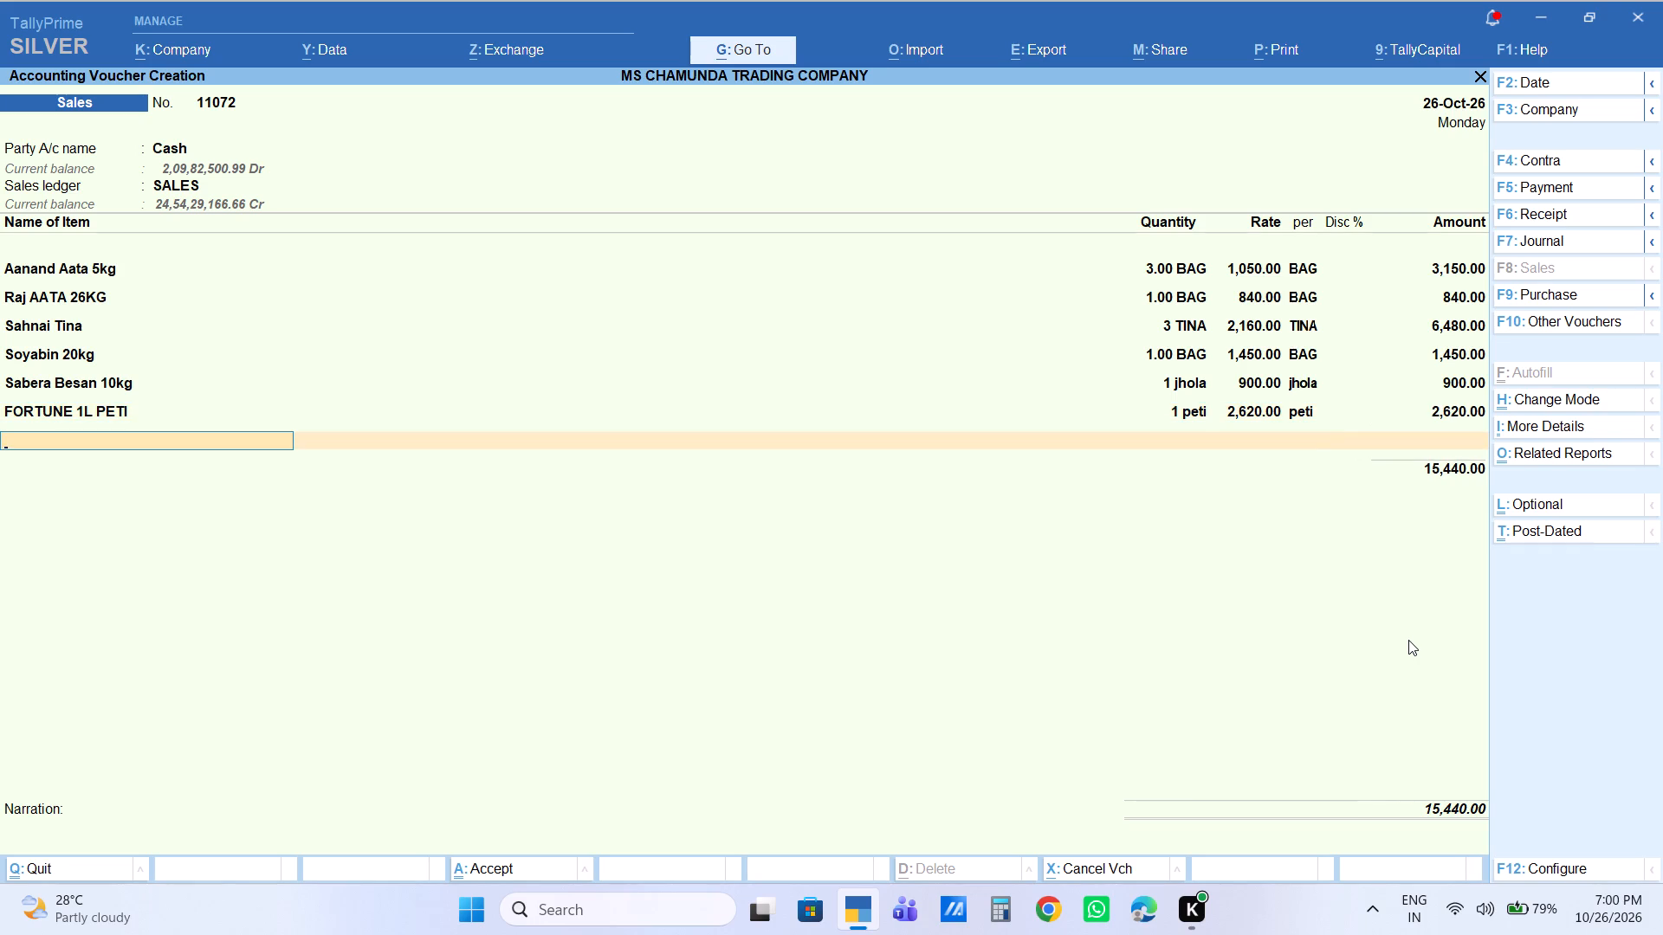
Add the item SALONI 500ML PETI with a quantity of 1 at the rate of 3,450.
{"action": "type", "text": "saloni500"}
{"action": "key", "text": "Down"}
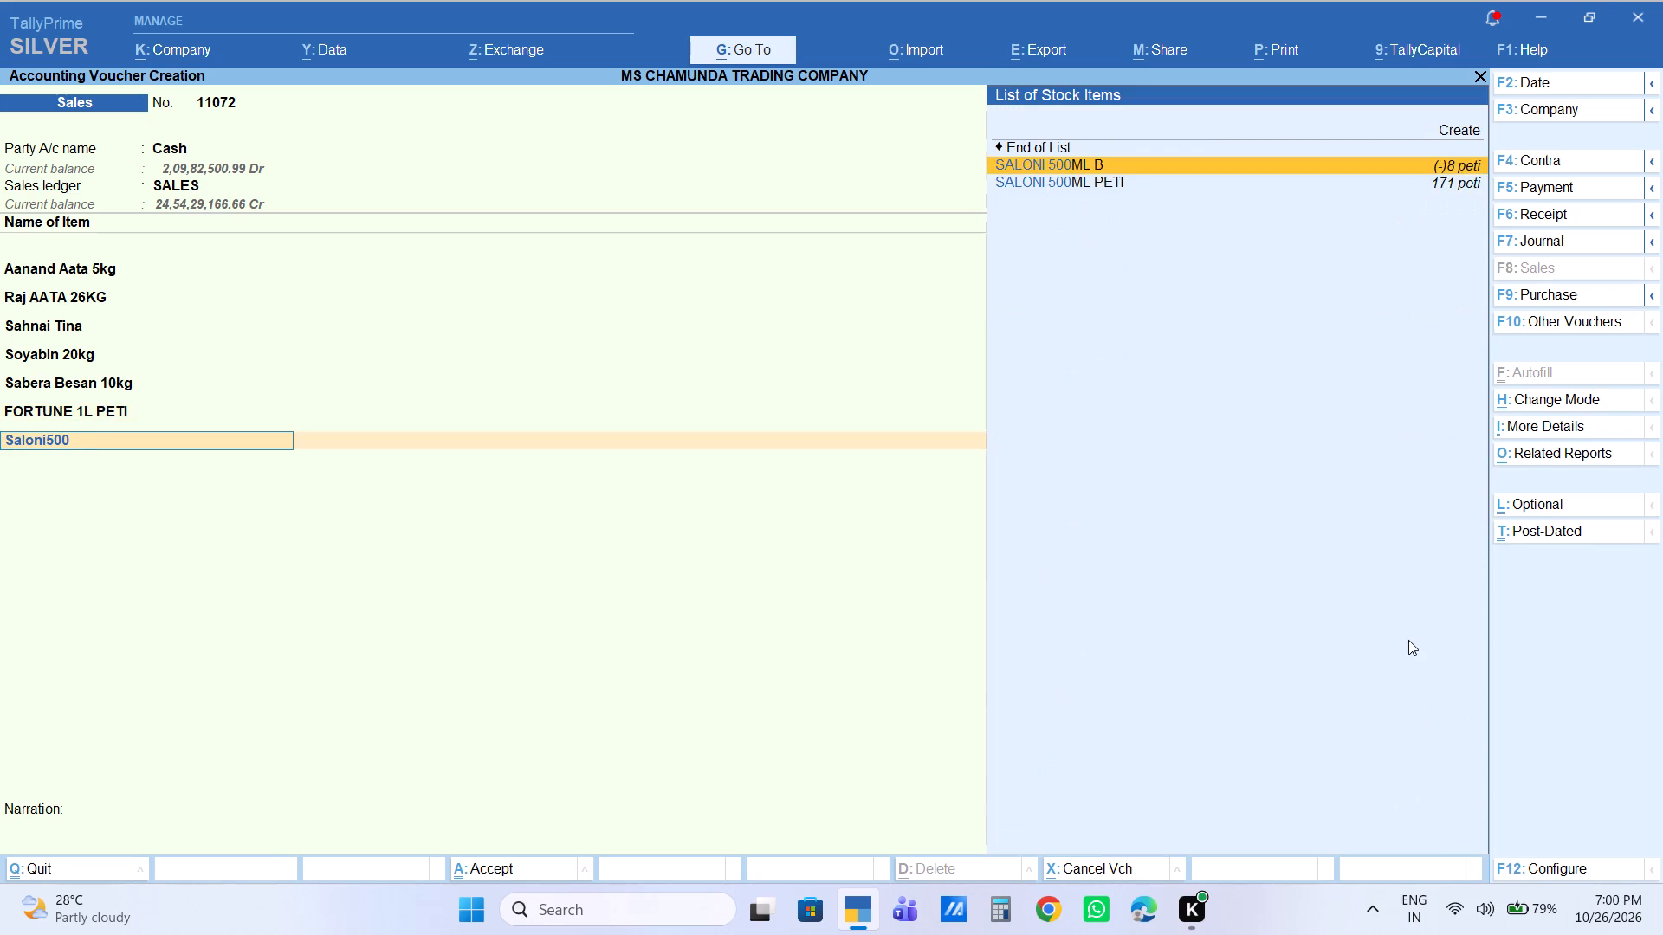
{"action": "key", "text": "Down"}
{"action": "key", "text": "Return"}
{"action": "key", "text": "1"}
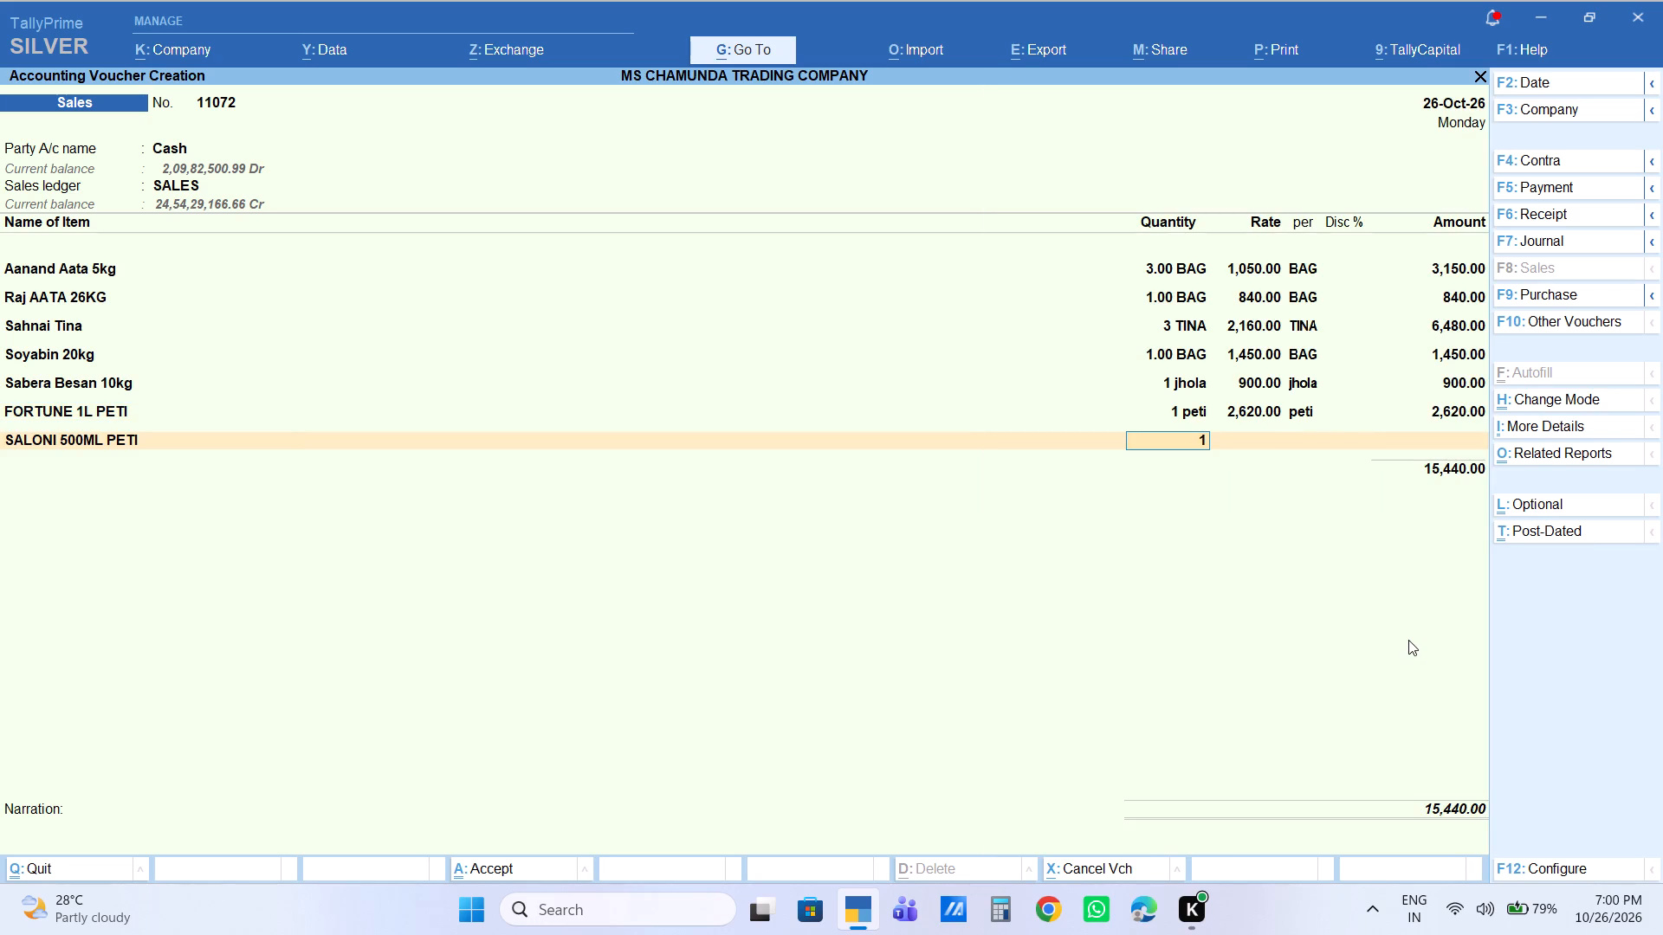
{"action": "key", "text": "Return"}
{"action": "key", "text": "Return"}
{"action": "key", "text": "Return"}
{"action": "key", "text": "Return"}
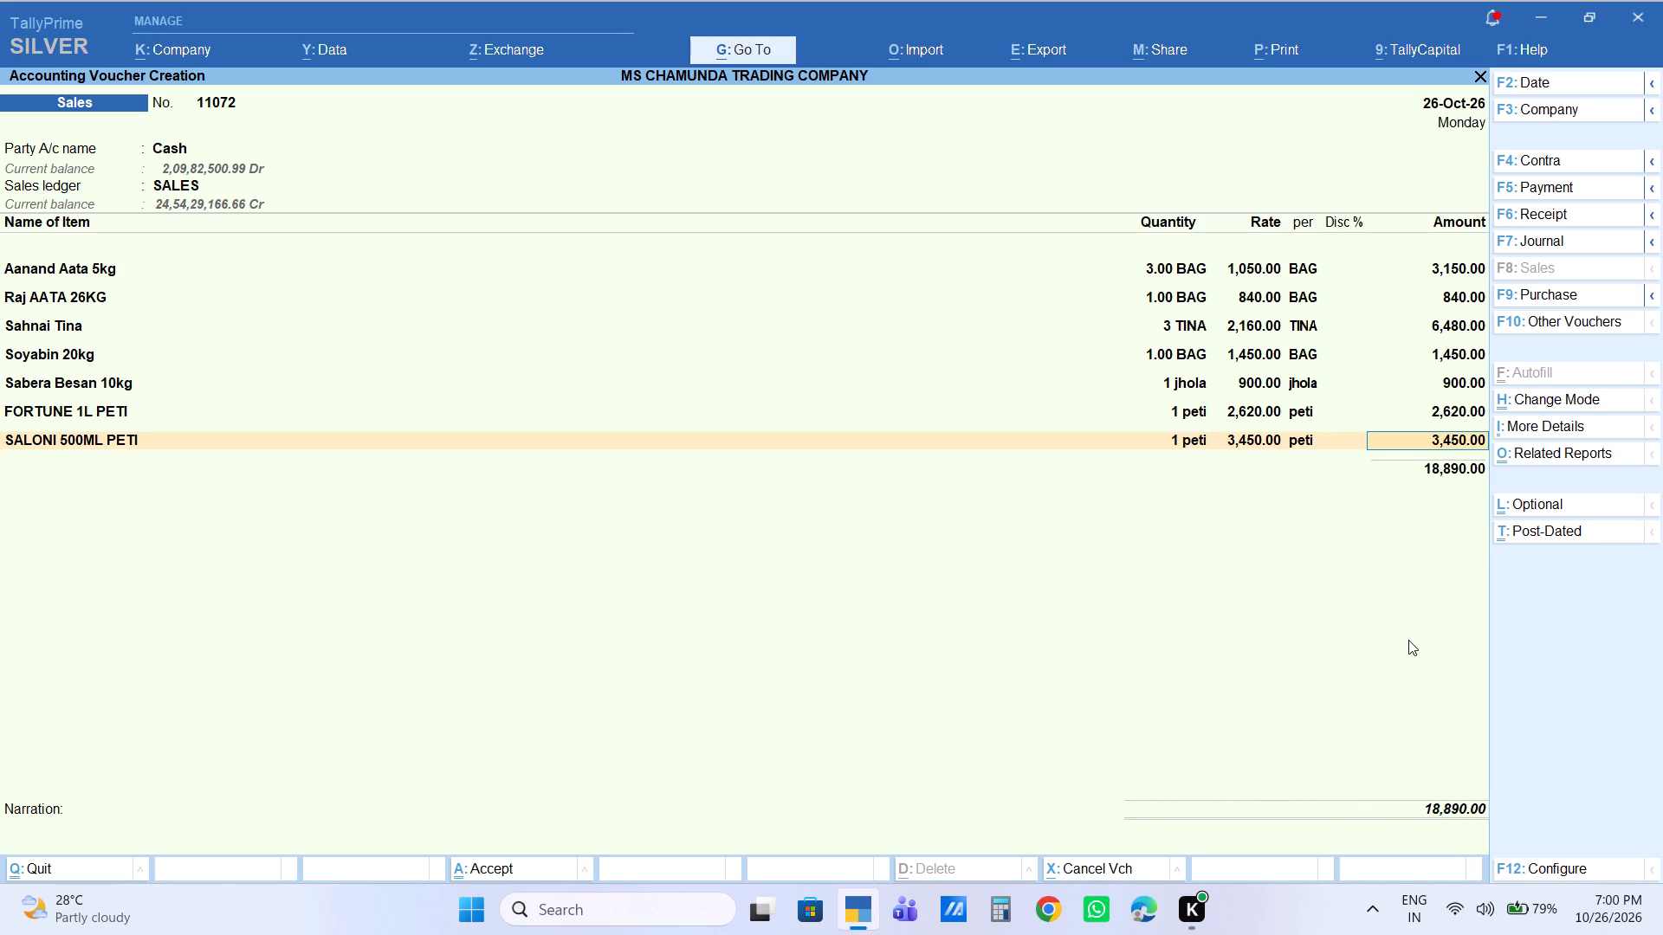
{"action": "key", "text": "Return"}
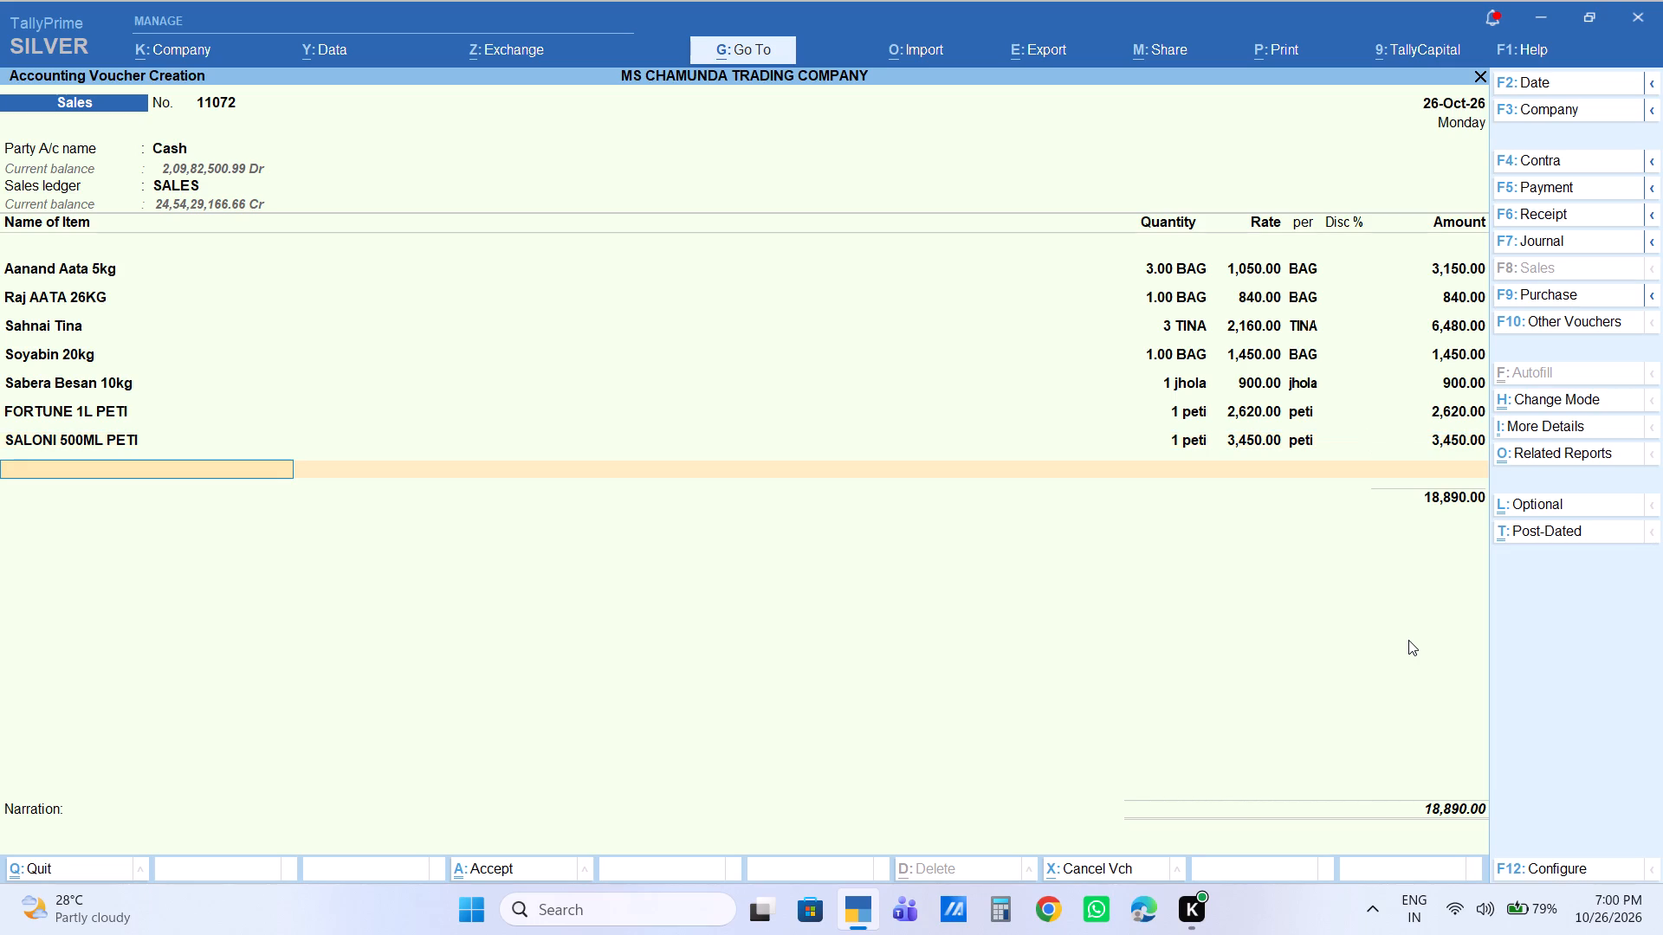
Add the item SALONI 1L PETI with a quantity of 3 and an amount of 9,075.
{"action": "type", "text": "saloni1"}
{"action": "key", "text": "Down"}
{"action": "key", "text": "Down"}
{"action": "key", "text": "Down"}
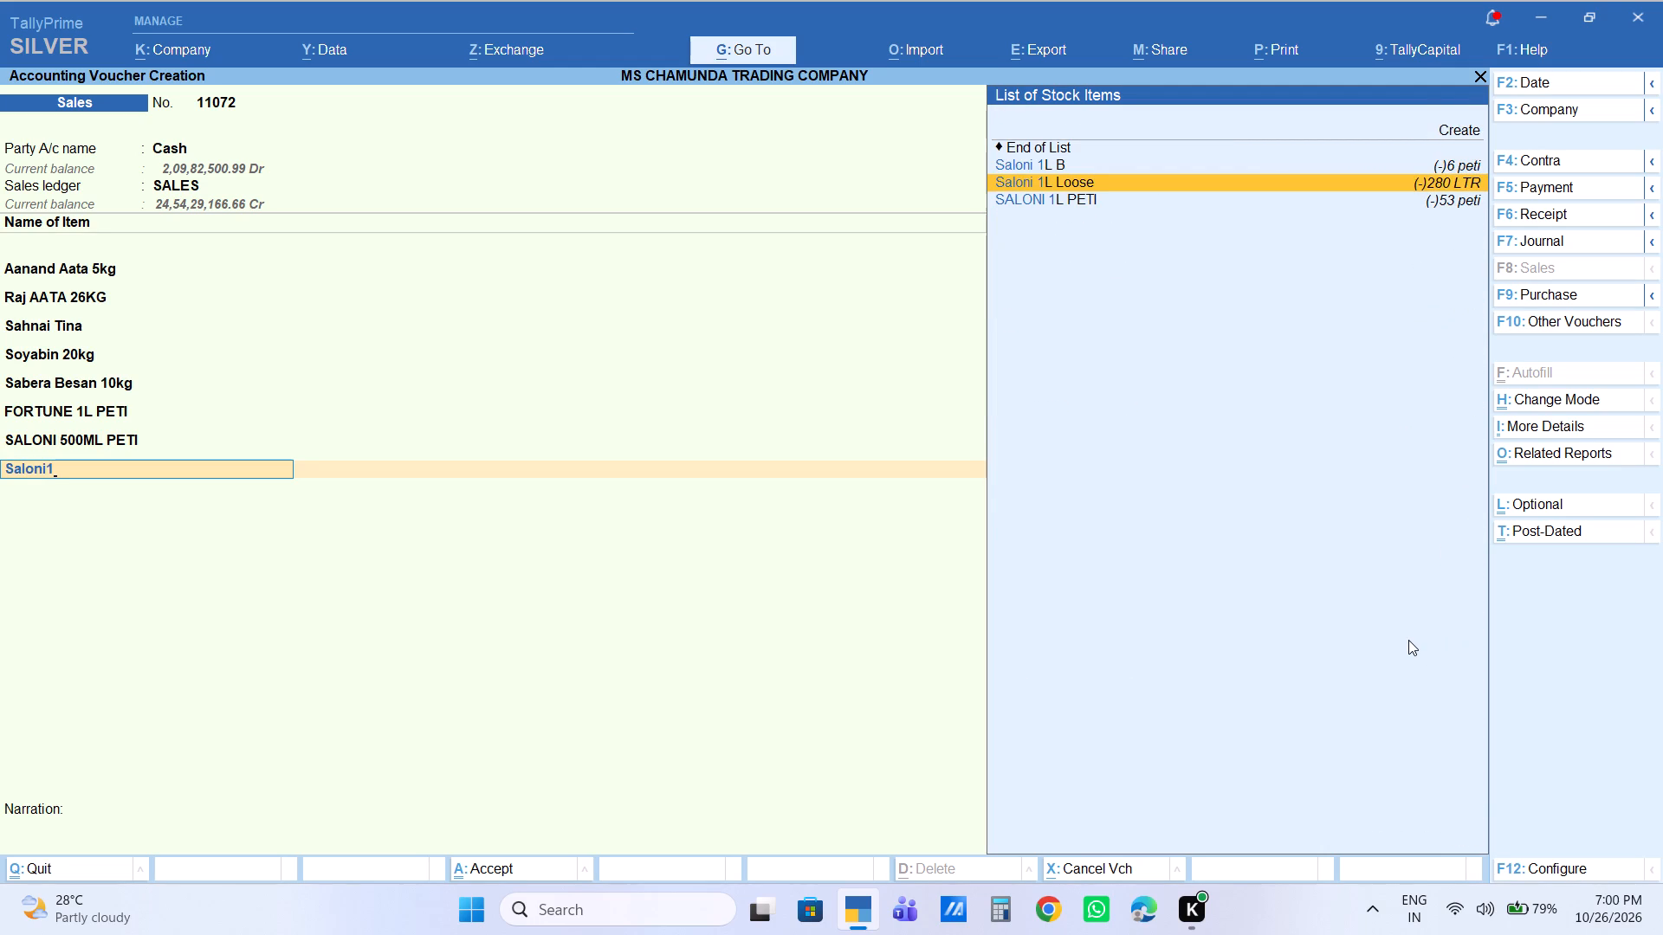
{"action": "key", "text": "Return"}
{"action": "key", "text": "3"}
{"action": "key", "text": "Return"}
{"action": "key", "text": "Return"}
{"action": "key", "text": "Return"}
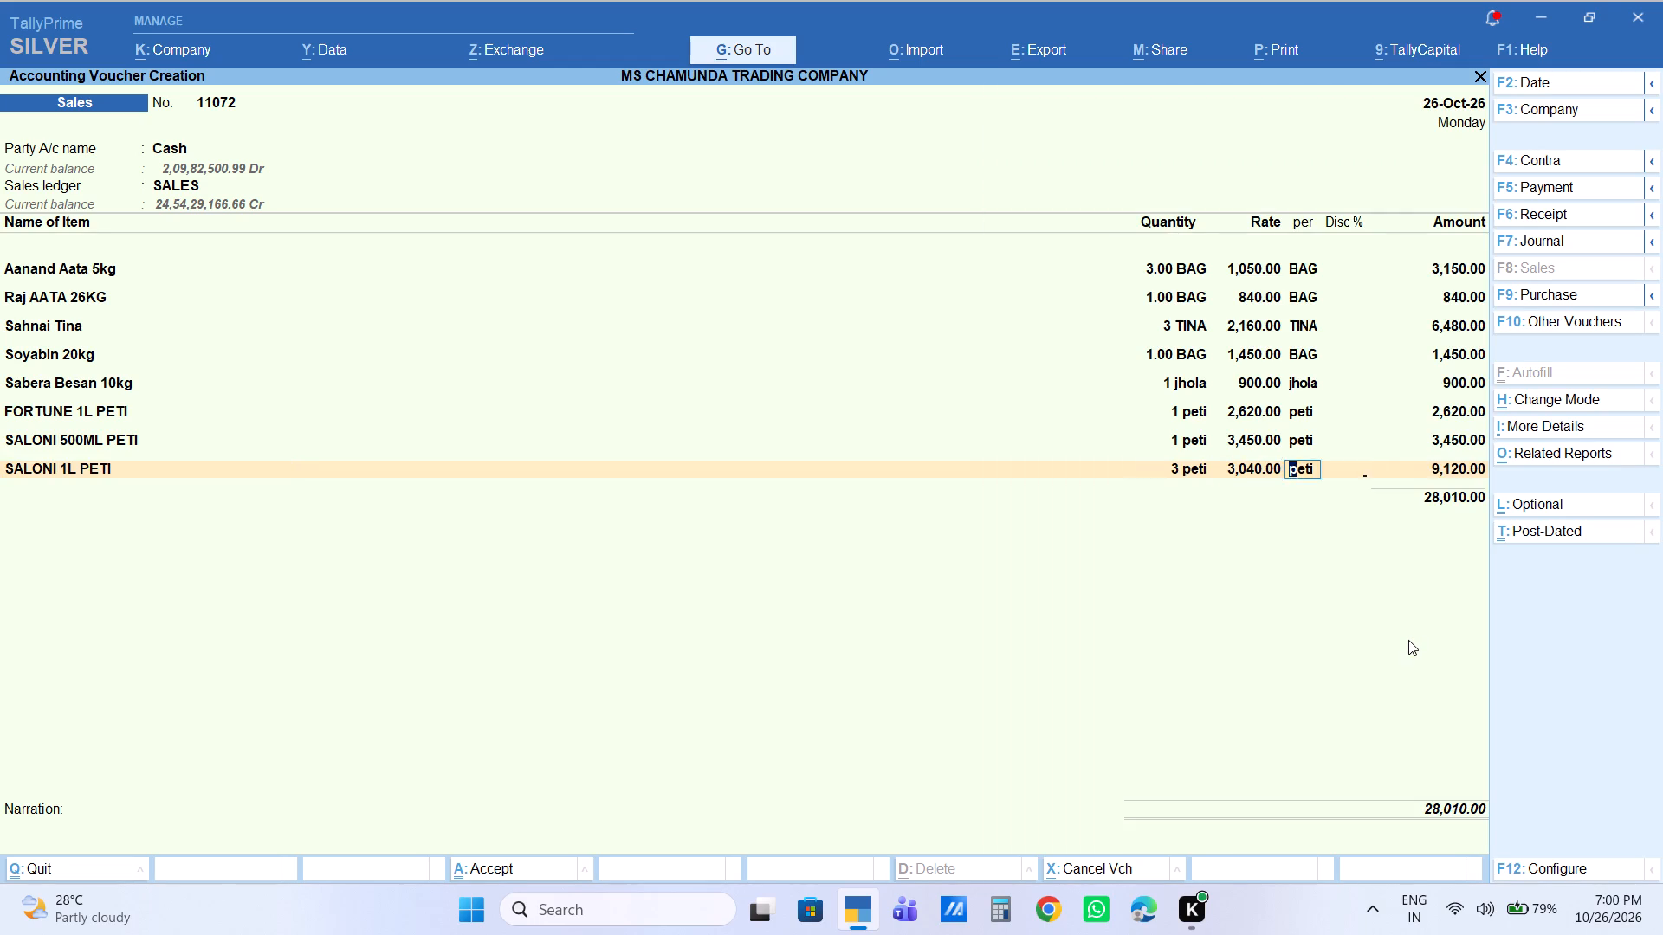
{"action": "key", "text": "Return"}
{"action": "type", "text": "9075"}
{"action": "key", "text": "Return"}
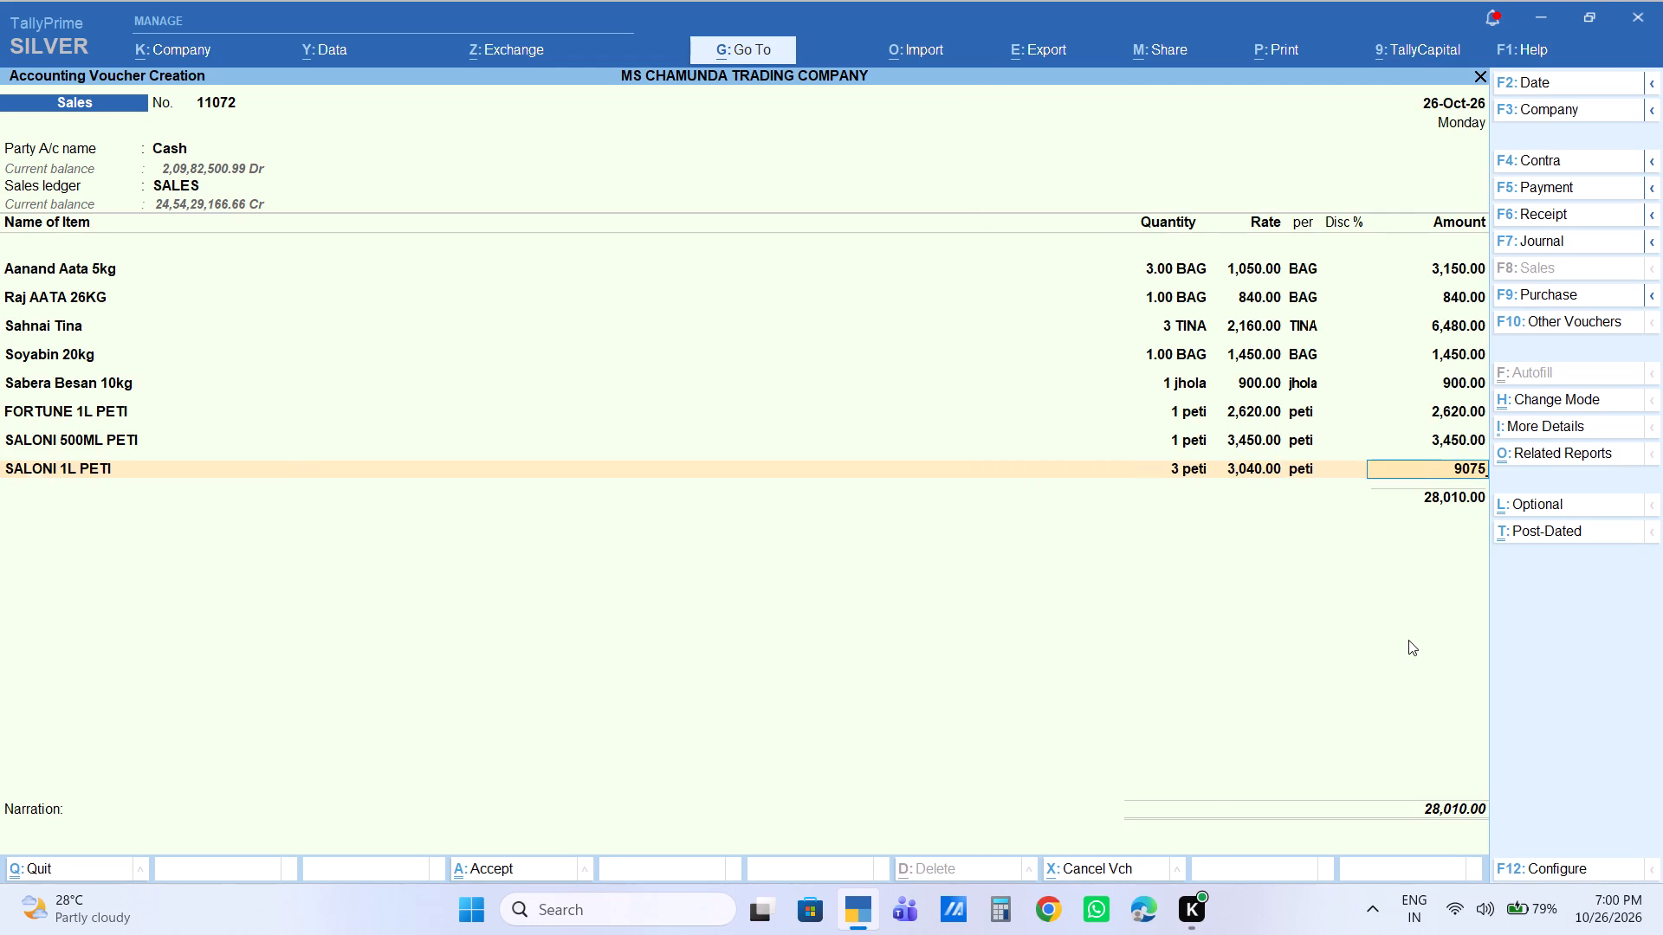
Add the item KAMDHENU 25KG with a quantity of 6 bags and an amount of 5,160.
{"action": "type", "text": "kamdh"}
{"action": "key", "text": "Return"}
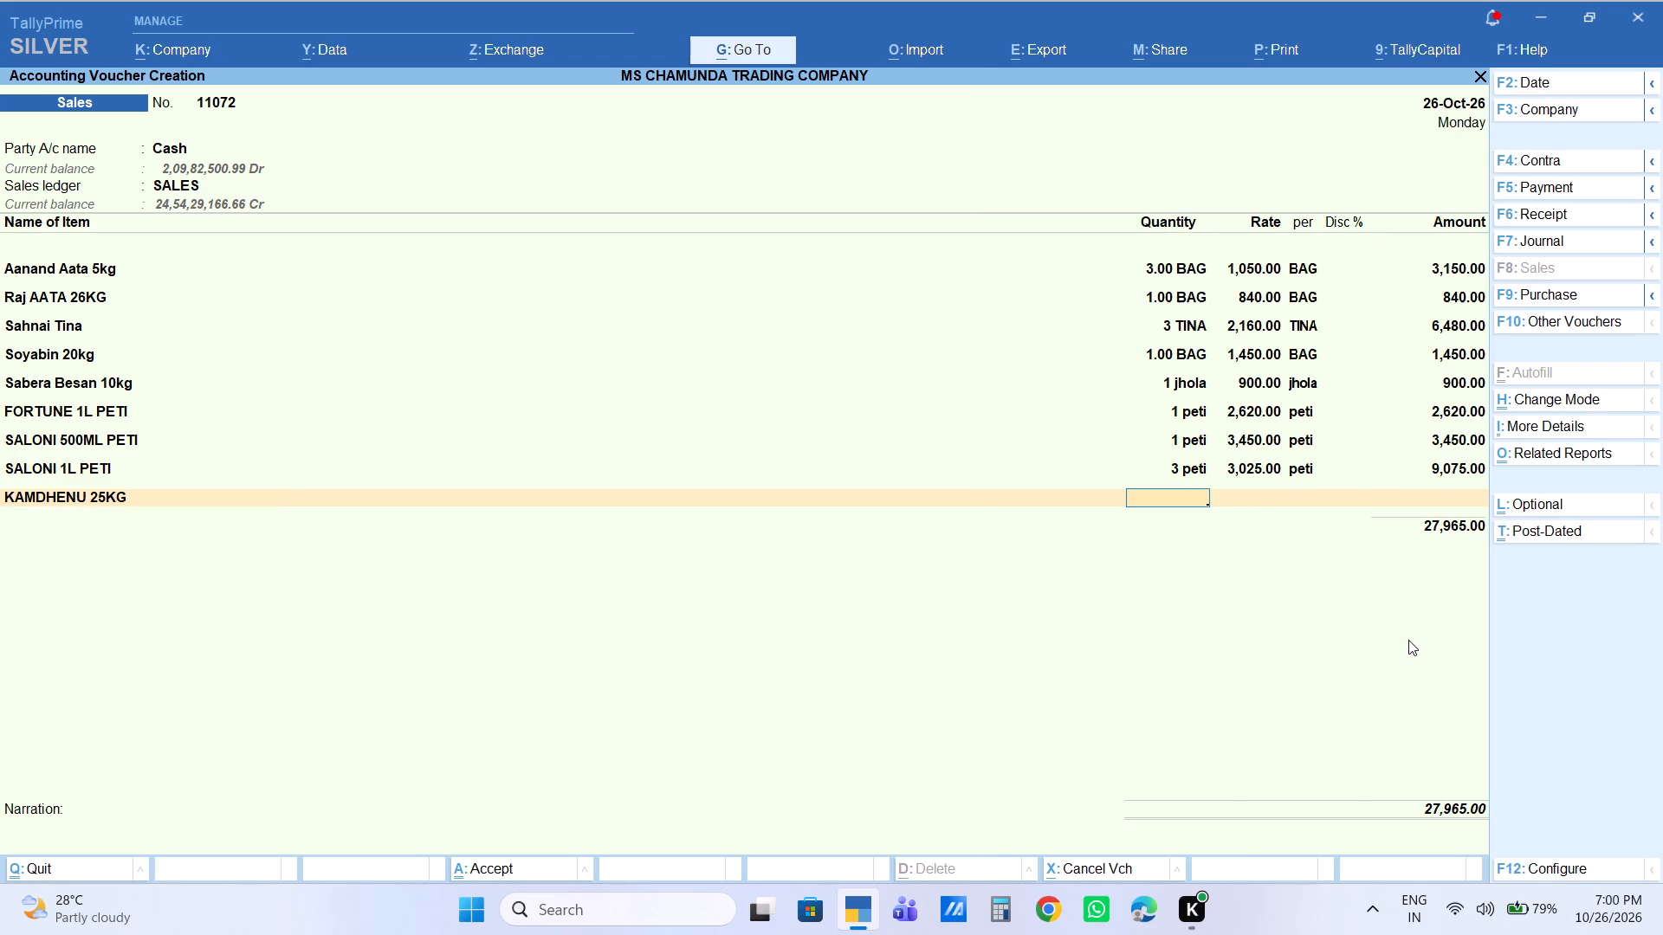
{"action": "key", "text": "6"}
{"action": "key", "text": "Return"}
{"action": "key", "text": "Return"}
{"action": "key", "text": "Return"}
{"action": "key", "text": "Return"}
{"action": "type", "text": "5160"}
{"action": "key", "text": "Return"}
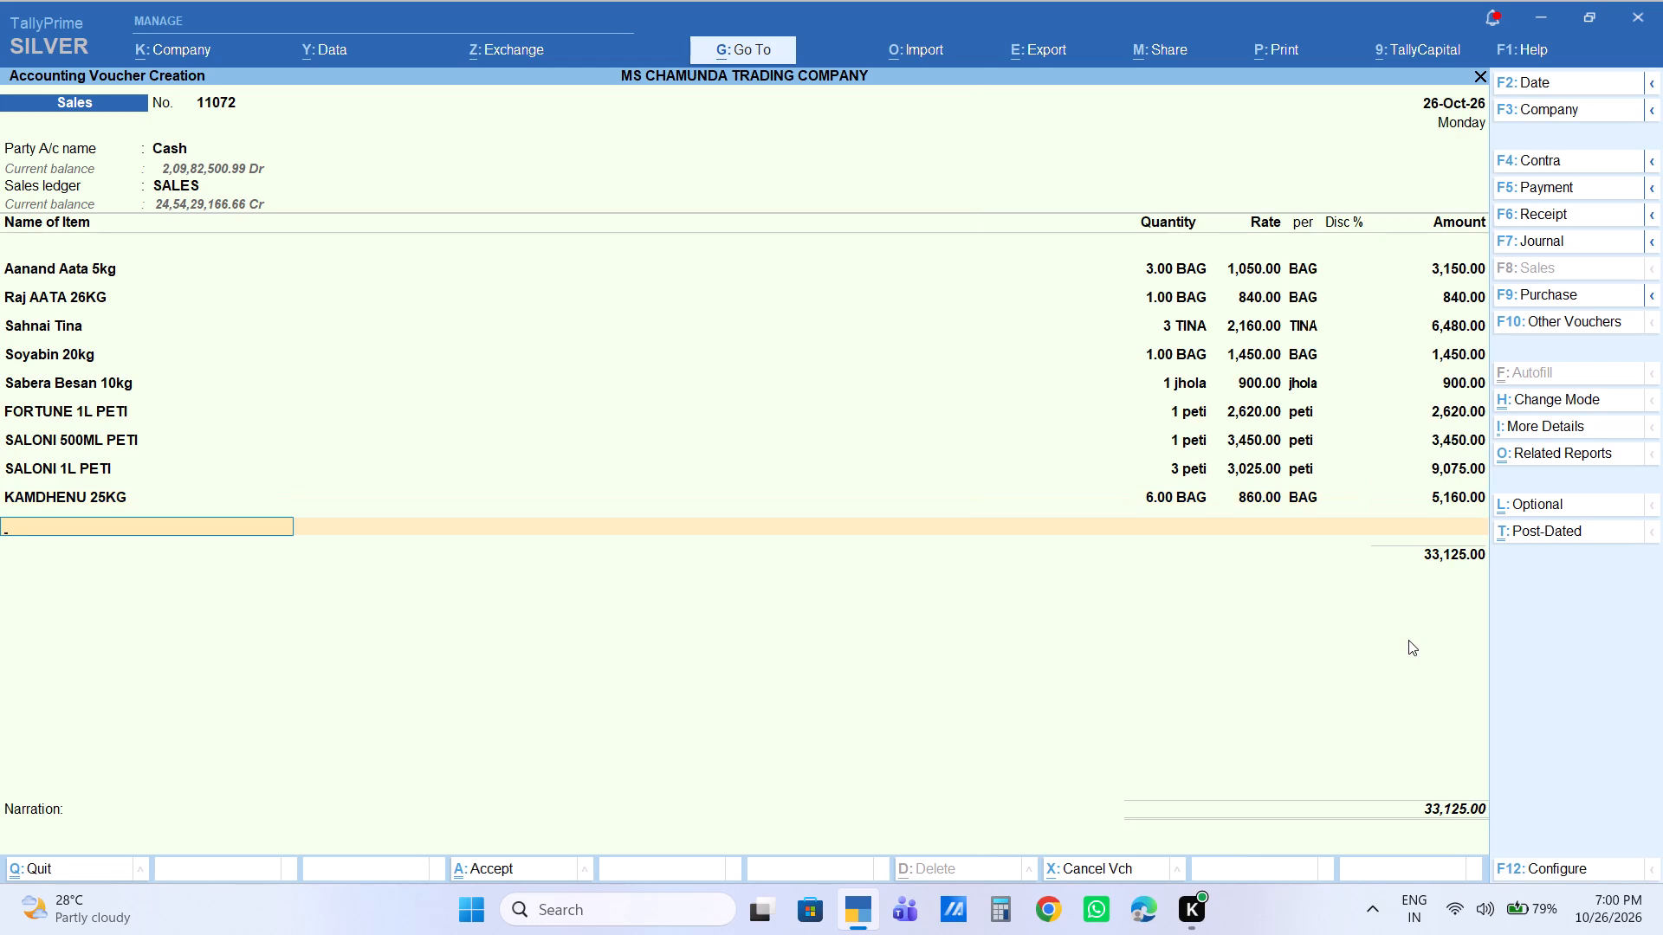
Add the item CHINI SF 50kg with a quantity of 2 bags, keeping the default rate of 2,900.
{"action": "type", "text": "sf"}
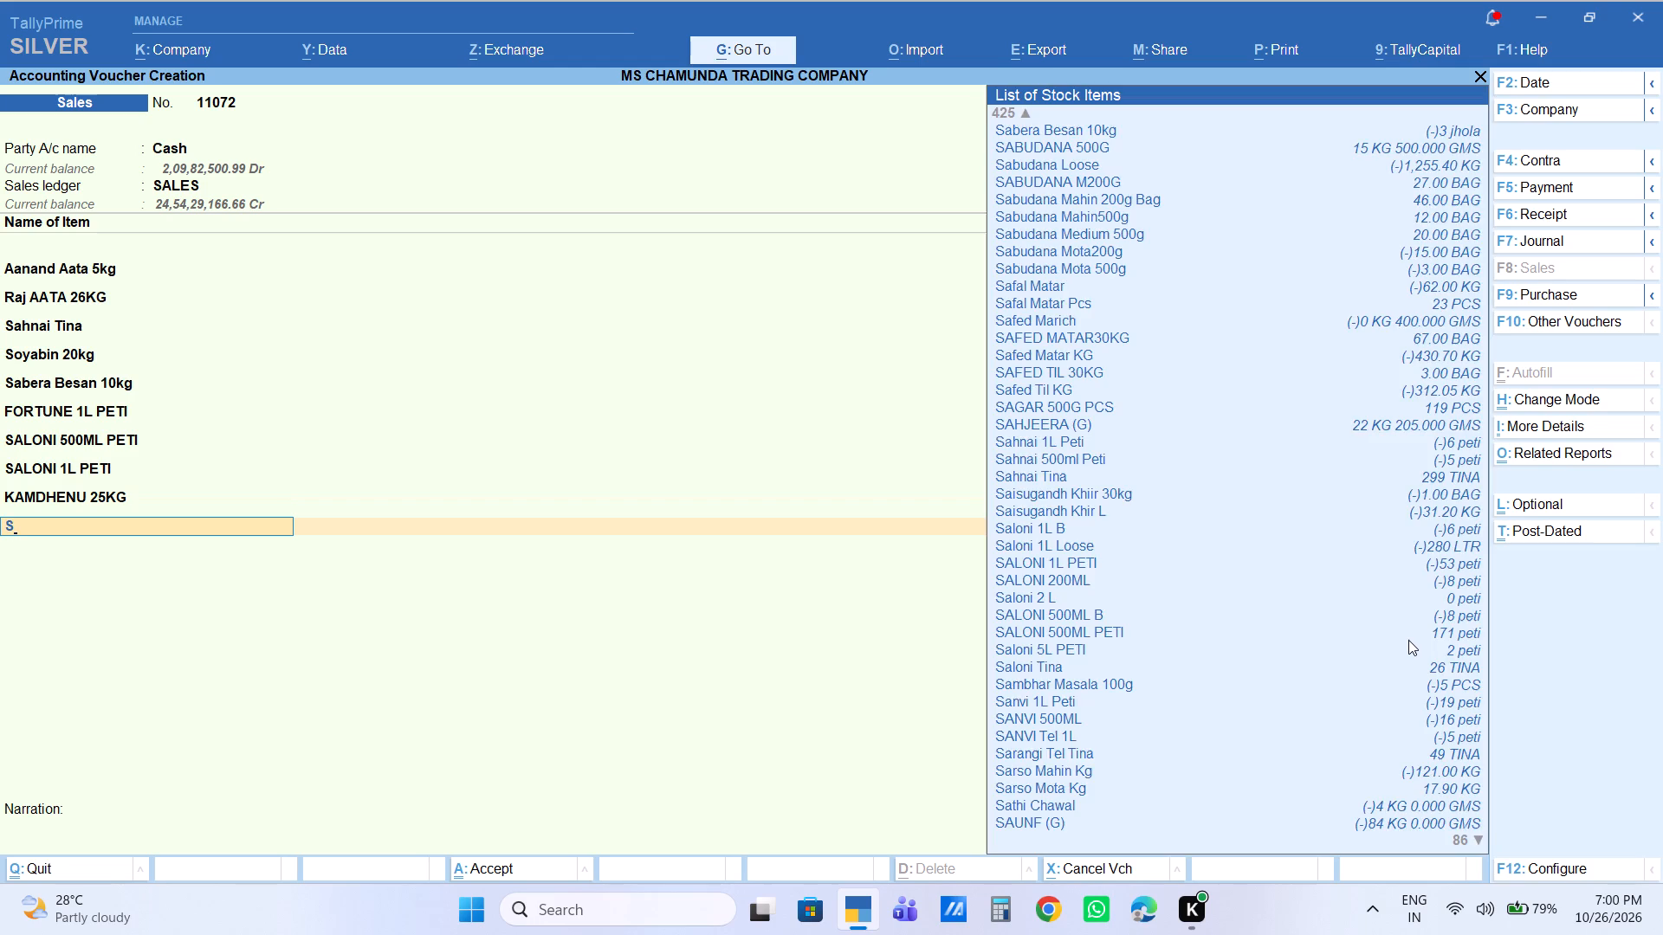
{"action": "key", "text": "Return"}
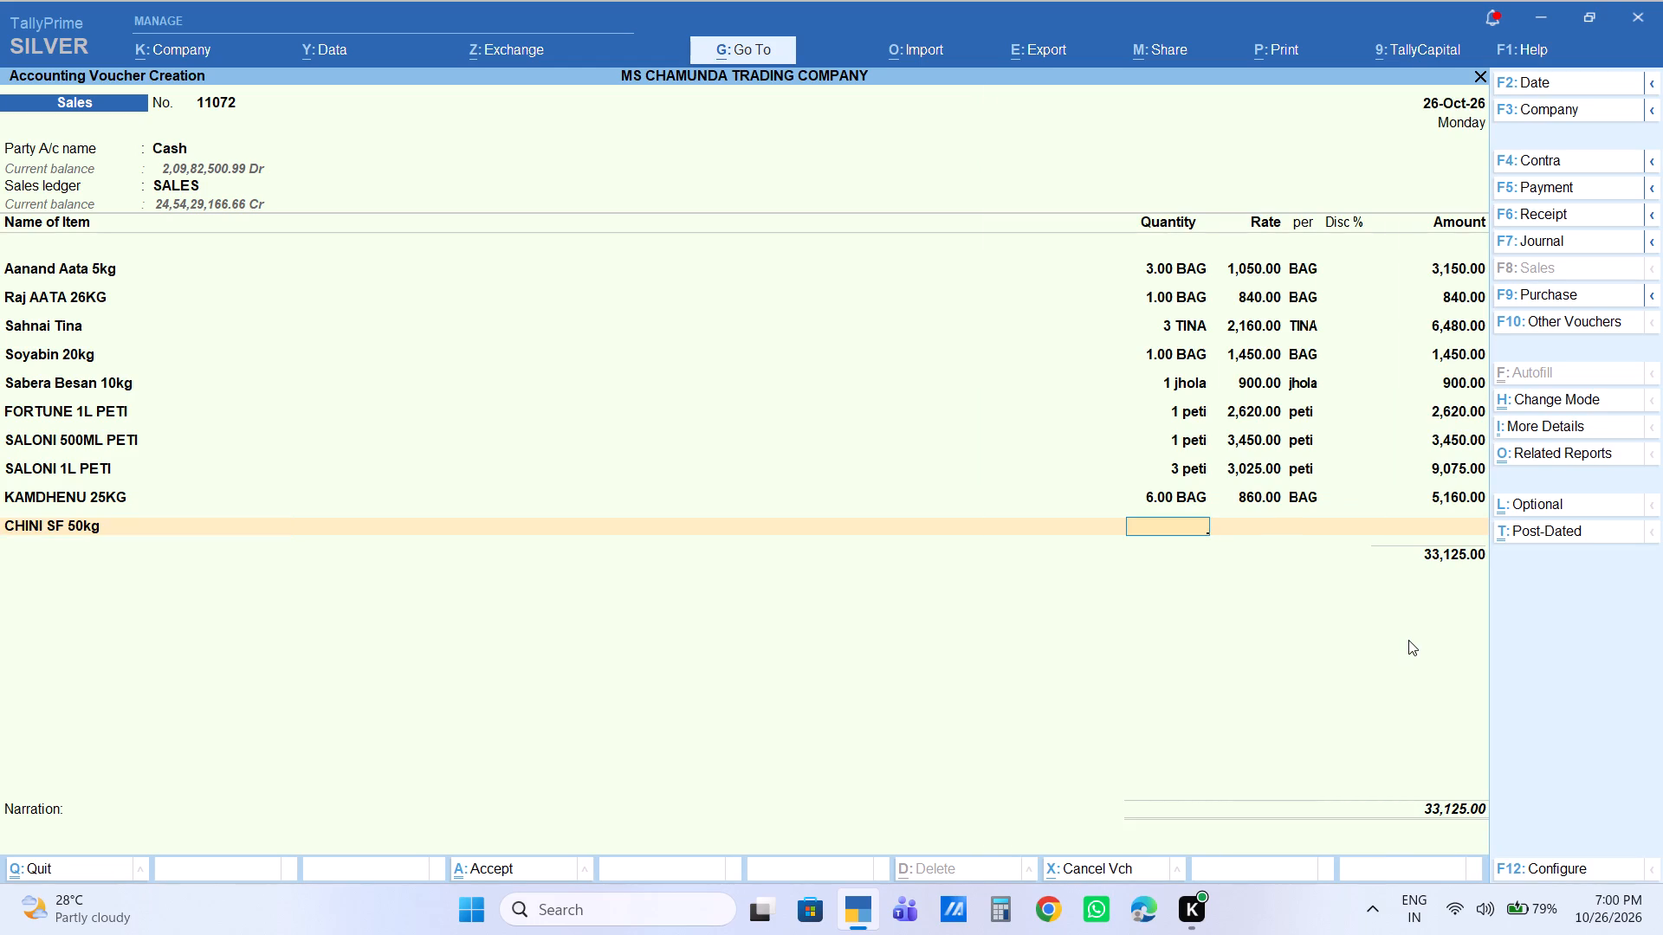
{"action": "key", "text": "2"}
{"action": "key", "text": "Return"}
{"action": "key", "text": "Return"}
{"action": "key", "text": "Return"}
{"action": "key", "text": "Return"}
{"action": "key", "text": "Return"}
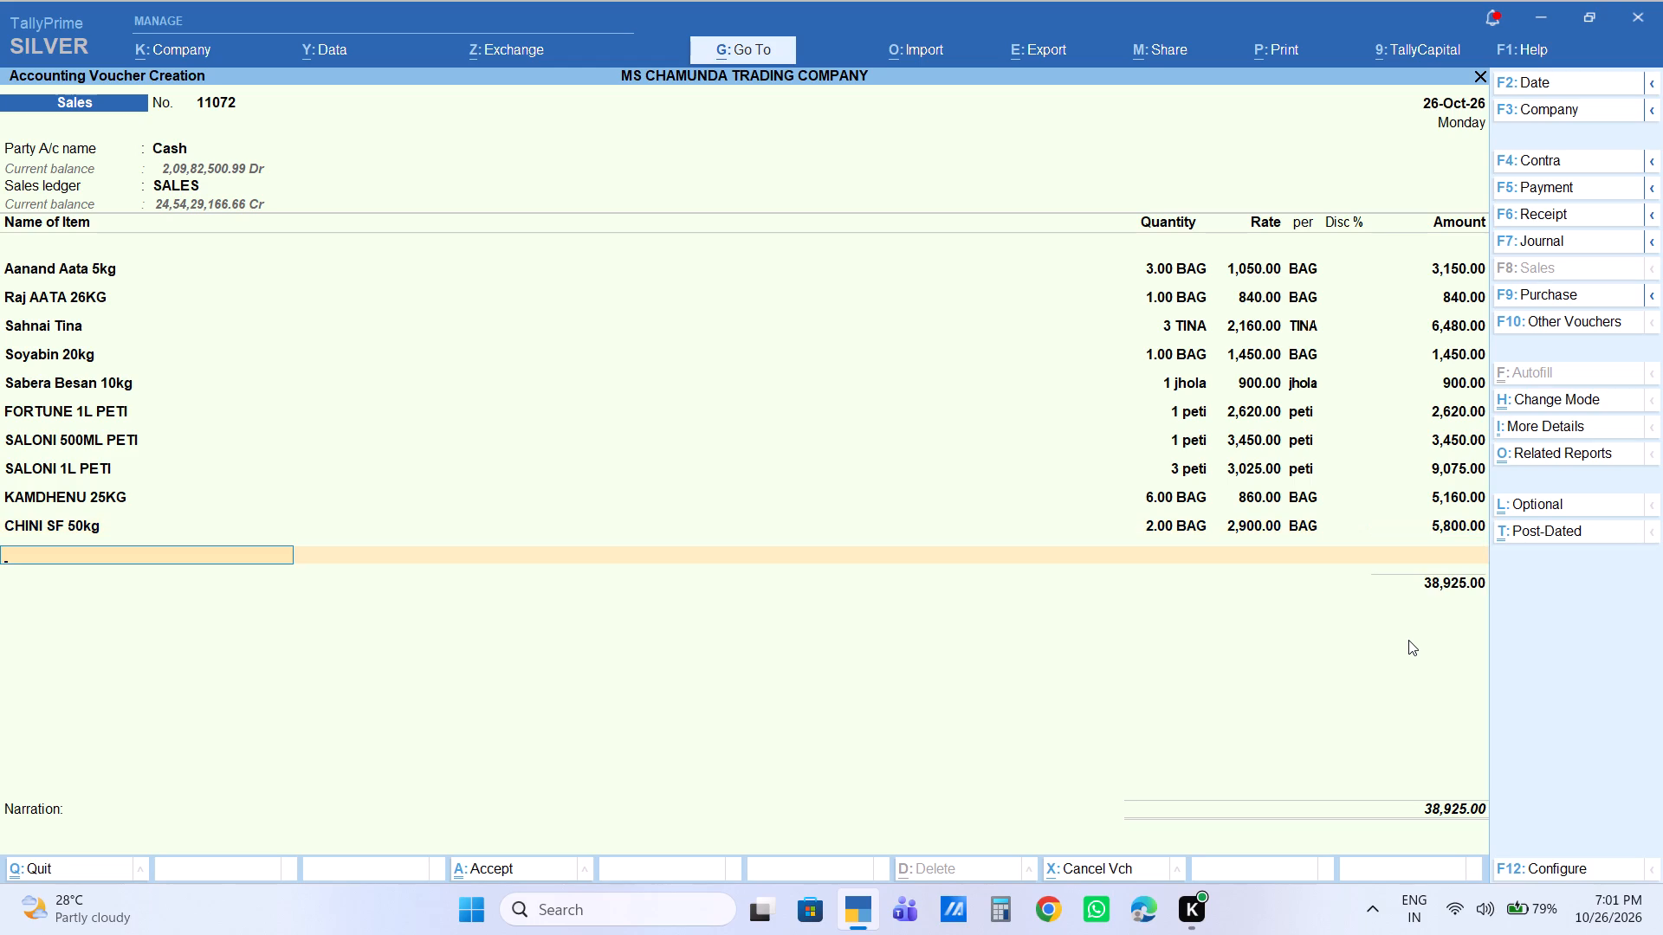
Add the item Tejpatta 10KG with a quantity of 1 bag and an amount of 700.
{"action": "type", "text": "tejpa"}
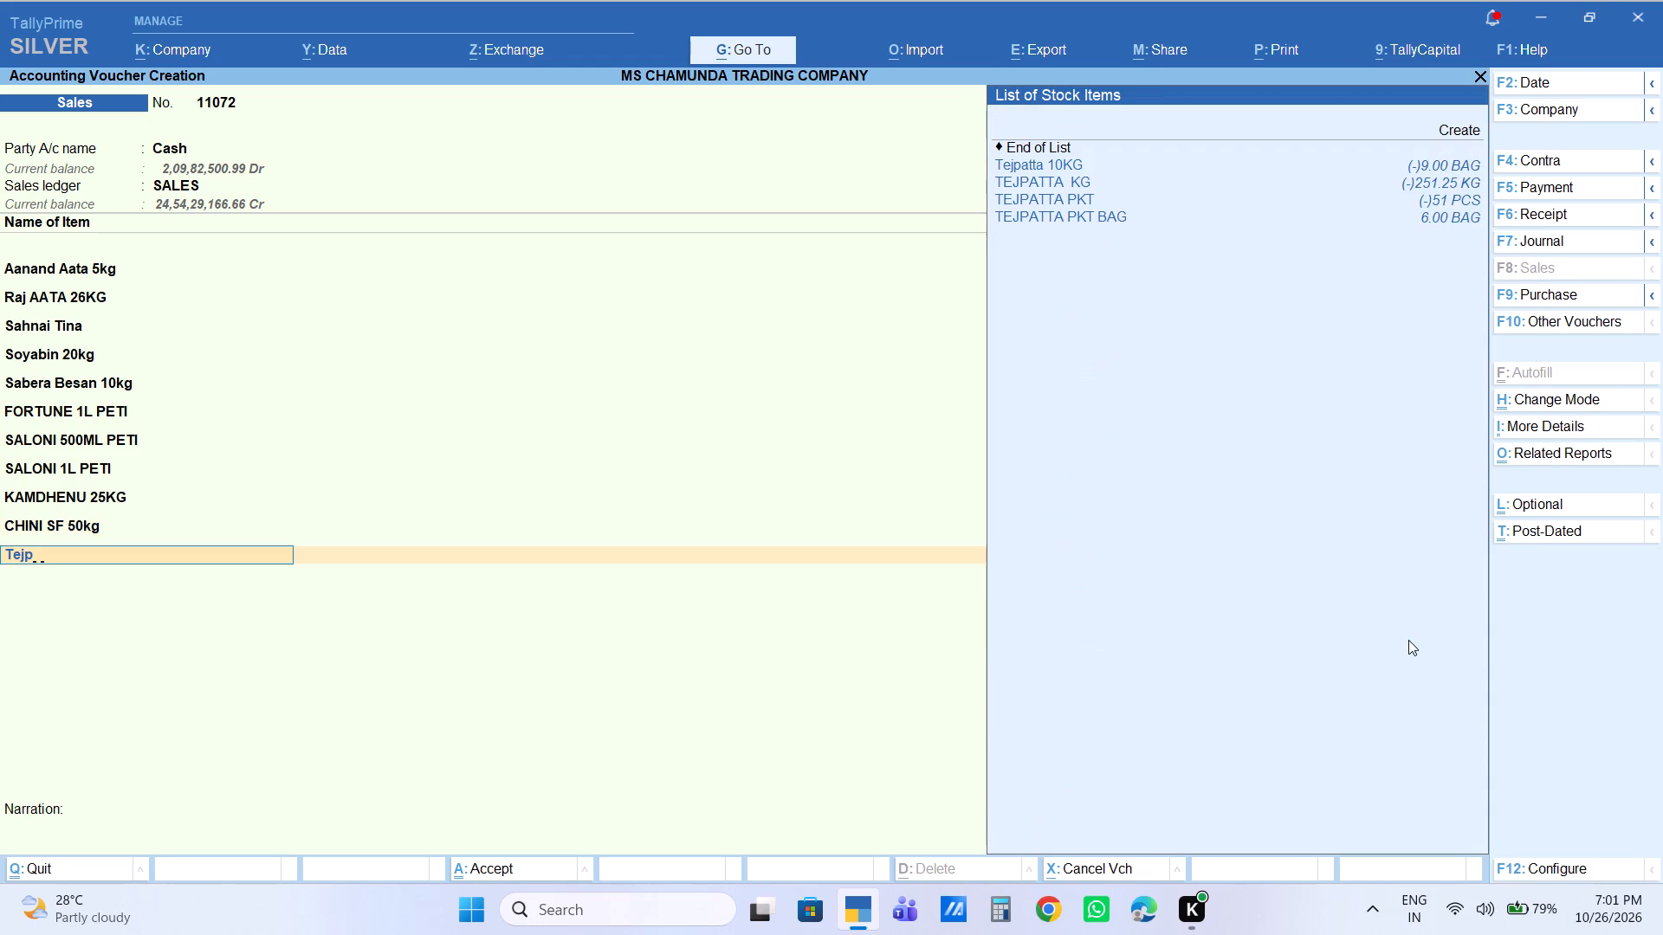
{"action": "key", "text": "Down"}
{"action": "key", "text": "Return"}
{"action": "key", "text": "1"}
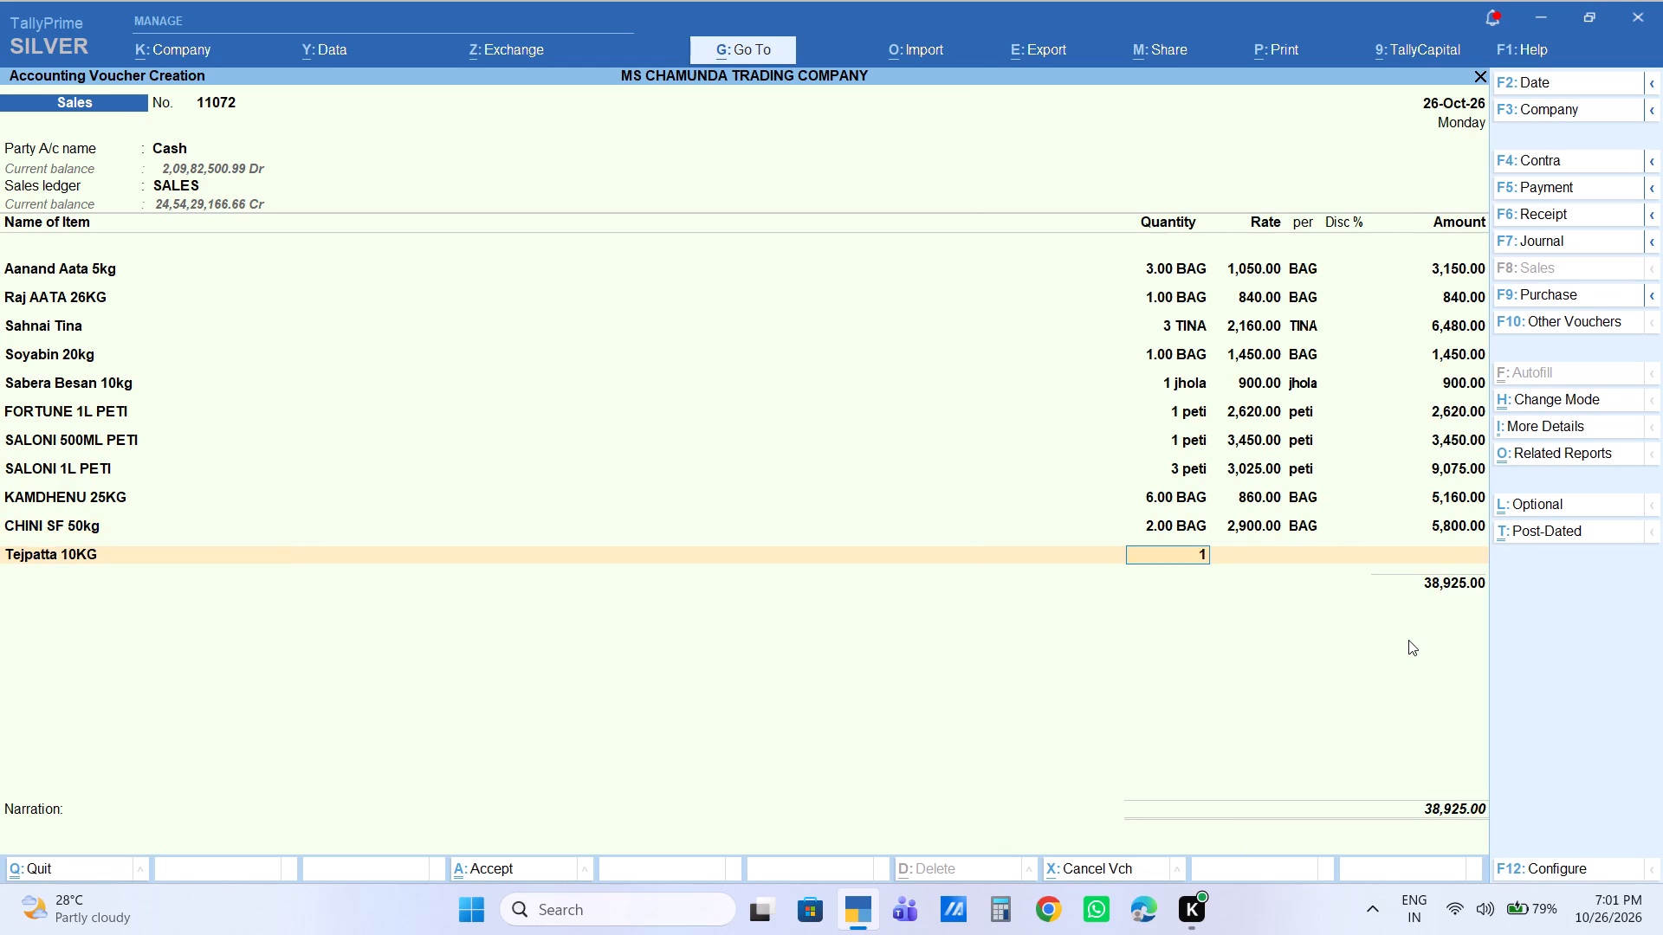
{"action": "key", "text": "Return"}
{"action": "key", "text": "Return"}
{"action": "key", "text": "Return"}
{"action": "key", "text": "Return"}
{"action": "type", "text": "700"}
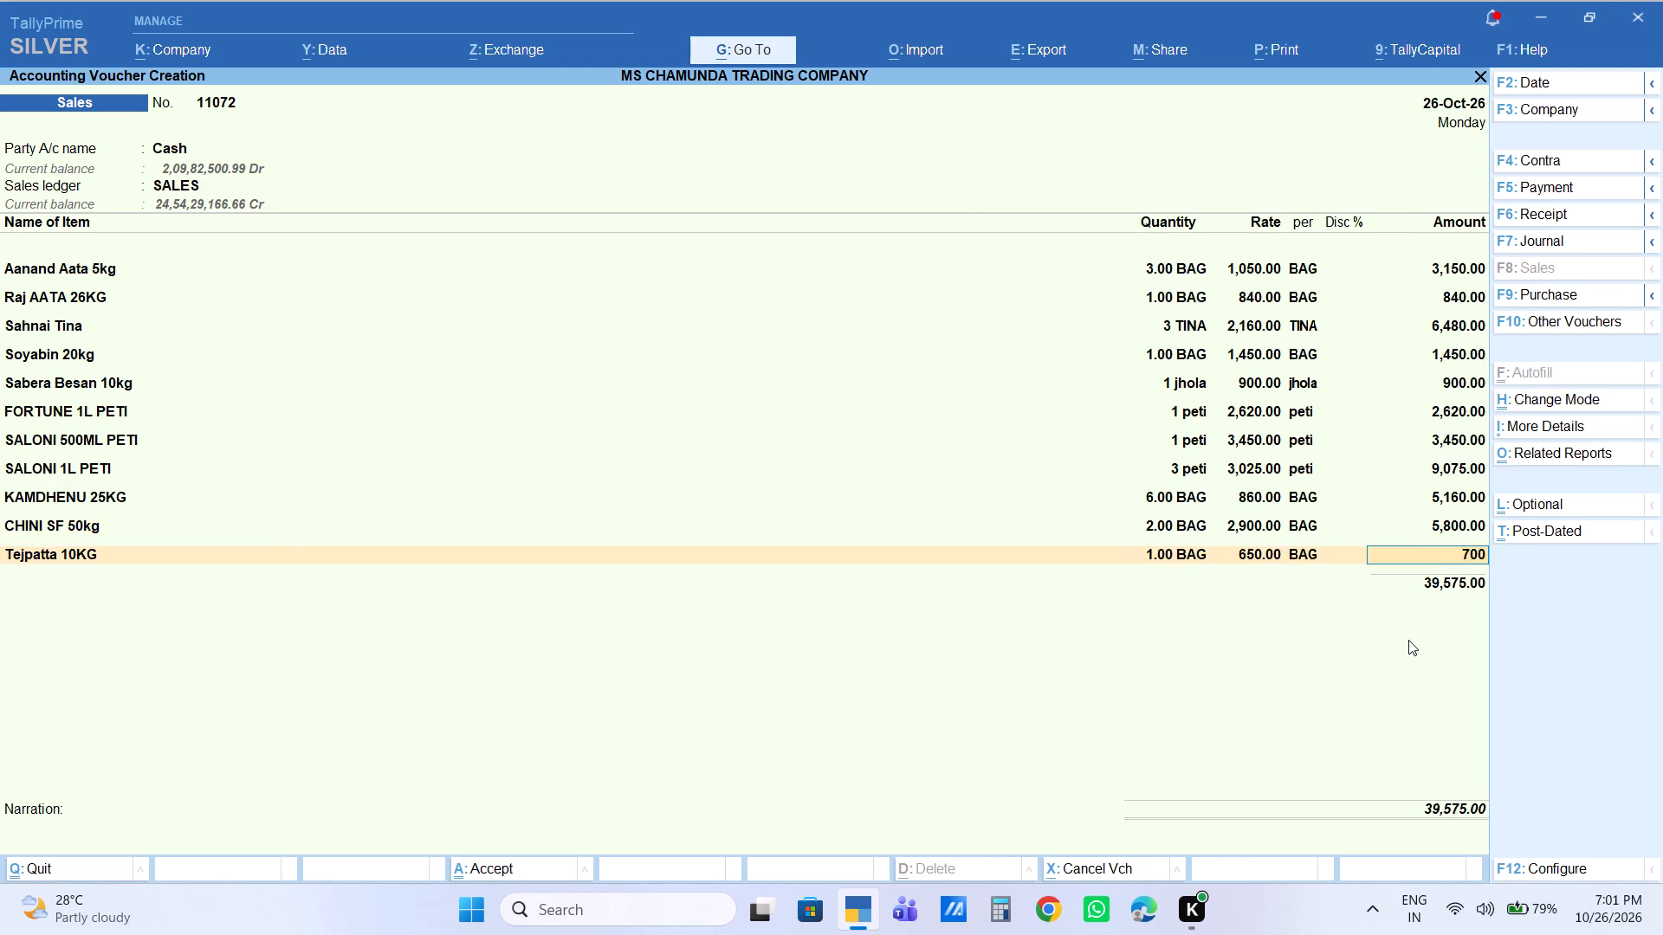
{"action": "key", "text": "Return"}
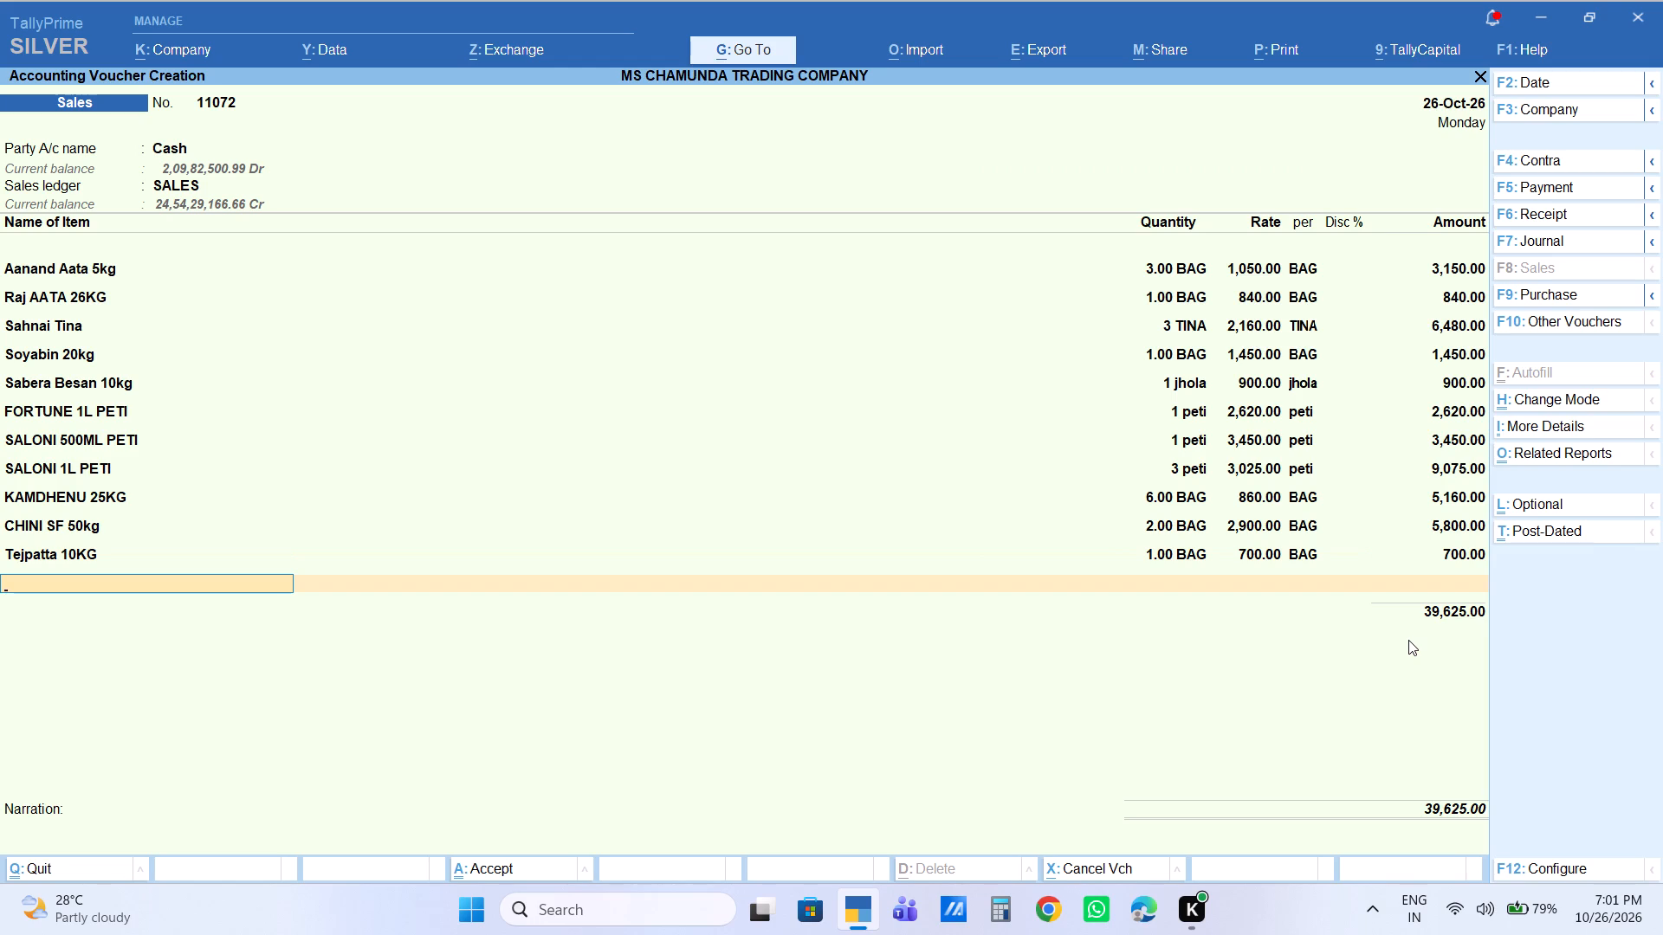
End the item list and add the Labour Charge ledger with an amount of 46.
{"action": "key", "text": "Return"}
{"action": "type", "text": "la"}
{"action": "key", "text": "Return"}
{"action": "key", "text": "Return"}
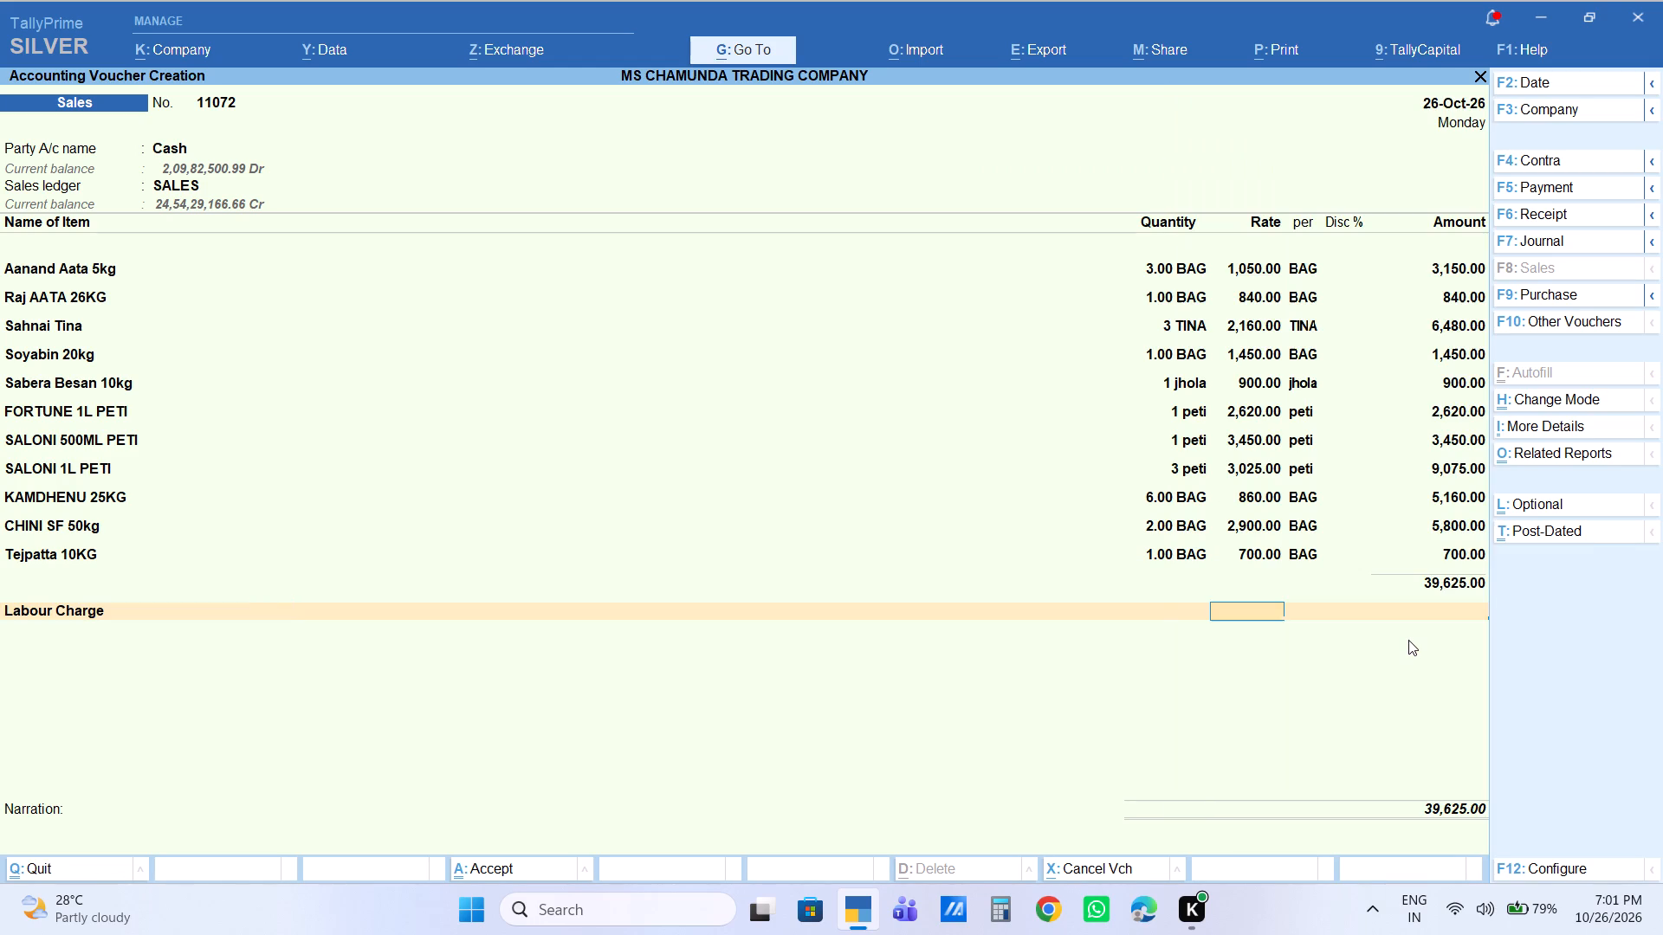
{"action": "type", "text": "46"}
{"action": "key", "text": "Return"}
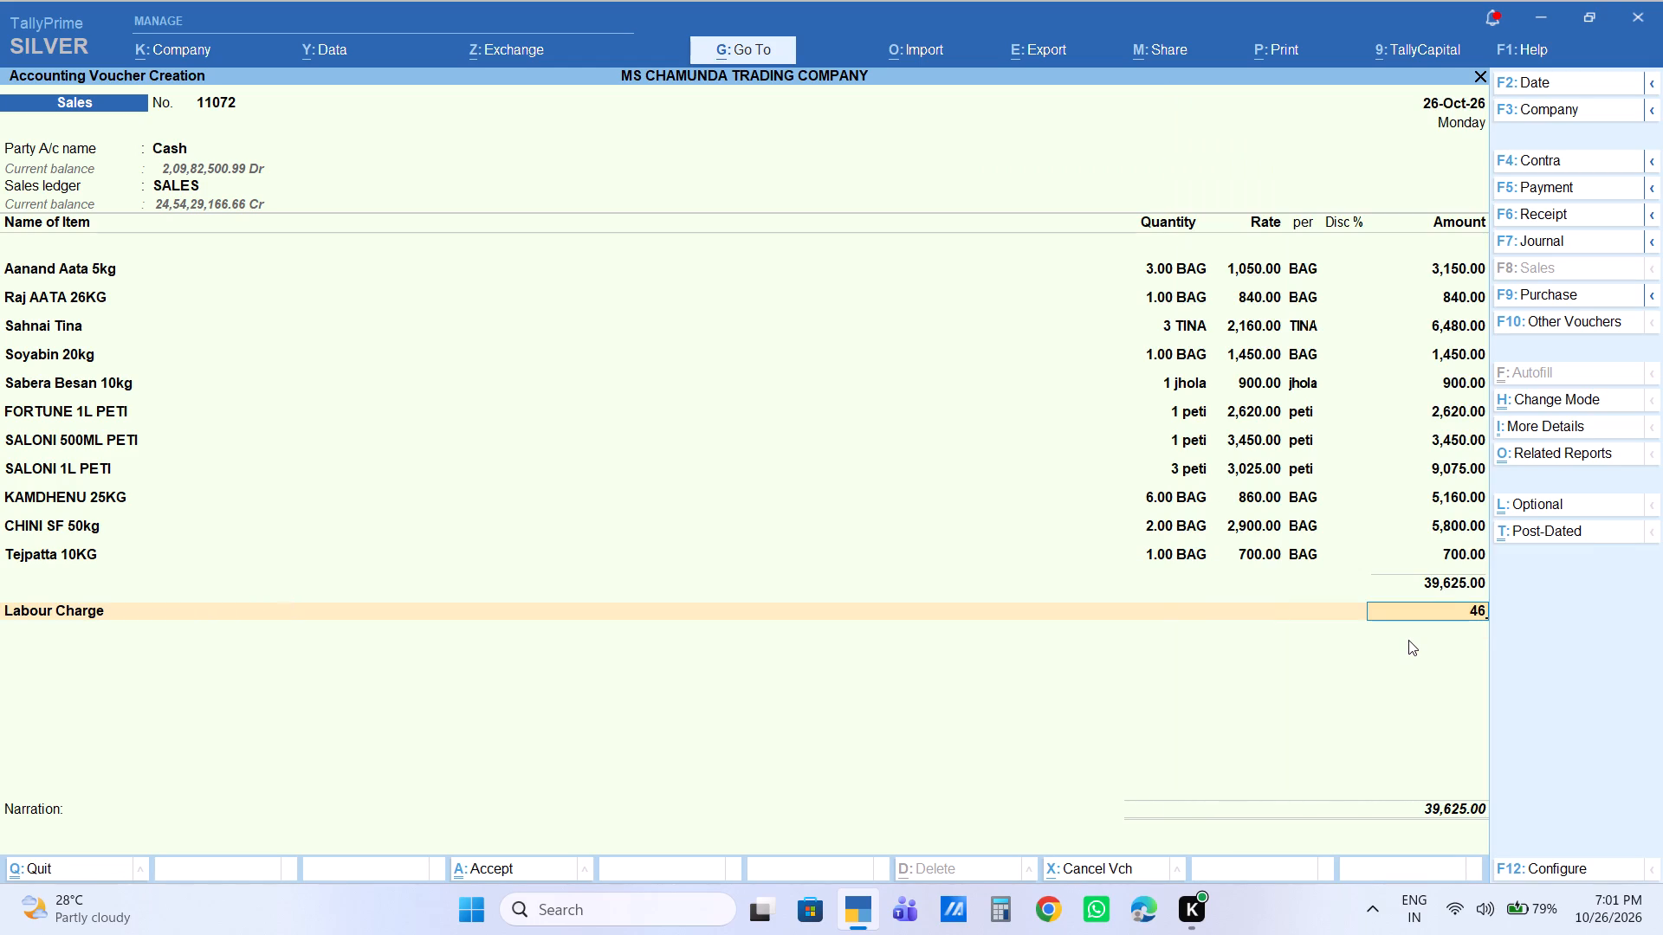
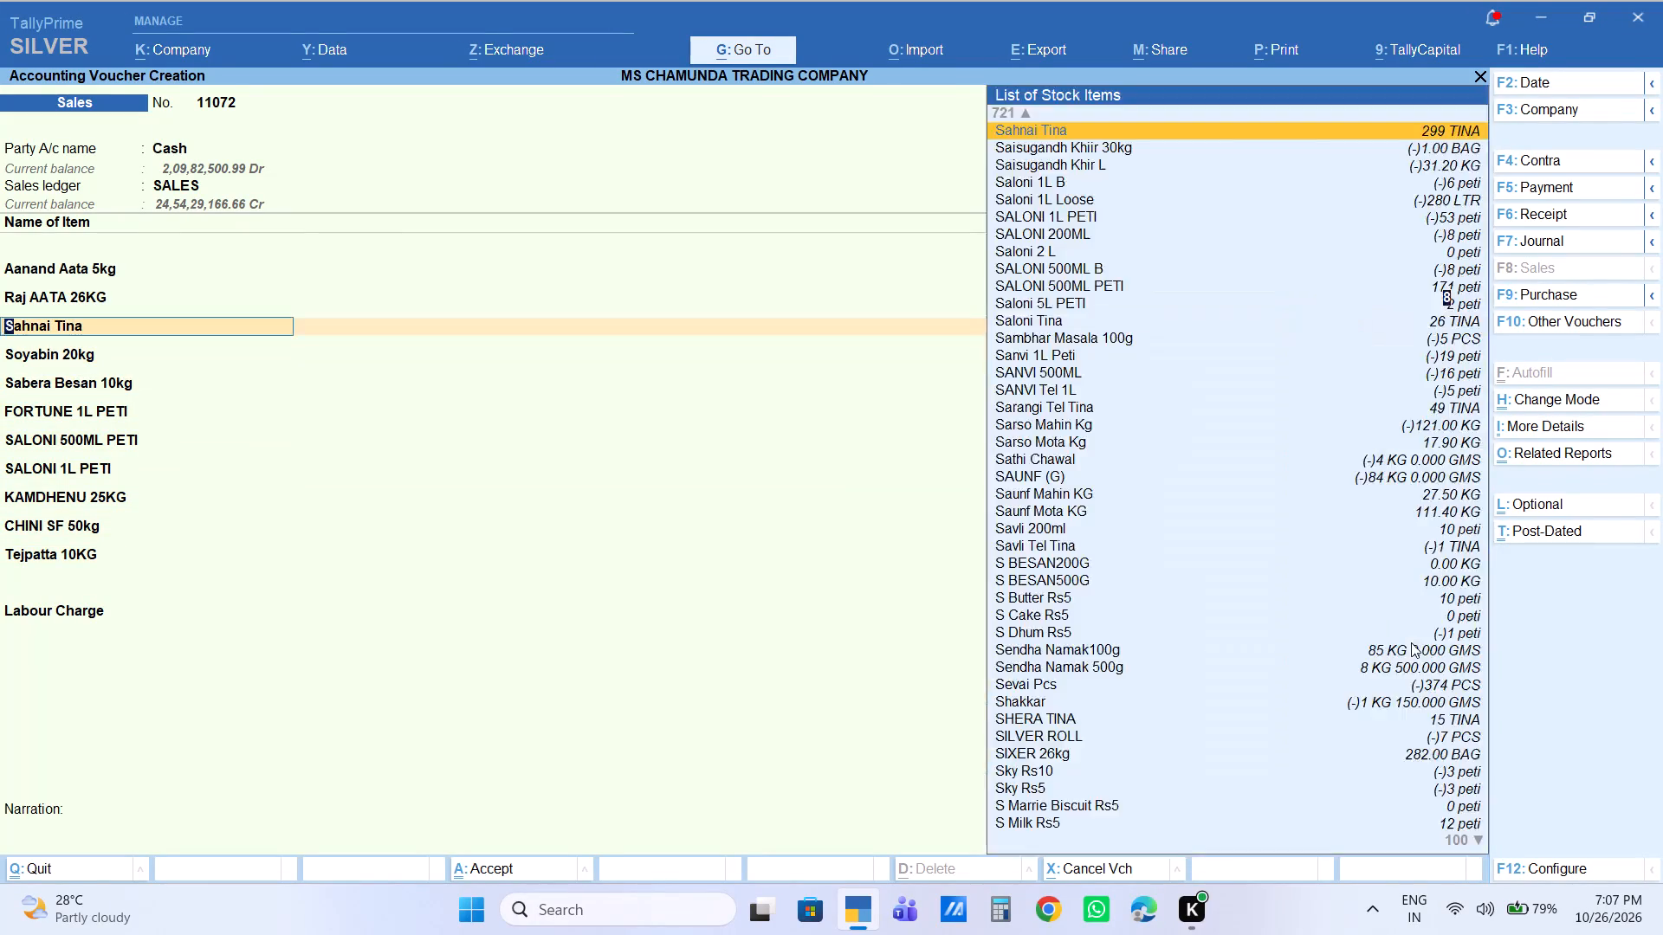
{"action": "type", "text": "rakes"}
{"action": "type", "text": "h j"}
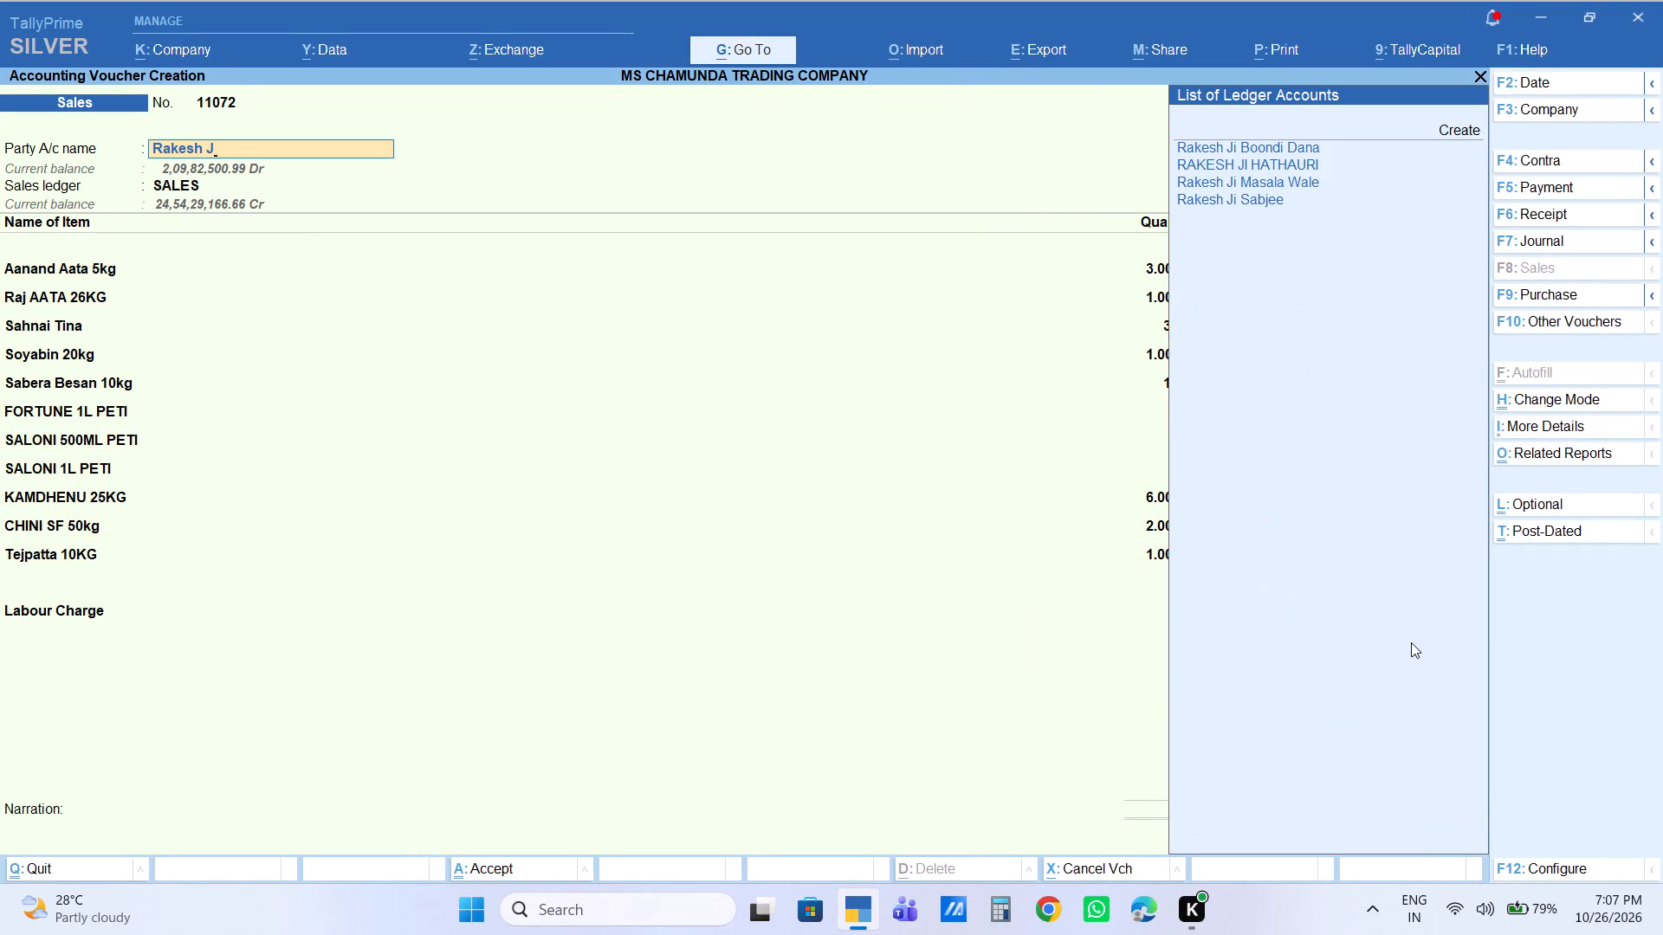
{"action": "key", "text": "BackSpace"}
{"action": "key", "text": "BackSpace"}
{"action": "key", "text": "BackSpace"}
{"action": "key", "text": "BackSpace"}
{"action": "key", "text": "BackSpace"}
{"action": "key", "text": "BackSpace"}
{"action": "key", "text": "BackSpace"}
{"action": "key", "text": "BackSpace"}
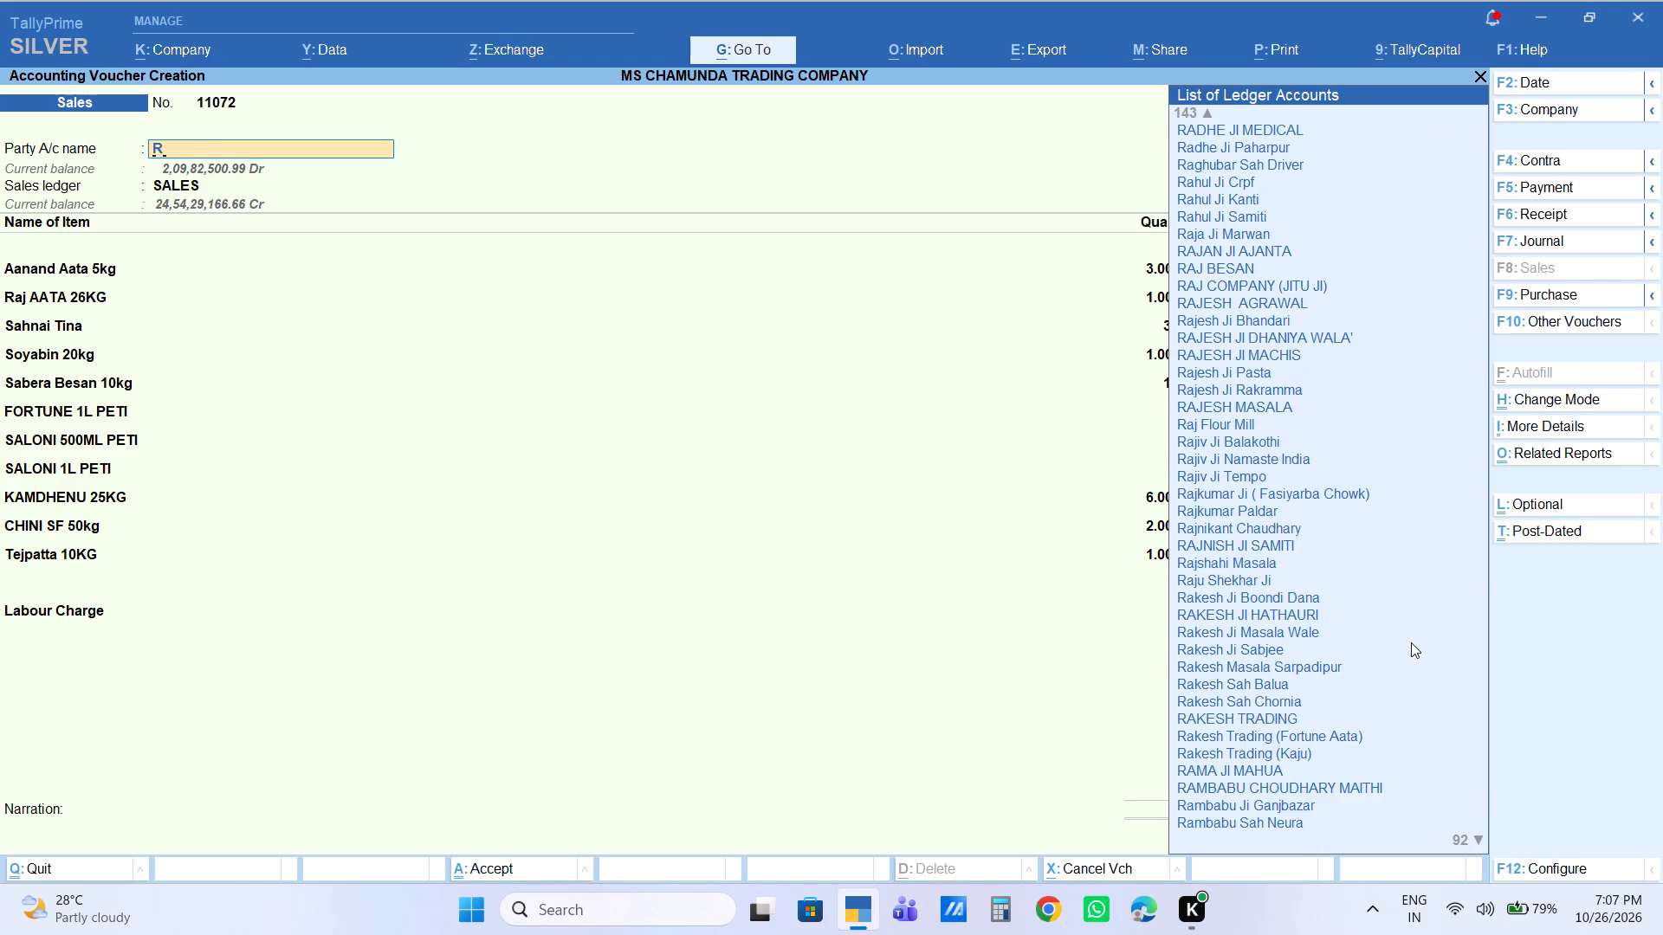
Select Cash as the party account of voucher 11072 and enter the customer's name as a new party for the buyer.
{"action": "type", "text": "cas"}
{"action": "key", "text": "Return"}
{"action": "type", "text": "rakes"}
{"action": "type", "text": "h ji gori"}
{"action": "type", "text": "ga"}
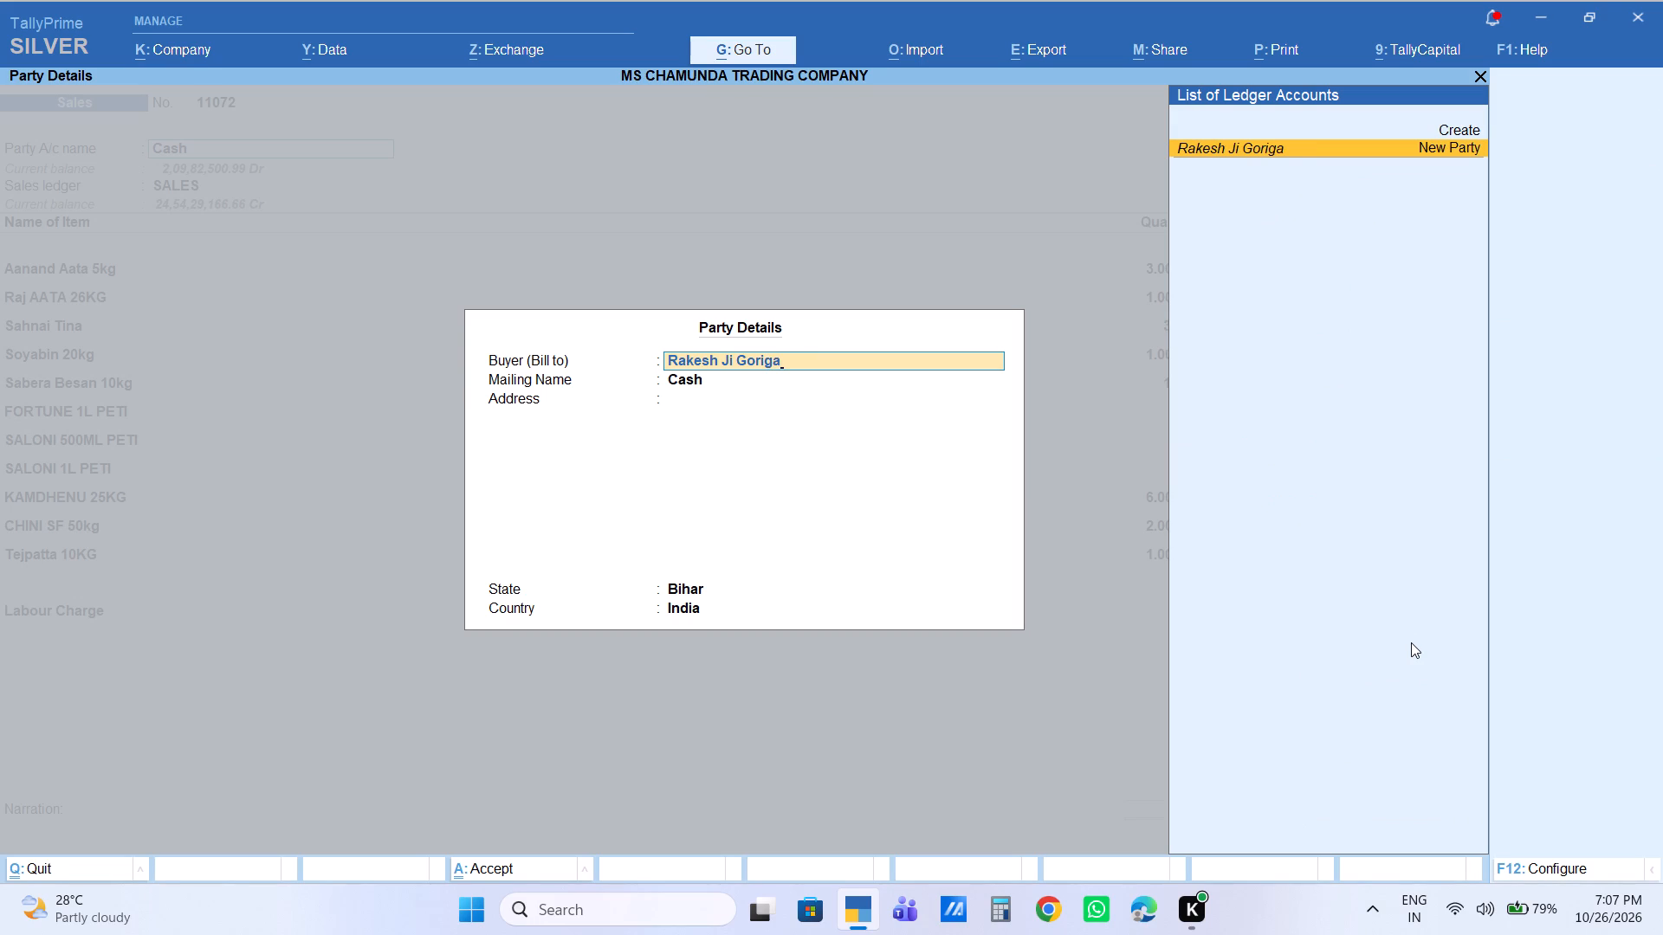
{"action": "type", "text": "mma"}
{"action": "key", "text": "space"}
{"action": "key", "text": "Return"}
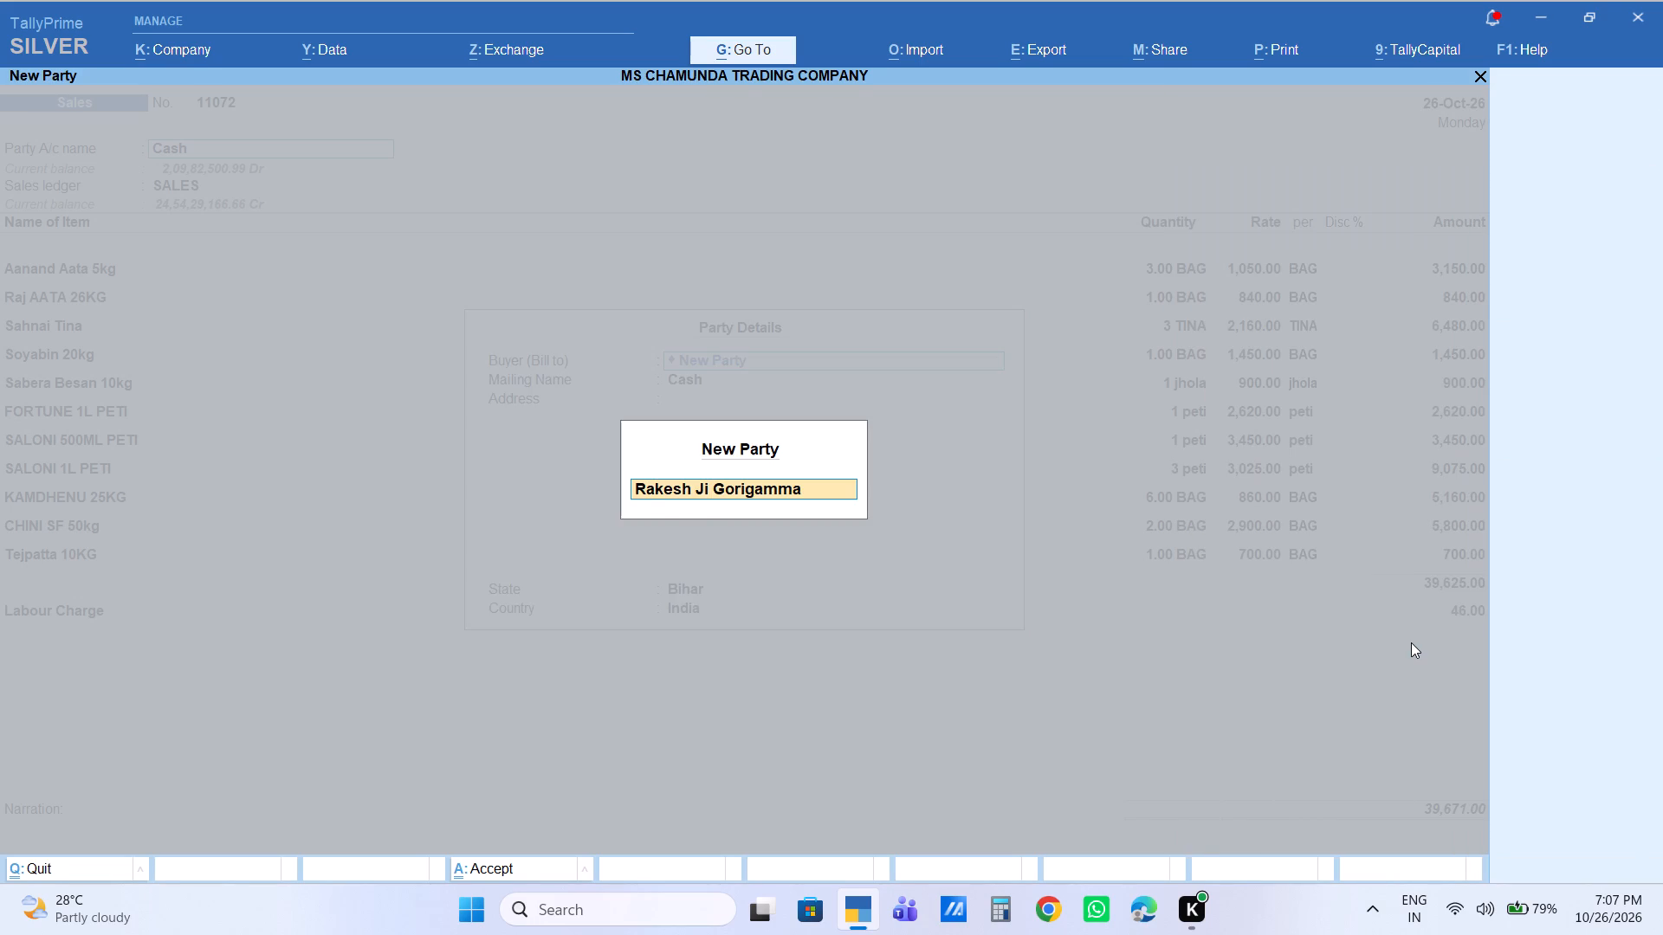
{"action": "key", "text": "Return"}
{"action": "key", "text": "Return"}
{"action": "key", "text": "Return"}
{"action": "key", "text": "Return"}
Keep the existing item lines and Labour Charge of sales voucher 11072, leave the narration blank and accept the voucher.
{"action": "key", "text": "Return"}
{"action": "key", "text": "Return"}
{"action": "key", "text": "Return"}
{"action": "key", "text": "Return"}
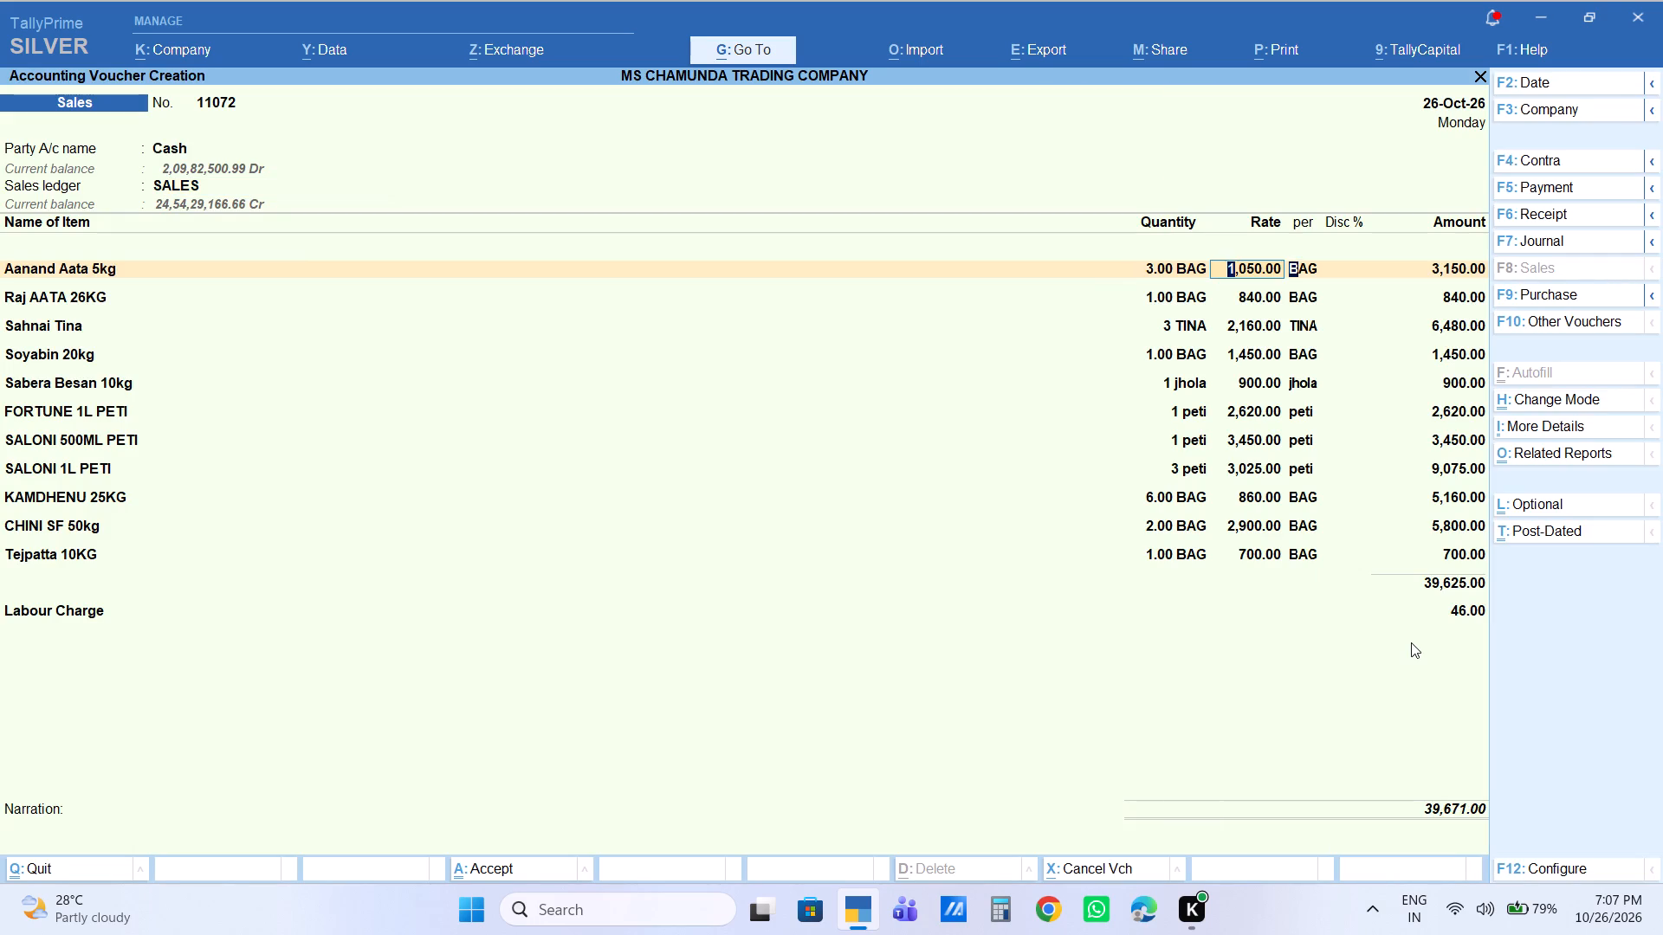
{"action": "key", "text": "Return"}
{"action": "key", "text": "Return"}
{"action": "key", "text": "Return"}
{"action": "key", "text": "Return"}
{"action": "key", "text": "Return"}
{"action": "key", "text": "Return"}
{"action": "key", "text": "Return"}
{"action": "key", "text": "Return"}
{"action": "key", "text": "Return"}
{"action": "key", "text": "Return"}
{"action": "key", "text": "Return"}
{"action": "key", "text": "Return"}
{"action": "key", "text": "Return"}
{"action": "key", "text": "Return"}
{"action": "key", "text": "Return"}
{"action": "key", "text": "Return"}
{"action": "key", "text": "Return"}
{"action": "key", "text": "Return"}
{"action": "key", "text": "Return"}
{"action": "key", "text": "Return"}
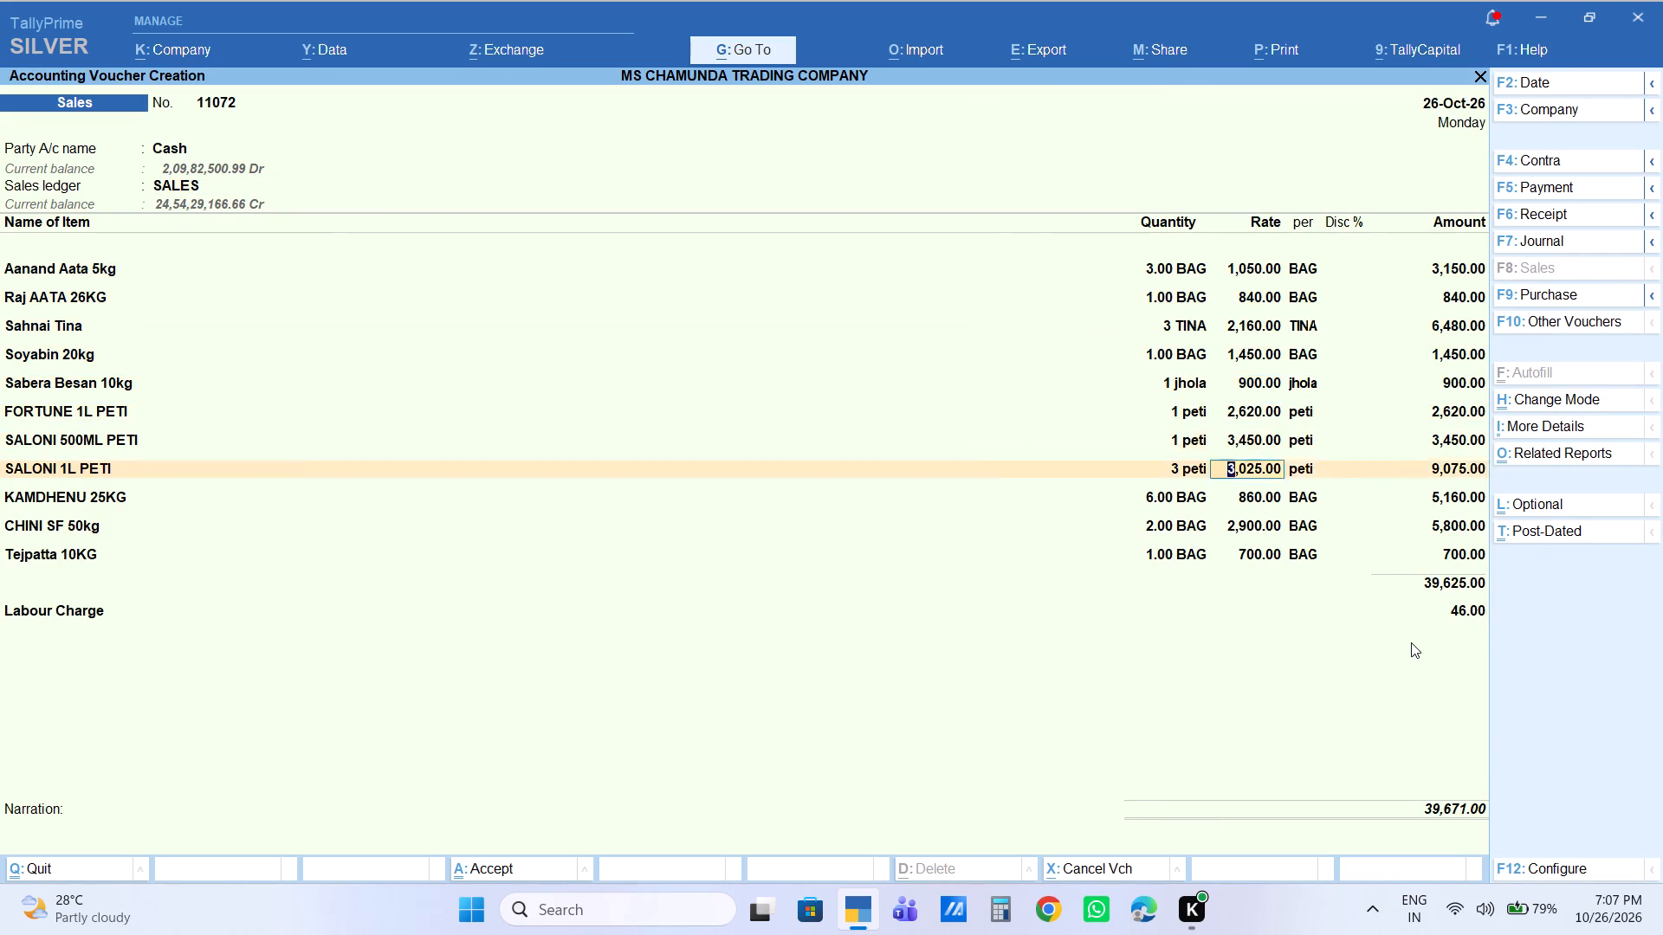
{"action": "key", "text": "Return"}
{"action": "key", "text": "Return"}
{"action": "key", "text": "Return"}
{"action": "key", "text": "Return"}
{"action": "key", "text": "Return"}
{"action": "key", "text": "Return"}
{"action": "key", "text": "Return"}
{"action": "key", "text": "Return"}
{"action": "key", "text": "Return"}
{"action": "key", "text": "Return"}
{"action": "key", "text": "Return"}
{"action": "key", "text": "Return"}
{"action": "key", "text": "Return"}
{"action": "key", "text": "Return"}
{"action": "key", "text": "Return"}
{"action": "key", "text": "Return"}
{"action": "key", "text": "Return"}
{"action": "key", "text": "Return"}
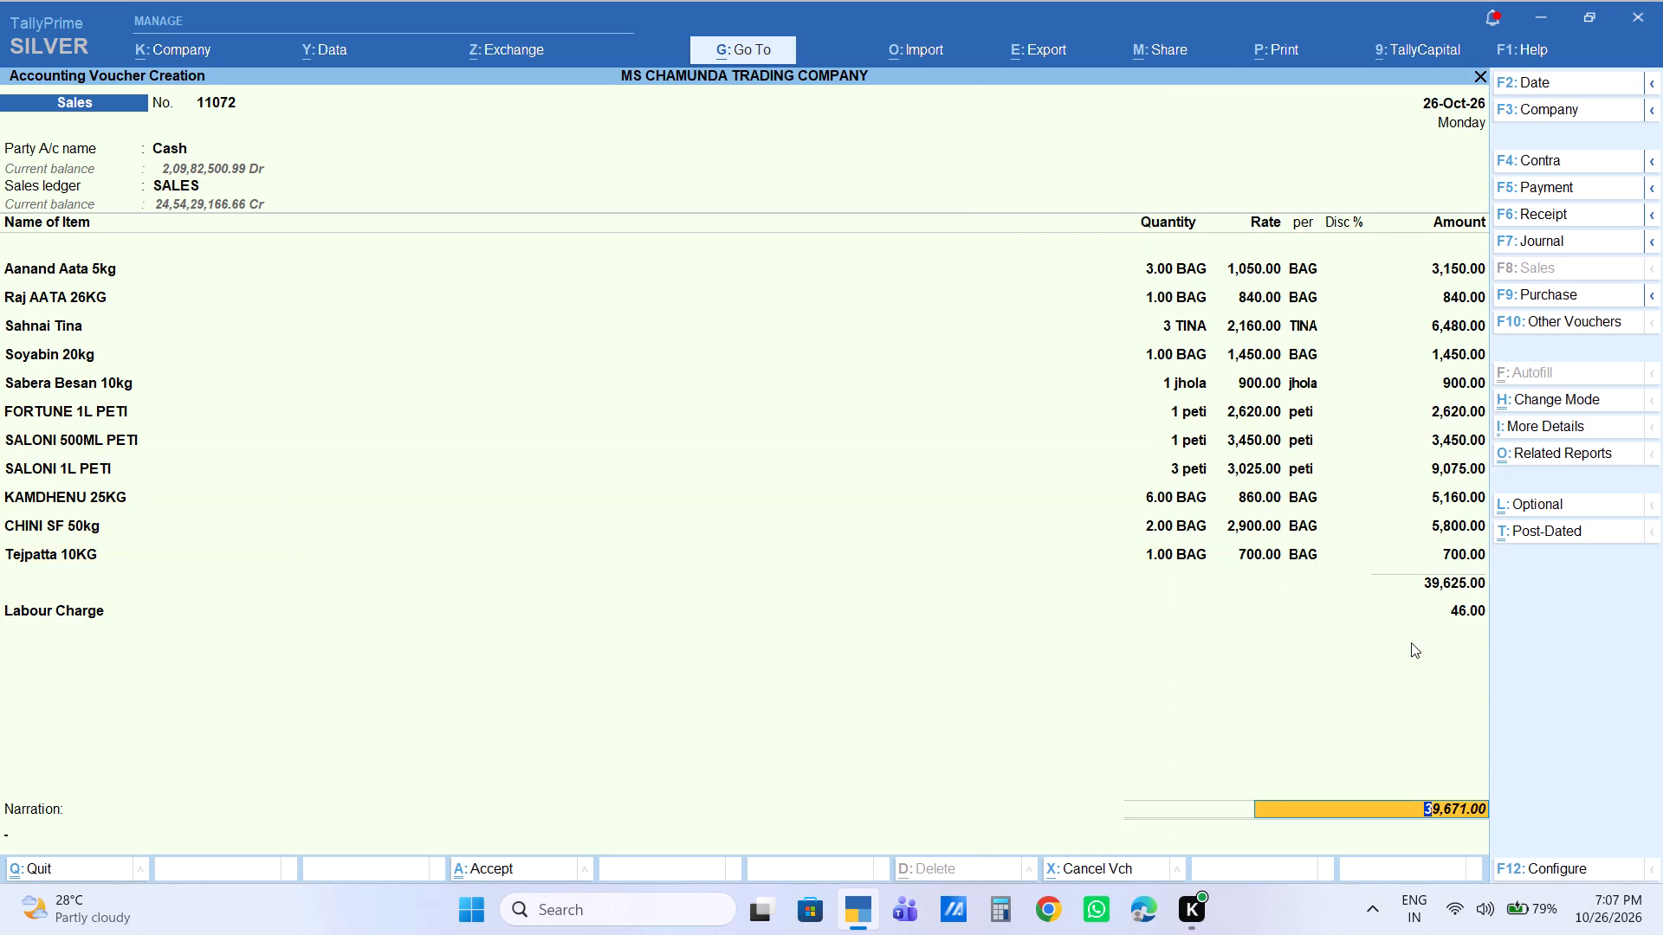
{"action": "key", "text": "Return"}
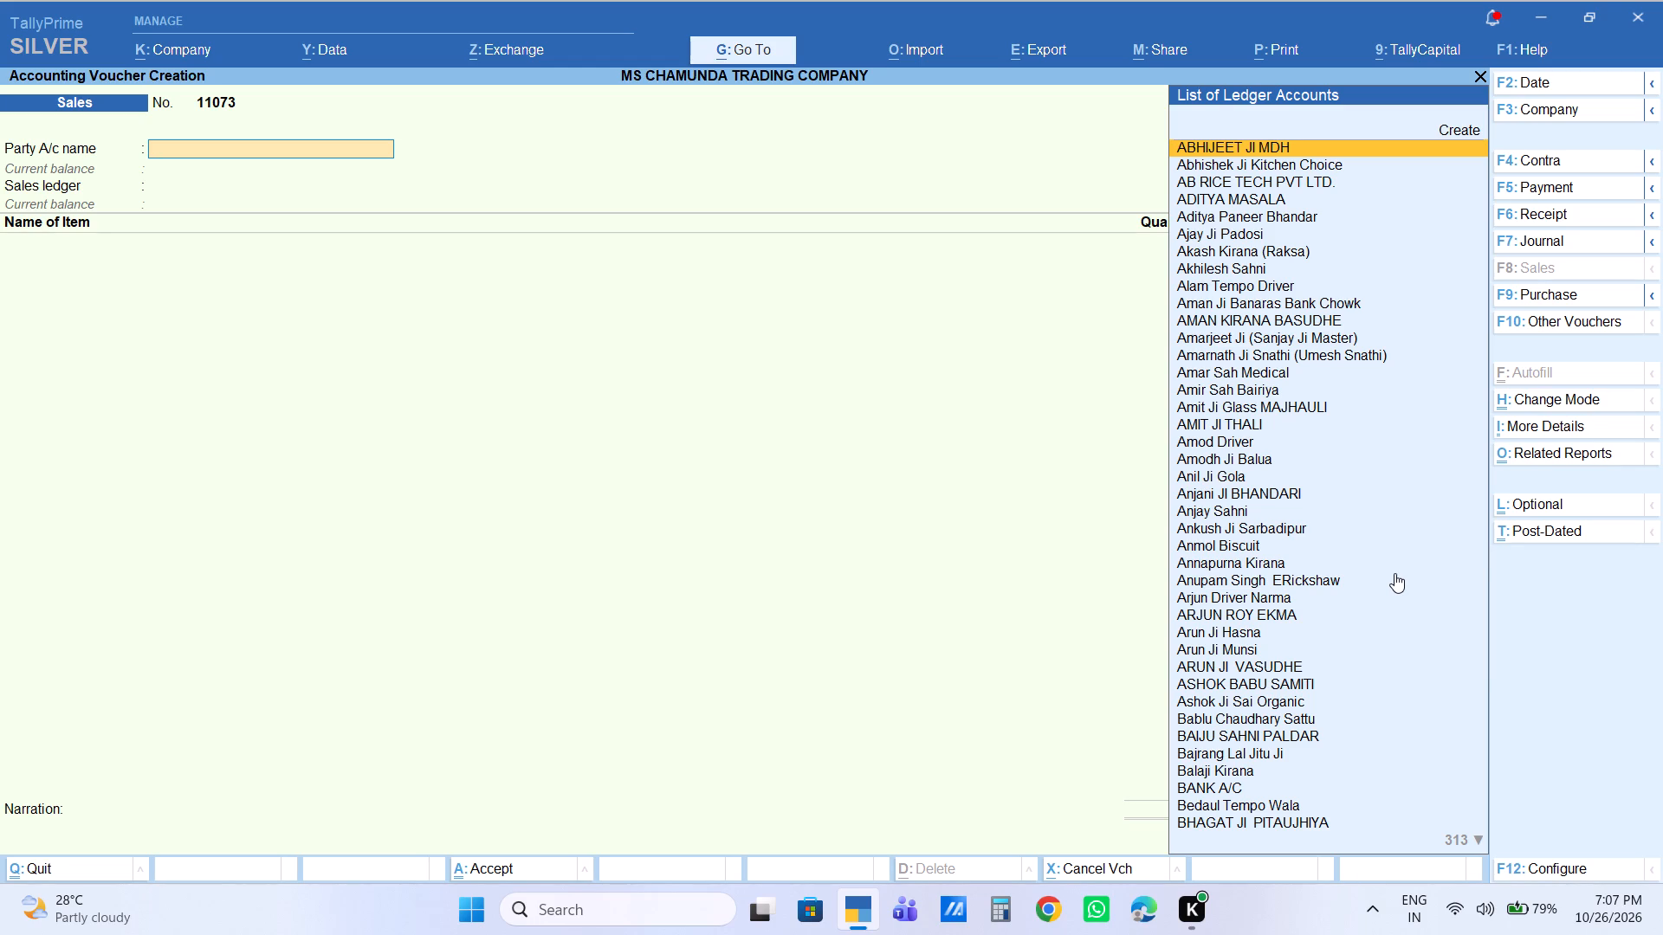
Start sales voucher 11073 with Cash as the party and buyer, keeping the default party details and the SALES ledger.
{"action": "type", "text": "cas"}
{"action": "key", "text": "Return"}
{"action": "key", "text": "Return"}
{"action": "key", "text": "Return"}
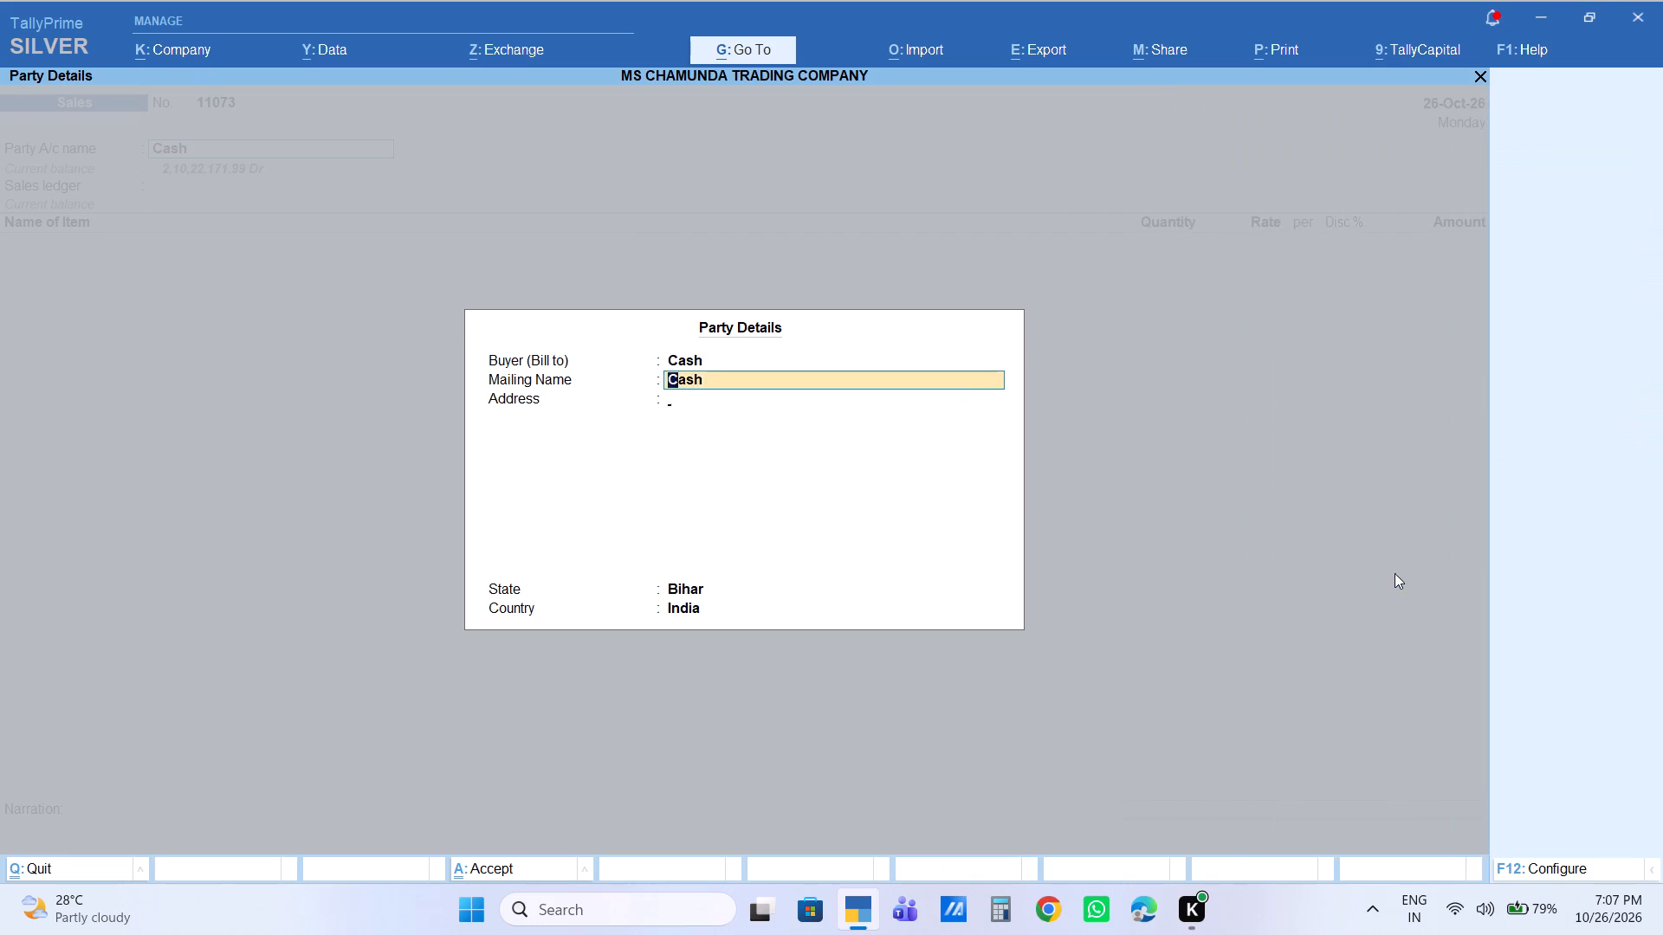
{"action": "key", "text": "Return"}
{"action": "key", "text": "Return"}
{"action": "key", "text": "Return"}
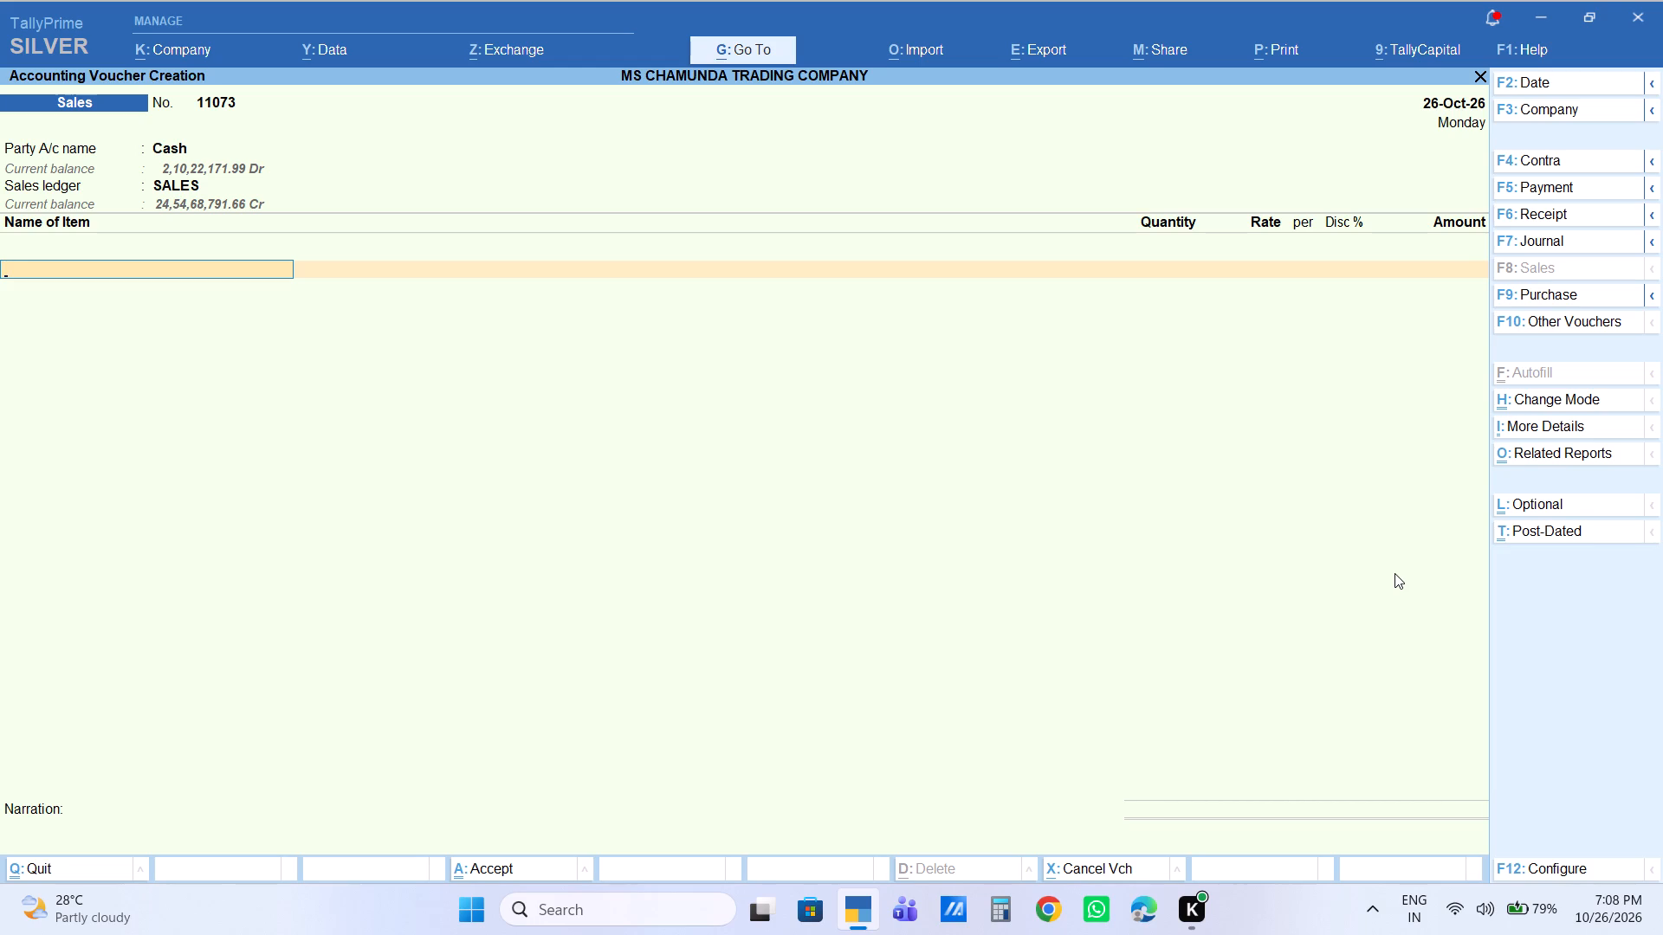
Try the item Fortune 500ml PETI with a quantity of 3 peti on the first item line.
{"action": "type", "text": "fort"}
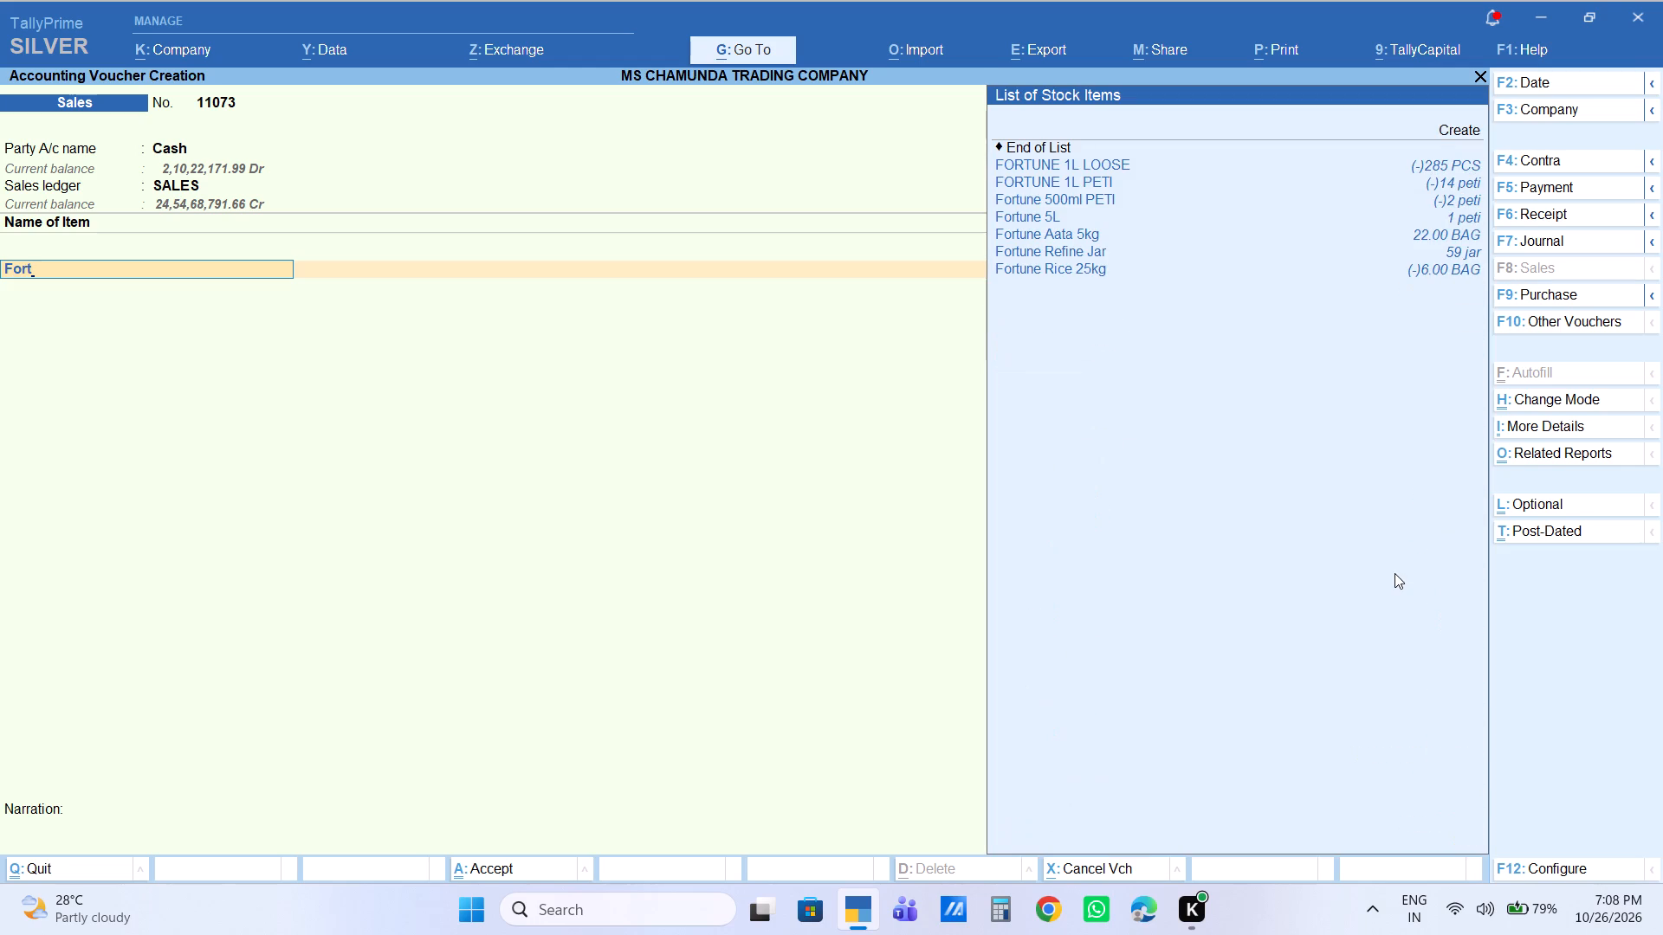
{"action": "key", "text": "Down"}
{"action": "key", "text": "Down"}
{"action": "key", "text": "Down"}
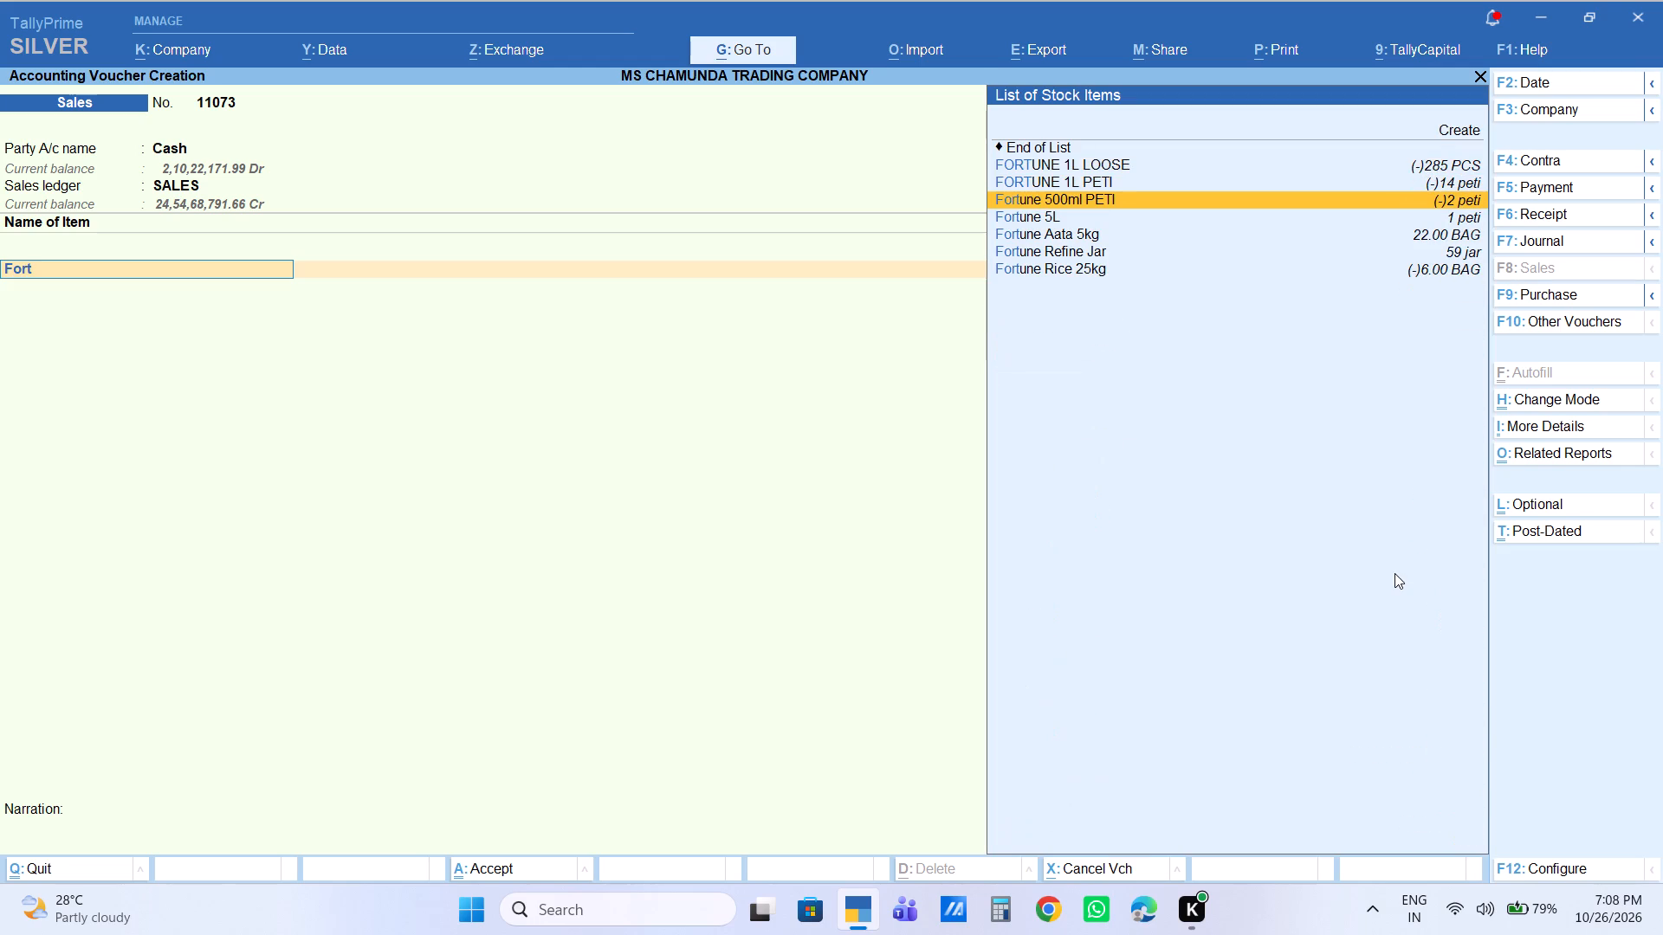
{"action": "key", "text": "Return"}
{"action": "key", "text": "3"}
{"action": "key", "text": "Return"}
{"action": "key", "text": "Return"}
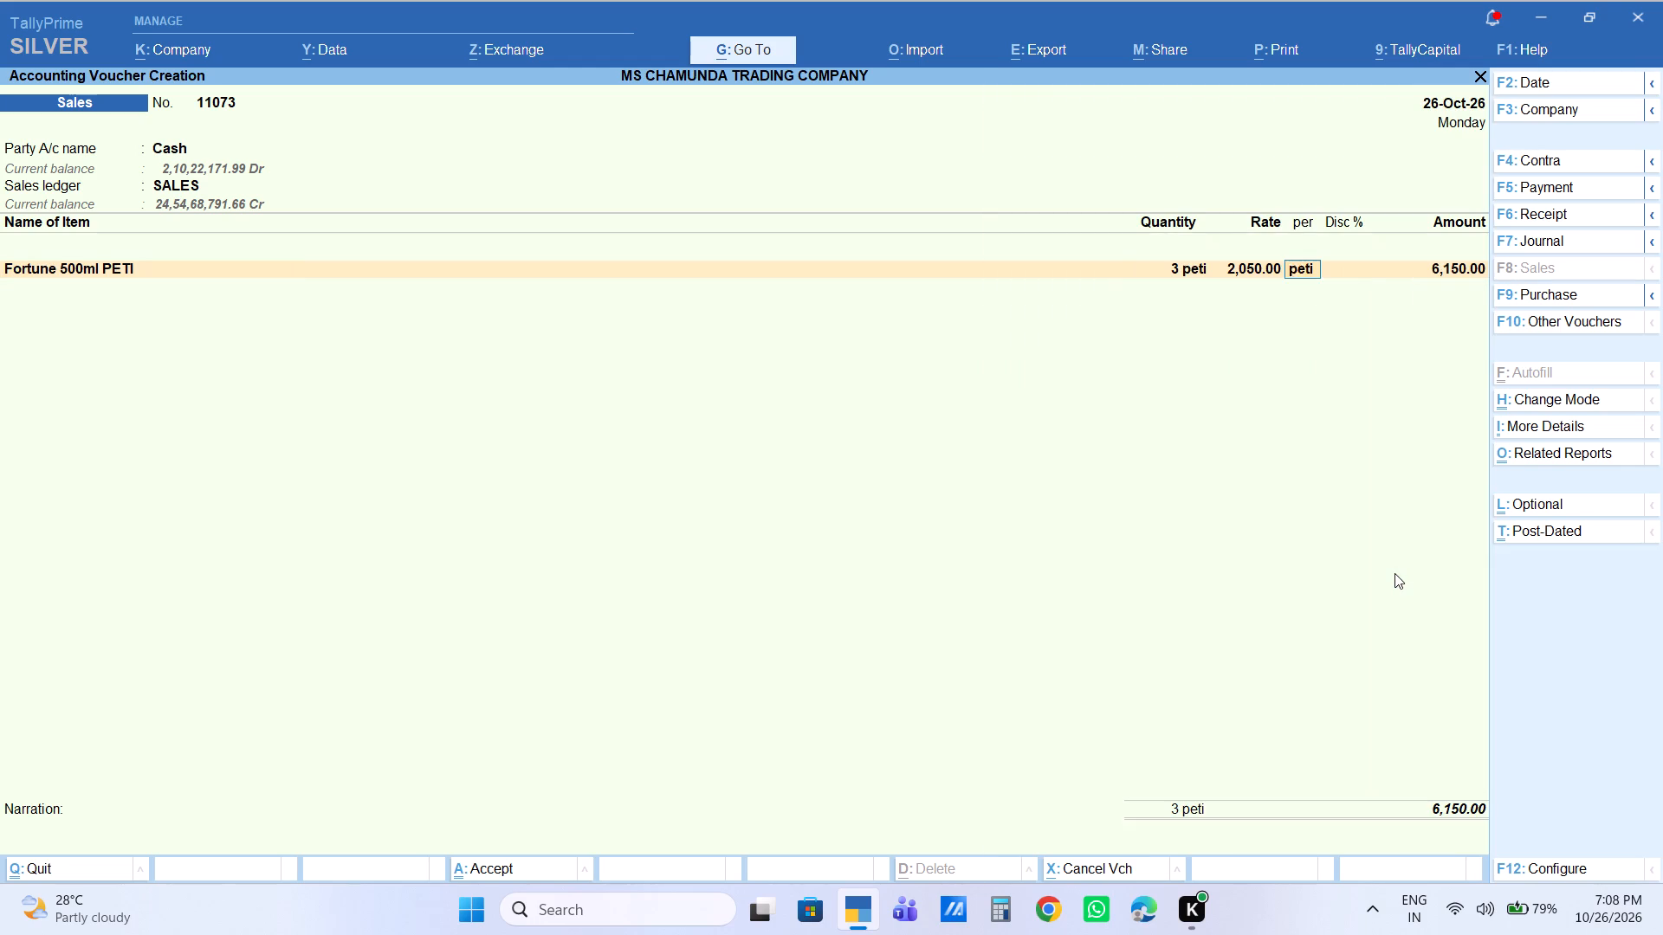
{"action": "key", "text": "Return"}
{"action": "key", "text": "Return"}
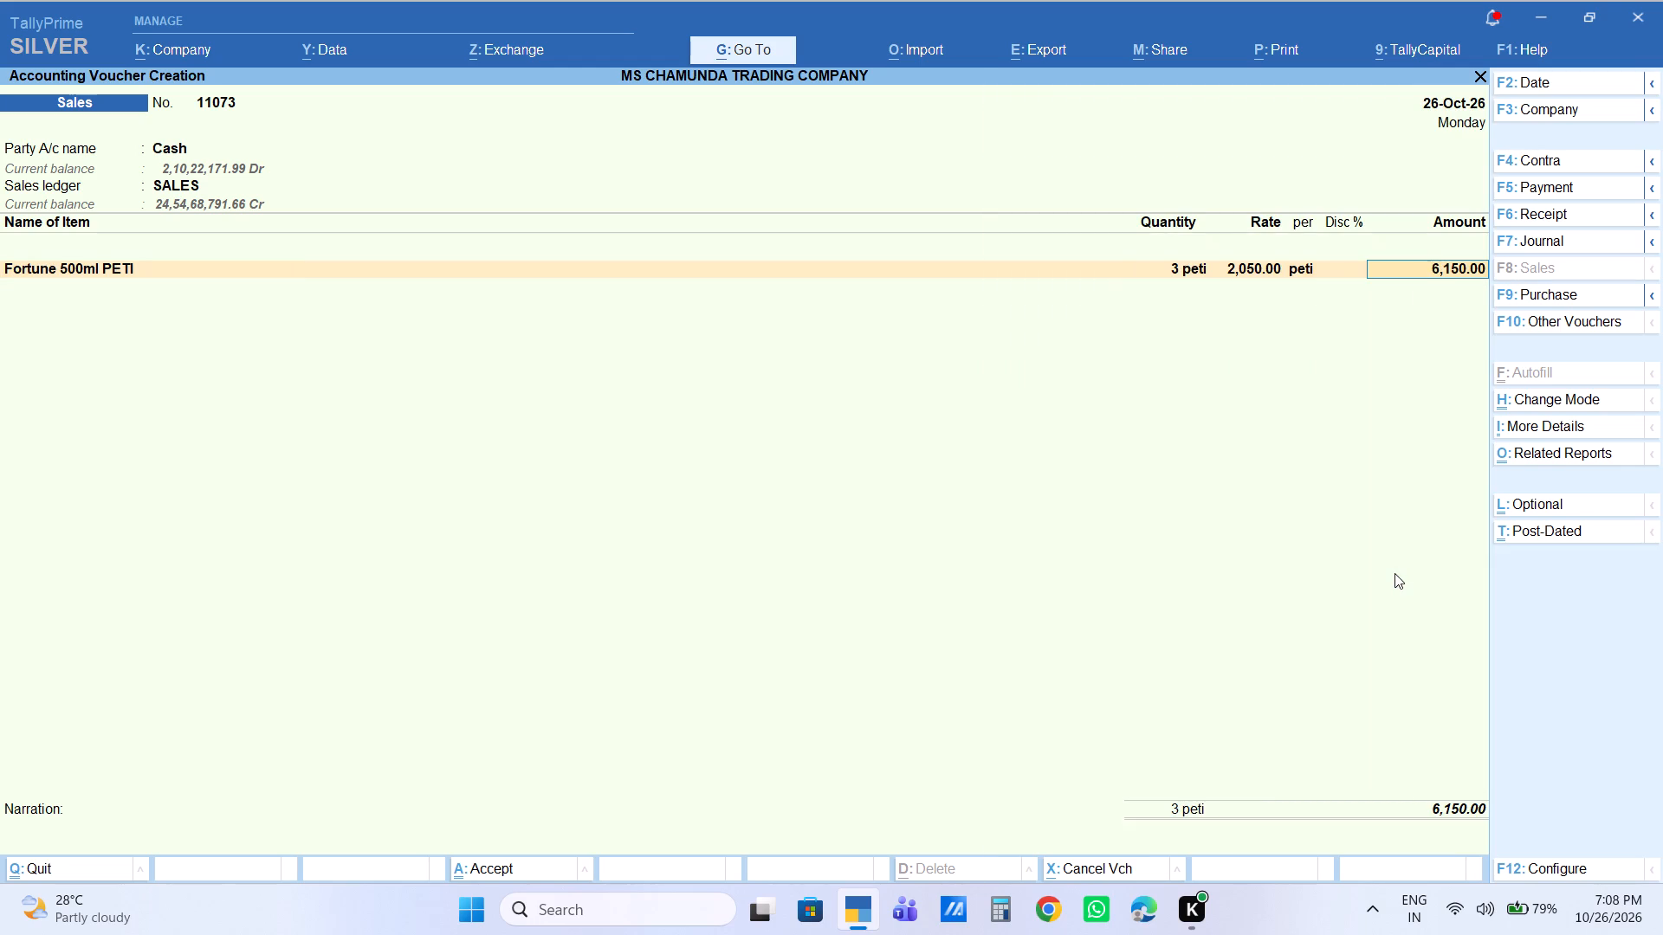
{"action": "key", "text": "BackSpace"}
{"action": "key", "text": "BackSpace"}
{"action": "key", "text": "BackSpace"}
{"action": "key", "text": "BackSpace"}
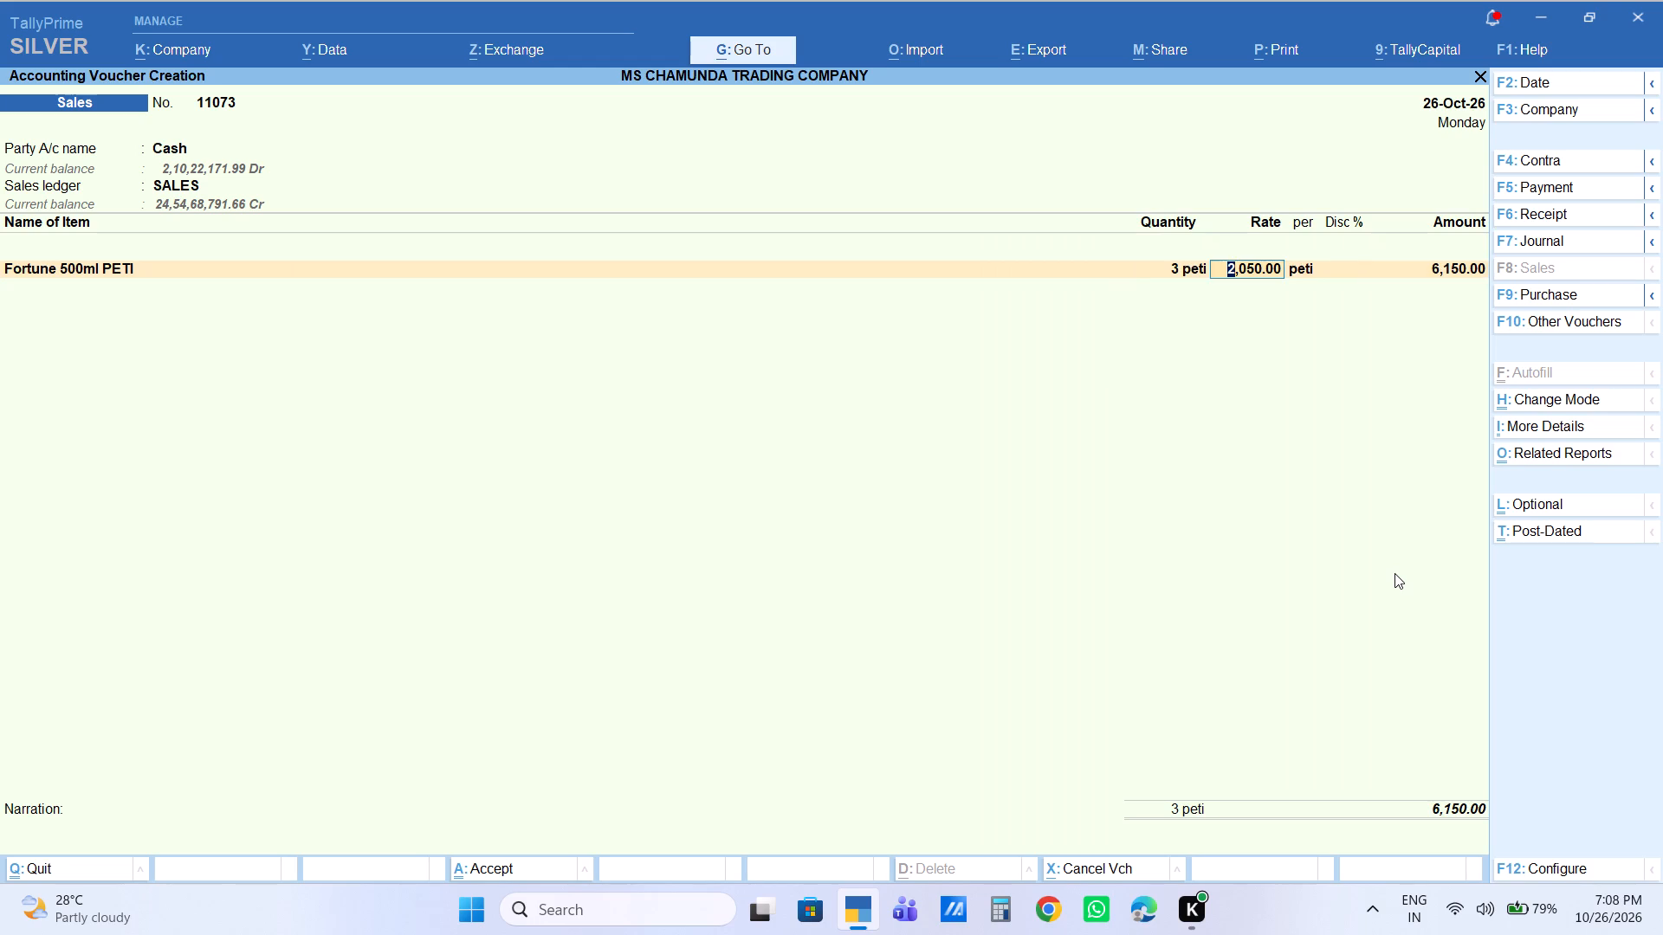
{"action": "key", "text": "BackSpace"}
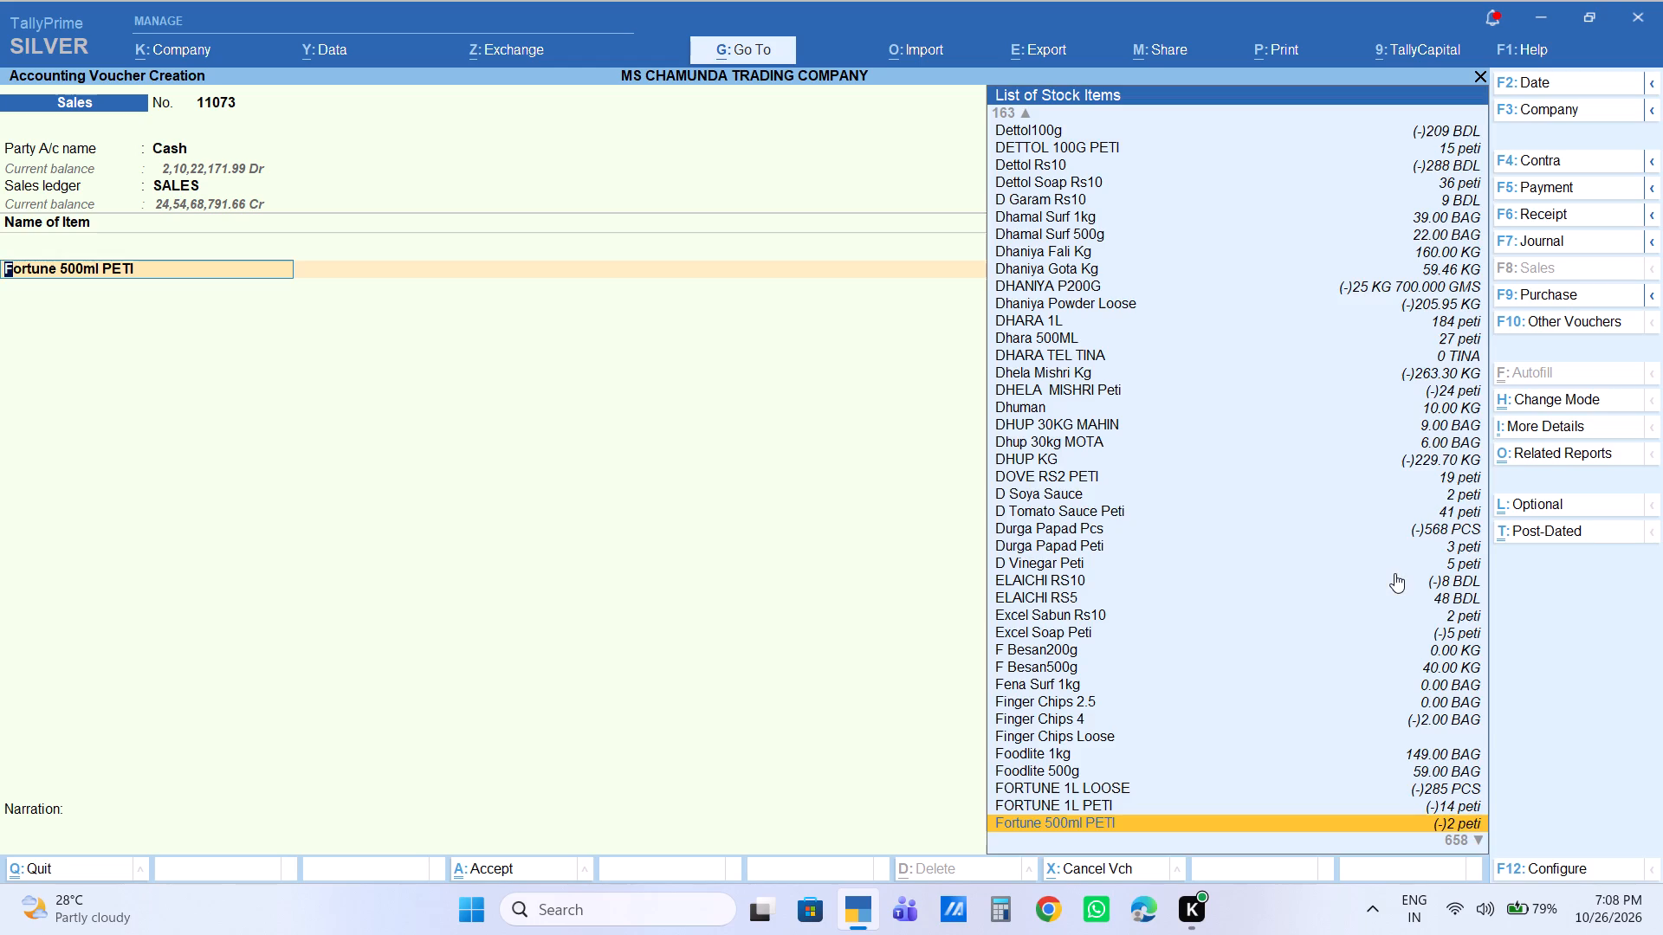
Enter Fortune Rice 25kg on the first item line with a quantity of 3 bags and an amount of 3,300.
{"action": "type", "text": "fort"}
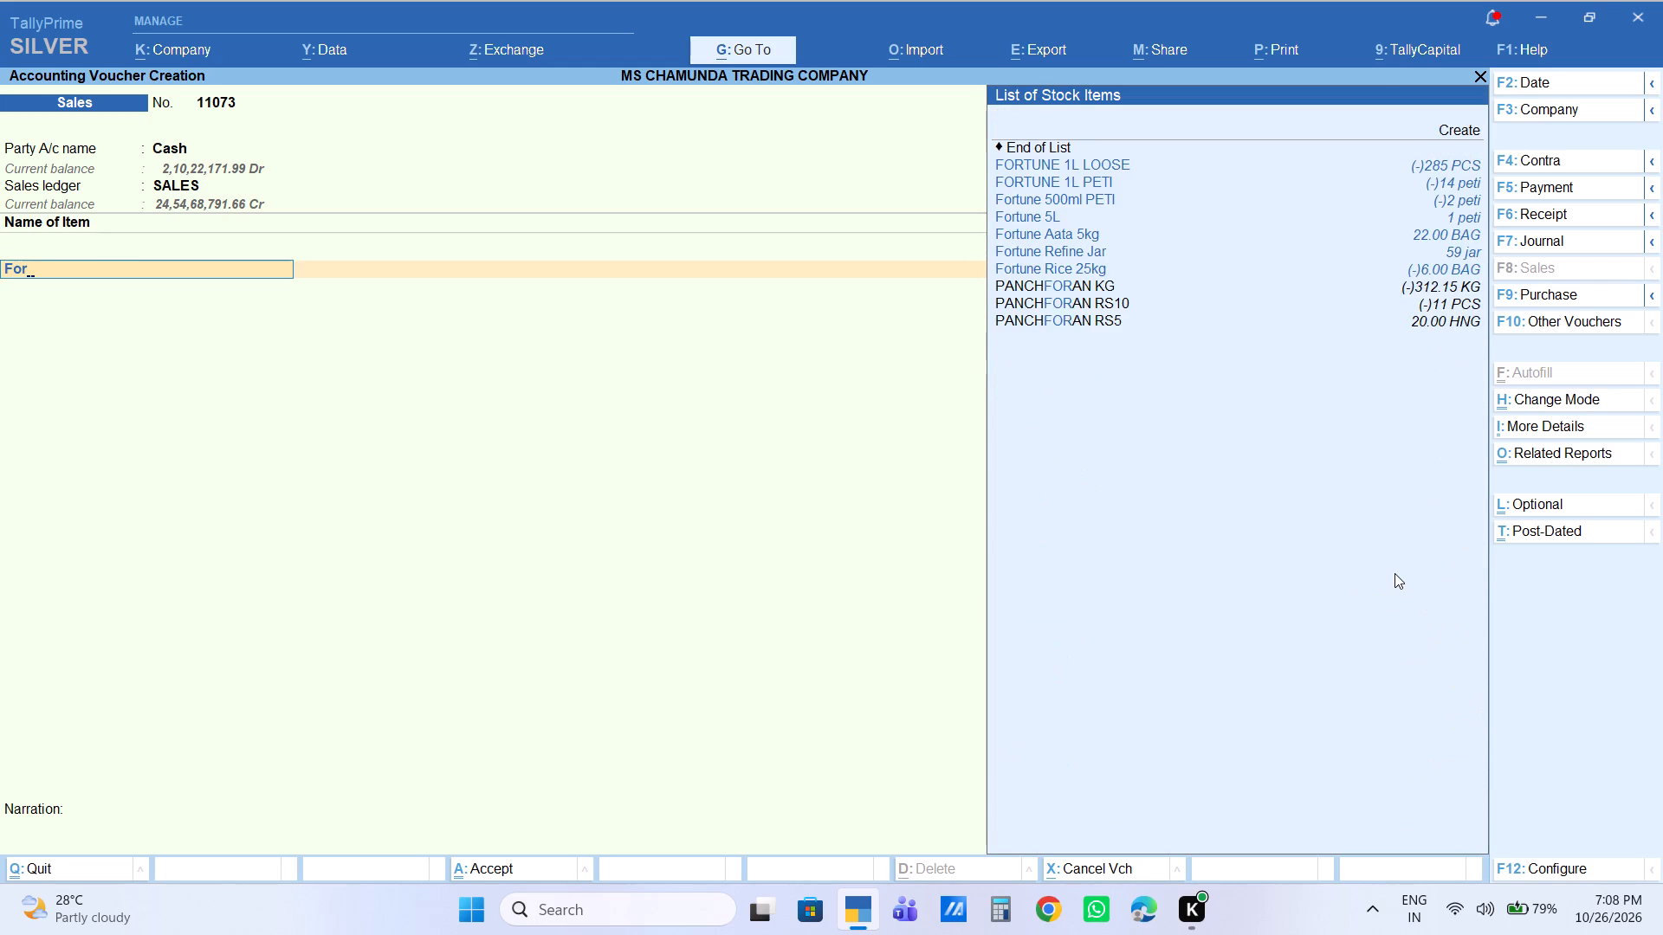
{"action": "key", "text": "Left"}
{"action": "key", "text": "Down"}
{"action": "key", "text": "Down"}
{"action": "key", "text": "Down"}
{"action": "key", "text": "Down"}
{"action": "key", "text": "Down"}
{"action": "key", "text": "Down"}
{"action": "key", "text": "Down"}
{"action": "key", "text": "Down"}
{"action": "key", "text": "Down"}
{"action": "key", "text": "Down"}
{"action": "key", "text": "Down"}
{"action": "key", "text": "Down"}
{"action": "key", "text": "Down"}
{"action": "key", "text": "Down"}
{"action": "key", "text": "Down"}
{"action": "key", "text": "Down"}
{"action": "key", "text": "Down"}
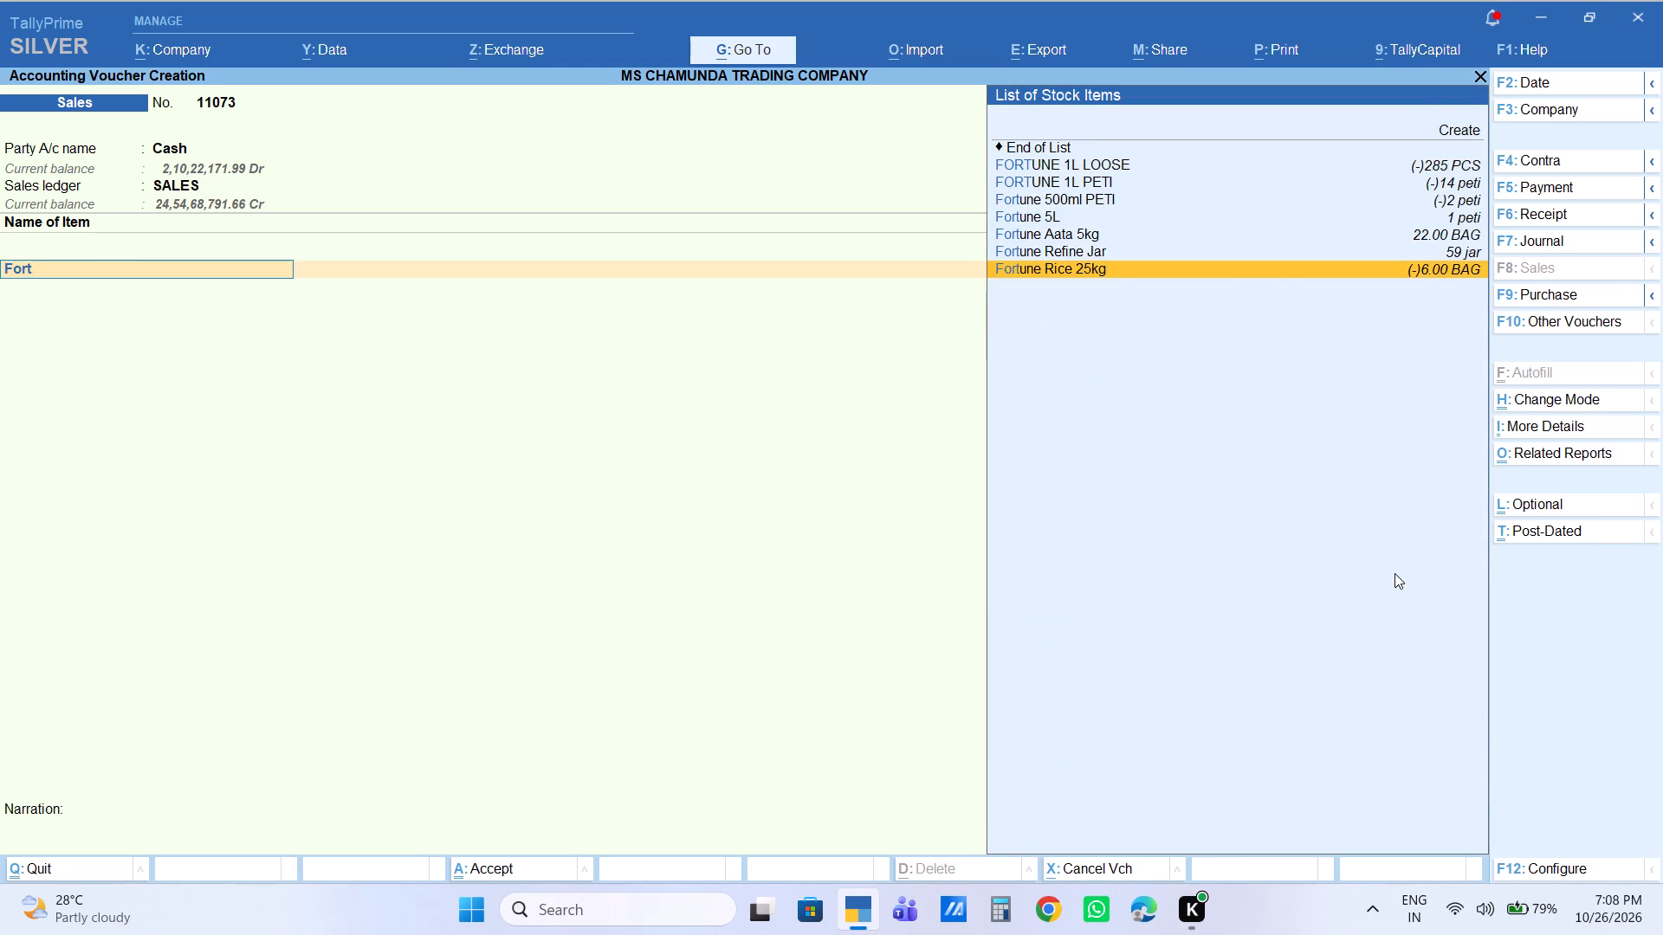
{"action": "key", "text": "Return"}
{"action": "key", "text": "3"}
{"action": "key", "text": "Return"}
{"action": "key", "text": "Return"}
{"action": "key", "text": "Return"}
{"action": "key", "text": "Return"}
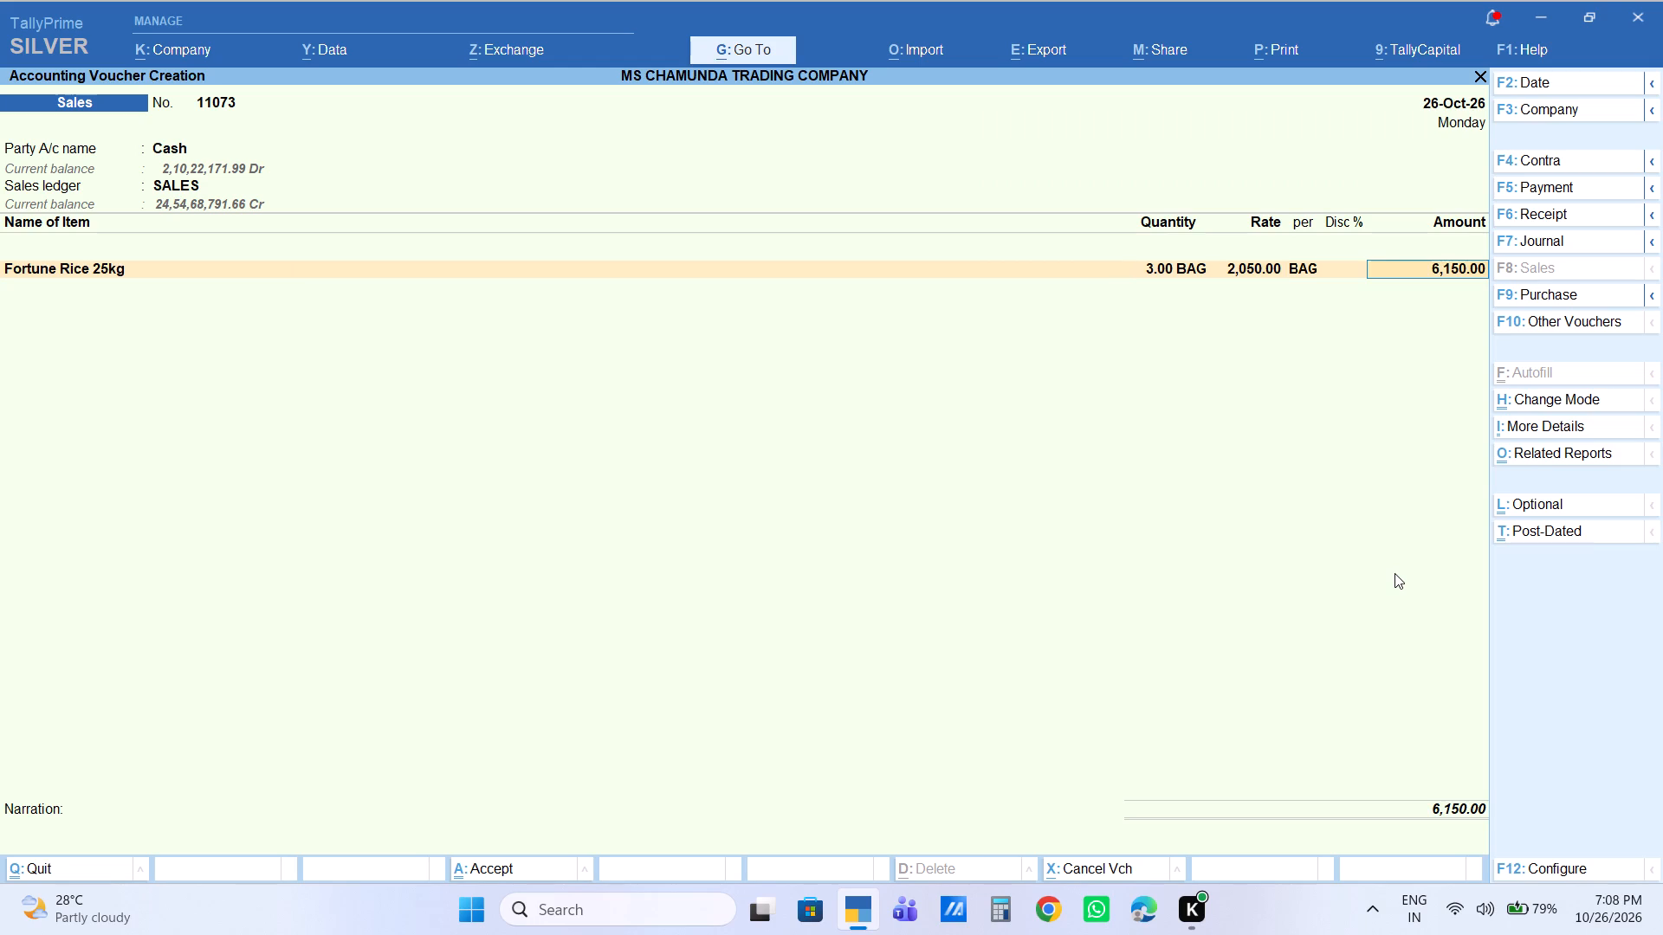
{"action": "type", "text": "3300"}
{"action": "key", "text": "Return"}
Add the item MASOOR DAL 30kg with a quantity of 1 bag, keeping the default rate of 2,130.
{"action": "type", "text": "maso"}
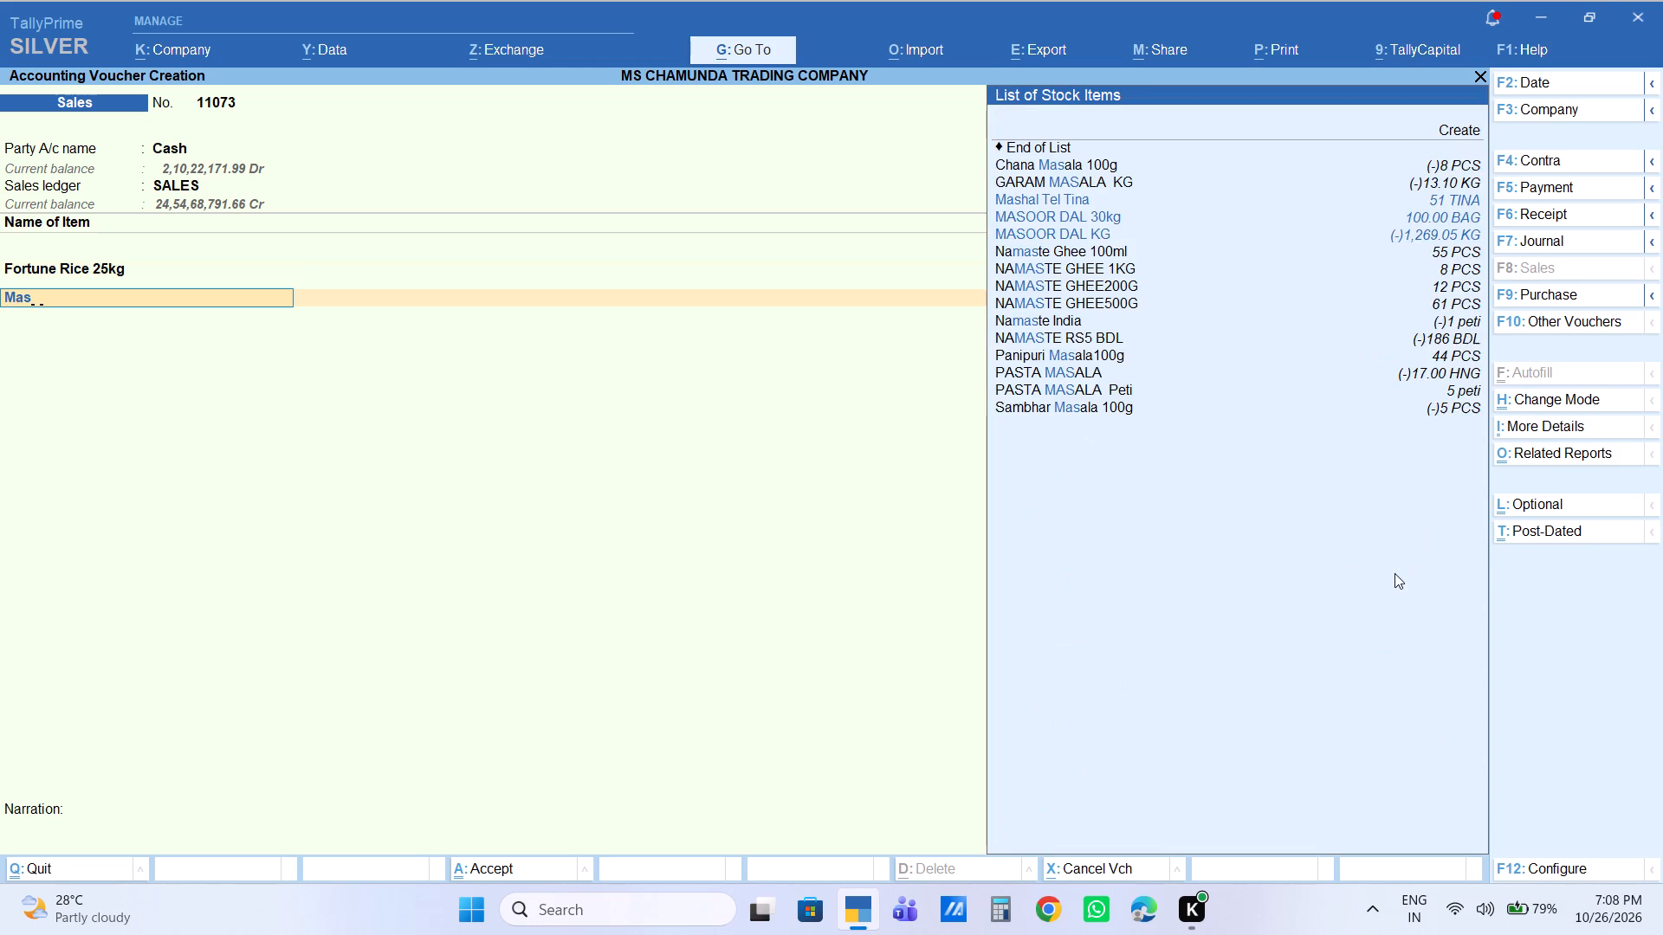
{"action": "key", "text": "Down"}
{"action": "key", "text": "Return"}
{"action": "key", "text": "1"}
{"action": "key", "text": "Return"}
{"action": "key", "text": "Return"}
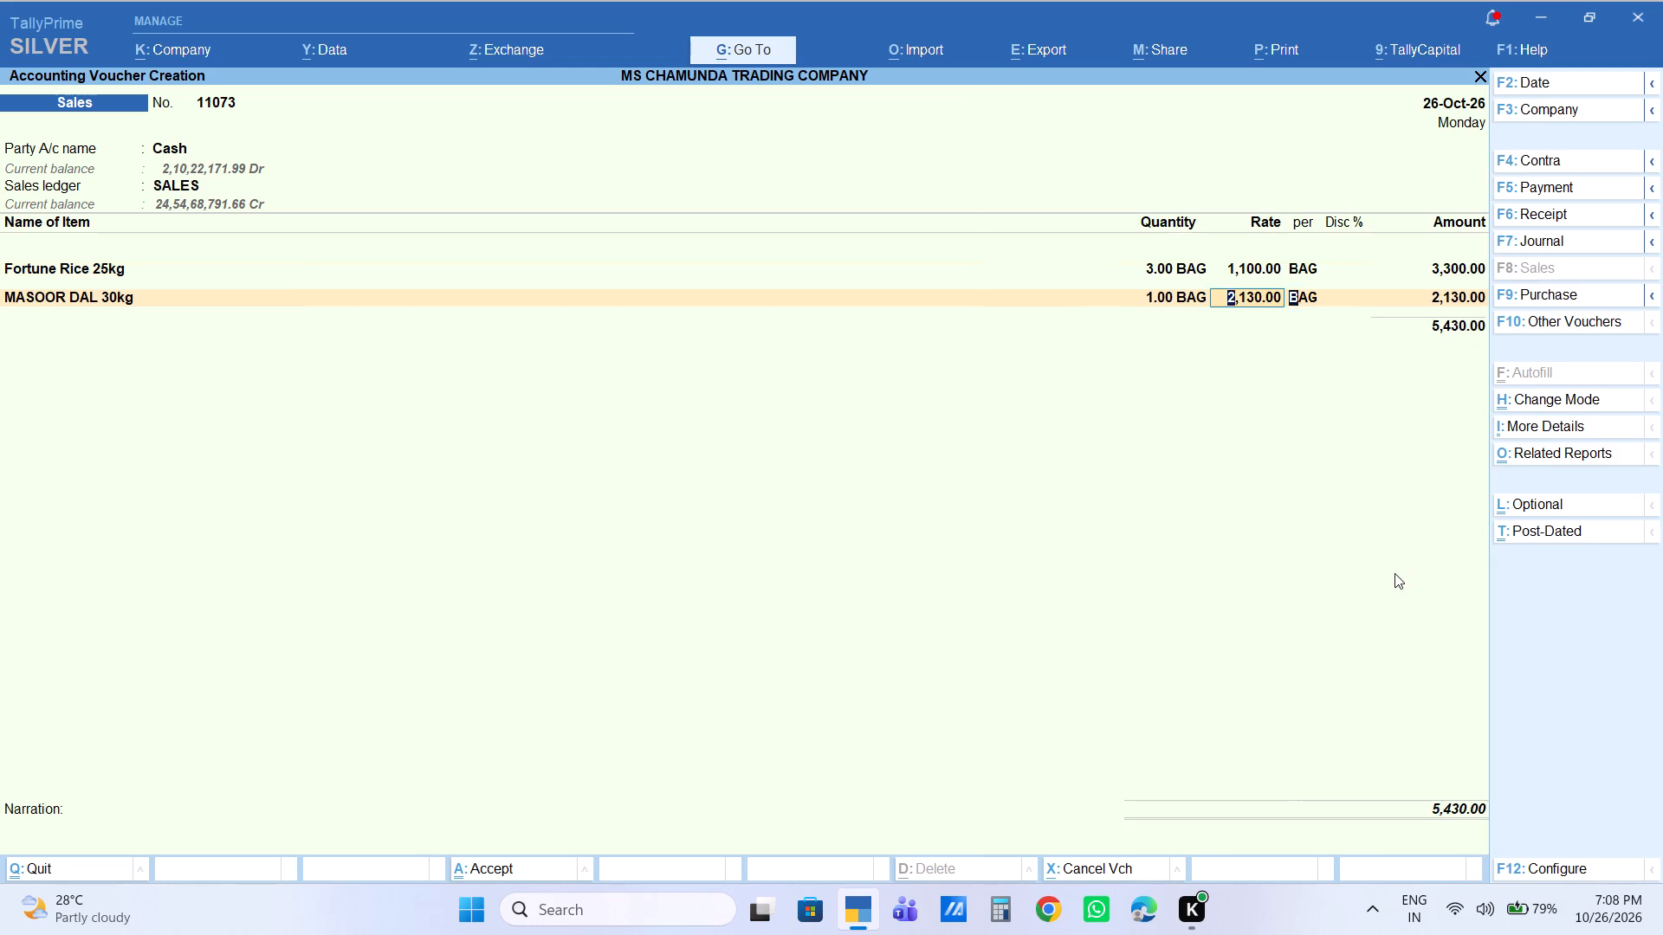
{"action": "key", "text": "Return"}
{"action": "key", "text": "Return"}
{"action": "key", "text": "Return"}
End the item list and add the Labour Charge ledger with an amount of 10.
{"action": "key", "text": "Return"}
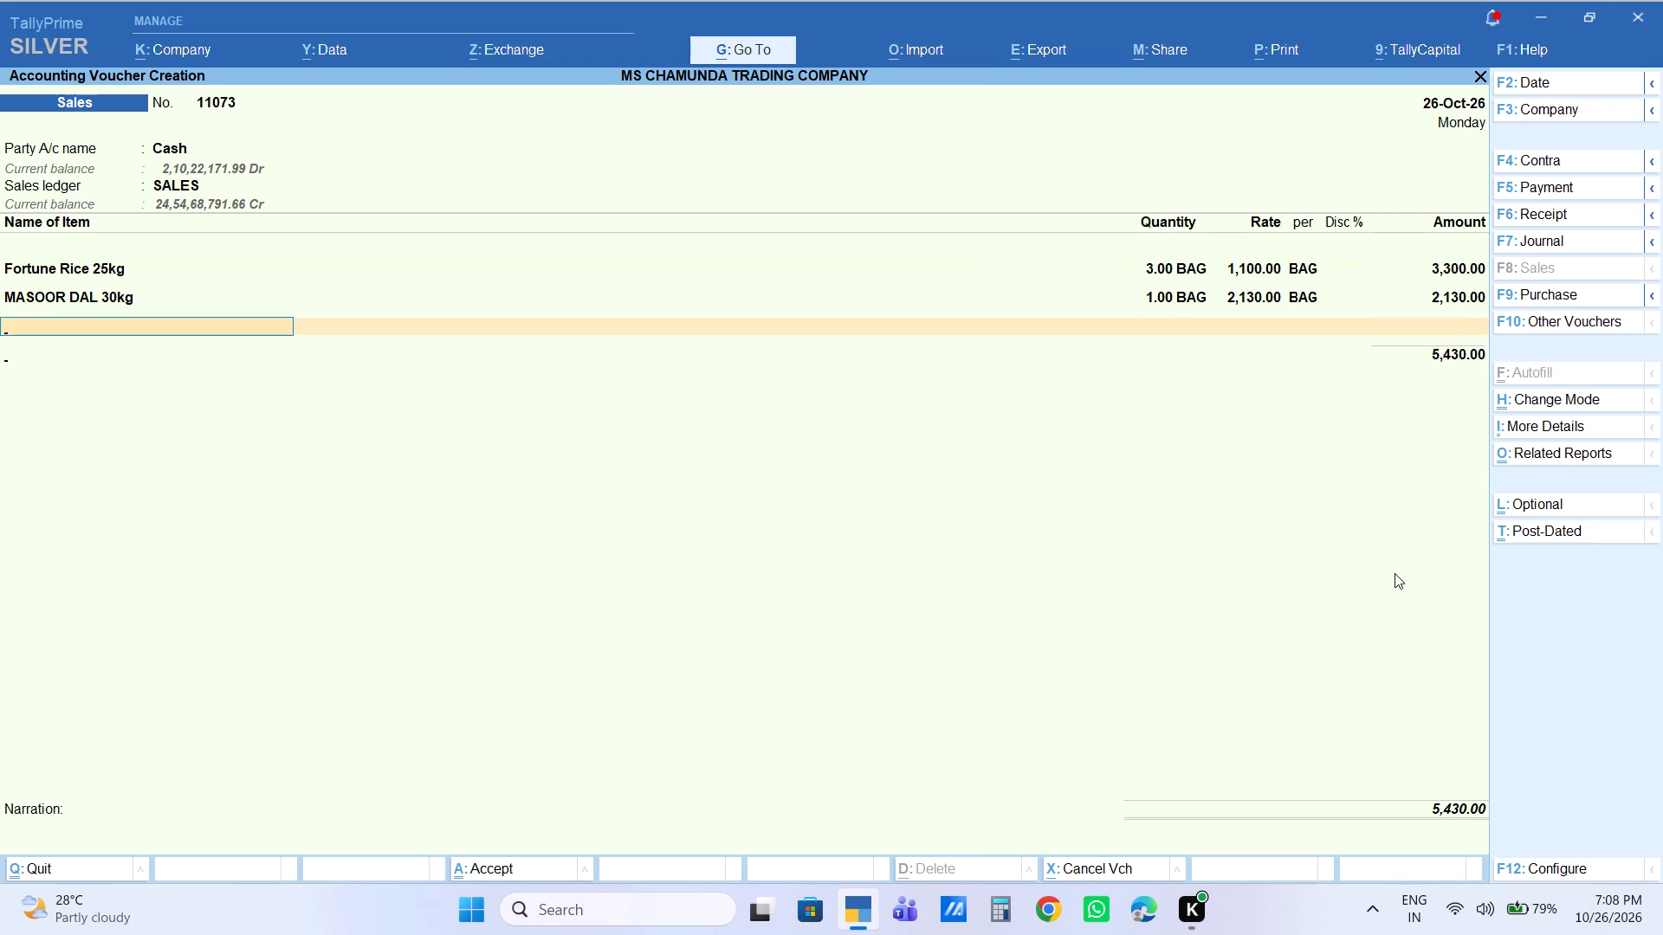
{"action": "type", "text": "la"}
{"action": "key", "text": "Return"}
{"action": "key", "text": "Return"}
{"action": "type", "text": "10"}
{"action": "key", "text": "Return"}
Leave the narration blank and accept sales voucher 11073.
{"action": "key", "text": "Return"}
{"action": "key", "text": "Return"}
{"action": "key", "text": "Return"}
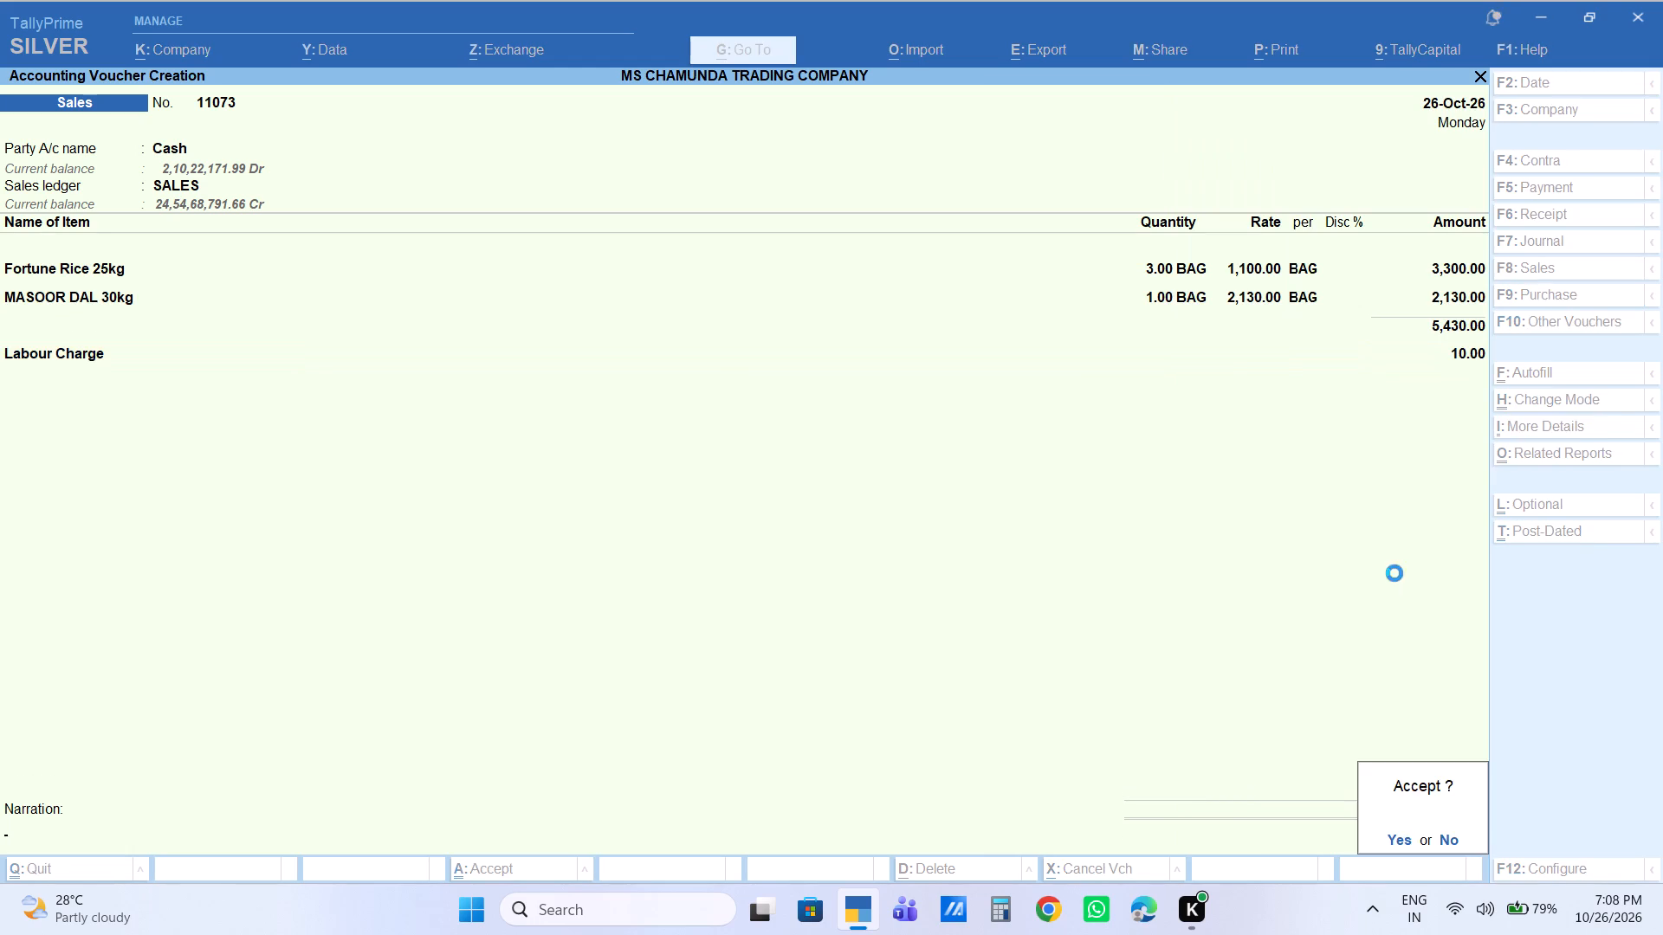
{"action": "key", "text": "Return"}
Start sales voucher 11074 with Cash as the party and buyer, keeping the default party details and the SALES ledger.
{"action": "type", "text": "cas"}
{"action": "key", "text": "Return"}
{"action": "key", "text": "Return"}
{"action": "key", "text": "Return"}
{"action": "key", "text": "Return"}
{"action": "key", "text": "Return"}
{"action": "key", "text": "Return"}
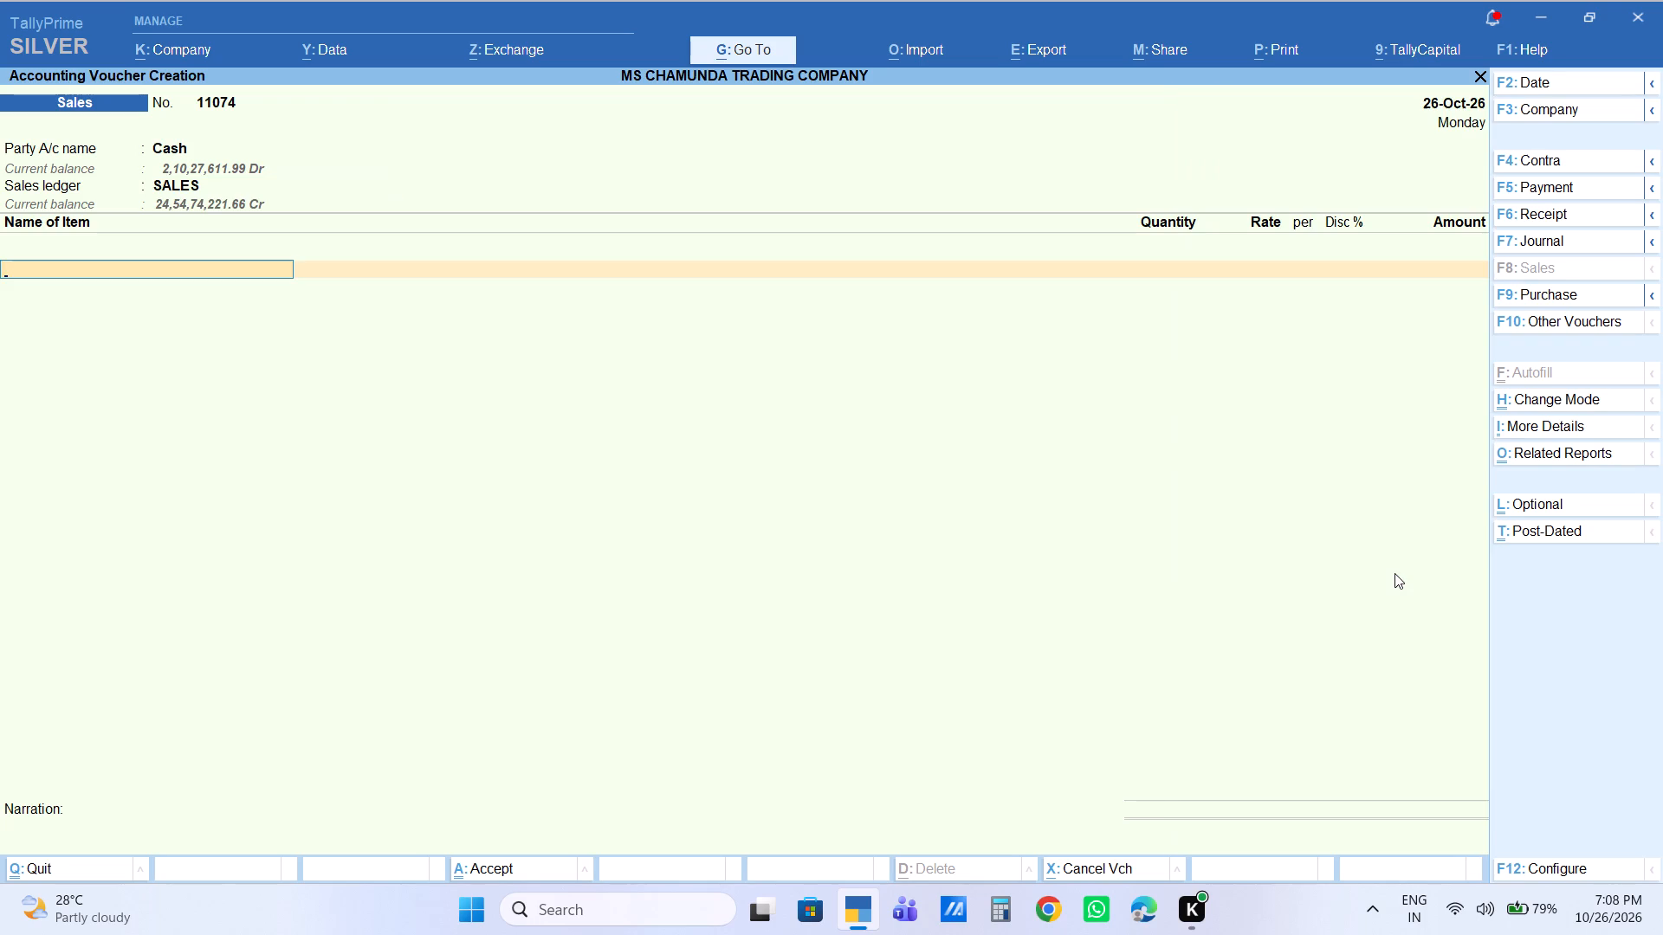
Add the item Royal Ratna25kg with a quantity of 1 bag at the default rate and accept voucher 11074.
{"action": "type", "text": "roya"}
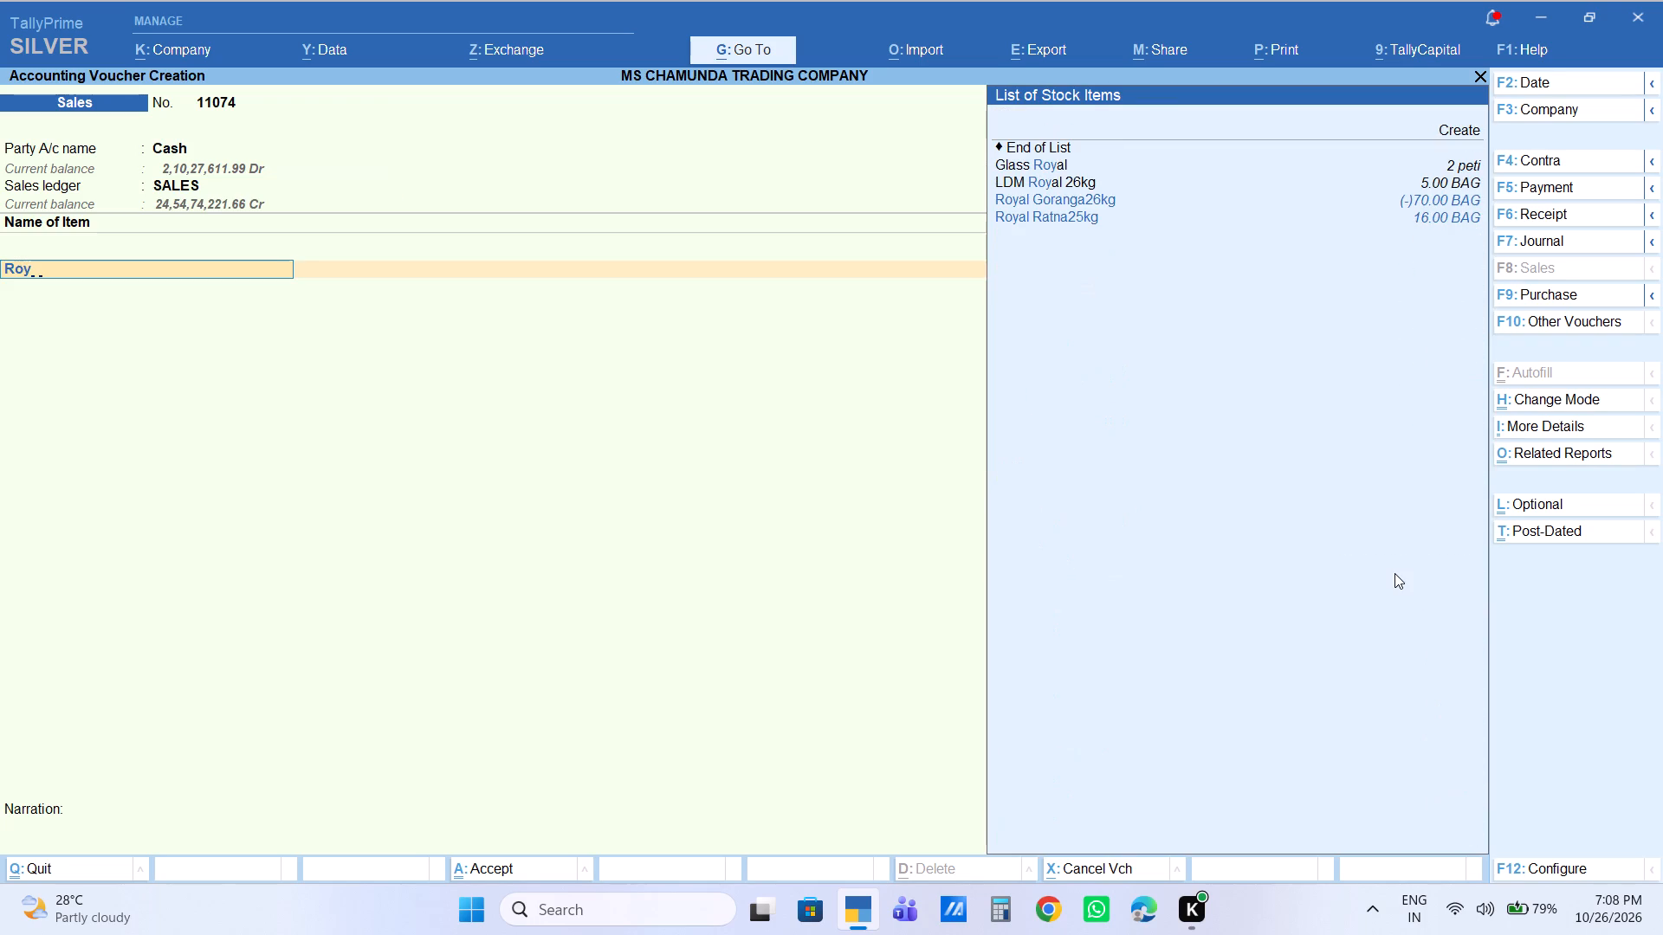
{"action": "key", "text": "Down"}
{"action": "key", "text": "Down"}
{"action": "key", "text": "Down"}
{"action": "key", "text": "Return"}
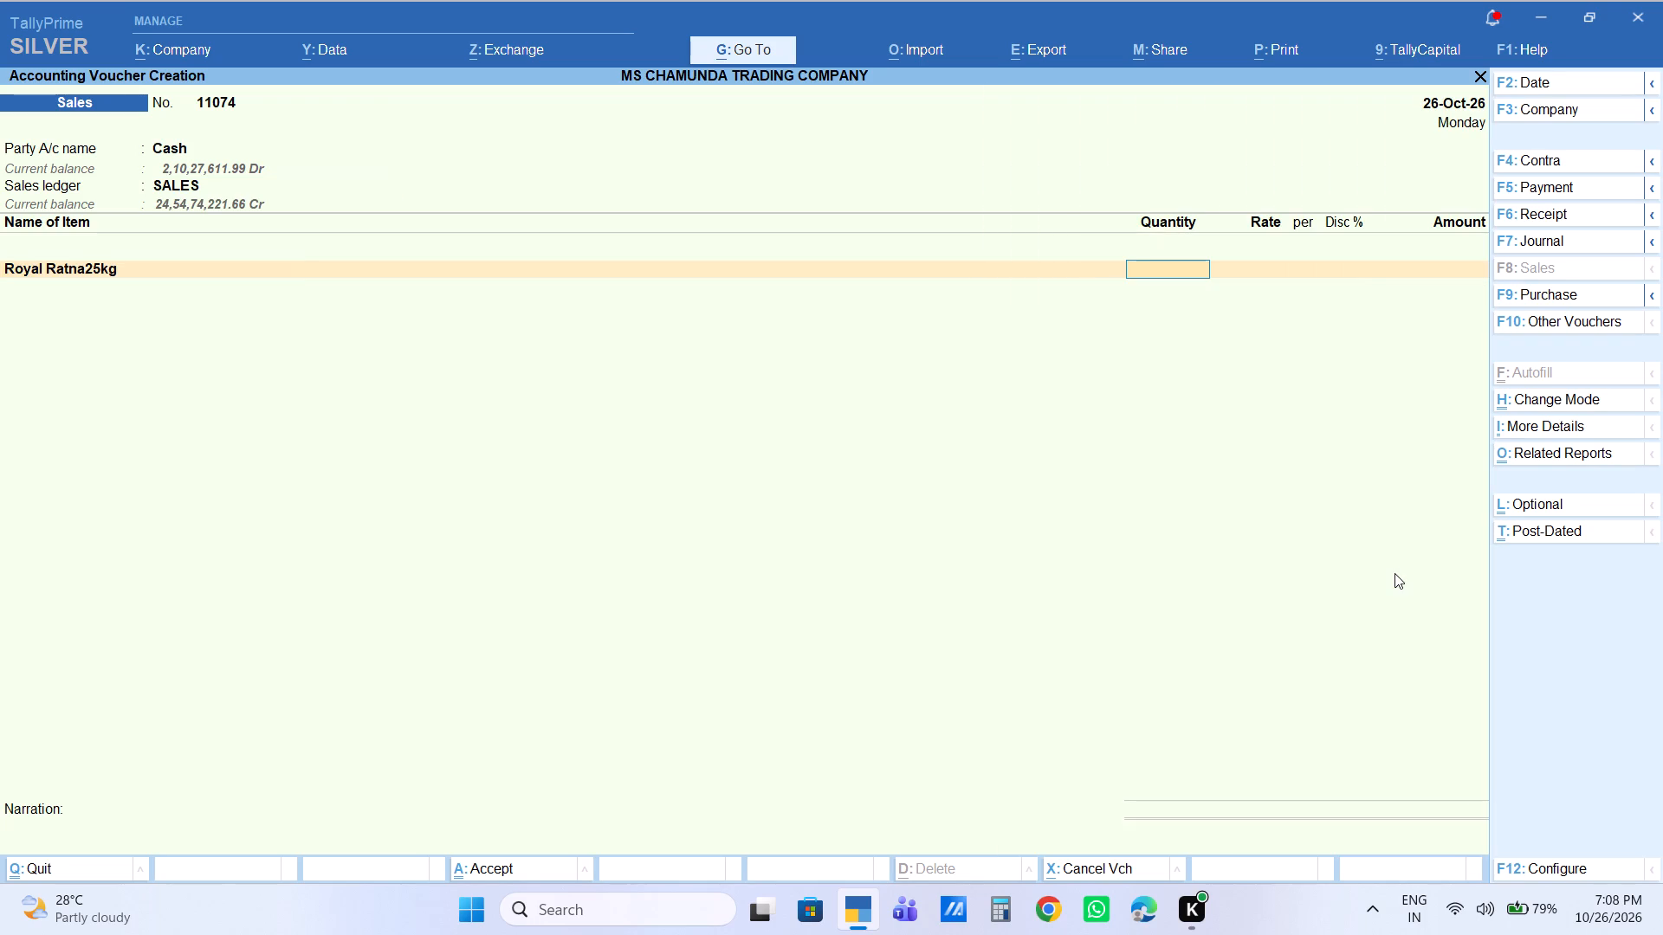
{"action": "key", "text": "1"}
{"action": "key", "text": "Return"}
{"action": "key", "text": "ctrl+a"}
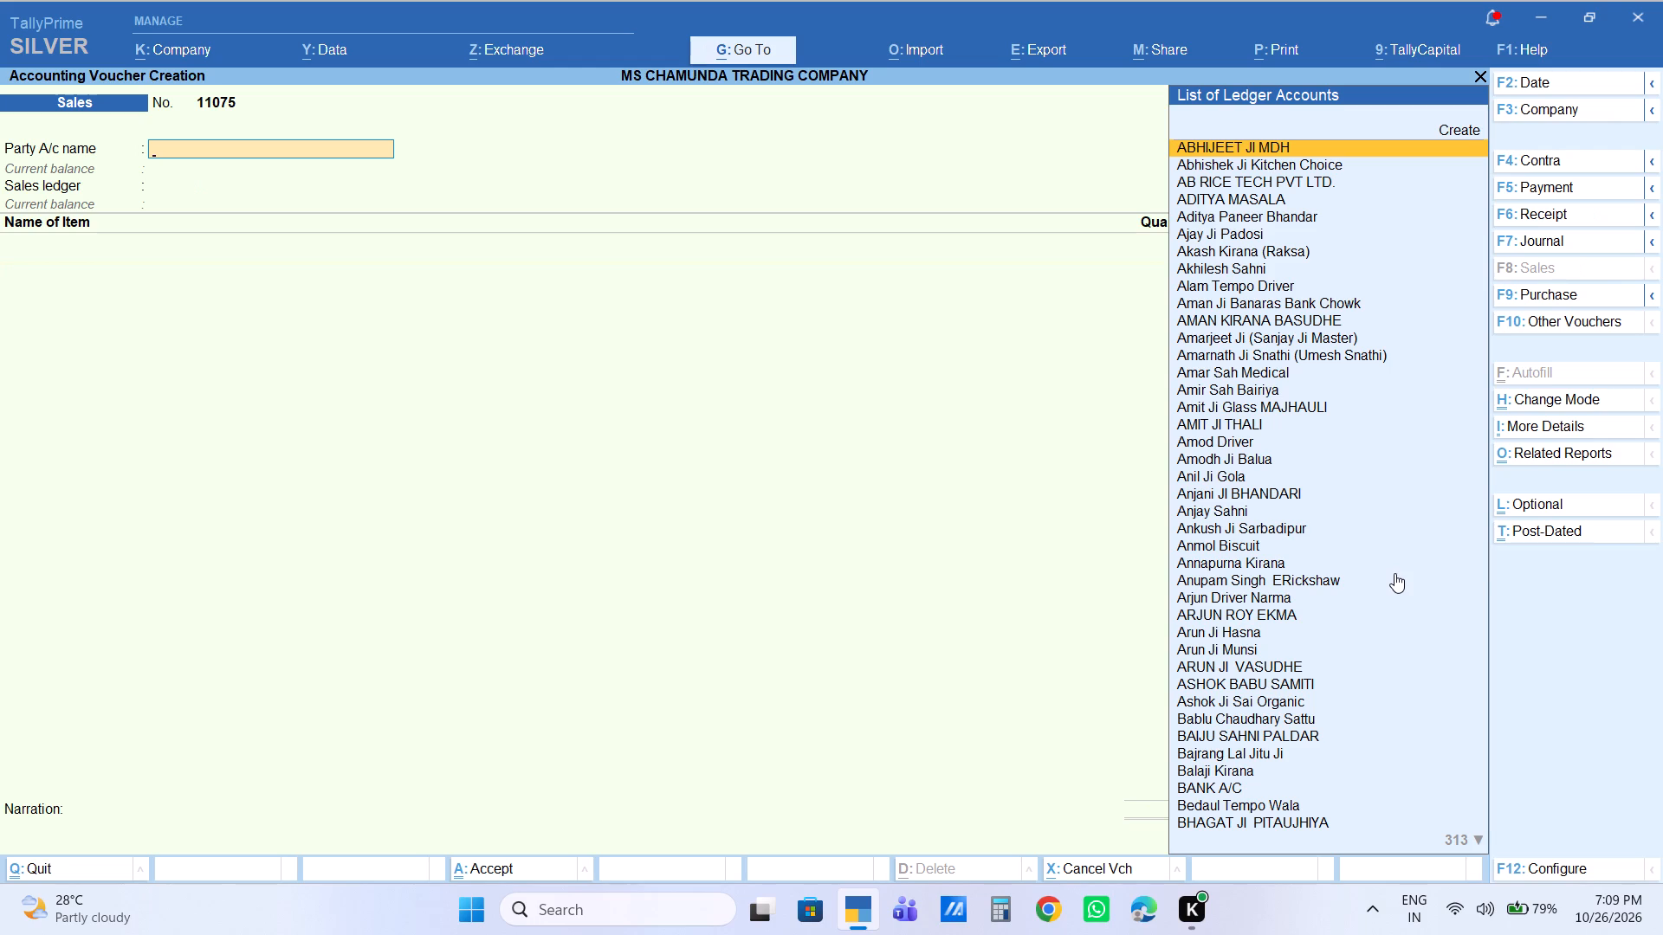
Start sales voucher 11075 with Cash as the party, enter the buyer's name, and keep the other party details and the SALES ledger.
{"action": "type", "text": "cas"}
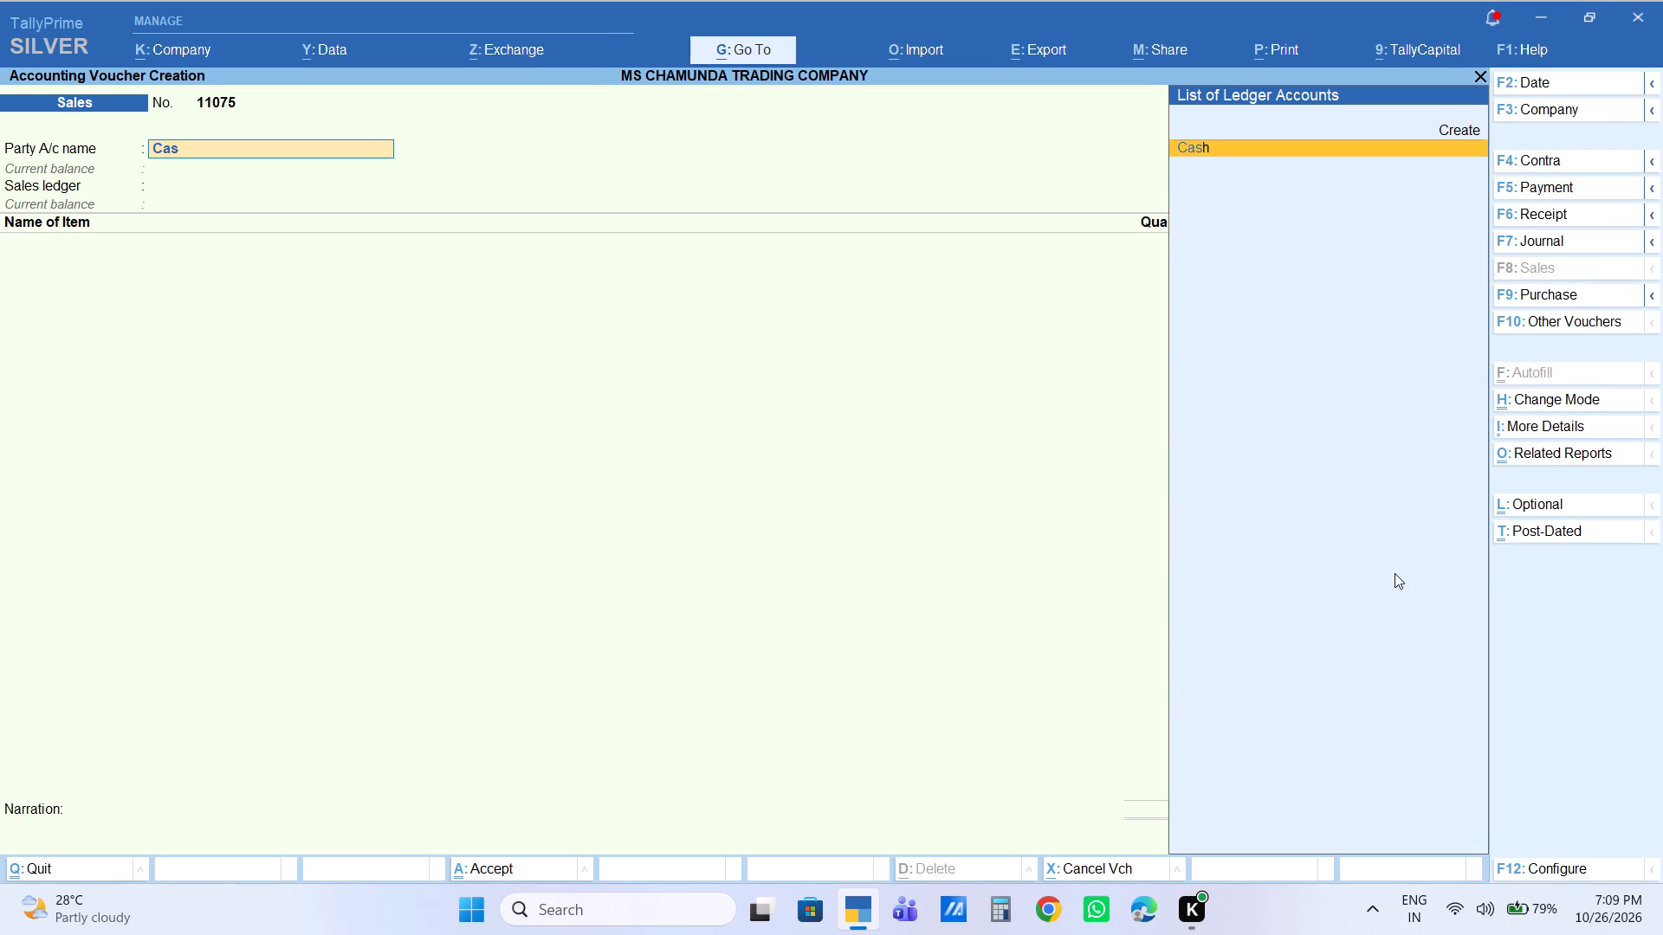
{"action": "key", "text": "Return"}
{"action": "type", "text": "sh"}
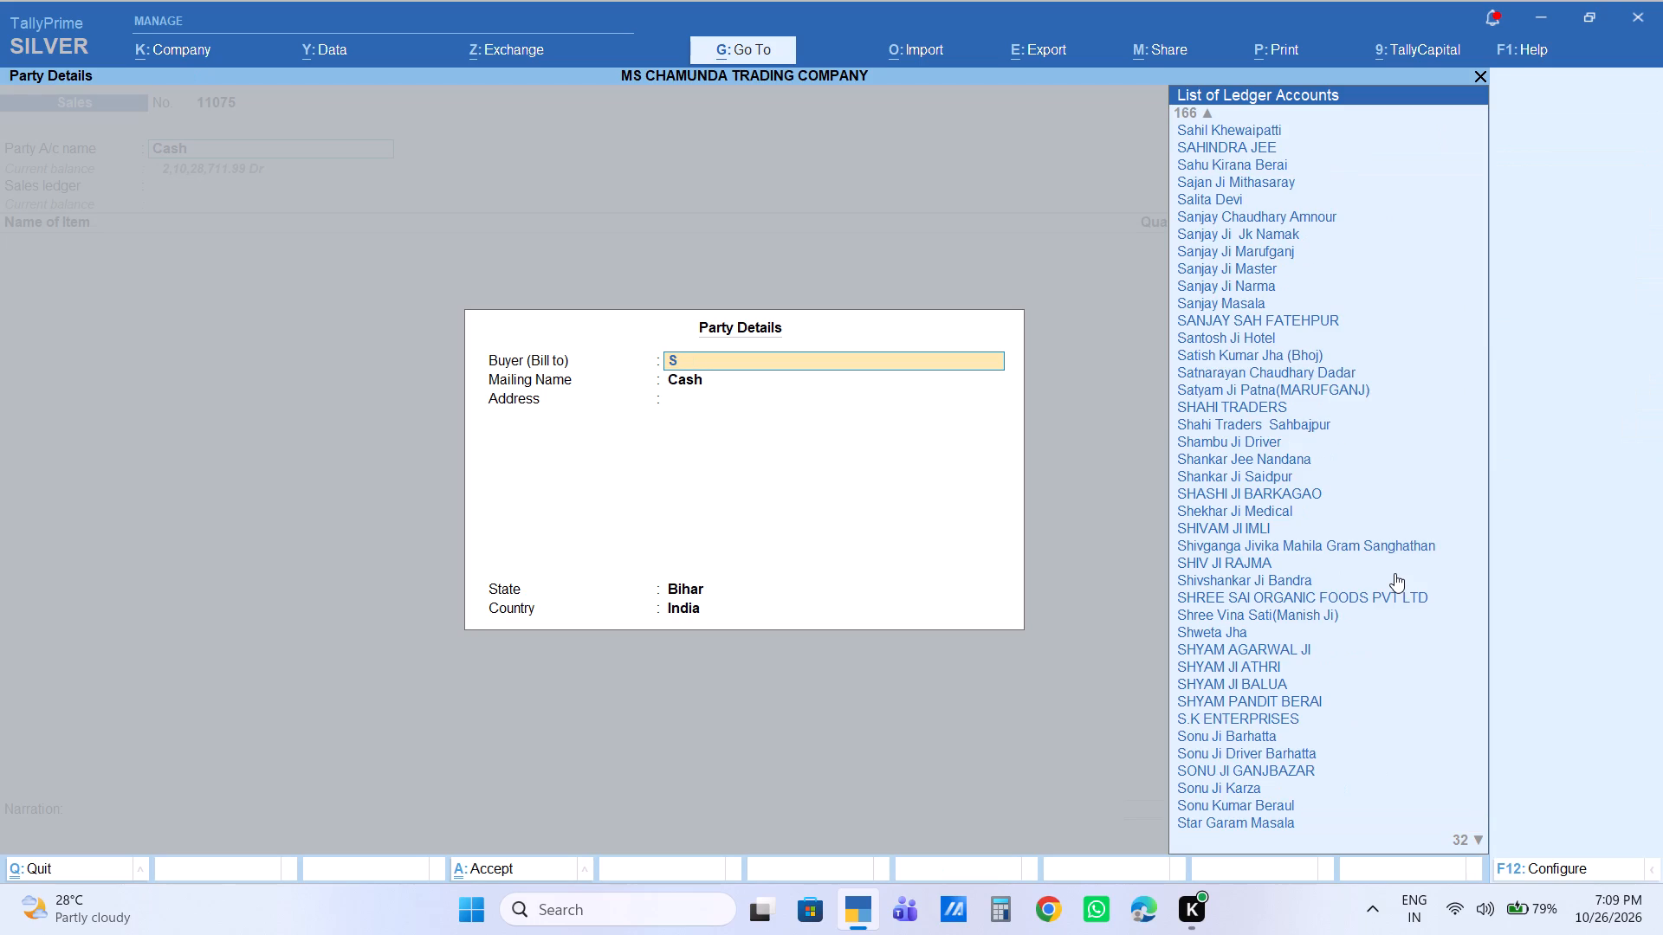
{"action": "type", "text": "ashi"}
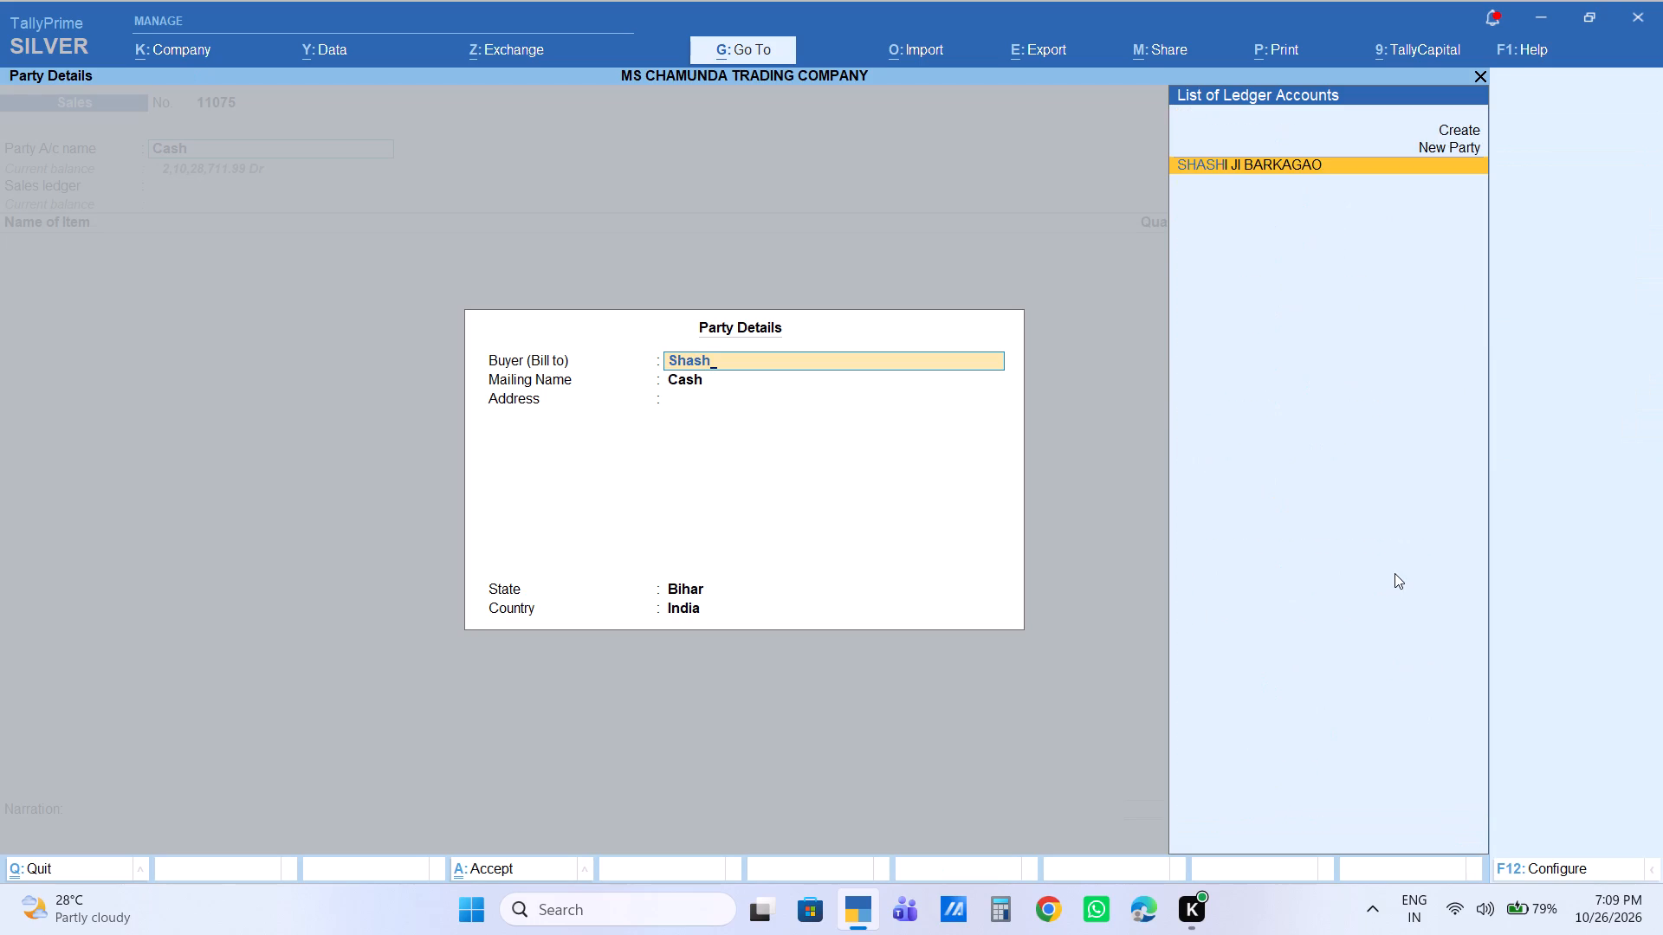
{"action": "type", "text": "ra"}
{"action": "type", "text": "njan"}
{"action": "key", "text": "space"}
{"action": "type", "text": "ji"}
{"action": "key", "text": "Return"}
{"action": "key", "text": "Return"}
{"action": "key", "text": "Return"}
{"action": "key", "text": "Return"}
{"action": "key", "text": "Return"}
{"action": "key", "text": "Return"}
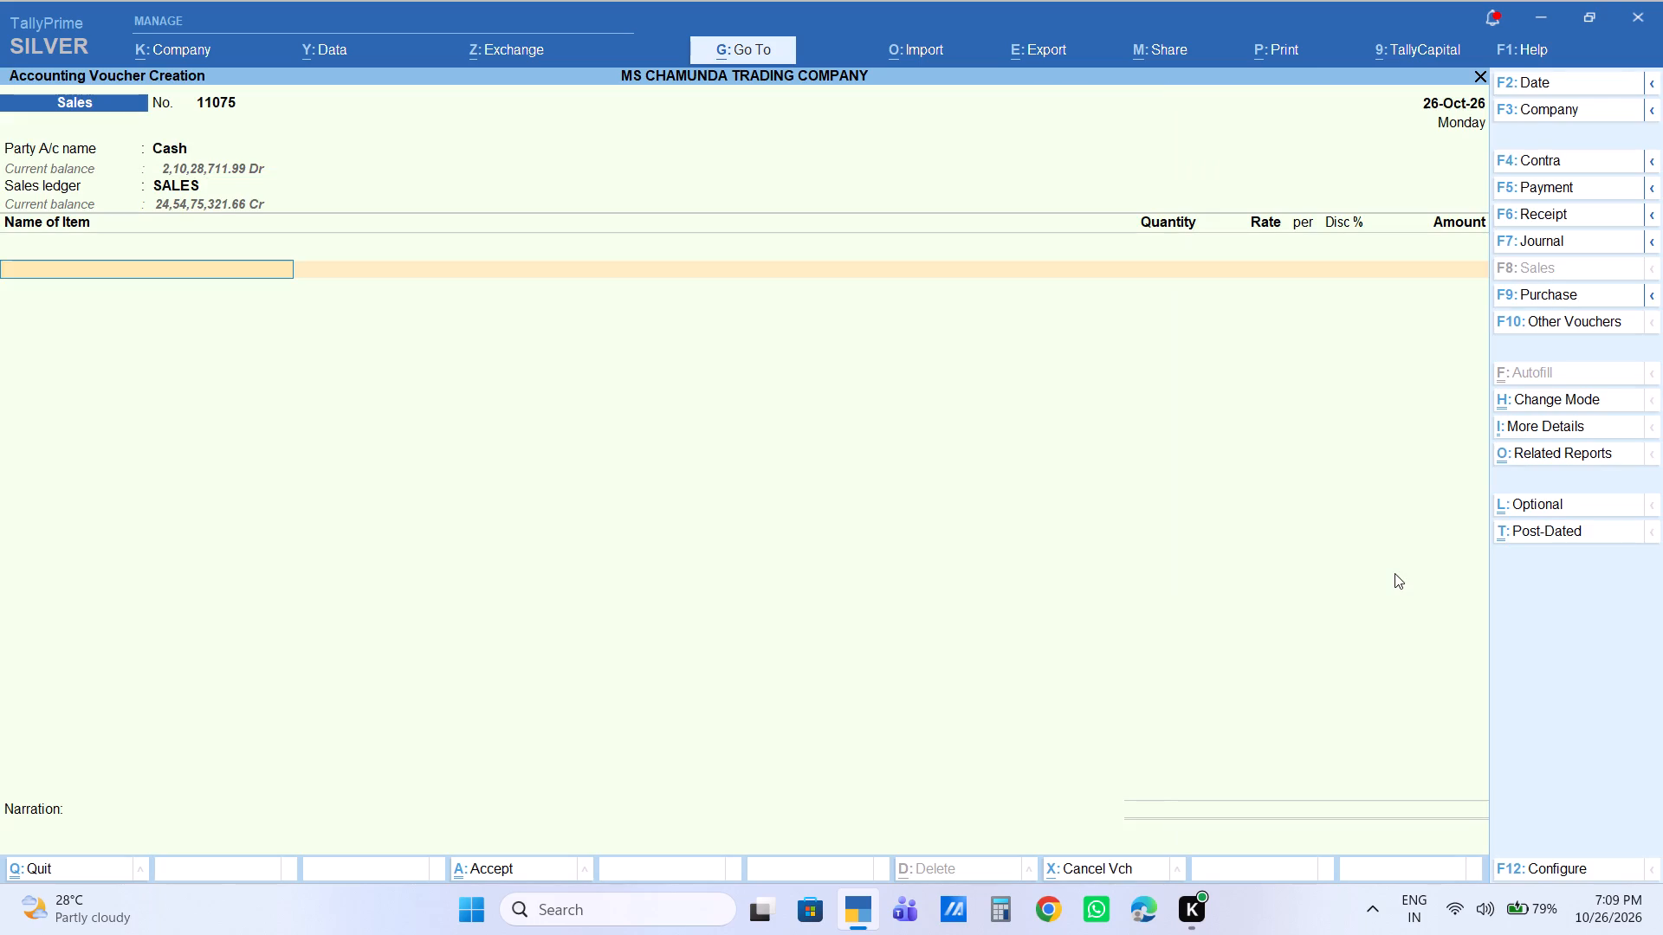
Add the item MAIDA LV with a quantity of 3 bags at the default rate.
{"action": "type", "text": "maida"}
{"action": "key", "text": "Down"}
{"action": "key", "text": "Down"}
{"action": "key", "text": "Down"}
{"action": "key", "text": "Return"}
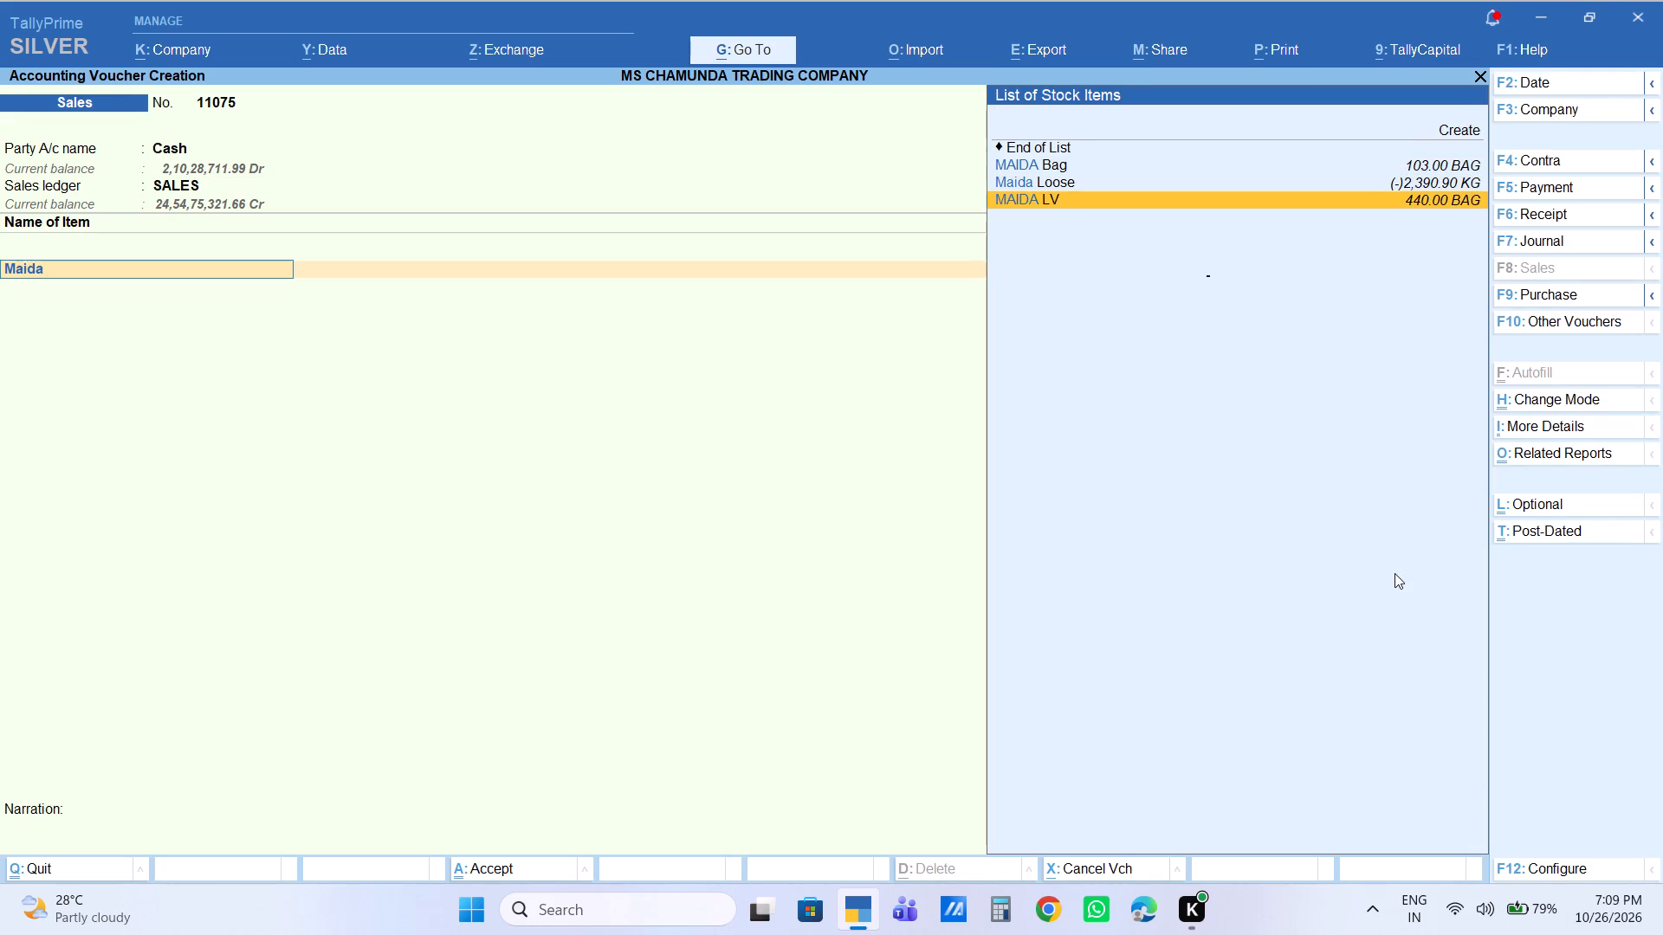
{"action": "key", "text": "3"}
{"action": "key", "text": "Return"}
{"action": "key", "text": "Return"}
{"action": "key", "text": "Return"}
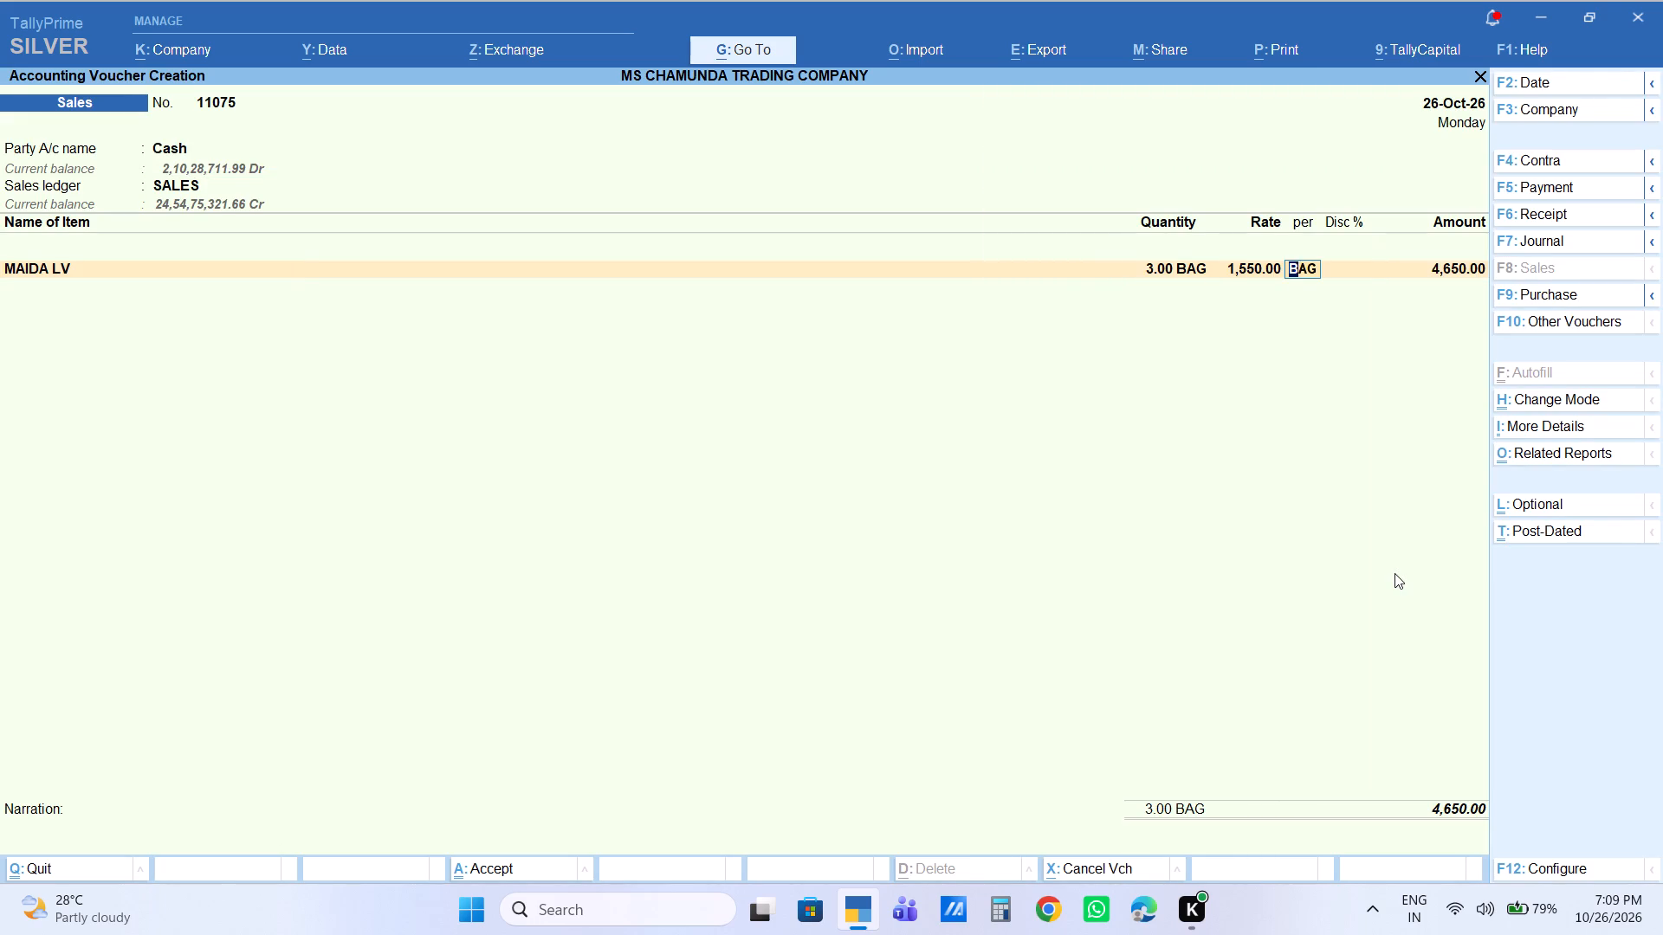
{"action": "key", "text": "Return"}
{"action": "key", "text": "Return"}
Add the item Raj AATA 26KG with a quantity of 1 bag at the default rate.
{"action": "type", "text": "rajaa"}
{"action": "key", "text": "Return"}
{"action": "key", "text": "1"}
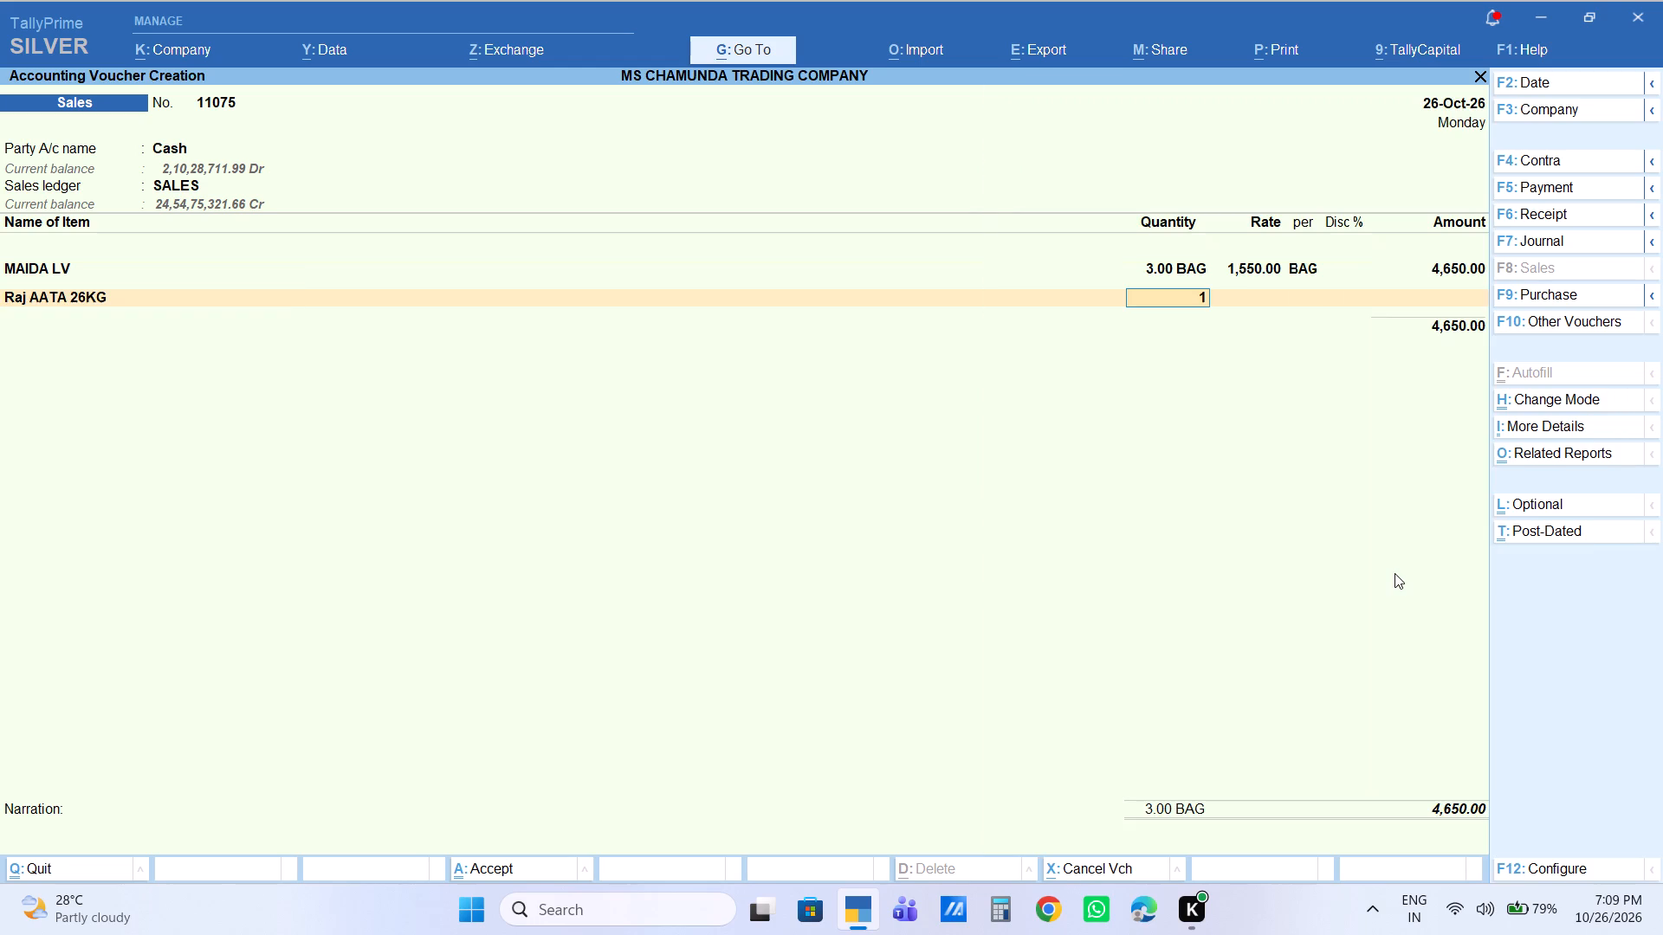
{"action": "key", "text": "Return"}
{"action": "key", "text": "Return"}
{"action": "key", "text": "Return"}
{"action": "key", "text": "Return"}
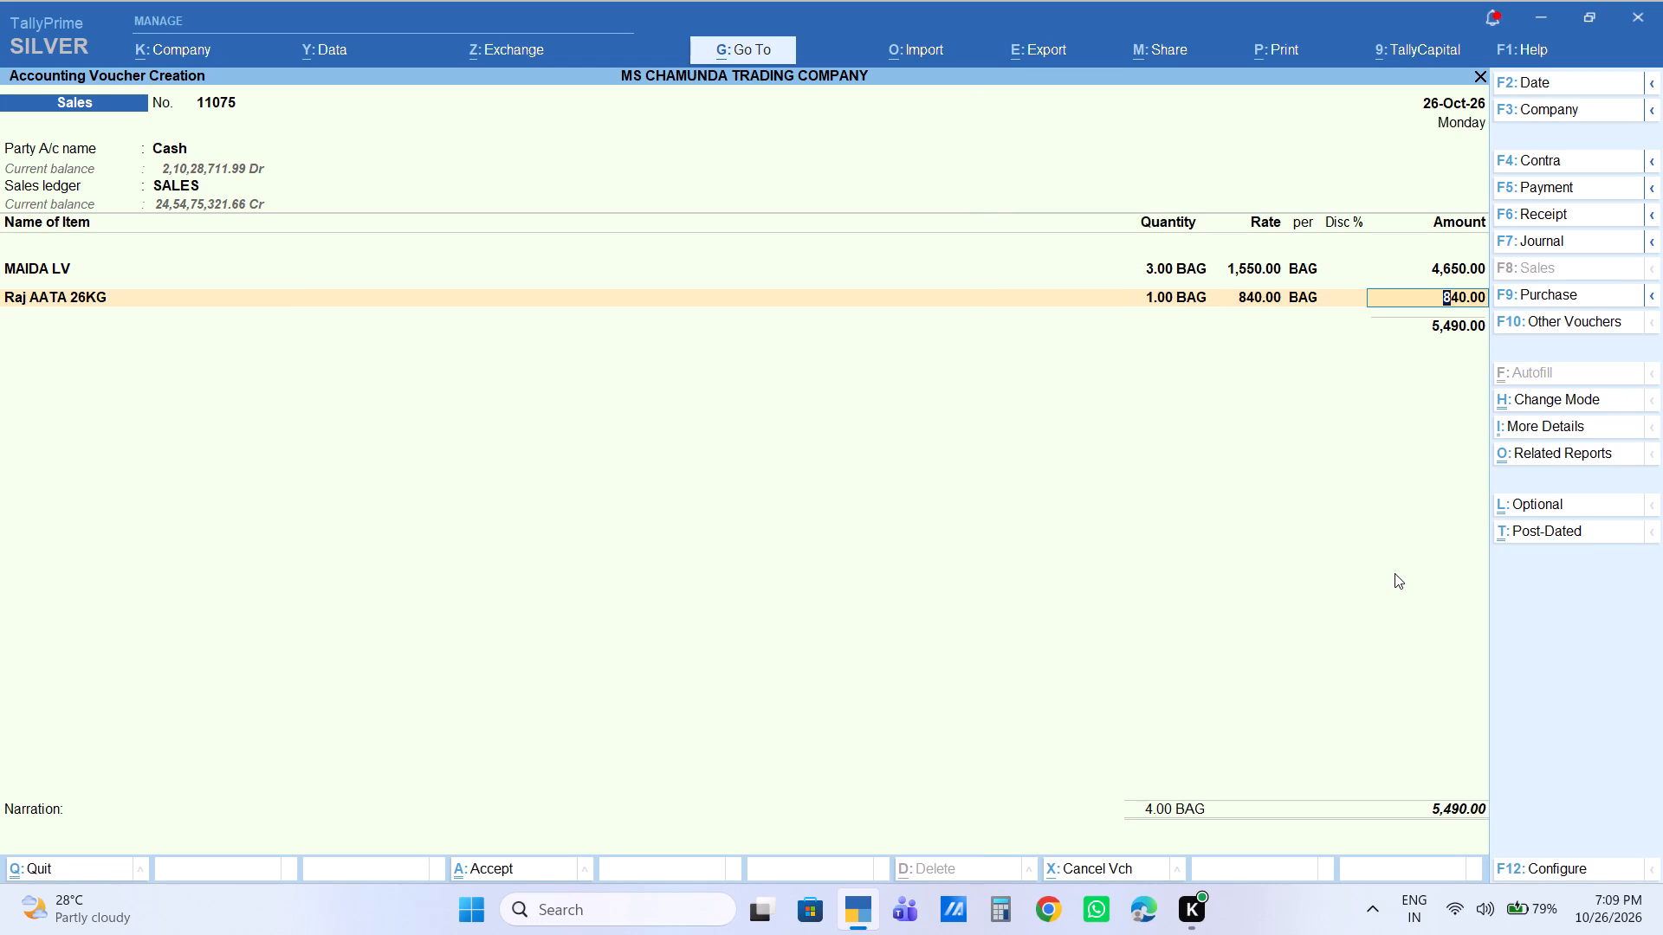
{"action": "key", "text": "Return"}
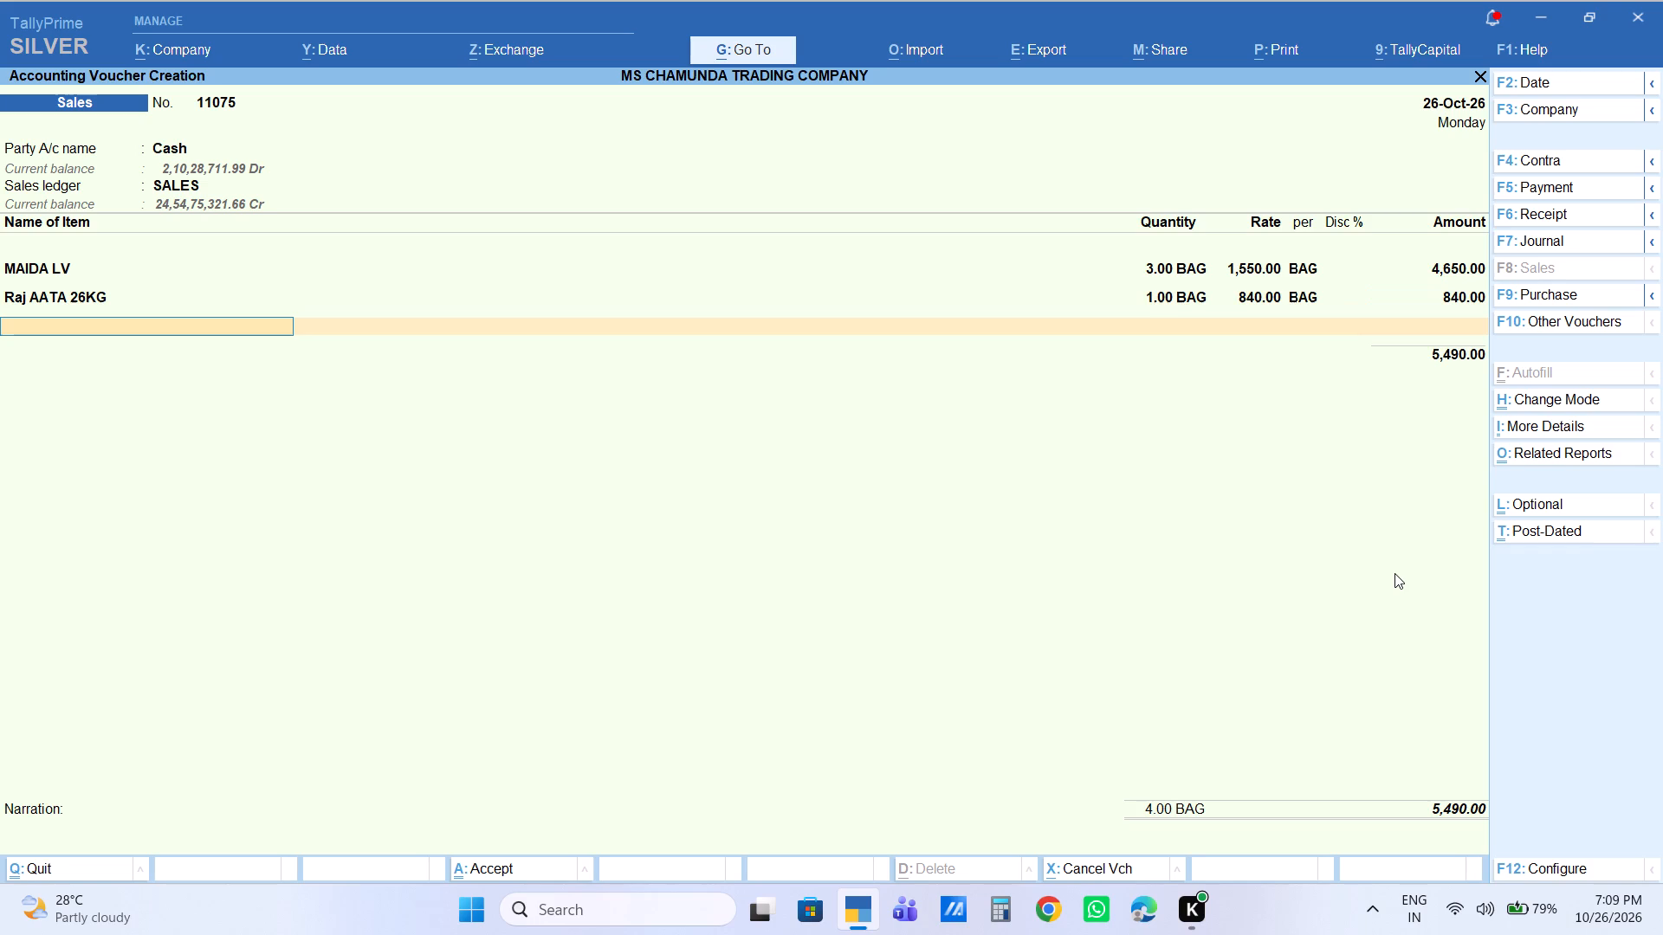
Add the item Hathi Refine Tina with a quantity of 3 and set its amount to 6990.
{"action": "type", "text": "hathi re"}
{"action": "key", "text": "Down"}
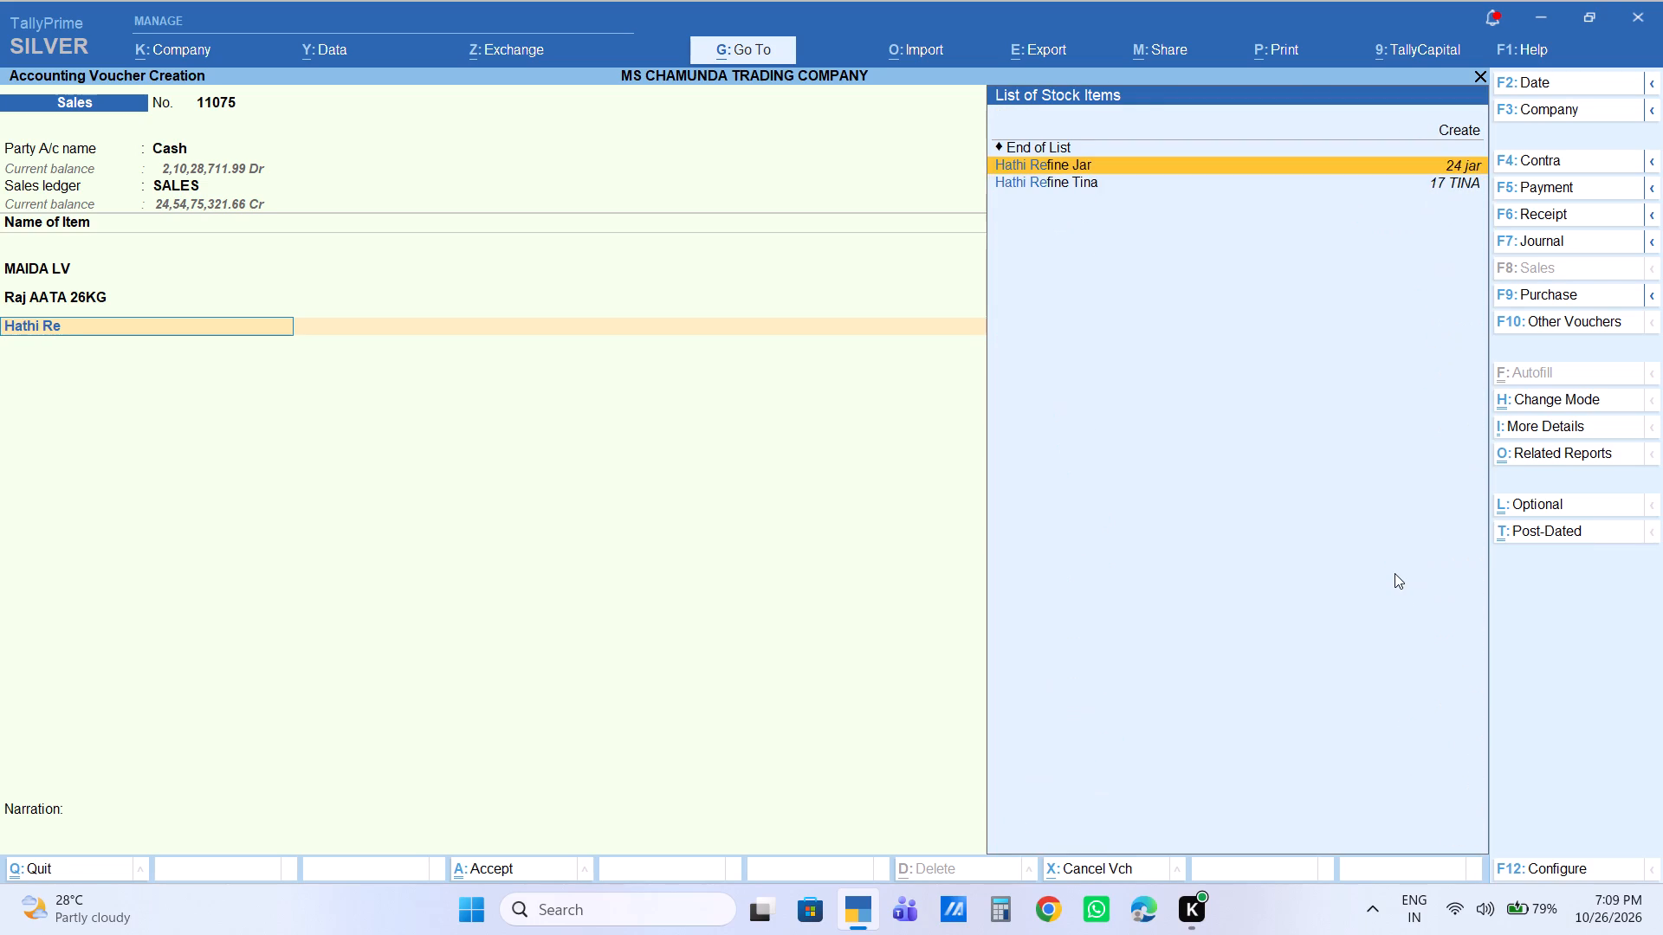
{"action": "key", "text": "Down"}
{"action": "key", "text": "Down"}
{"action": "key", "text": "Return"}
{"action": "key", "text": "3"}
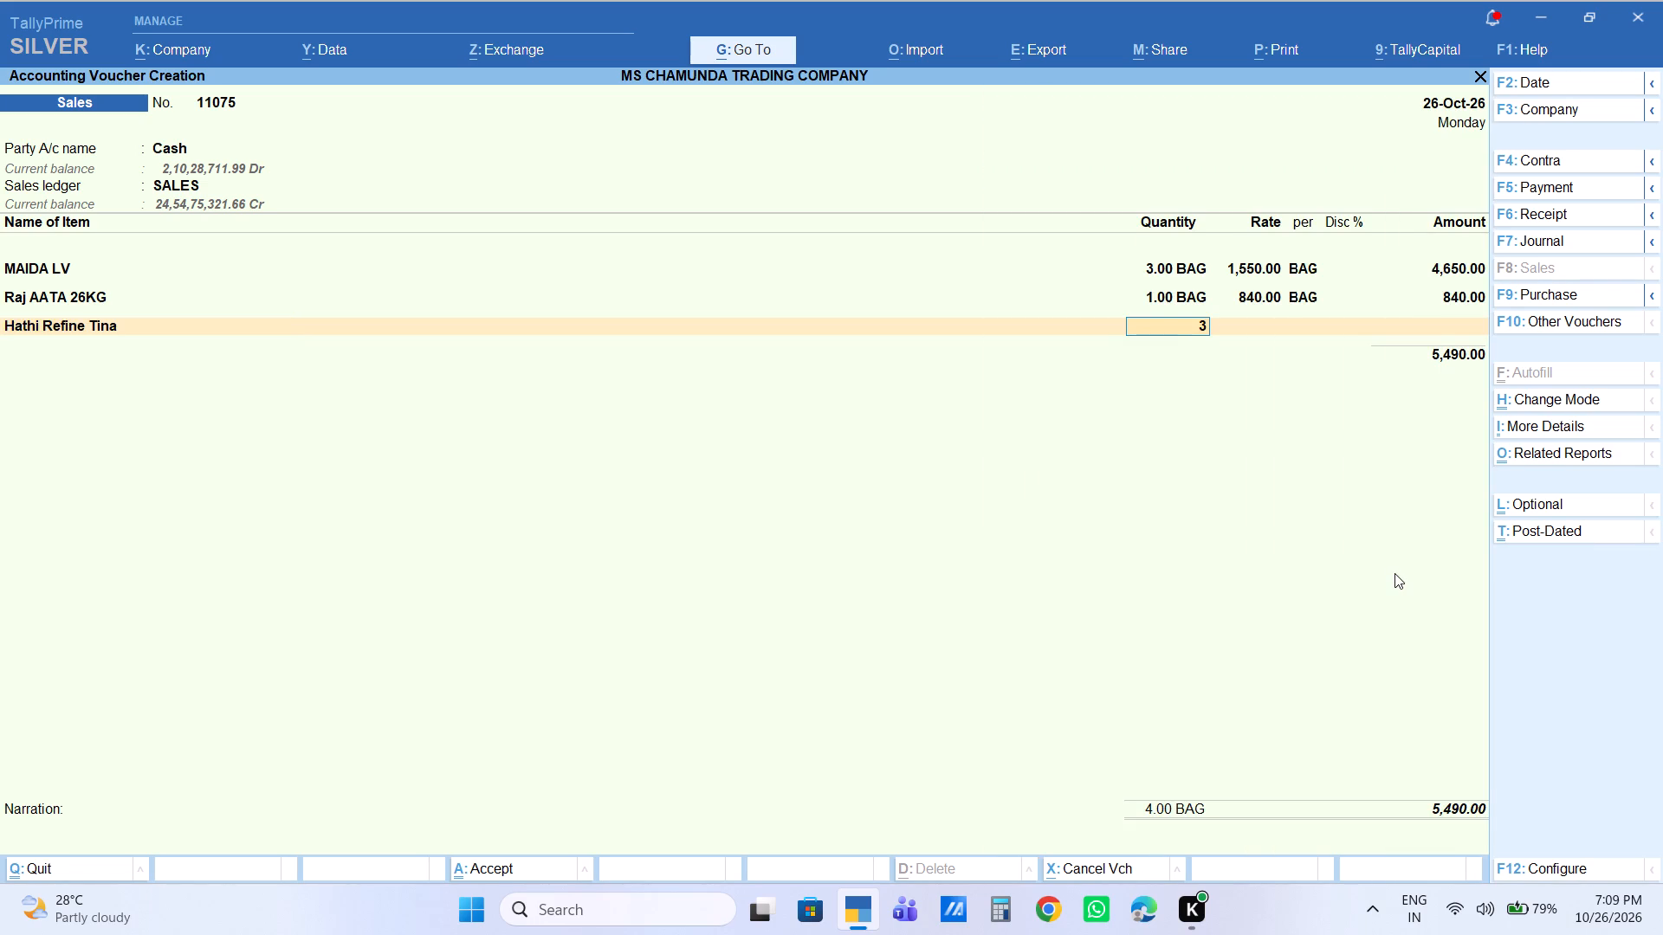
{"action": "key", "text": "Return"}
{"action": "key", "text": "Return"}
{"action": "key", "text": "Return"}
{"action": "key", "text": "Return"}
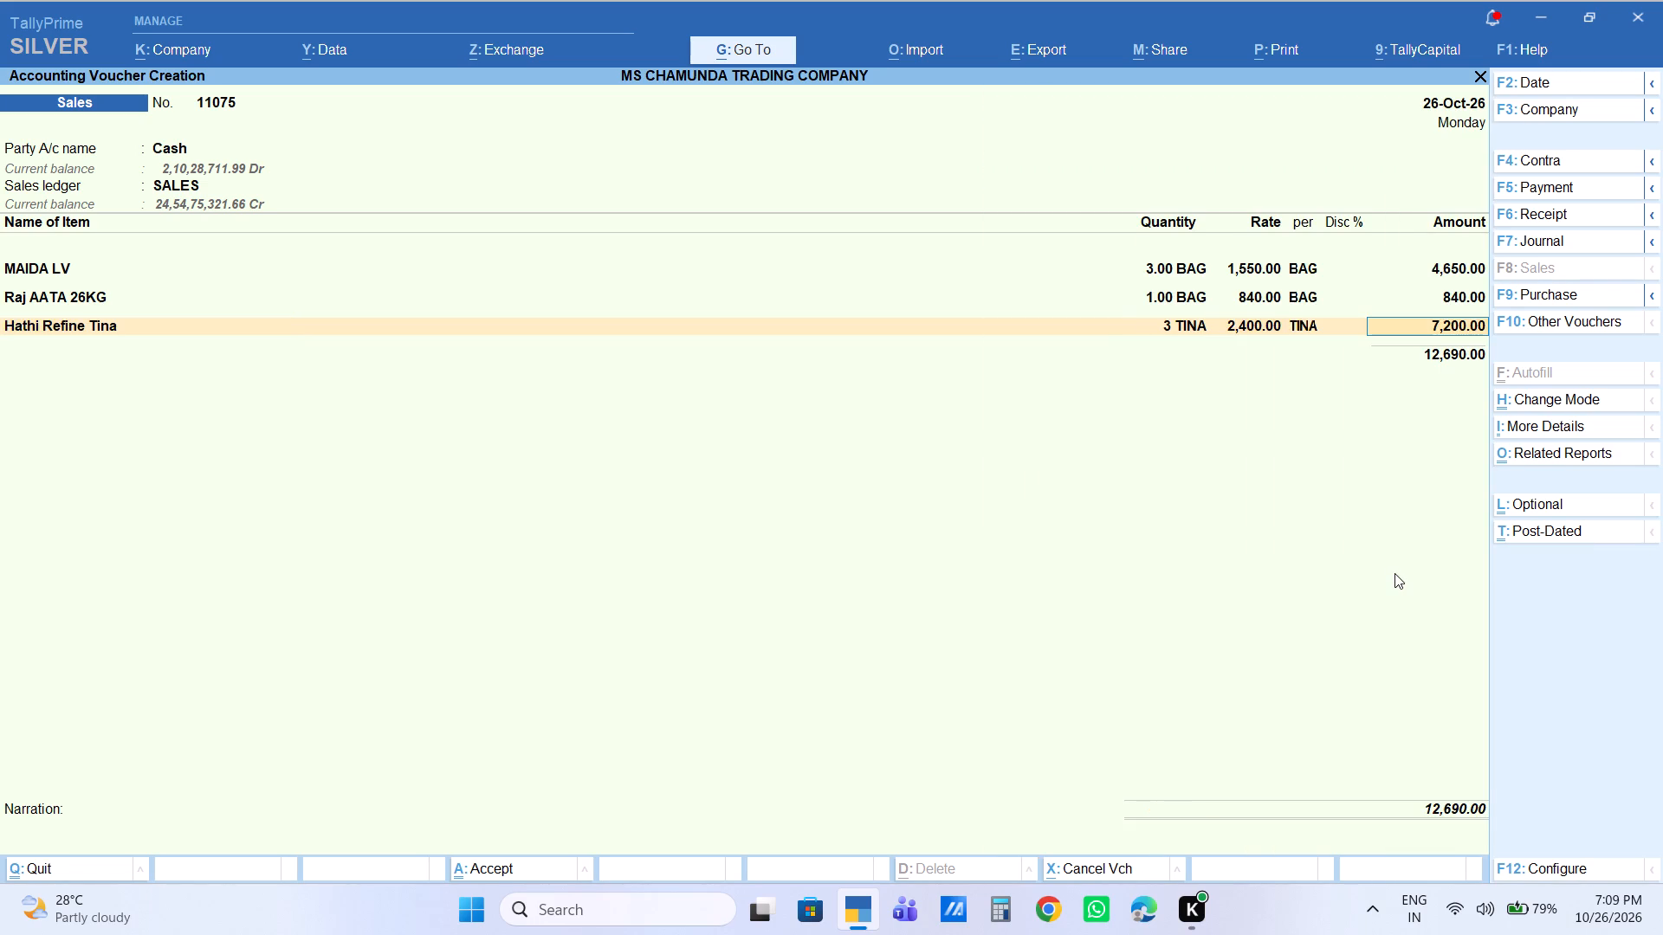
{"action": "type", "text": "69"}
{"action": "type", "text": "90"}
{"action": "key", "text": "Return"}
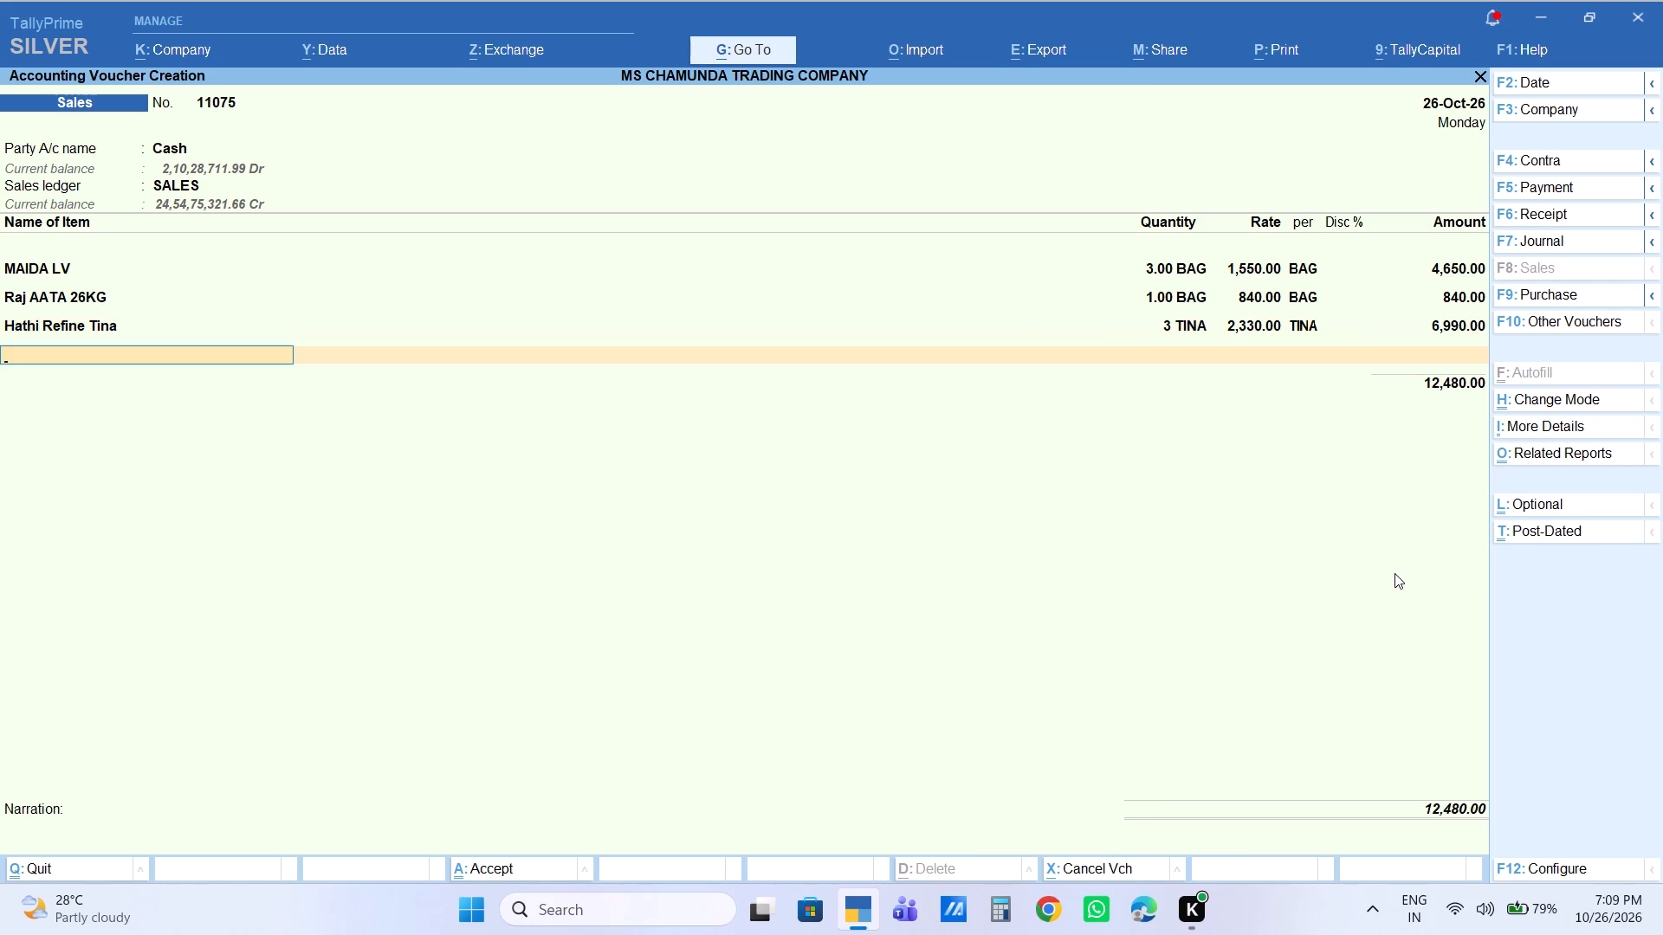
Add the item Kabli 555 30kg with a quantity of 1 bag at the default rate.
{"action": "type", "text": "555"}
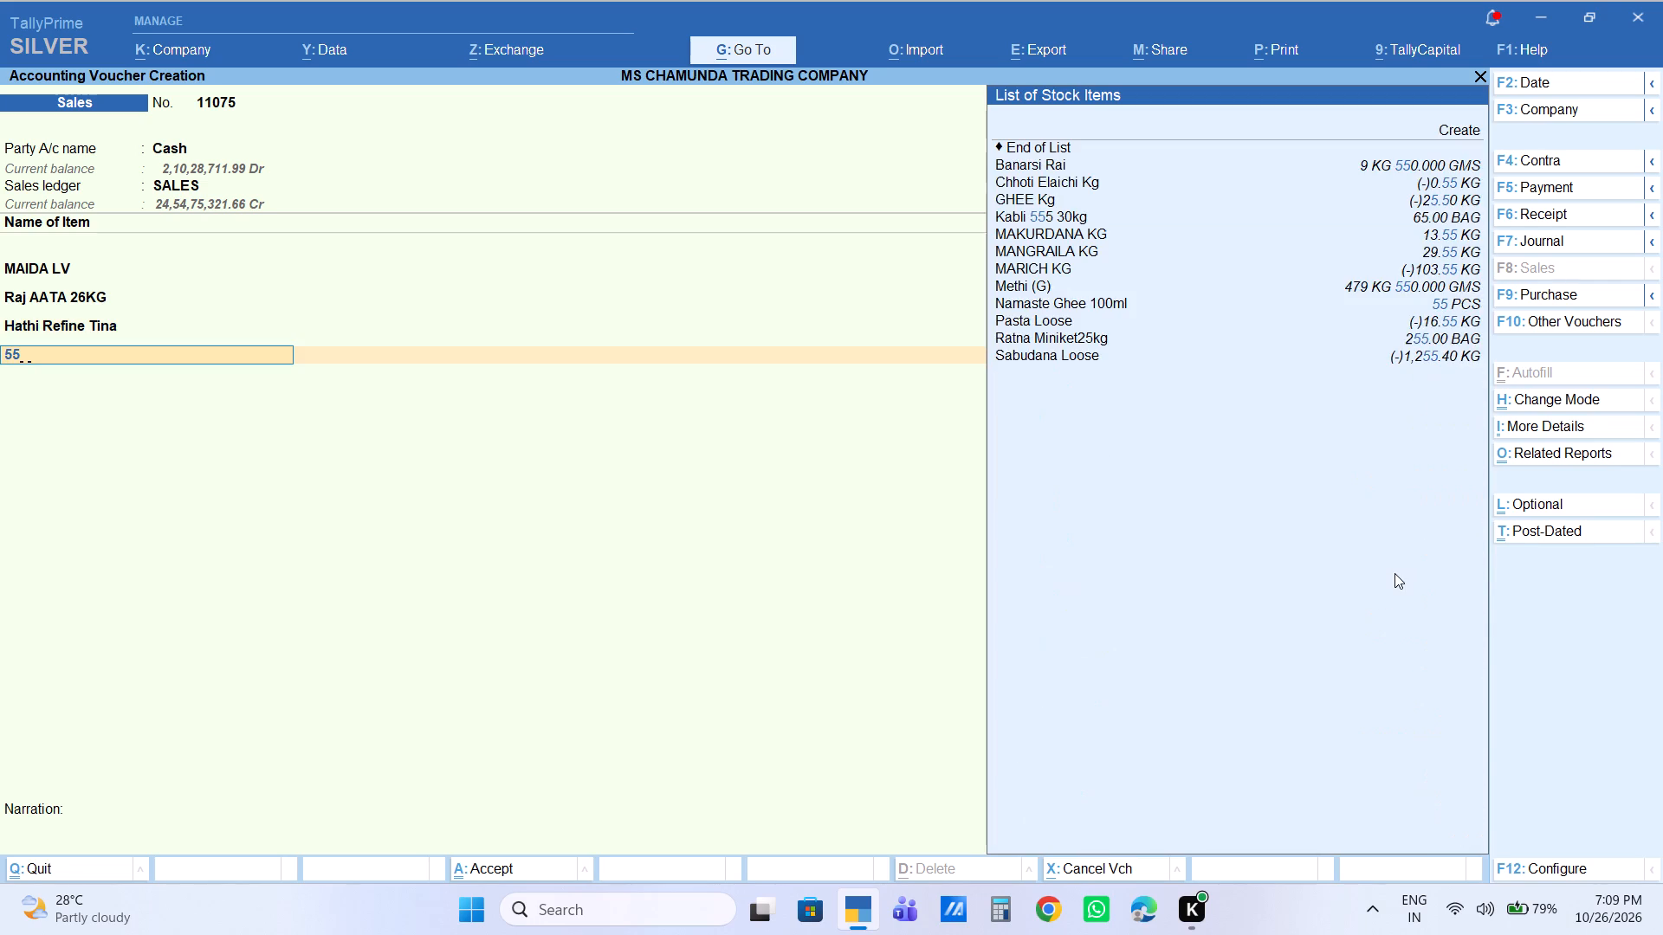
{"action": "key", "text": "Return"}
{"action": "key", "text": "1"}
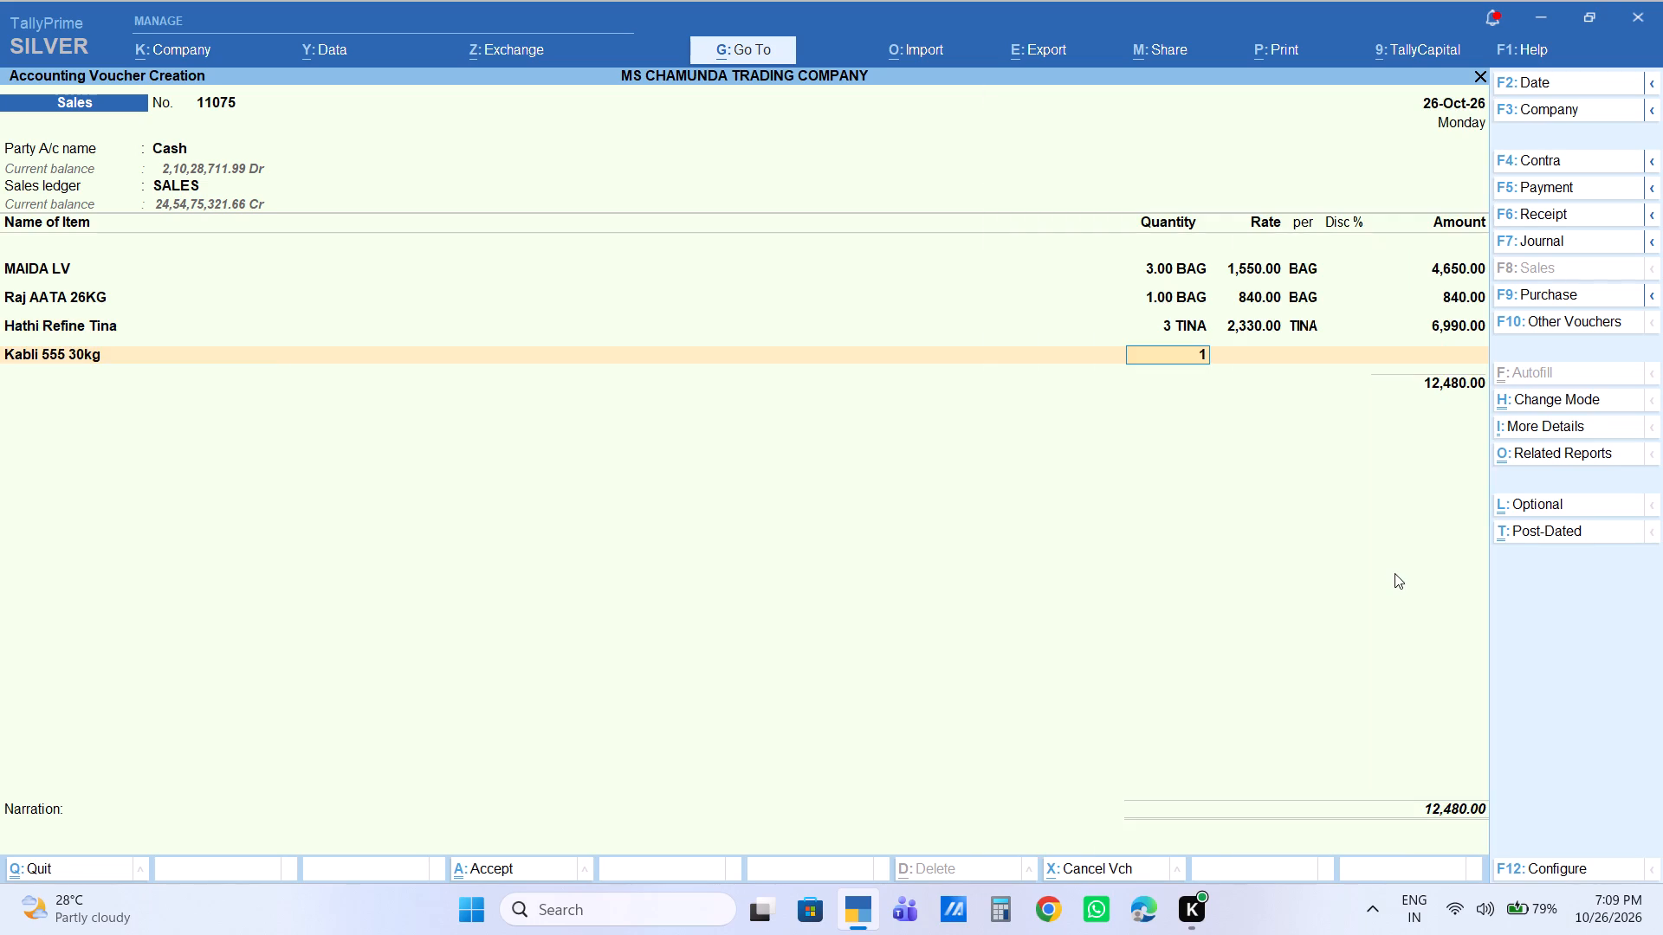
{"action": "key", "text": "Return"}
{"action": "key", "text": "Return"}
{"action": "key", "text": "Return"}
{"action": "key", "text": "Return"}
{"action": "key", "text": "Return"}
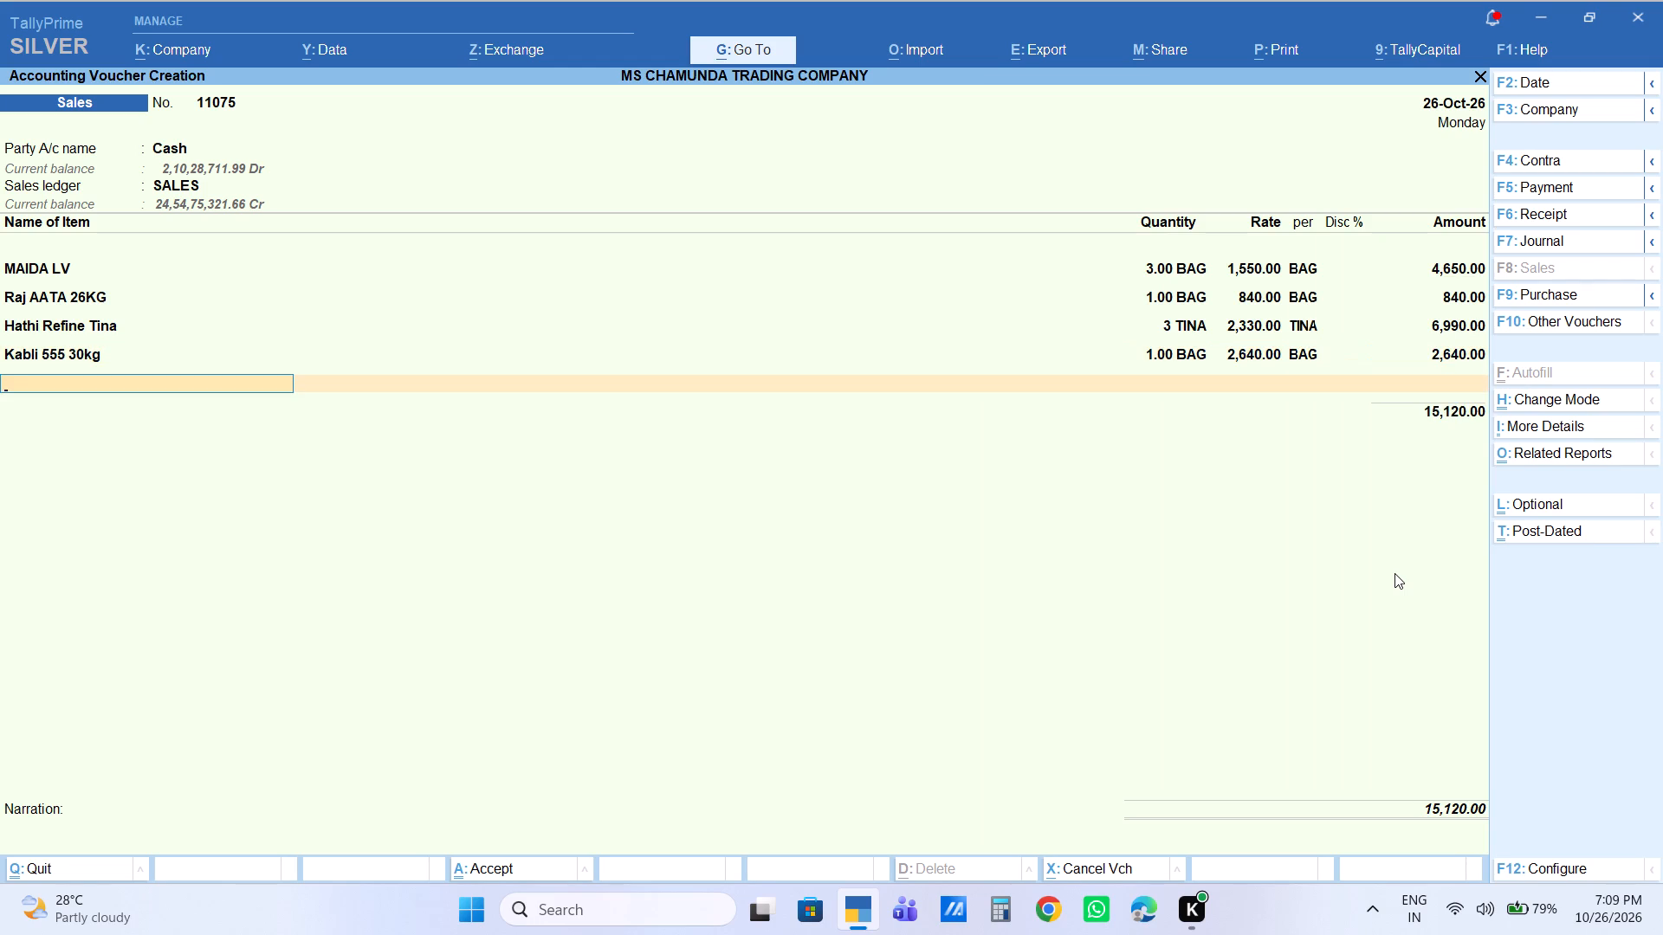
Add the item SODA KG with a quantity of 1 kg at the default rate.
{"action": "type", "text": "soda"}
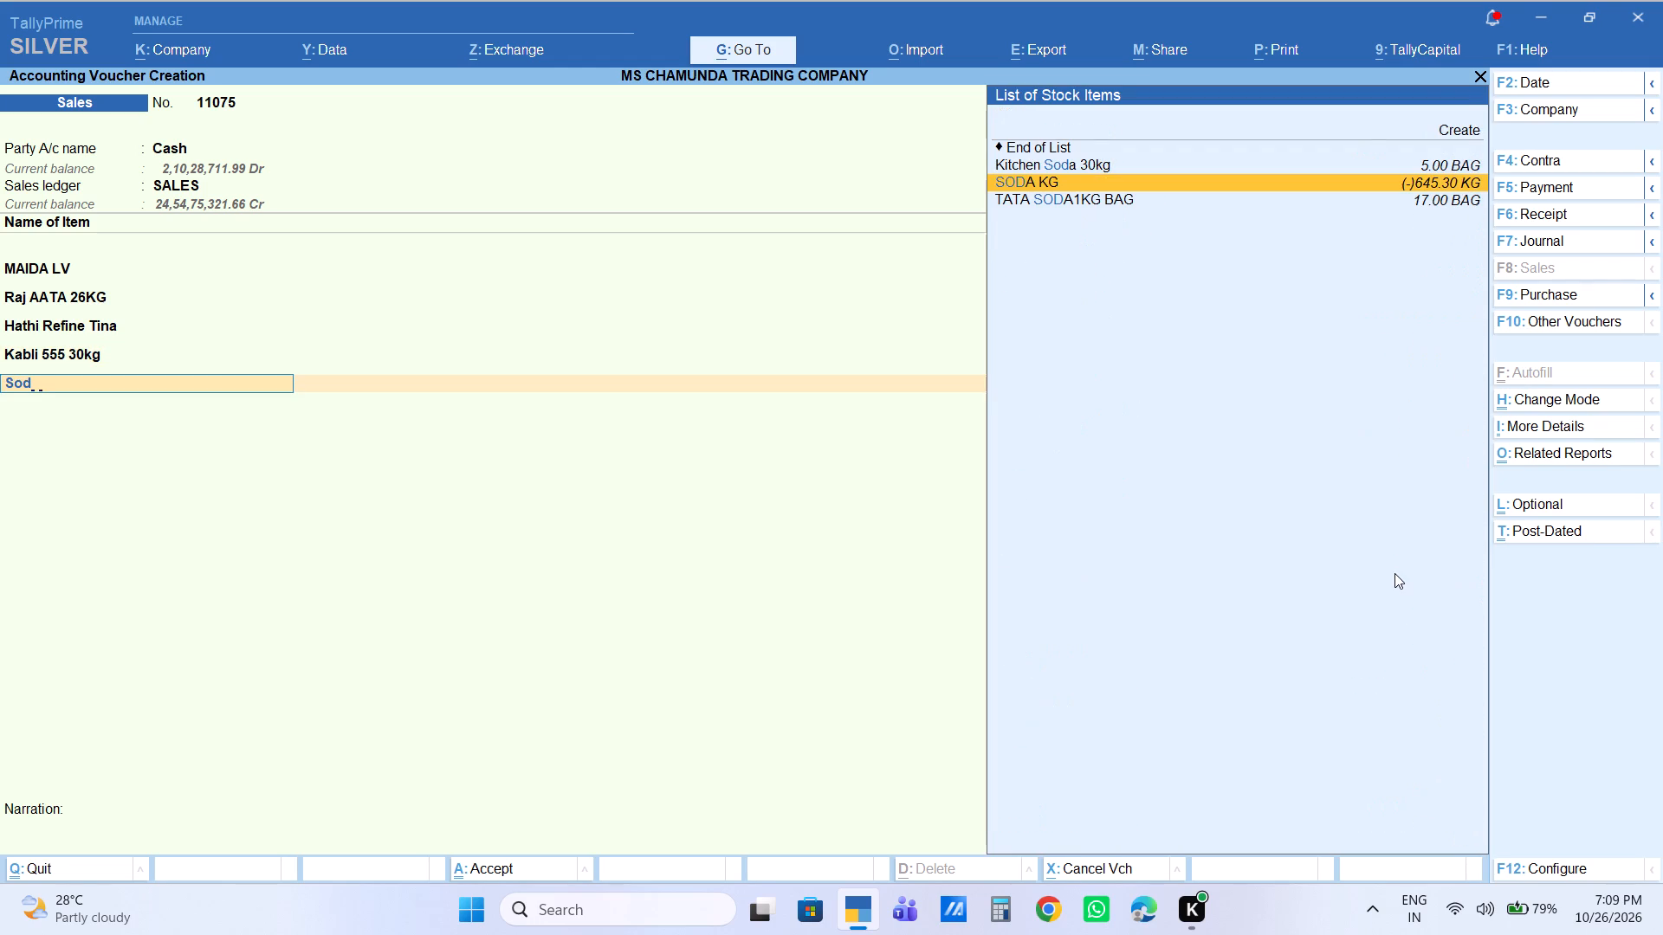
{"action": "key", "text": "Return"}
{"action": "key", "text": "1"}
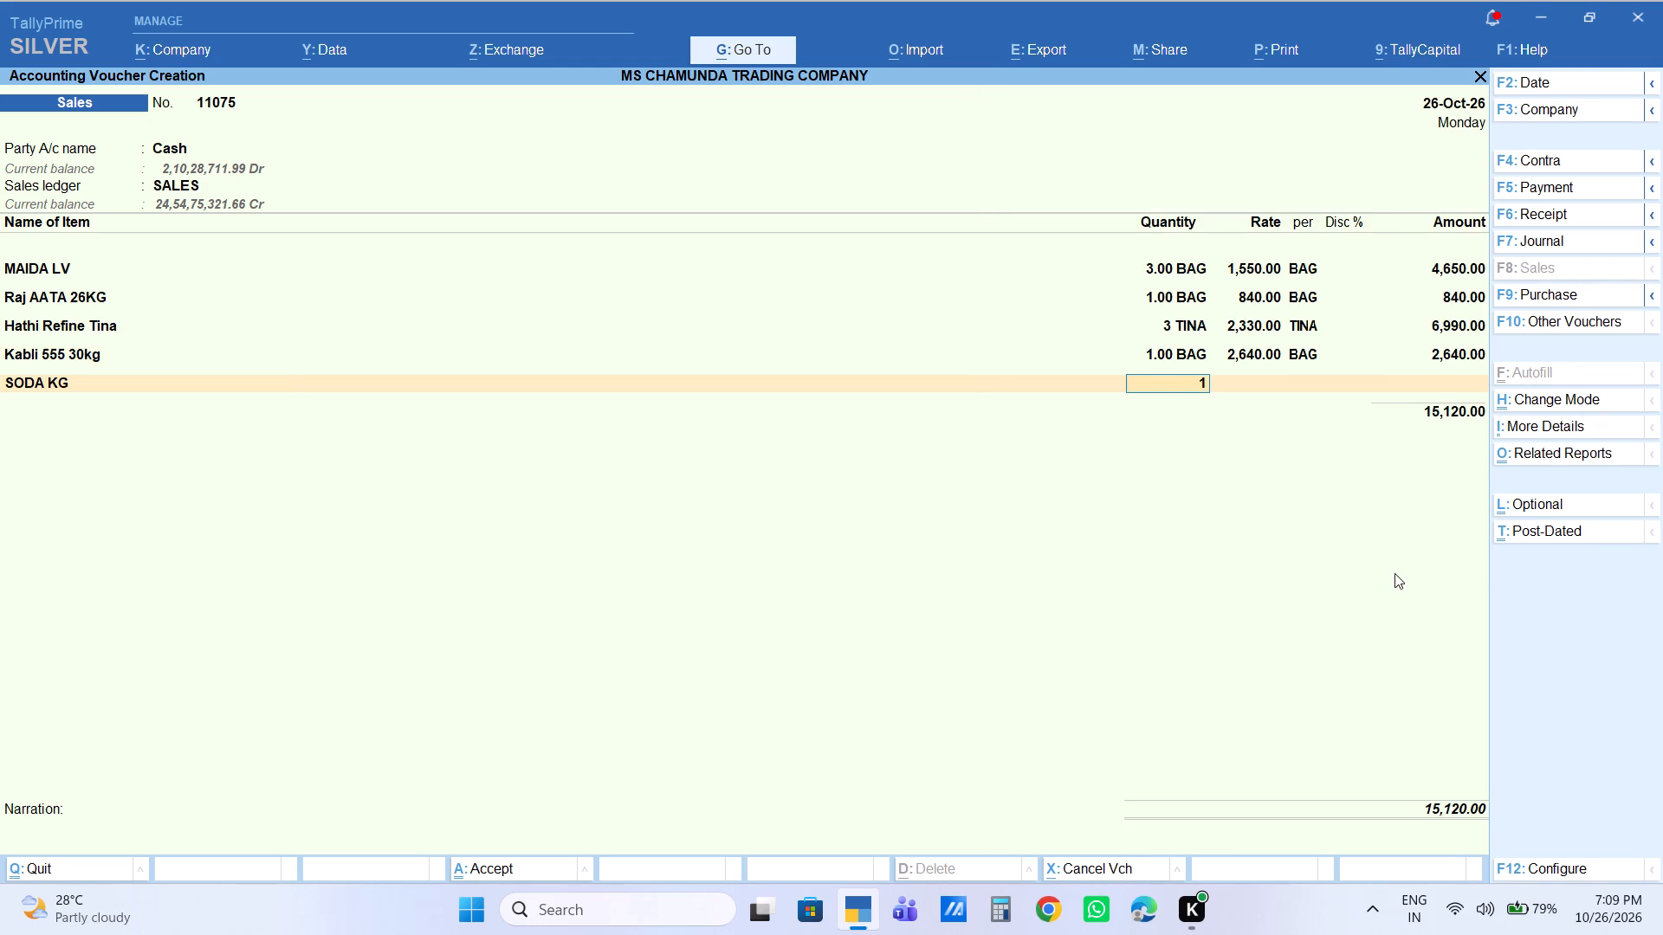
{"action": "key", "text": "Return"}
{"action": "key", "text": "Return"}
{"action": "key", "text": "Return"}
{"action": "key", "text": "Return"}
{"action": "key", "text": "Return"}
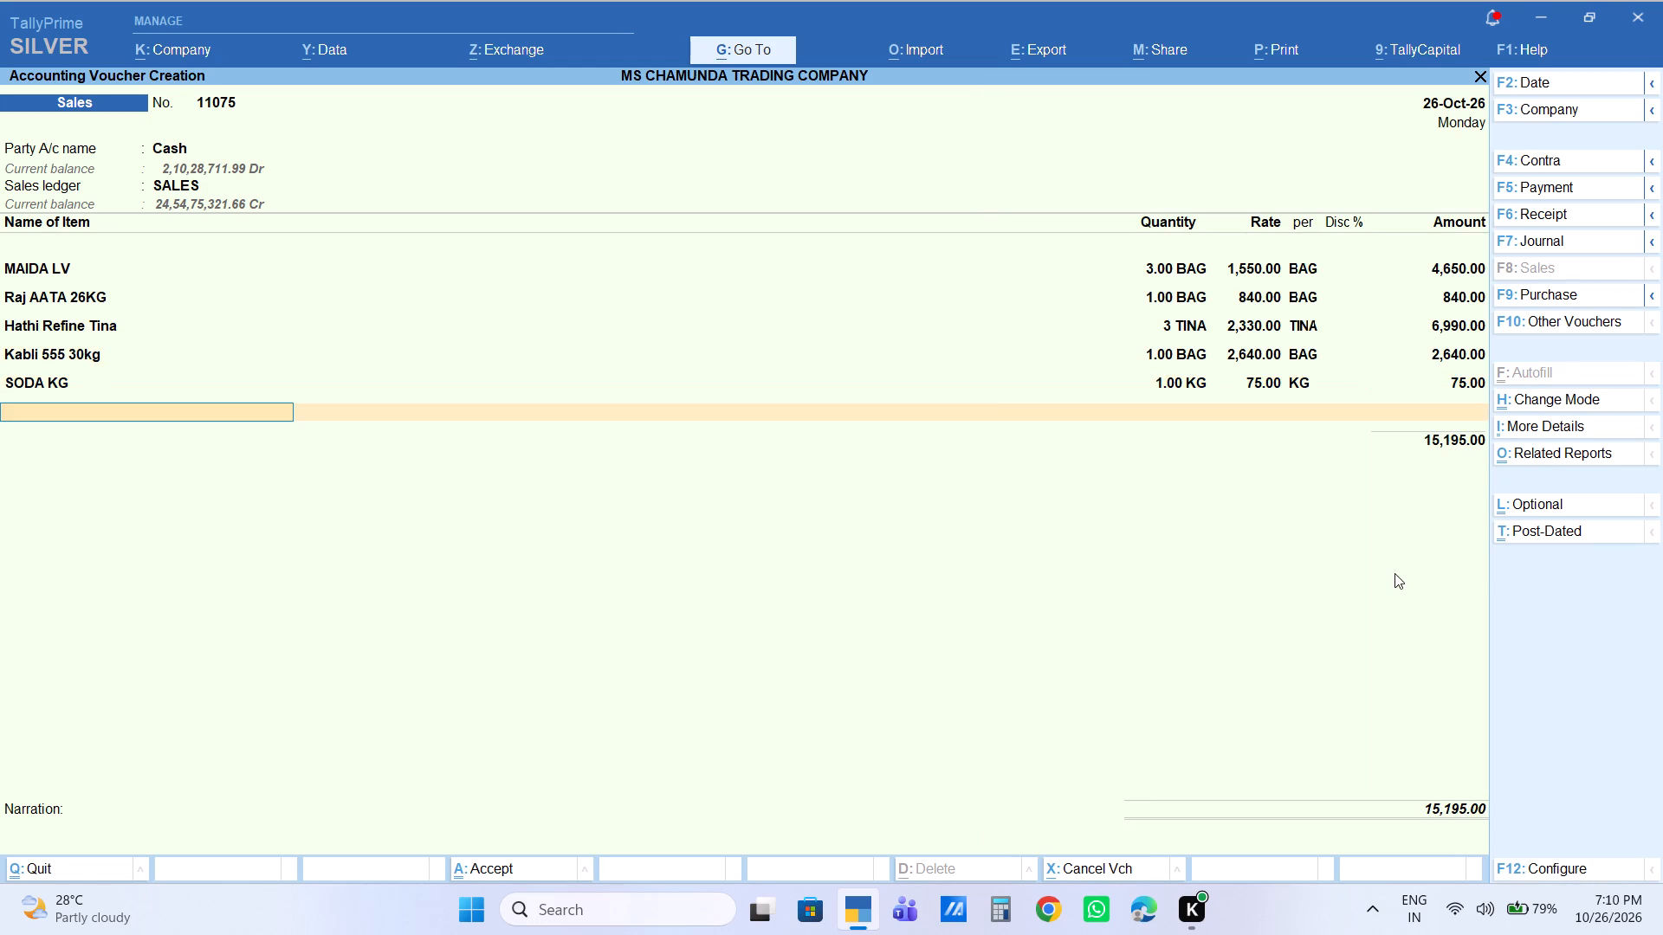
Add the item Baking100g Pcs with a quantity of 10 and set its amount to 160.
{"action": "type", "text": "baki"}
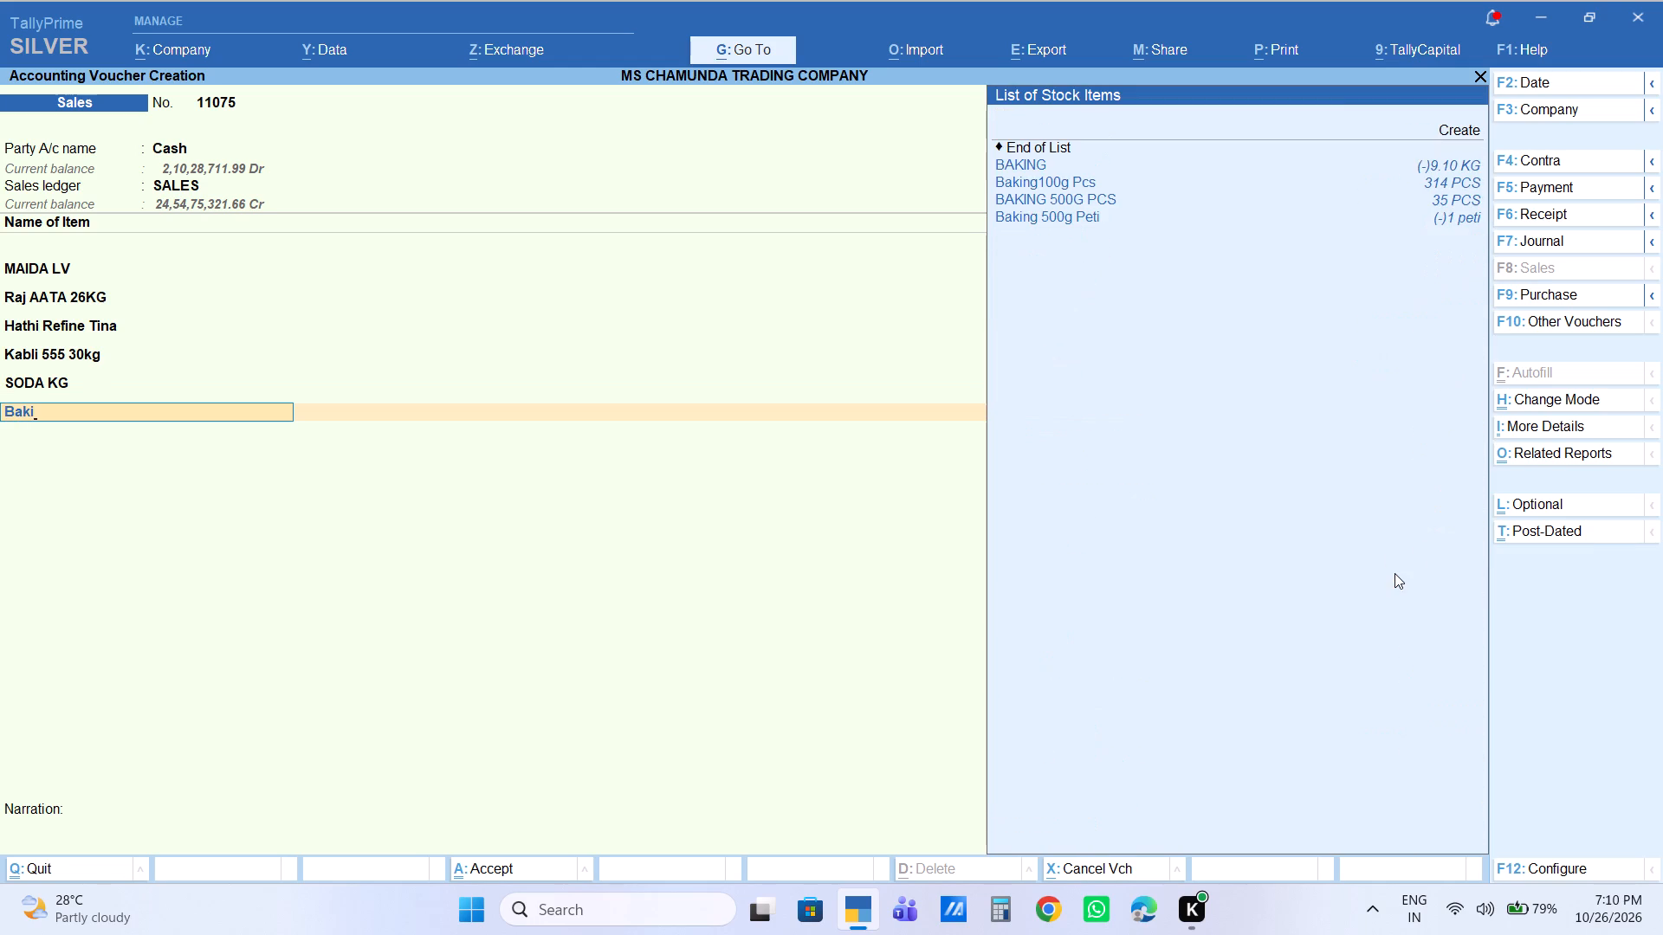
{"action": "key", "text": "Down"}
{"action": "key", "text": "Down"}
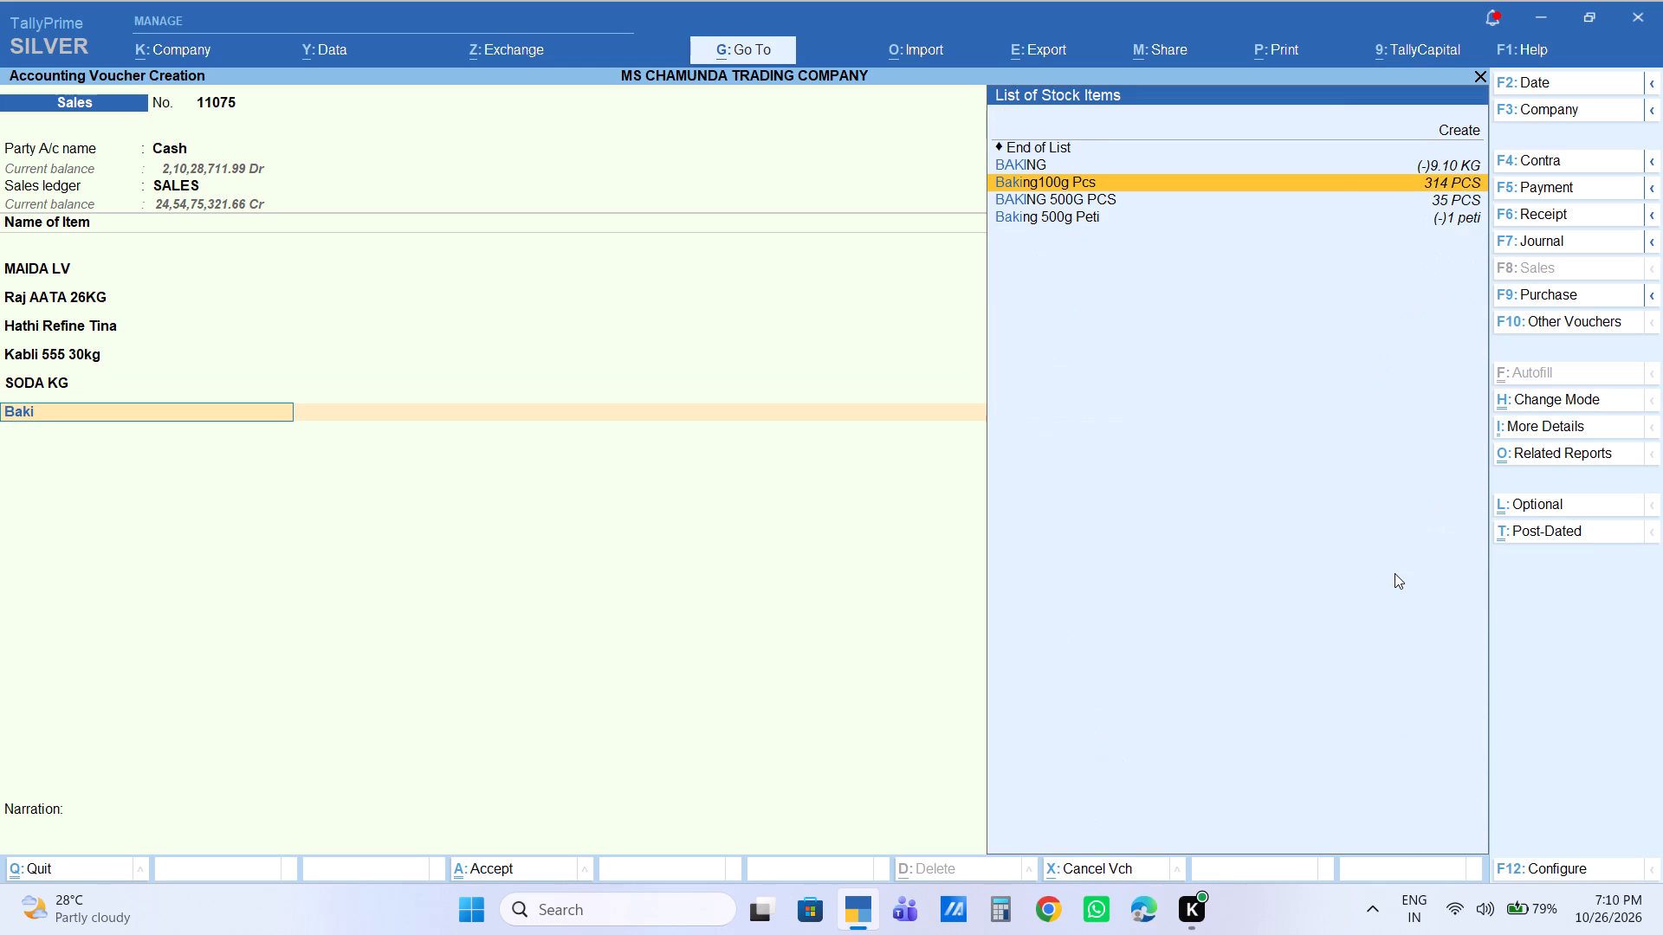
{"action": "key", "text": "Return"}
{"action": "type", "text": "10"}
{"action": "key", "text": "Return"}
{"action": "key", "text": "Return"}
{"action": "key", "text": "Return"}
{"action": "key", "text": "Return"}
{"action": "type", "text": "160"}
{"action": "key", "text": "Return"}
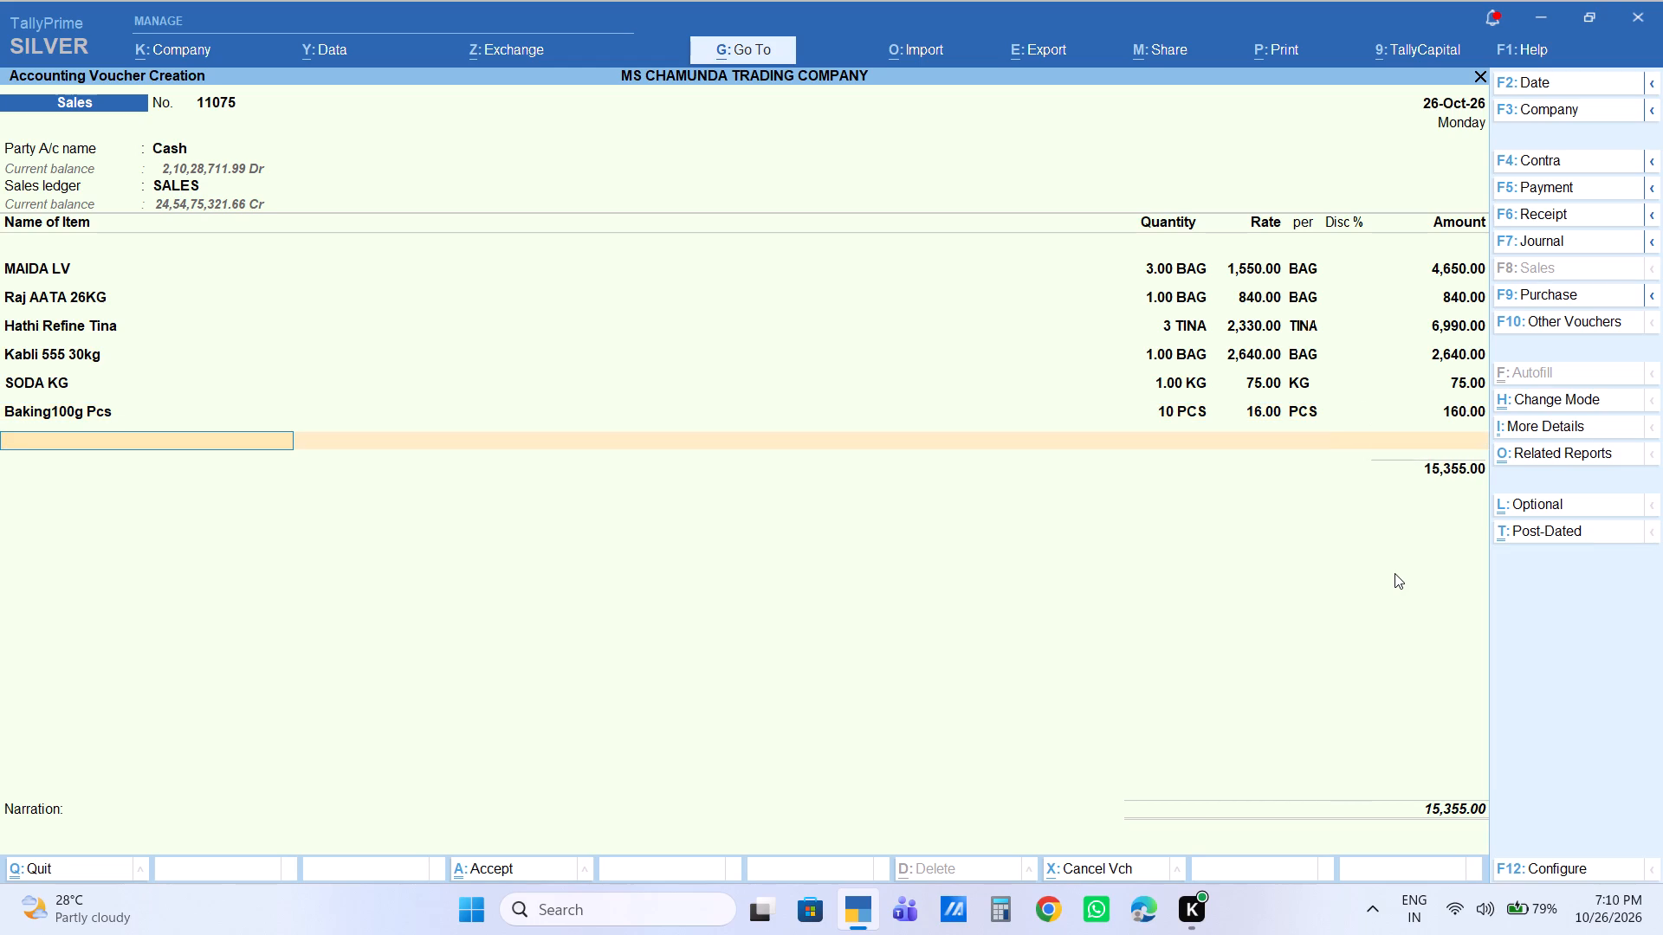
Replace the Baking100g Pcs item with BAKING 500G PCS, with a quantity of 2 at the default rate.
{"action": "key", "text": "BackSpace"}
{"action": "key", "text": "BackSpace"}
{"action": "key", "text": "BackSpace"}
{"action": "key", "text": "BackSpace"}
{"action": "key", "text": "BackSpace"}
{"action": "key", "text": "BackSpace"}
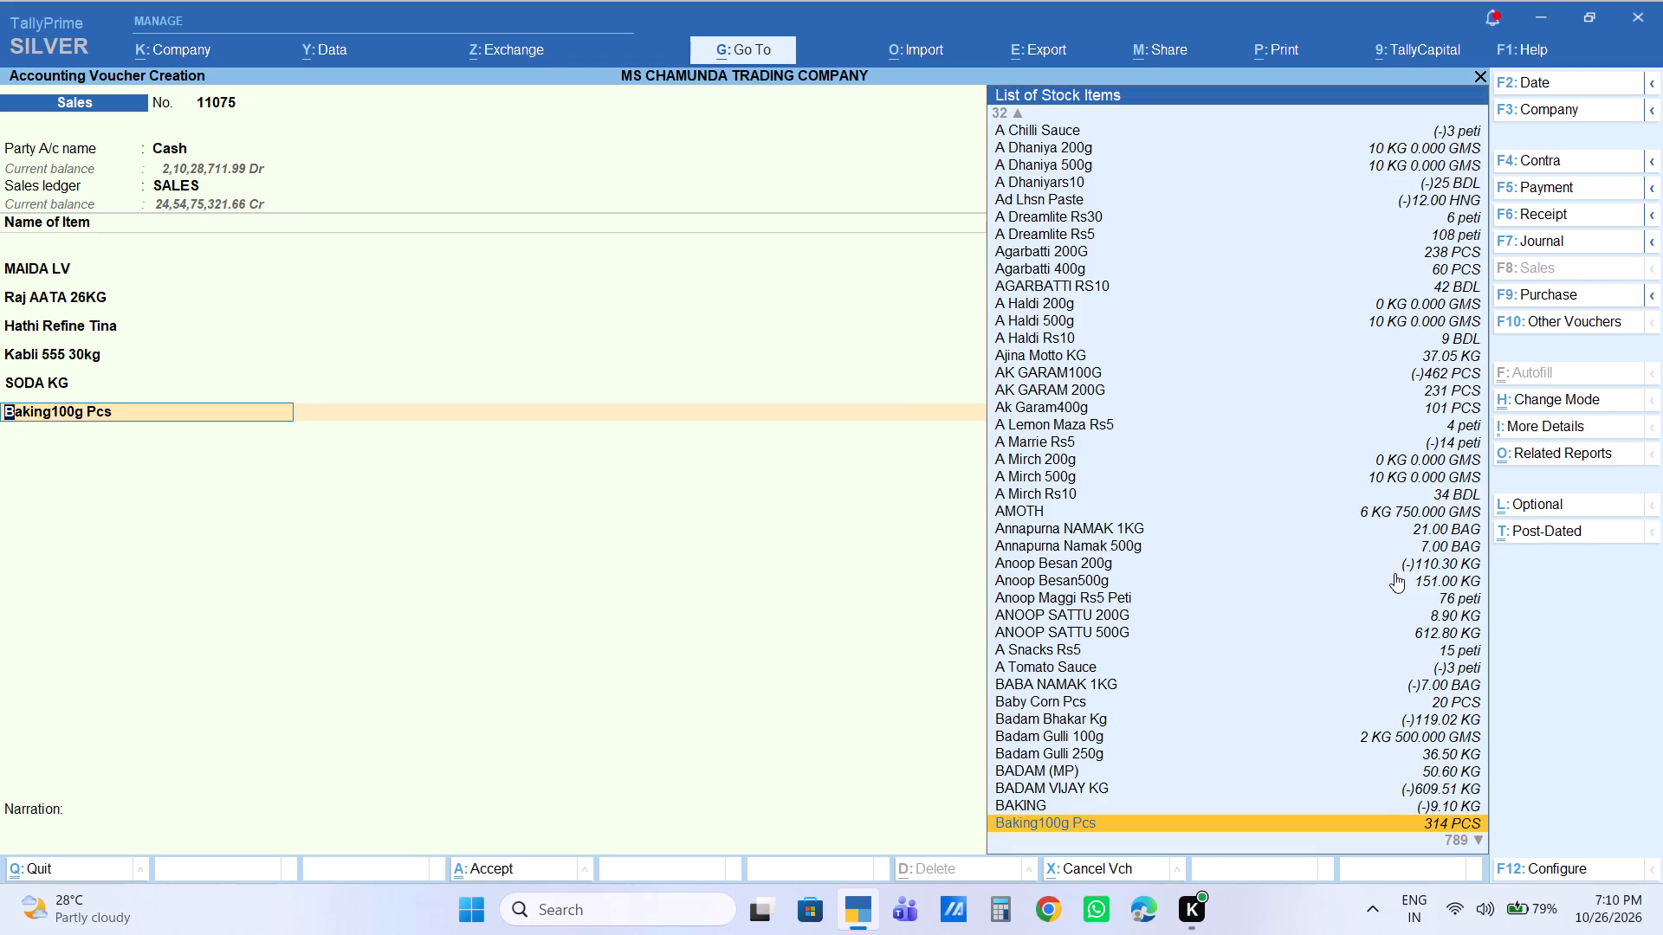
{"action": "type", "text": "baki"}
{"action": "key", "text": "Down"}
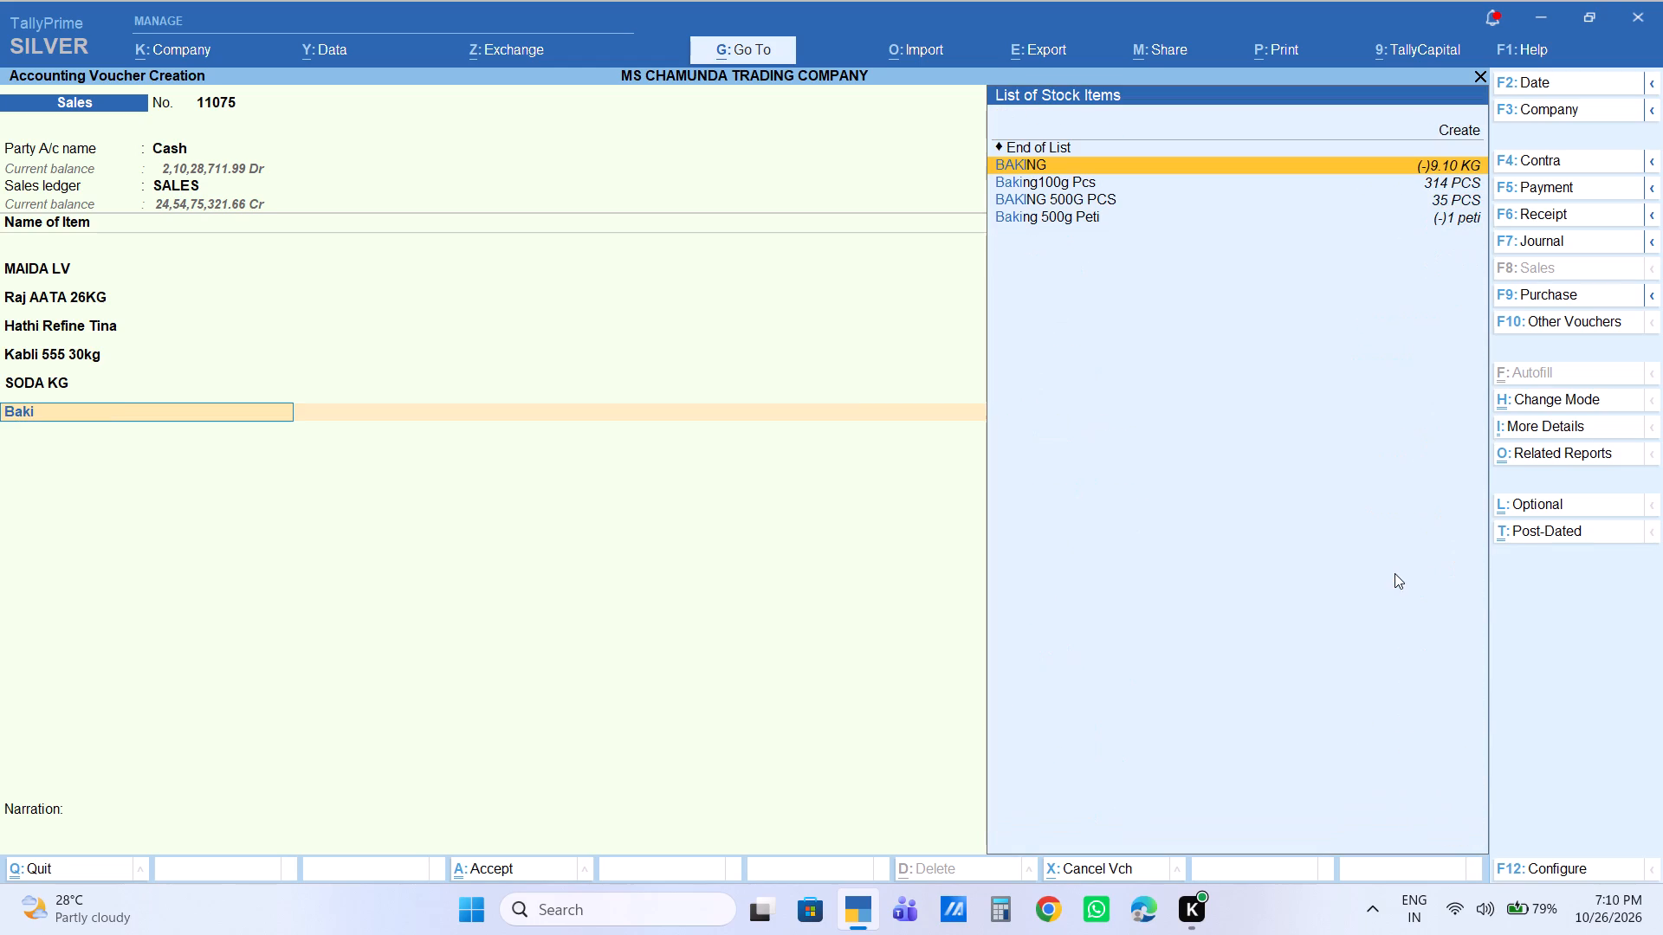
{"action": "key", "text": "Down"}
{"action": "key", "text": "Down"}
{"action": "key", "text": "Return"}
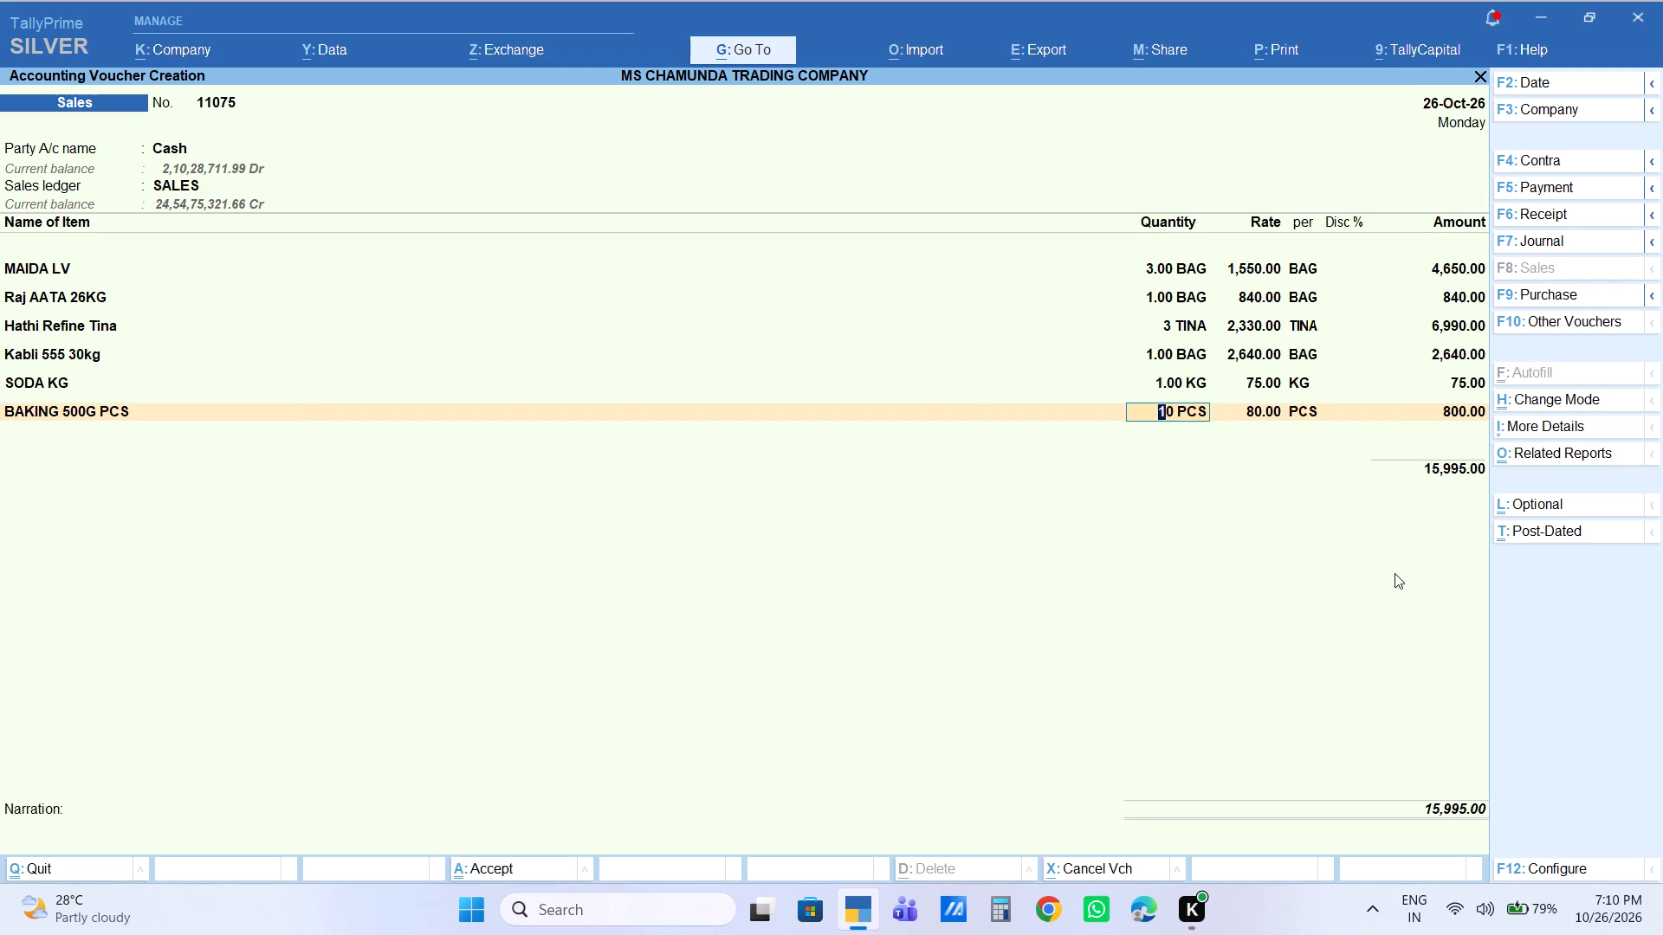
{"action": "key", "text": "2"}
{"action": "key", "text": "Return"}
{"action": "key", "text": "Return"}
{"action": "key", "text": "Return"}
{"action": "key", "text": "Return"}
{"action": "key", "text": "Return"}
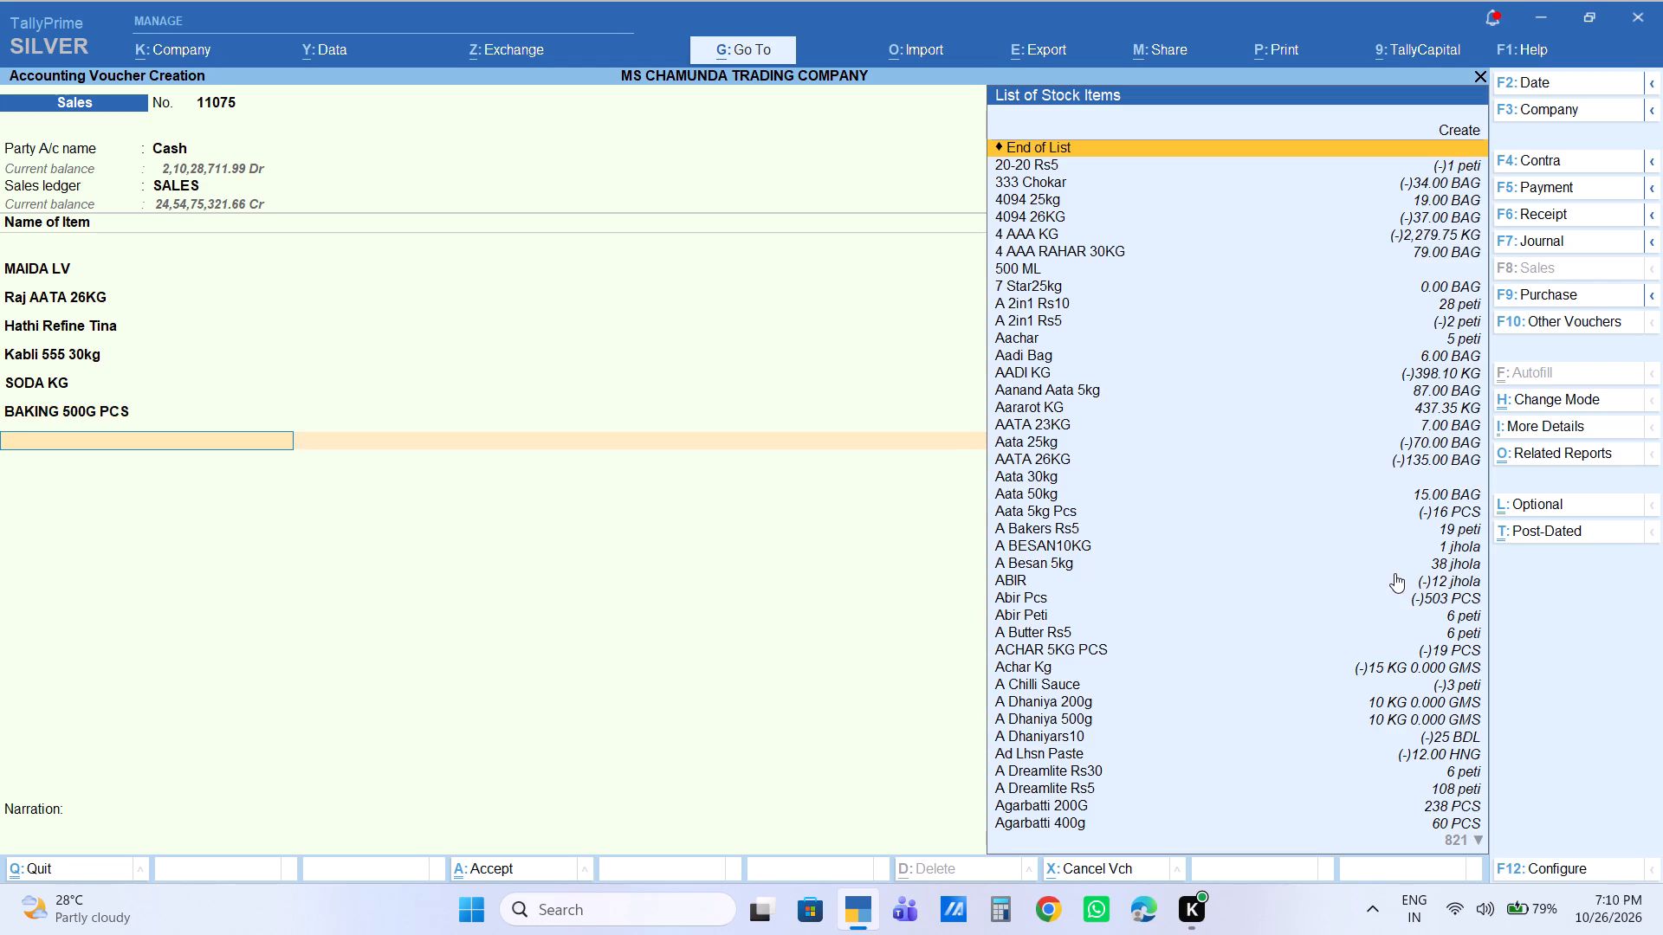
Add the item MASOOR DAL KG with a quantity of 5 kg and set its amount to 375.
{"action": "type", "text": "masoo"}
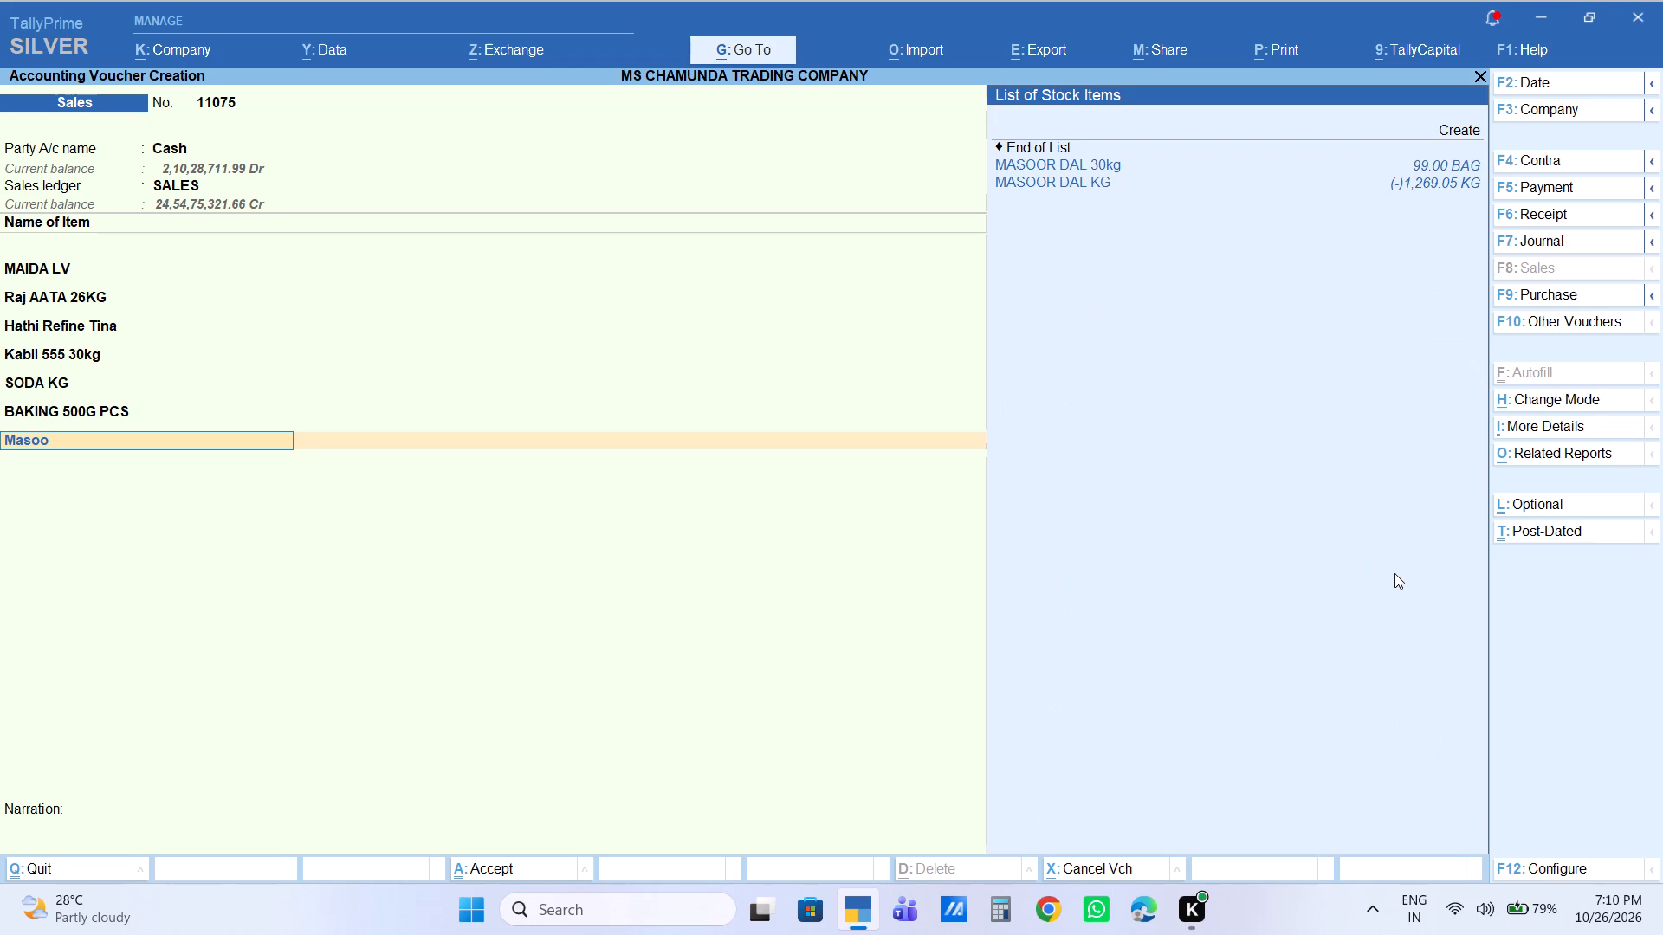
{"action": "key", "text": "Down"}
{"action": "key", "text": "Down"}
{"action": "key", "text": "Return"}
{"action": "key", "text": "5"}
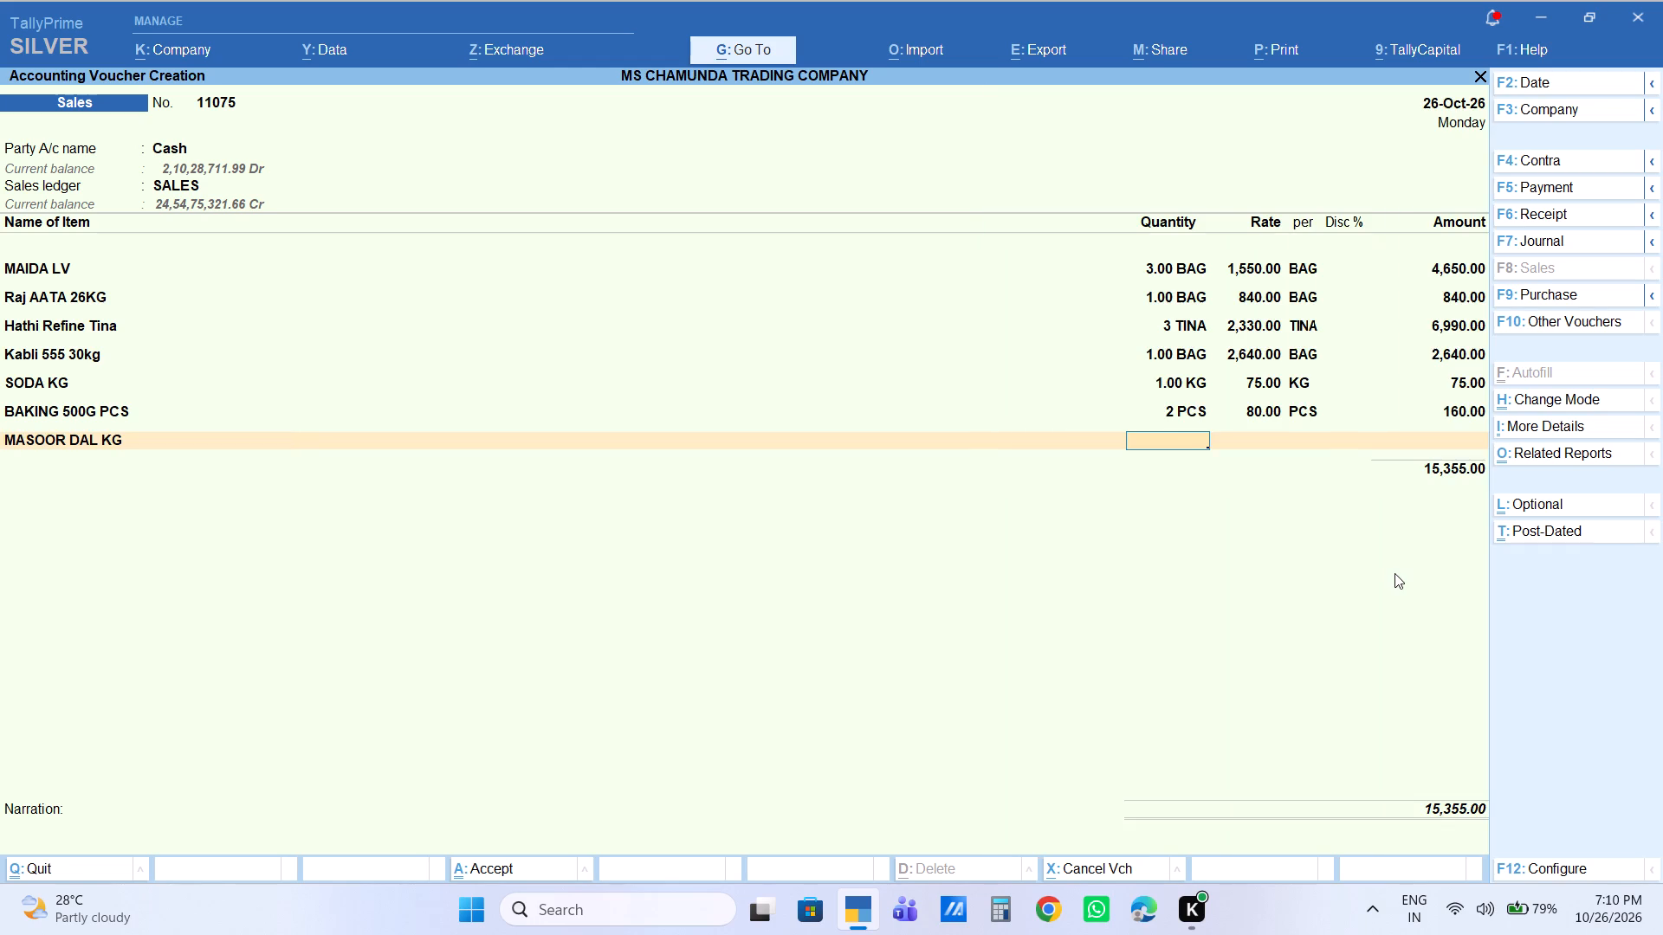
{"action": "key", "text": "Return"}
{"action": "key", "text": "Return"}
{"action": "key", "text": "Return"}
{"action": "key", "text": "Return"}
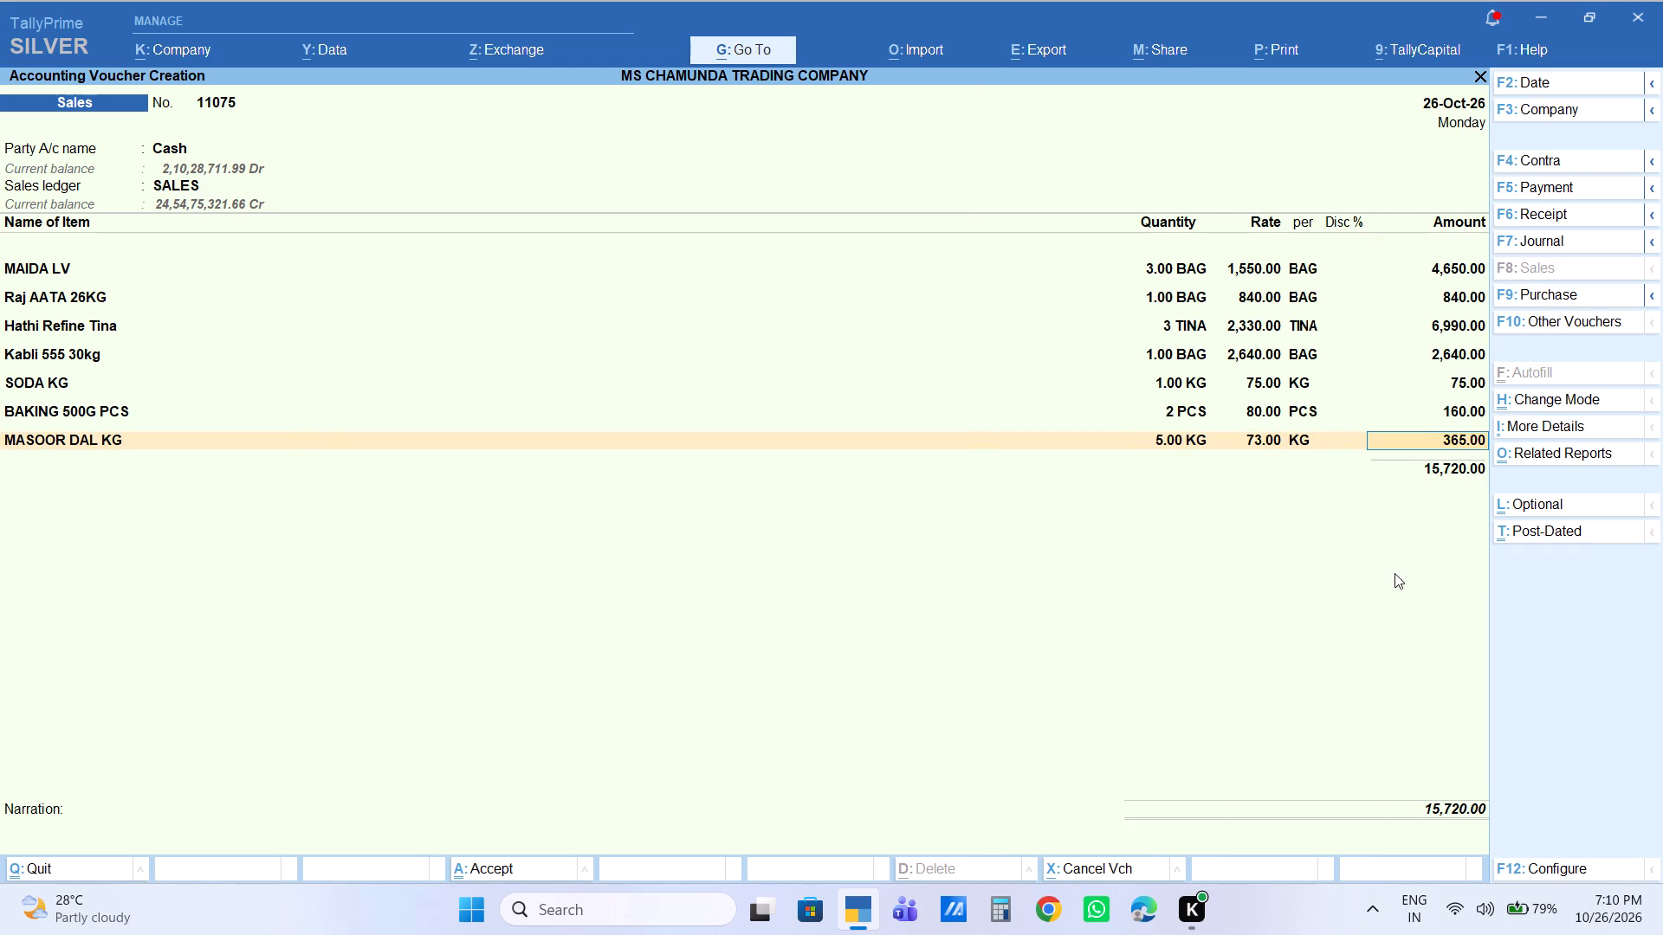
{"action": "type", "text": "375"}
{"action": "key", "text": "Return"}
Add the item M Methi 50g Pcs with a quantity of 6 and set its amount to 280.
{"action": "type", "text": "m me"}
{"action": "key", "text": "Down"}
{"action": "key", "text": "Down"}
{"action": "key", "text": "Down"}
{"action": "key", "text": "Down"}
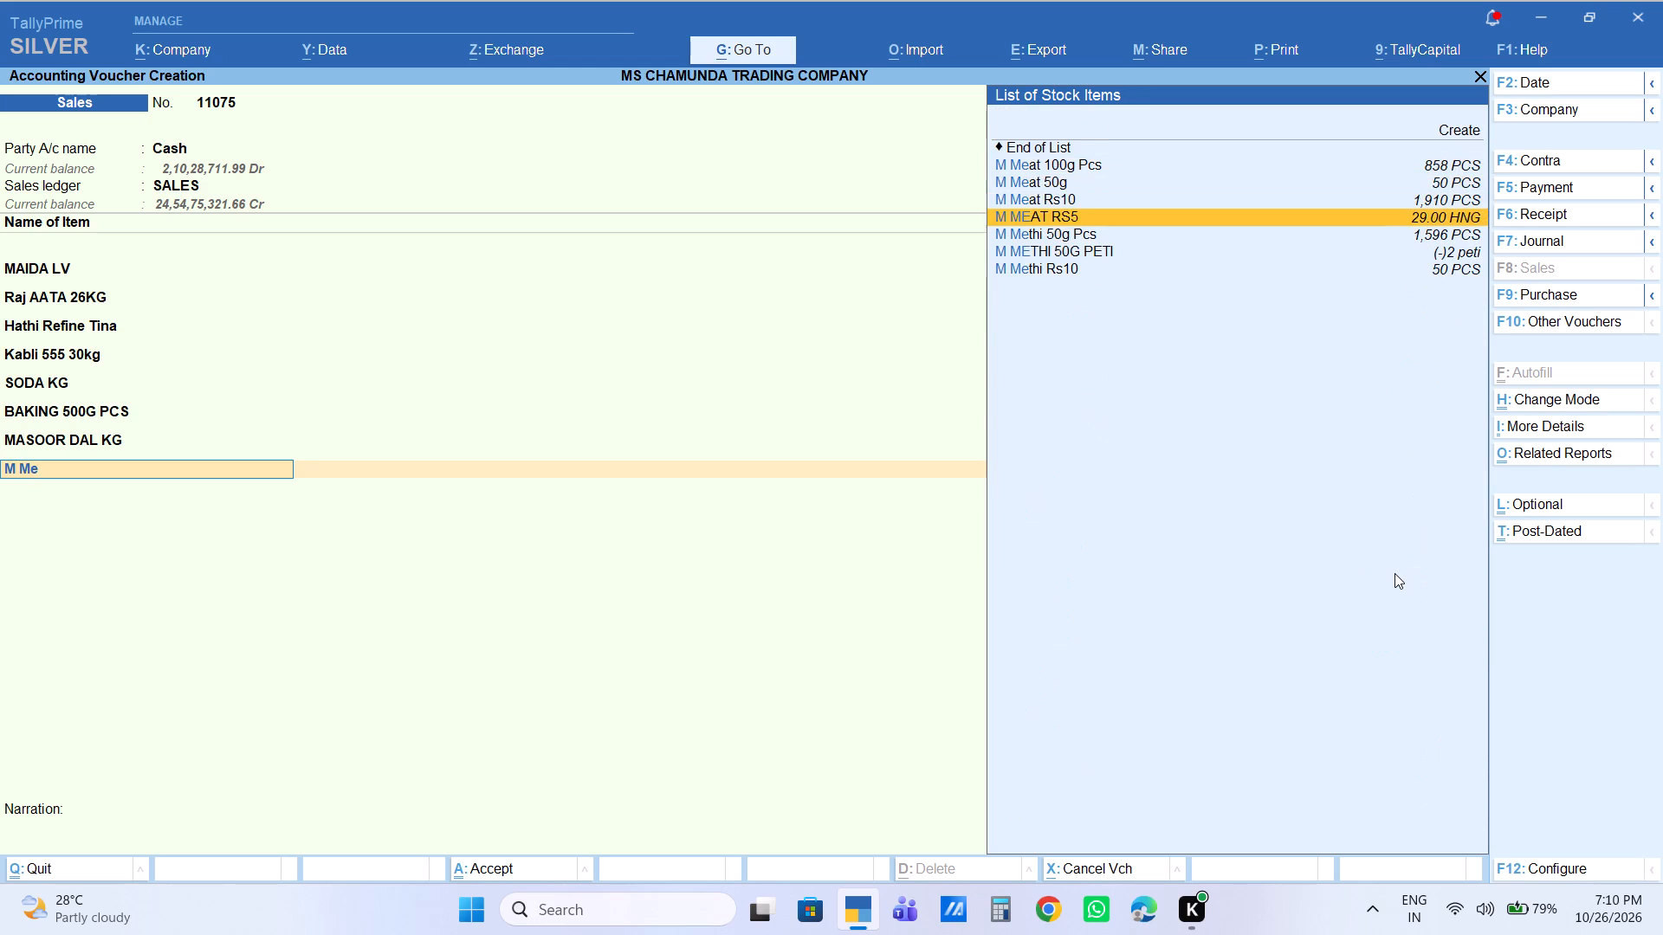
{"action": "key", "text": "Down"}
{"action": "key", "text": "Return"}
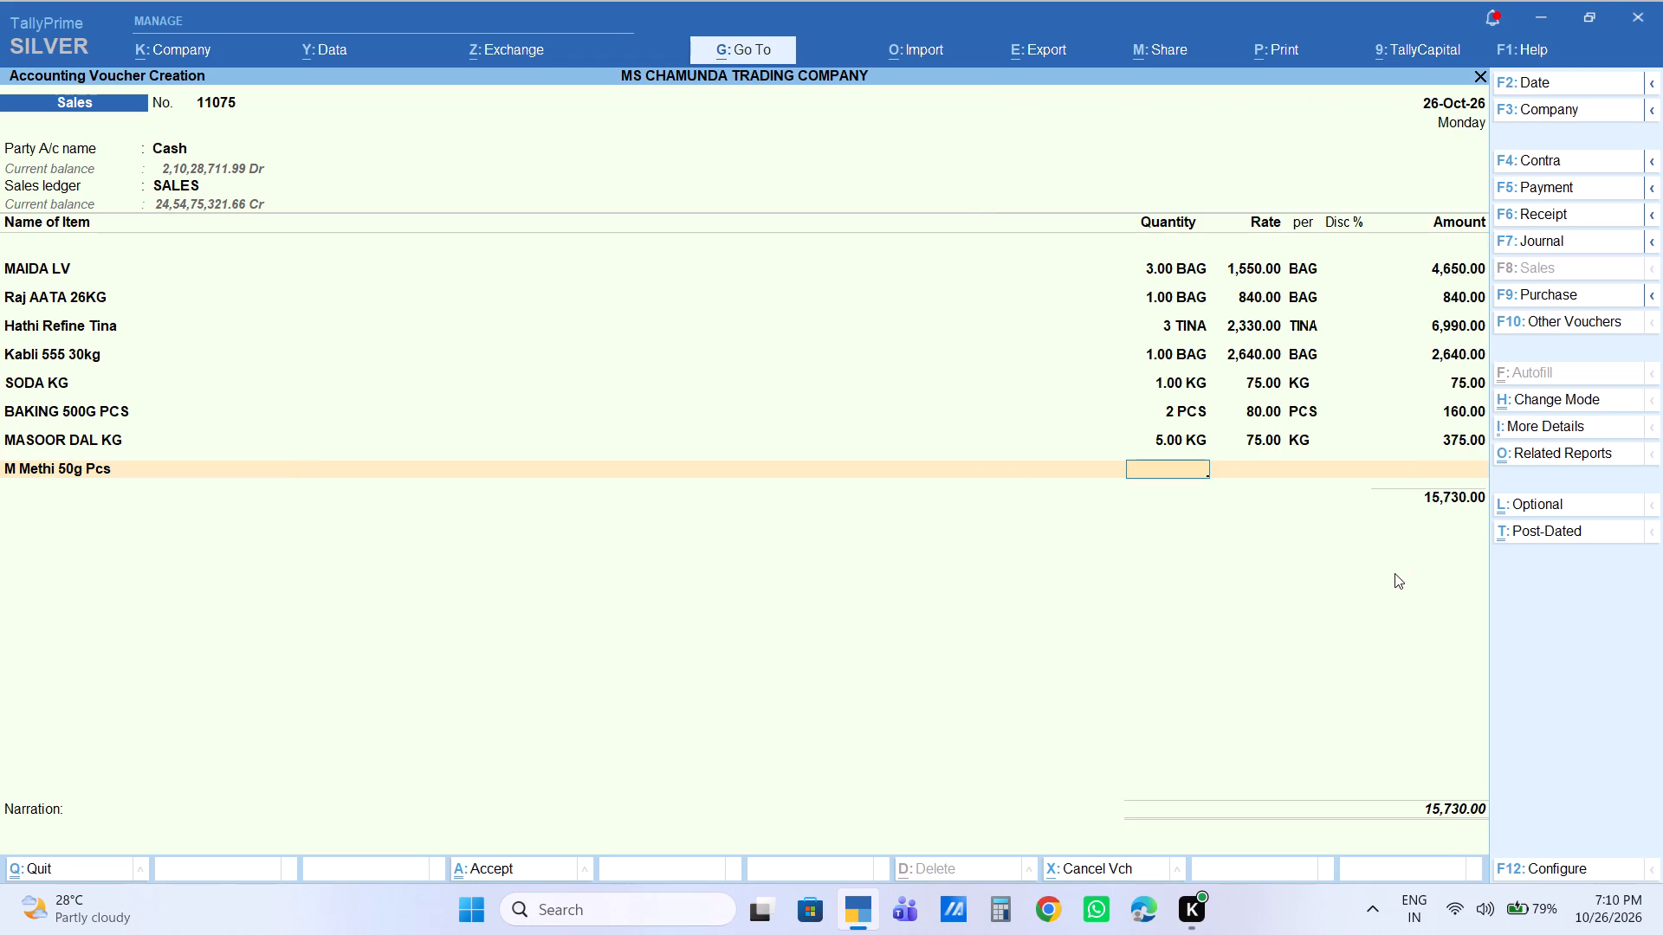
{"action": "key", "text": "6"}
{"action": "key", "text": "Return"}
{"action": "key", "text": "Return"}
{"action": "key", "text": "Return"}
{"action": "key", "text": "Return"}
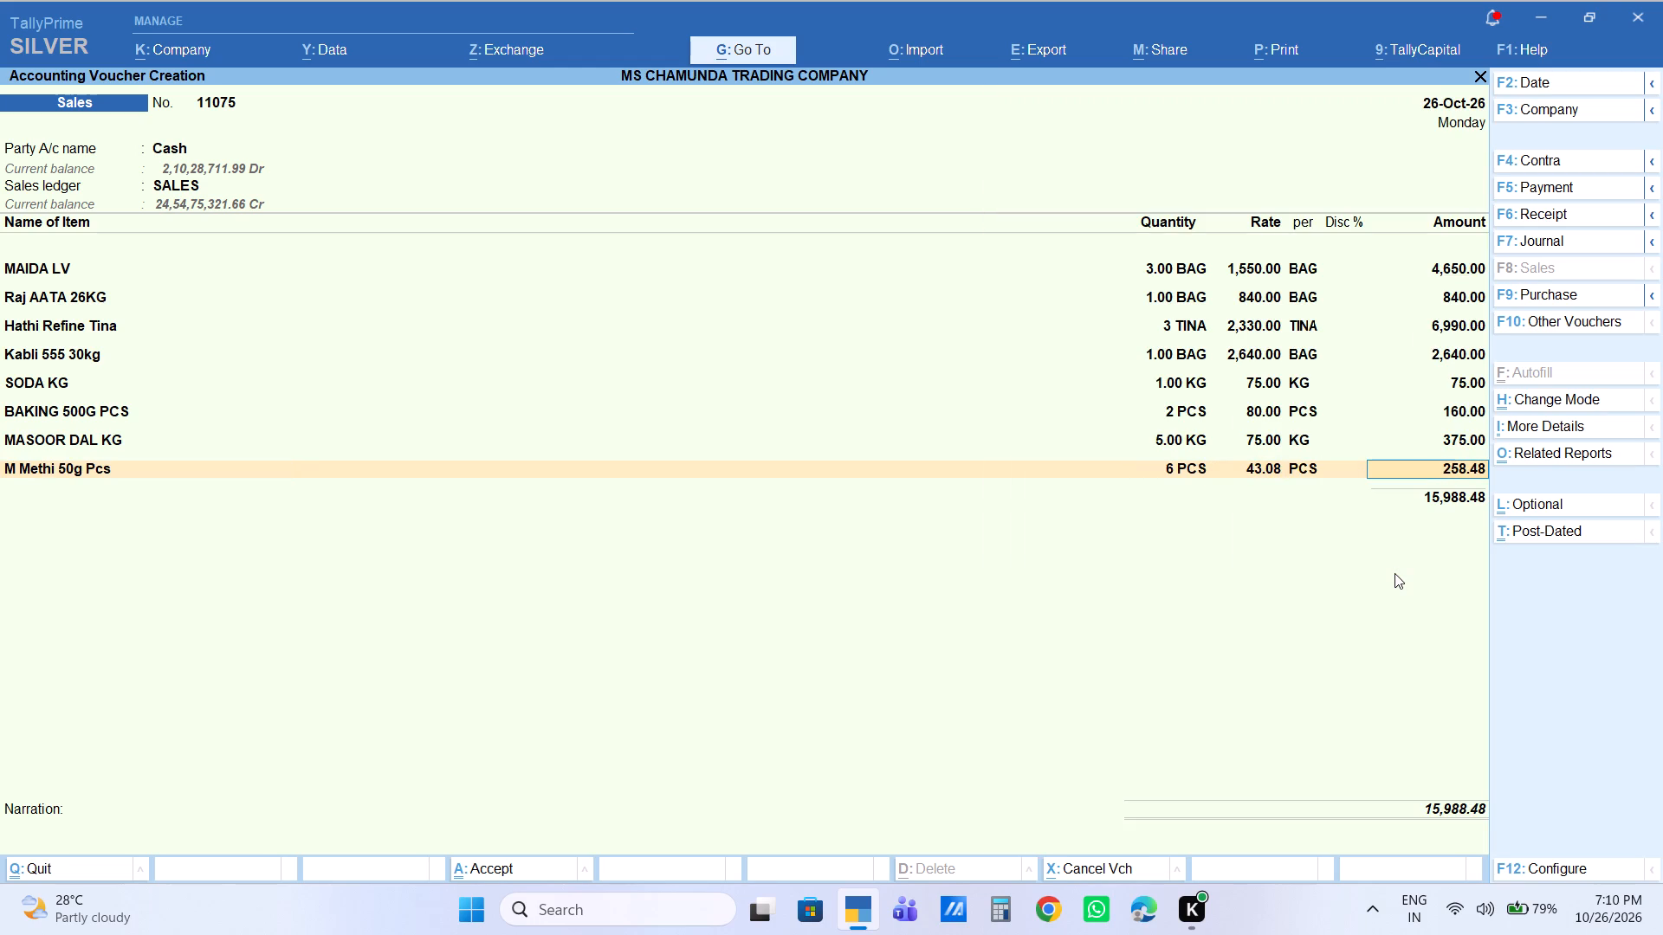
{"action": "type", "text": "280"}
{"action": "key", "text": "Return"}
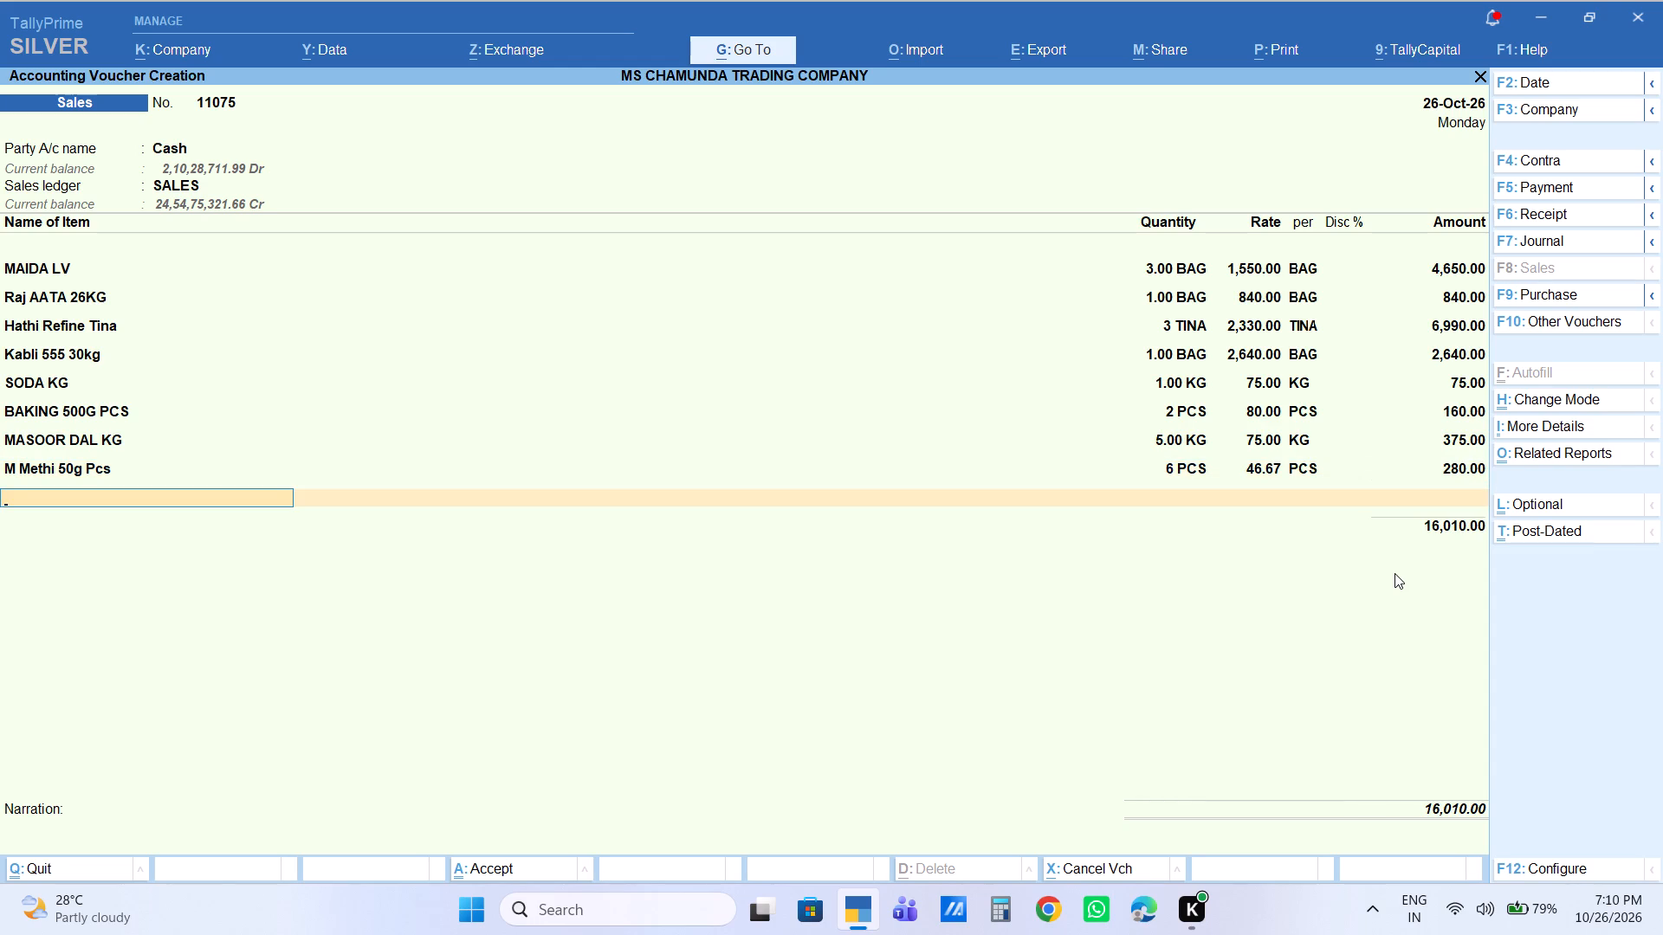
Finish the item list of voucher 11075 and add a Labour Charge of 25.
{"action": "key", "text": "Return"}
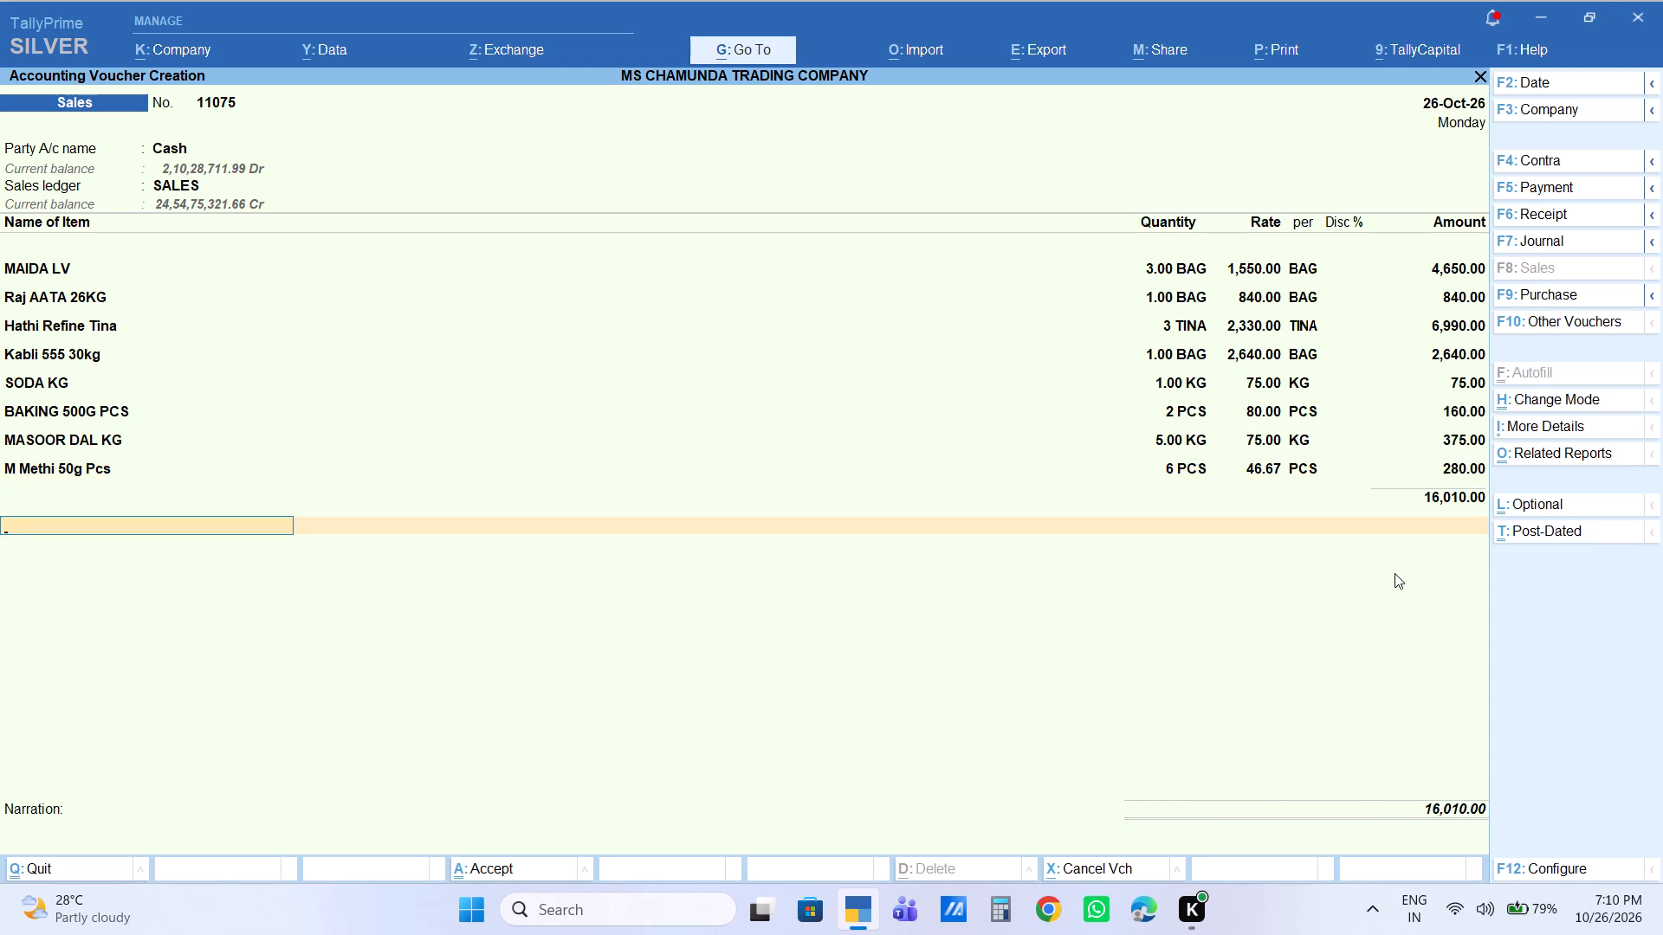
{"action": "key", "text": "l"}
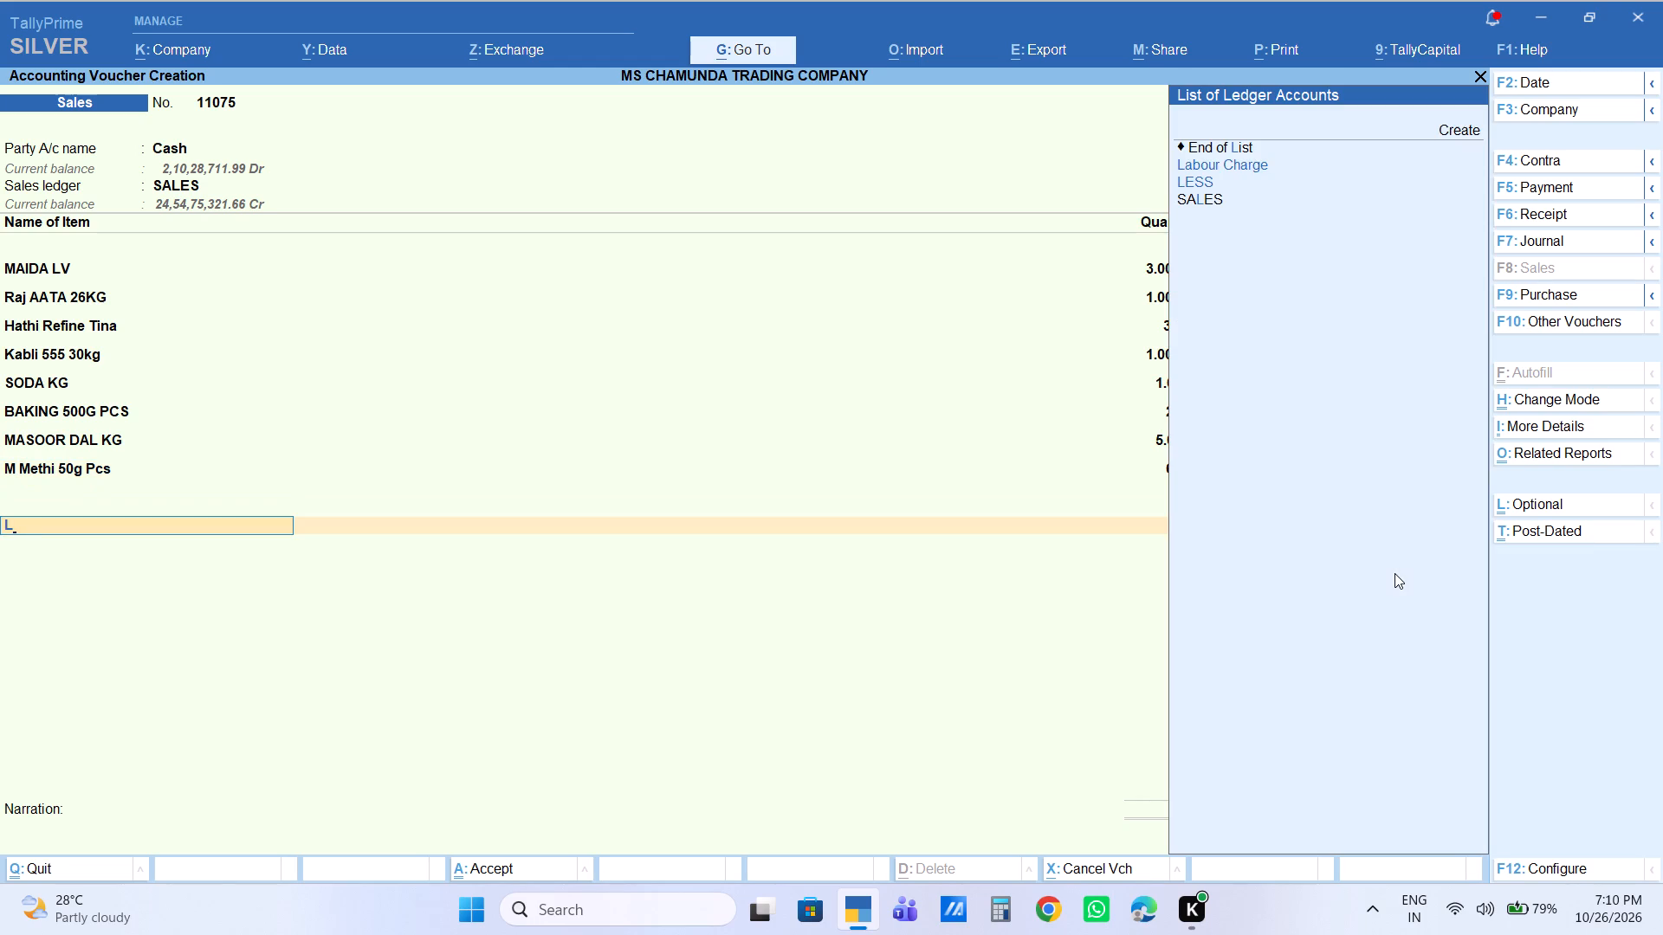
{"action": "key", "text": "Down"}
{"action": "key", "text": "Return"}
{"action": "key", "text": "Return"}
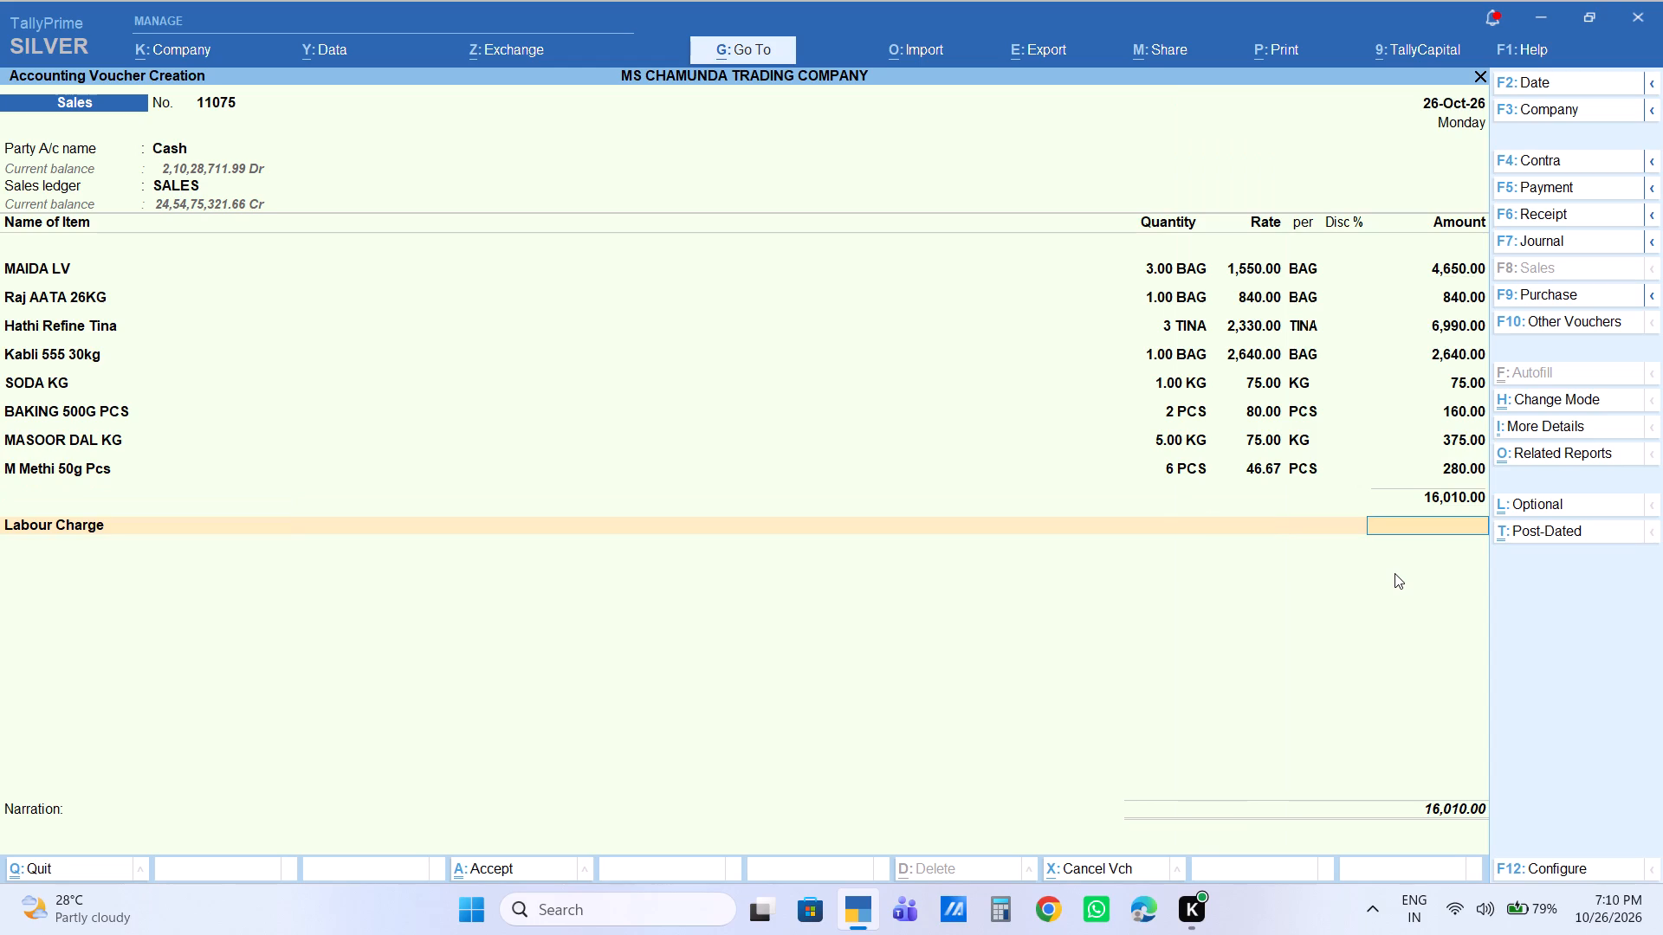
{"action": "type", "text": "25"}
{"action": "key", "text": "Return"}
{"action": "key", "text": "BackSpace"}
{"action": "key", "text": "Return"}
Add the LESS ledger with an amount of -35, leave the narration blank and save voucher 11075.
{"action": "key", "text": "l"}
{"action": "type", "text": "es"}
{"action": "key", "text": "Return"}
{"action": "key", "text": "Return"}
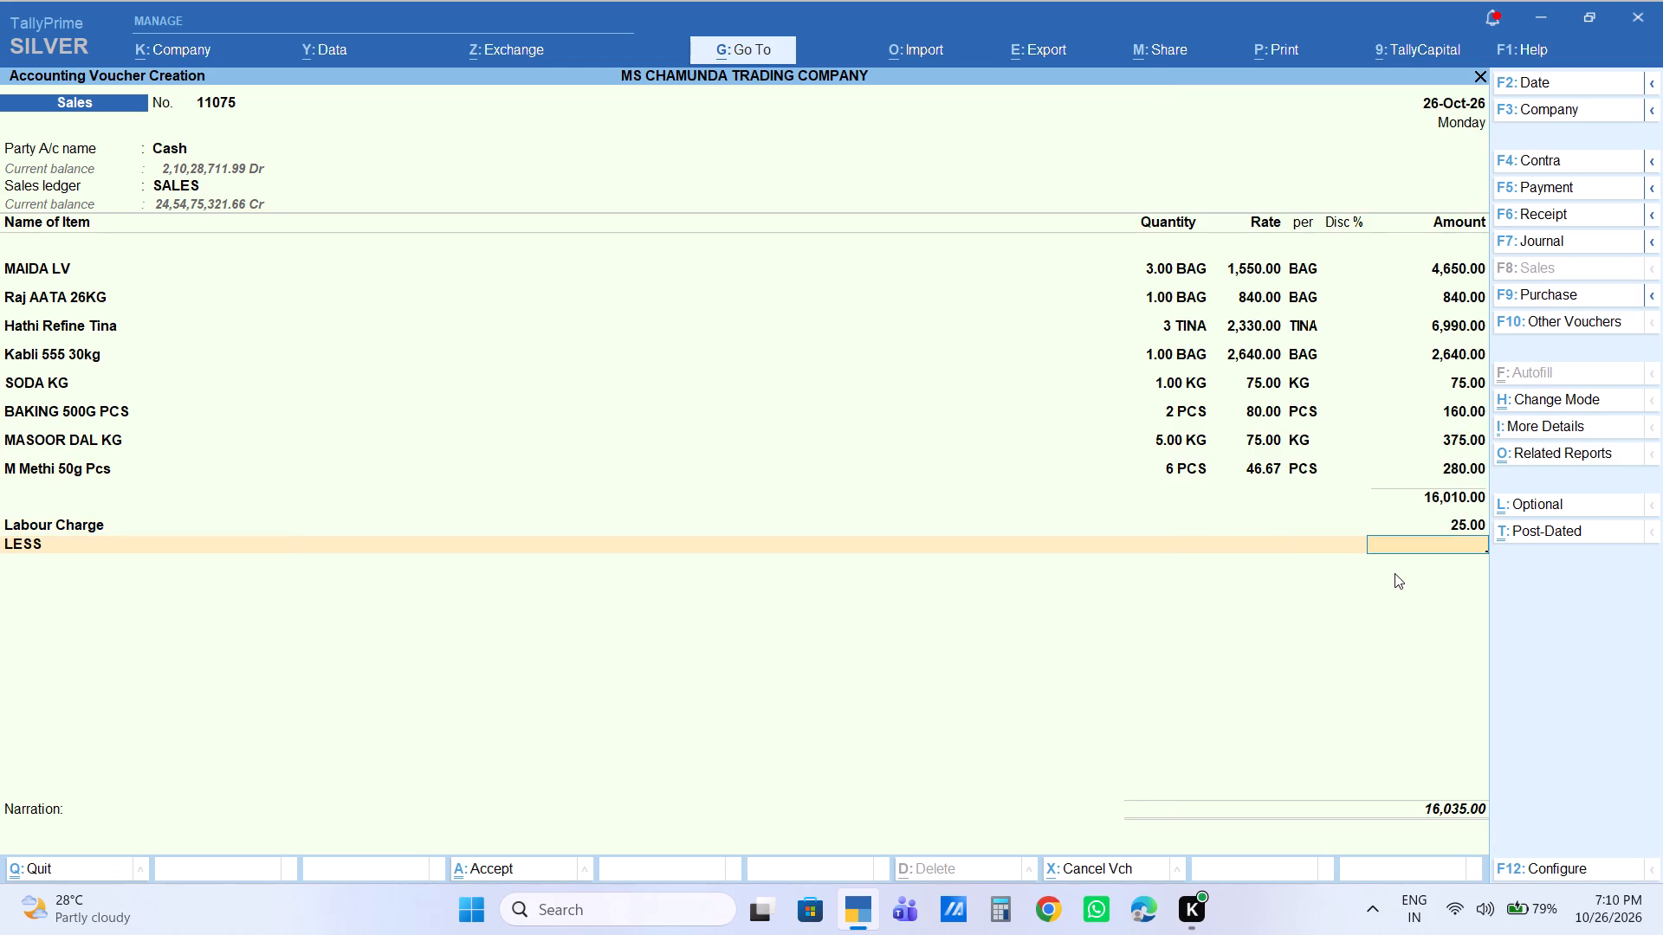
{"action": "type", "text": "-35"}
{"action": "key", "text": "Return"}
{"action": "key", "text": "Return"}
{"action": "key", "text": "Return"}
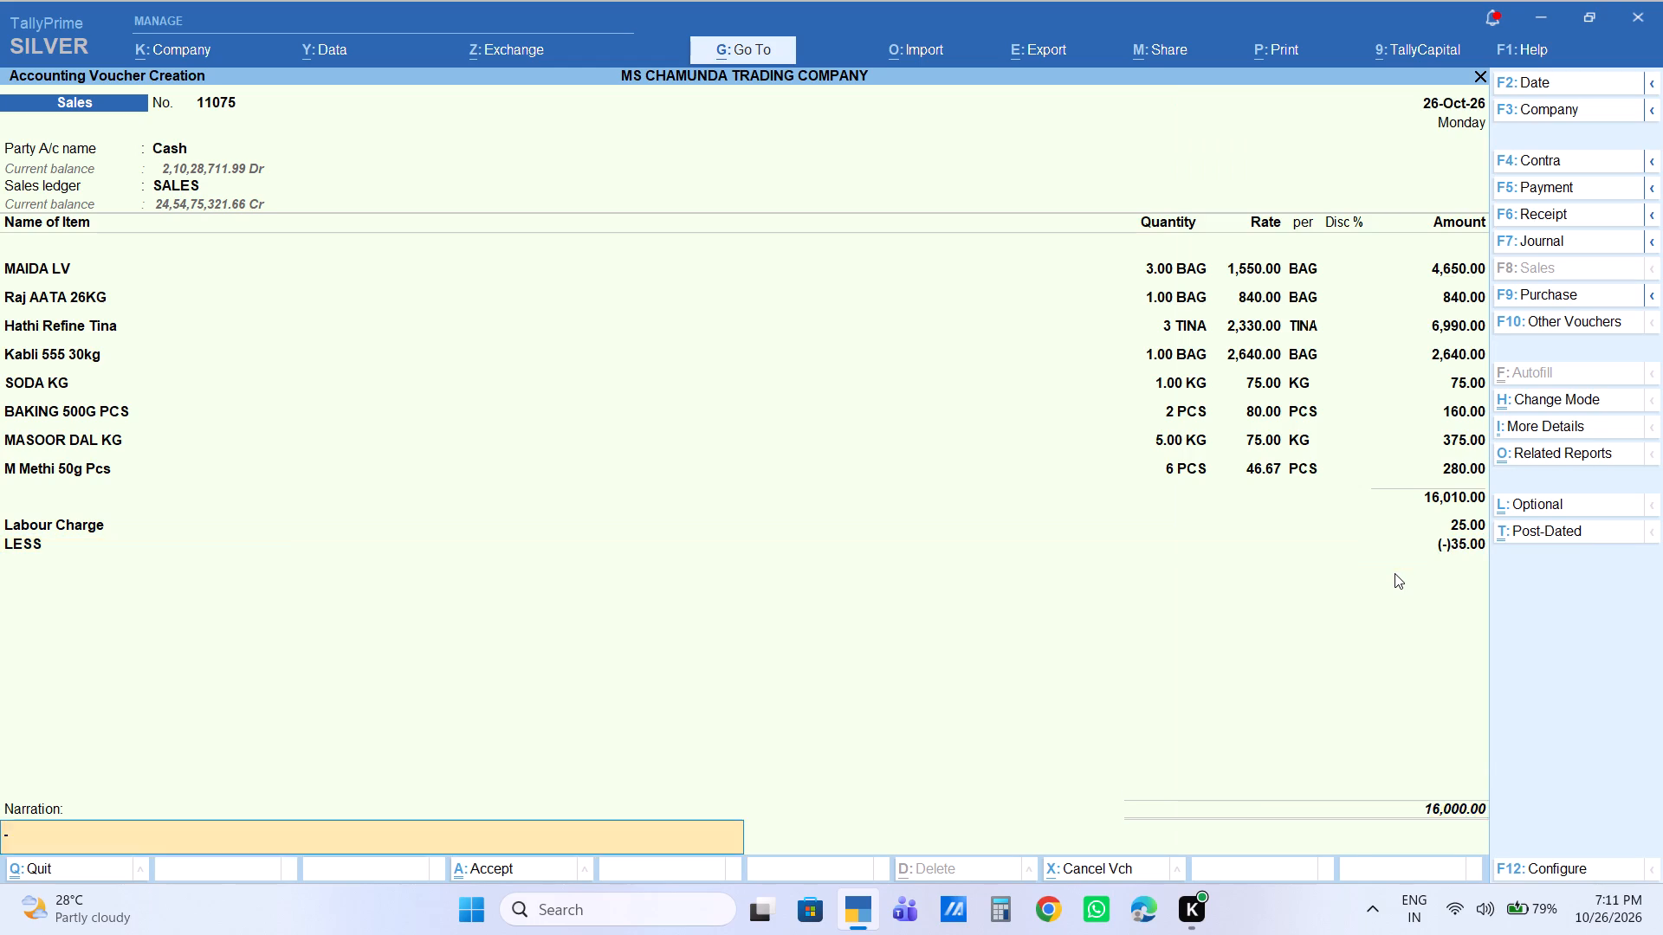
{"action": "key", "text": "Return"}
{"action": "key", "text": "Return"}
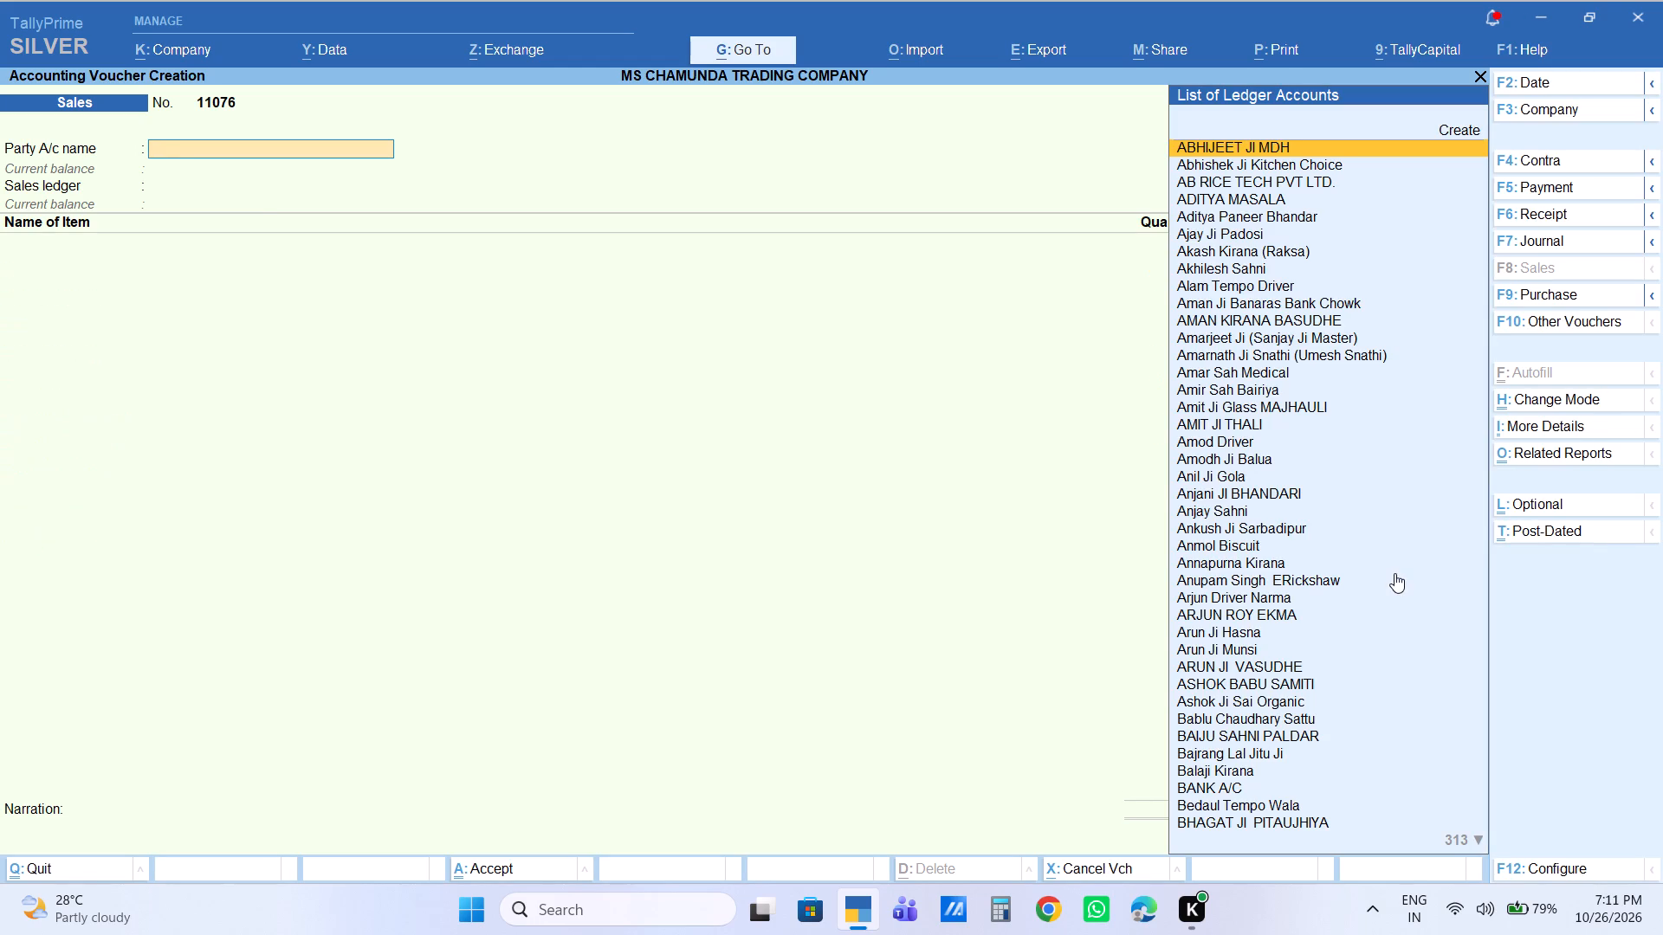
Set up sales voucher 11076 with Cash as the party, default party details and the SALES ledger.
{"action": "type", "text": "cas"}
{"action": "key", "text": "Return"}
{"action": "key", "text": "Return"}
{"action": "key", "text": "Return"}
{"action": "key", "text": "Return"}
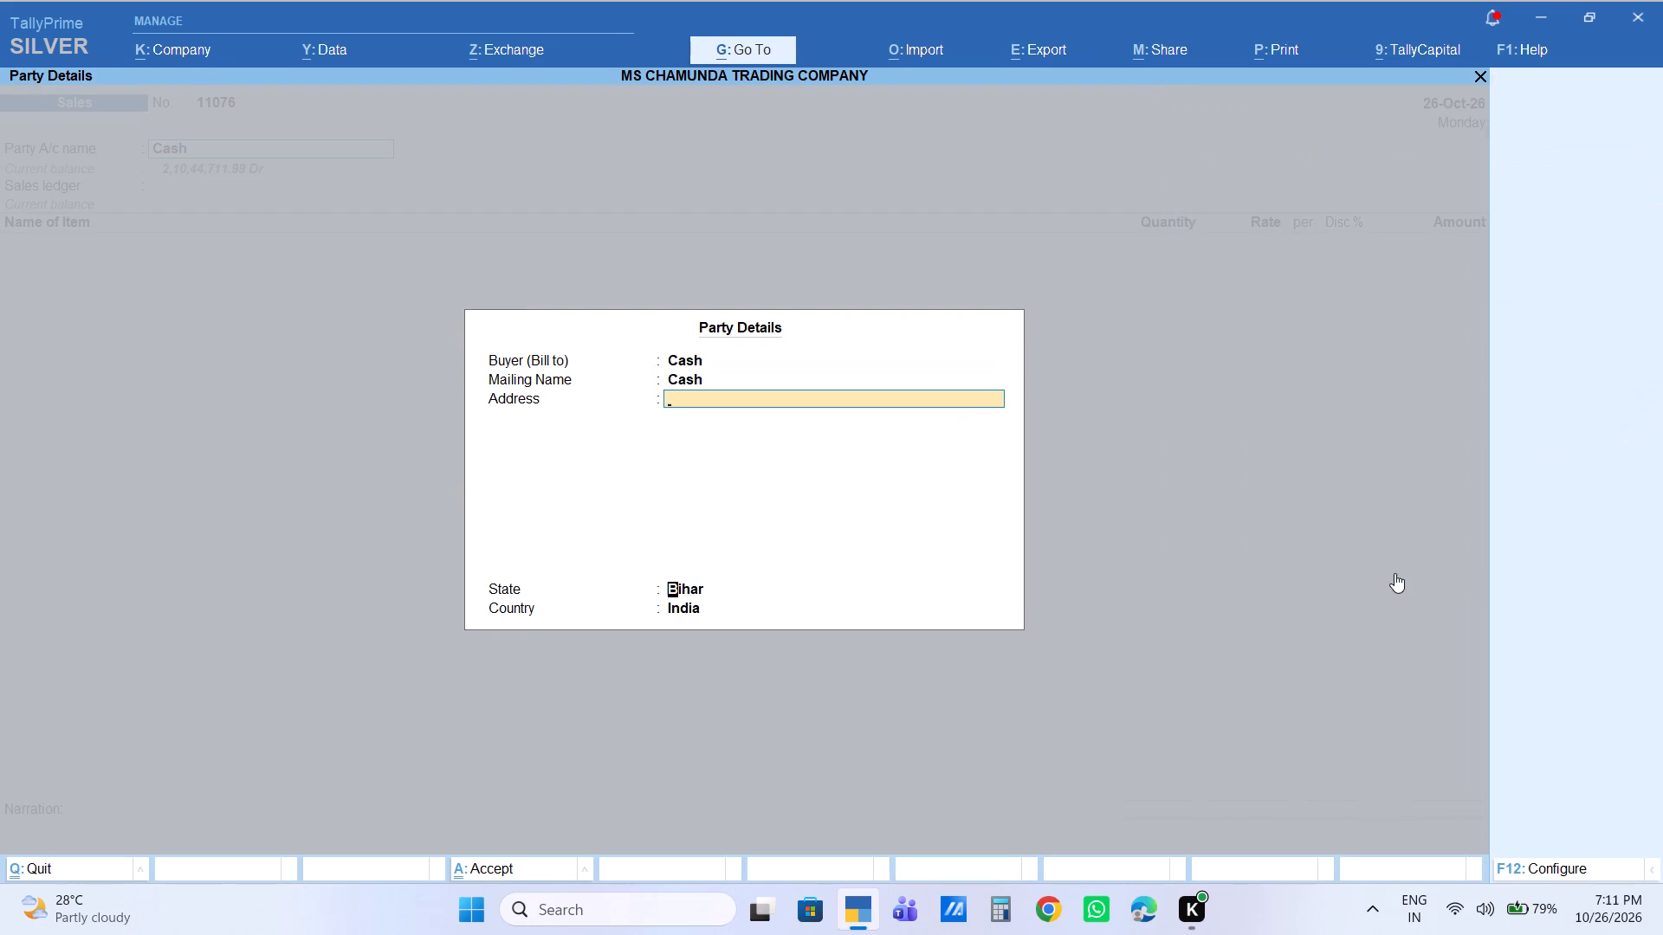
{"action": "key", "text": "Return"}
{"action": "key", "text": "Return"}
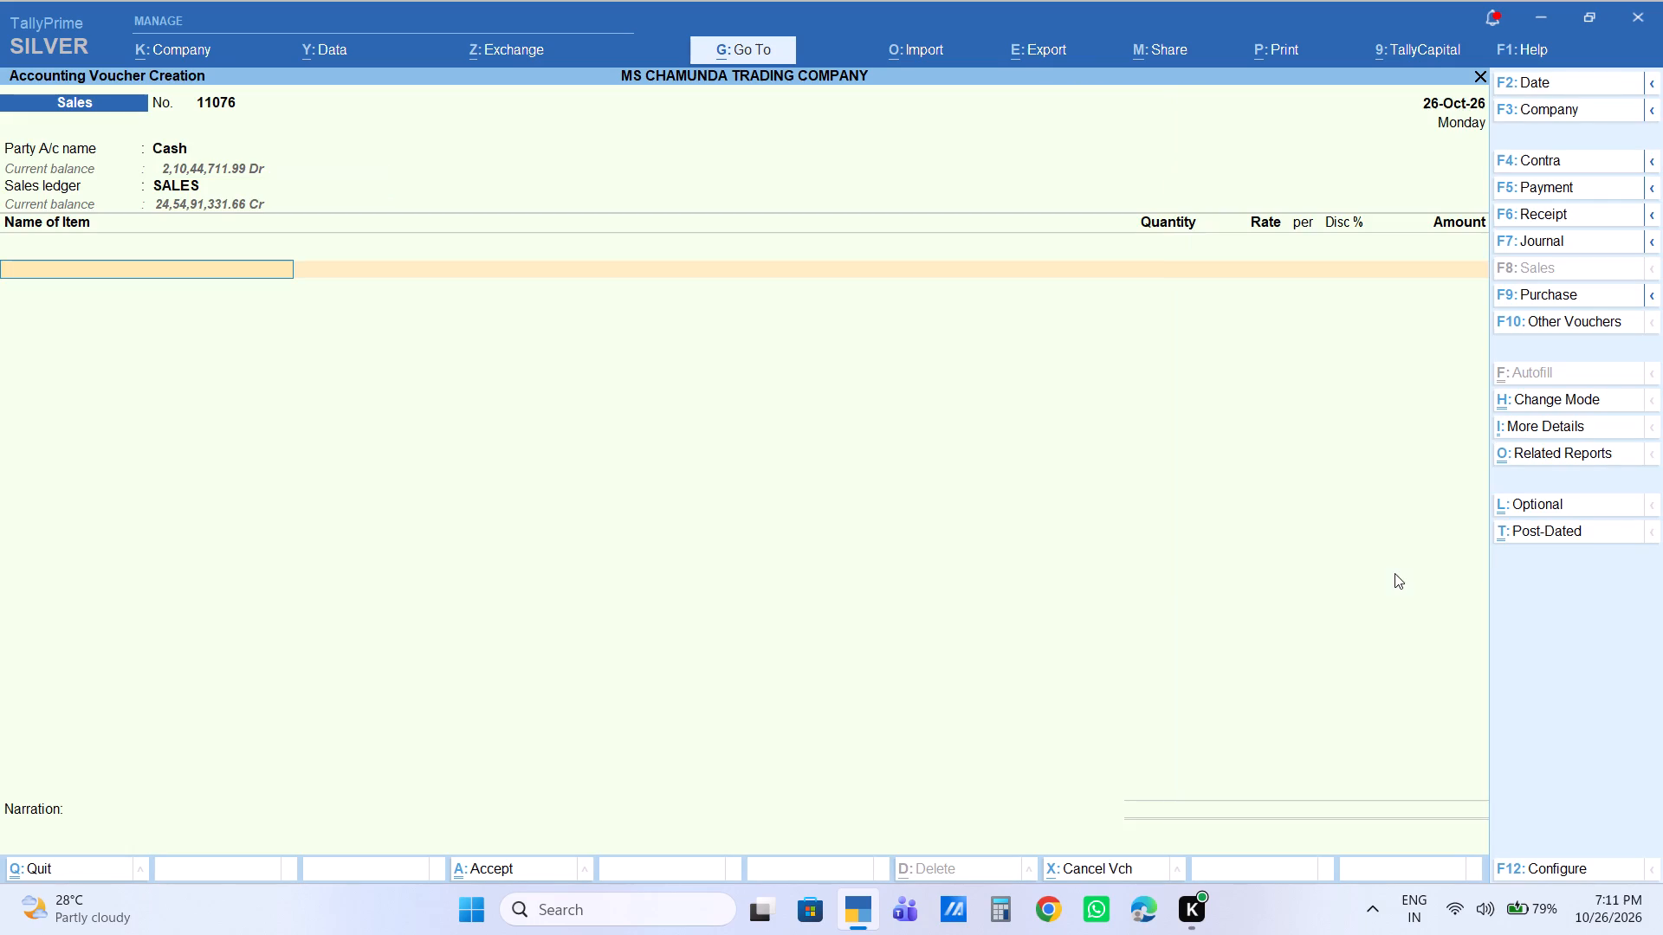
Add the item R Meat Rs5 BDL with a quantity of 16 and set its amount to 2850.
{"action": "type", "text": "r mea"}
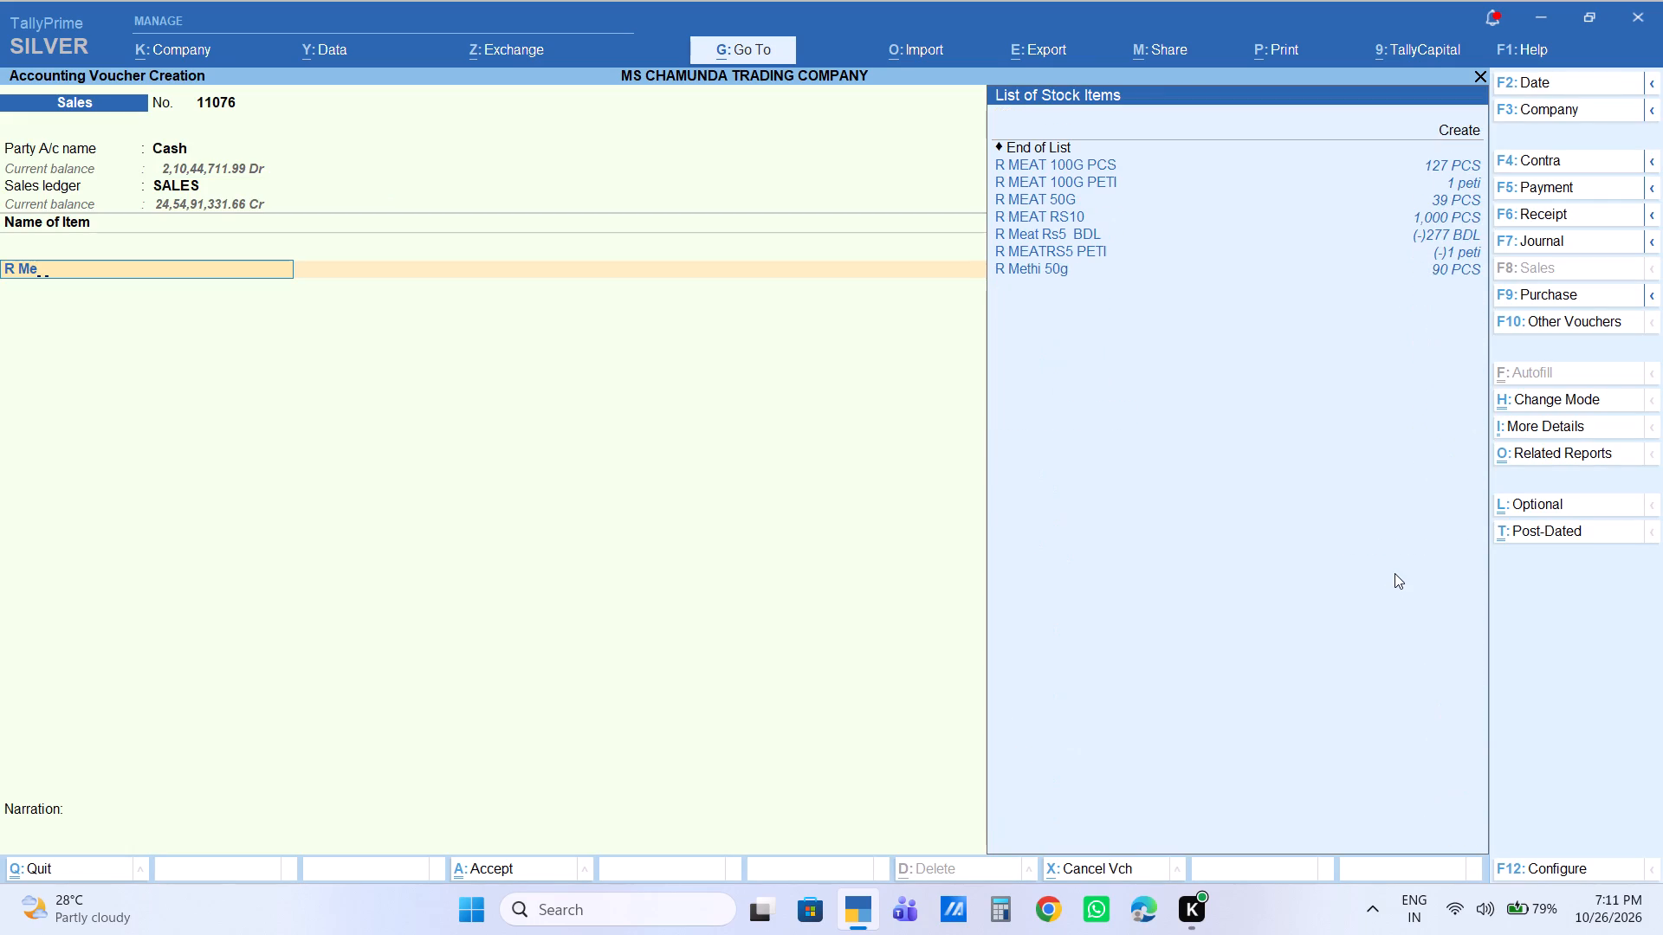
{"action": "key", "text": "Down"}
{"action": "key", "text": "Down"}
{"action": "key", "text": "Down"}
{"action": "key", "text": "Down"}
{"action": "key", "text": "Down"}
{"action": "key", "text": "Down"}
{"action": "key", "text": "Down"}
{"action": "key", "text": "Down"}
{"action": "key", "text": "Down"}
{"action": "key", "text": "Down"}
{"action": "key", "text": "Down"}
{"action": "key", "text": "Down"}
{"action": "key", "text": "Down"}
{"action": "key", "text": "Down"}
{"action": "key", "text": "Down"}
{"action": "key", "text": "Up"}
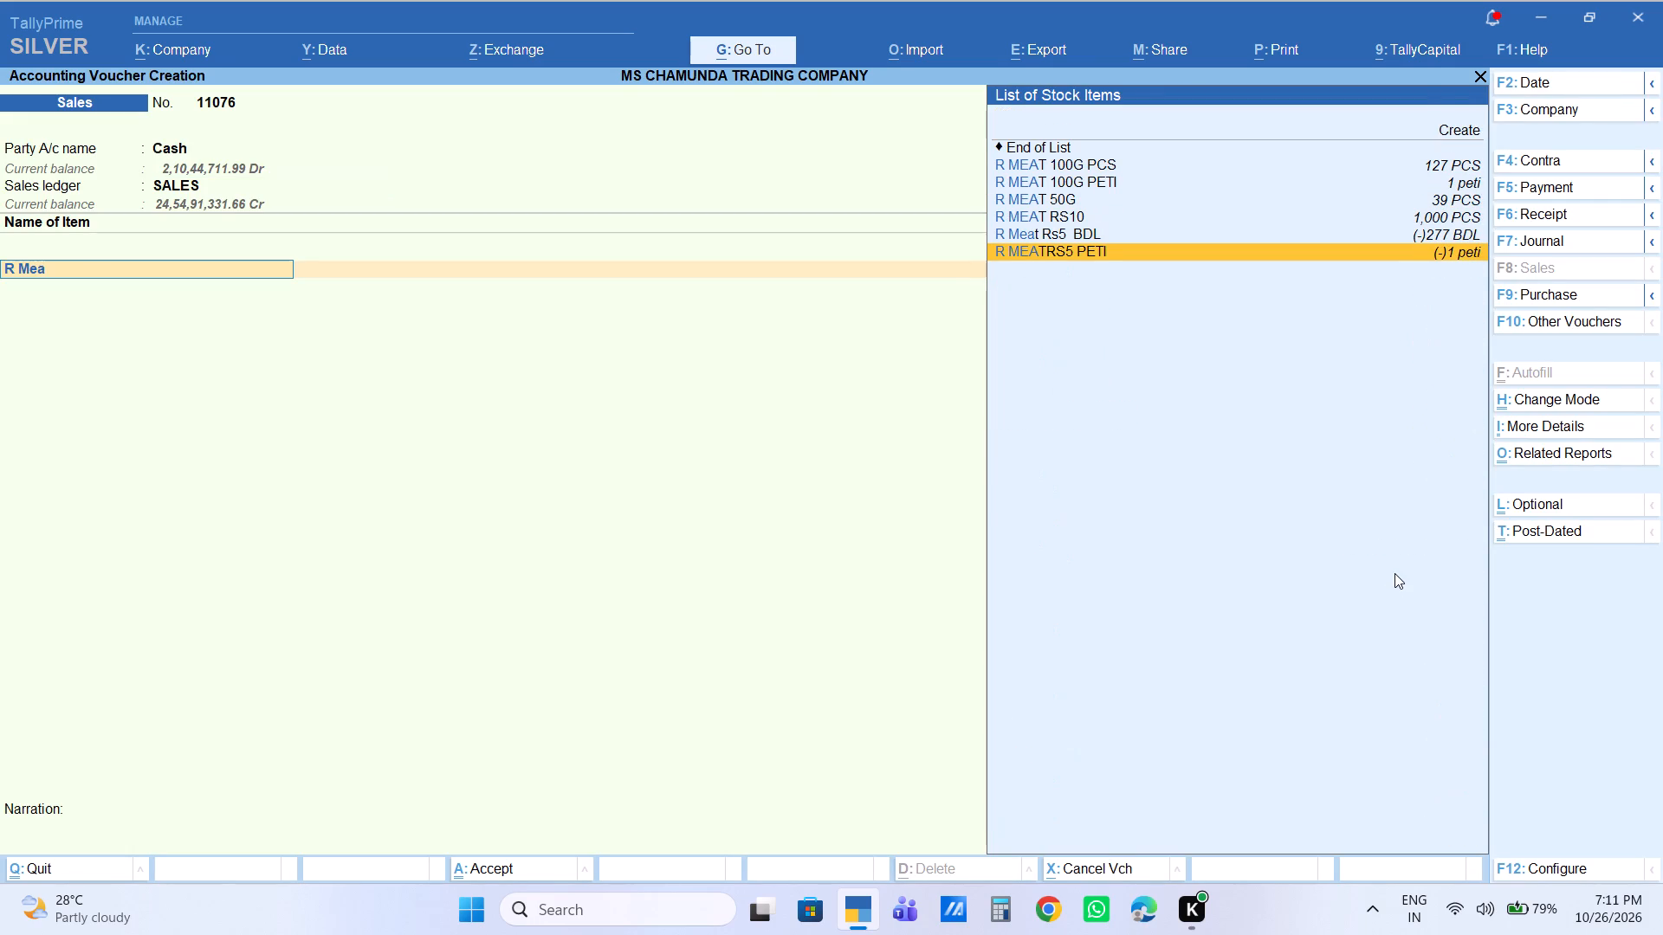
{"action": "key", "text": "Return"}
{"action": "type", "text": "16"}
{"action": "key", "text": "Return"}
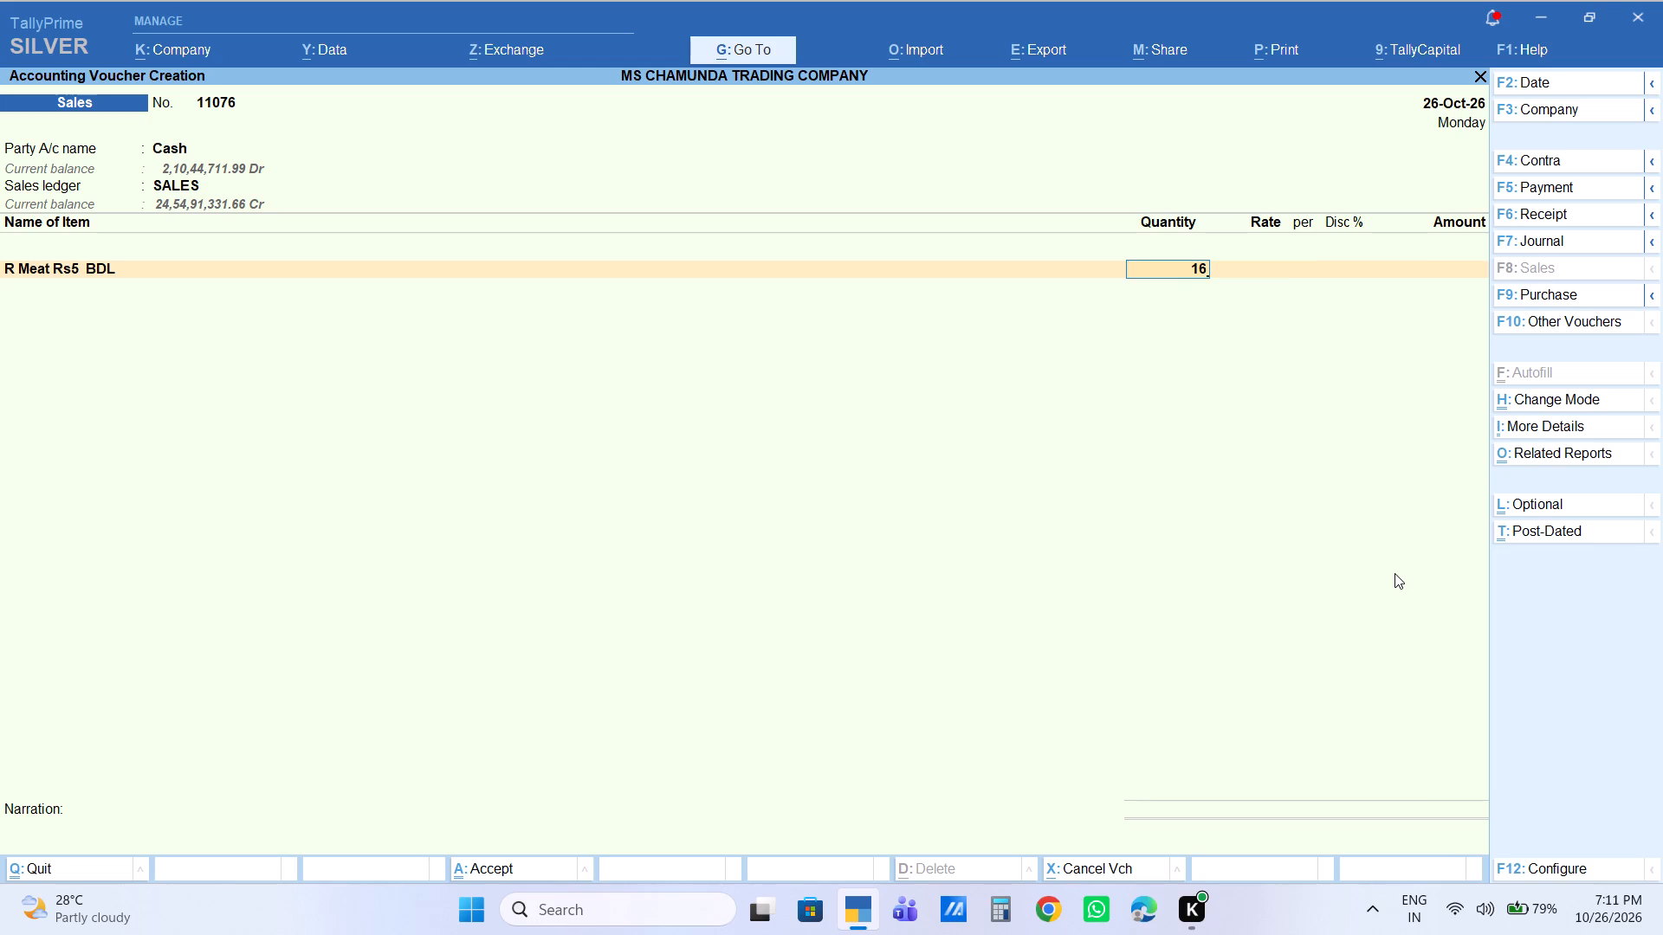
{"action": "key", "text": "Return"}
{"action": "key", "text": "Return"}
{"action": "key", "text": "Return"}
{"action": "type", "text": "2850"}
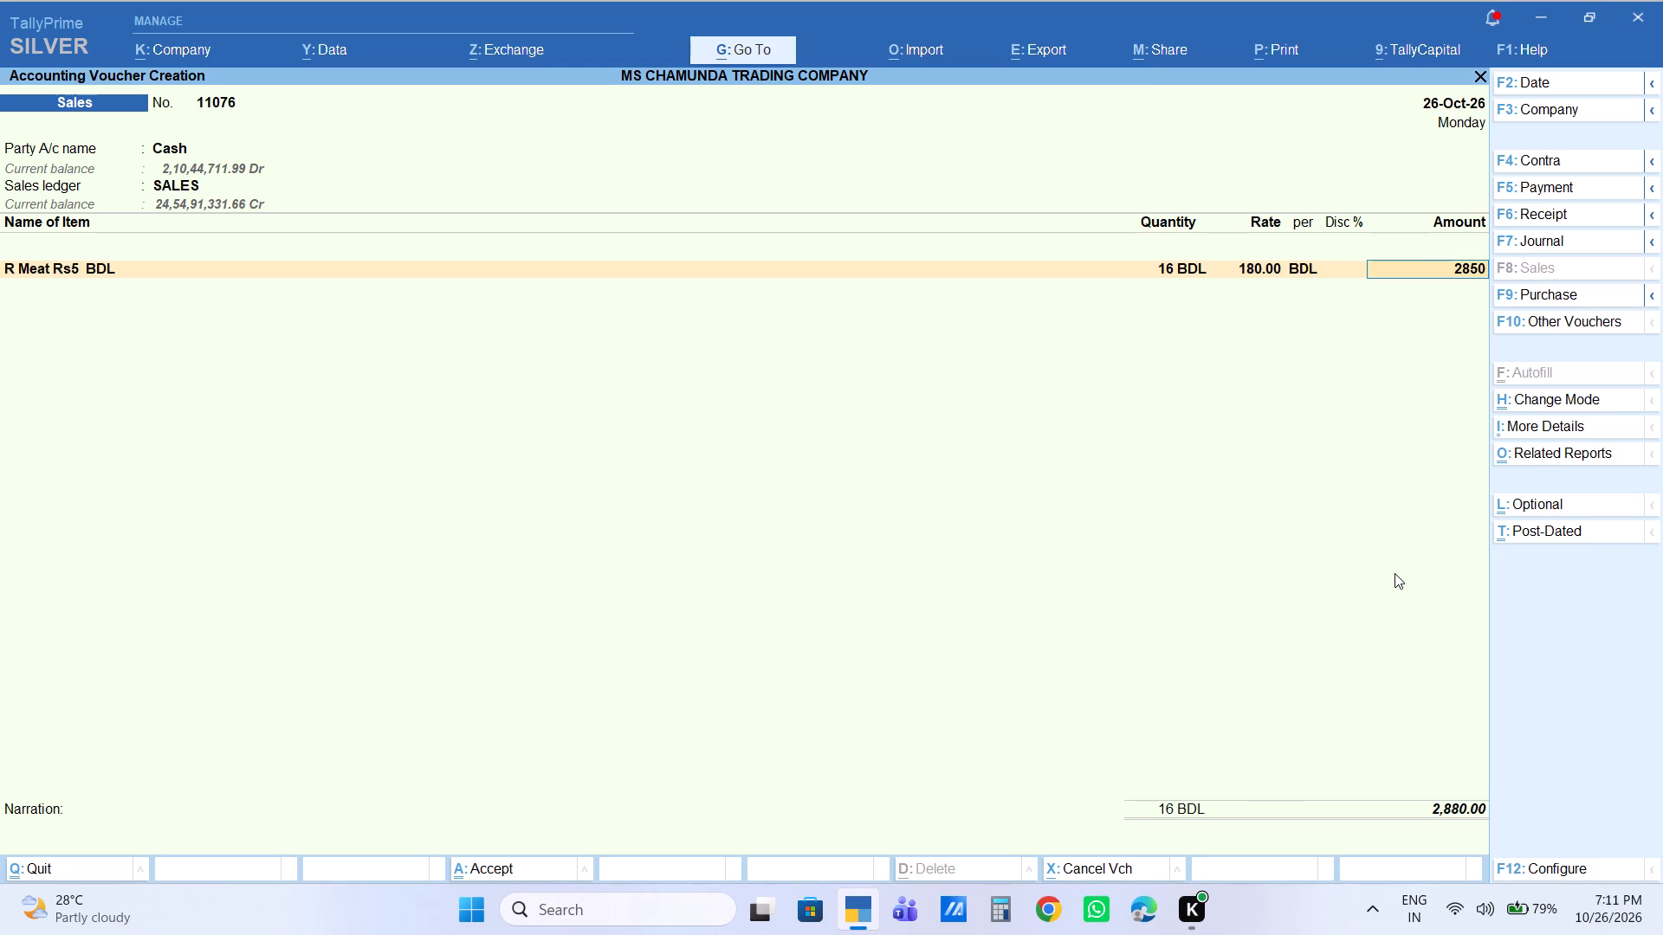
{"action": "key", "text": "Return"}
Add the item R GARAM RS5 BdL with a quantity of 16 and set its amount to 2850.
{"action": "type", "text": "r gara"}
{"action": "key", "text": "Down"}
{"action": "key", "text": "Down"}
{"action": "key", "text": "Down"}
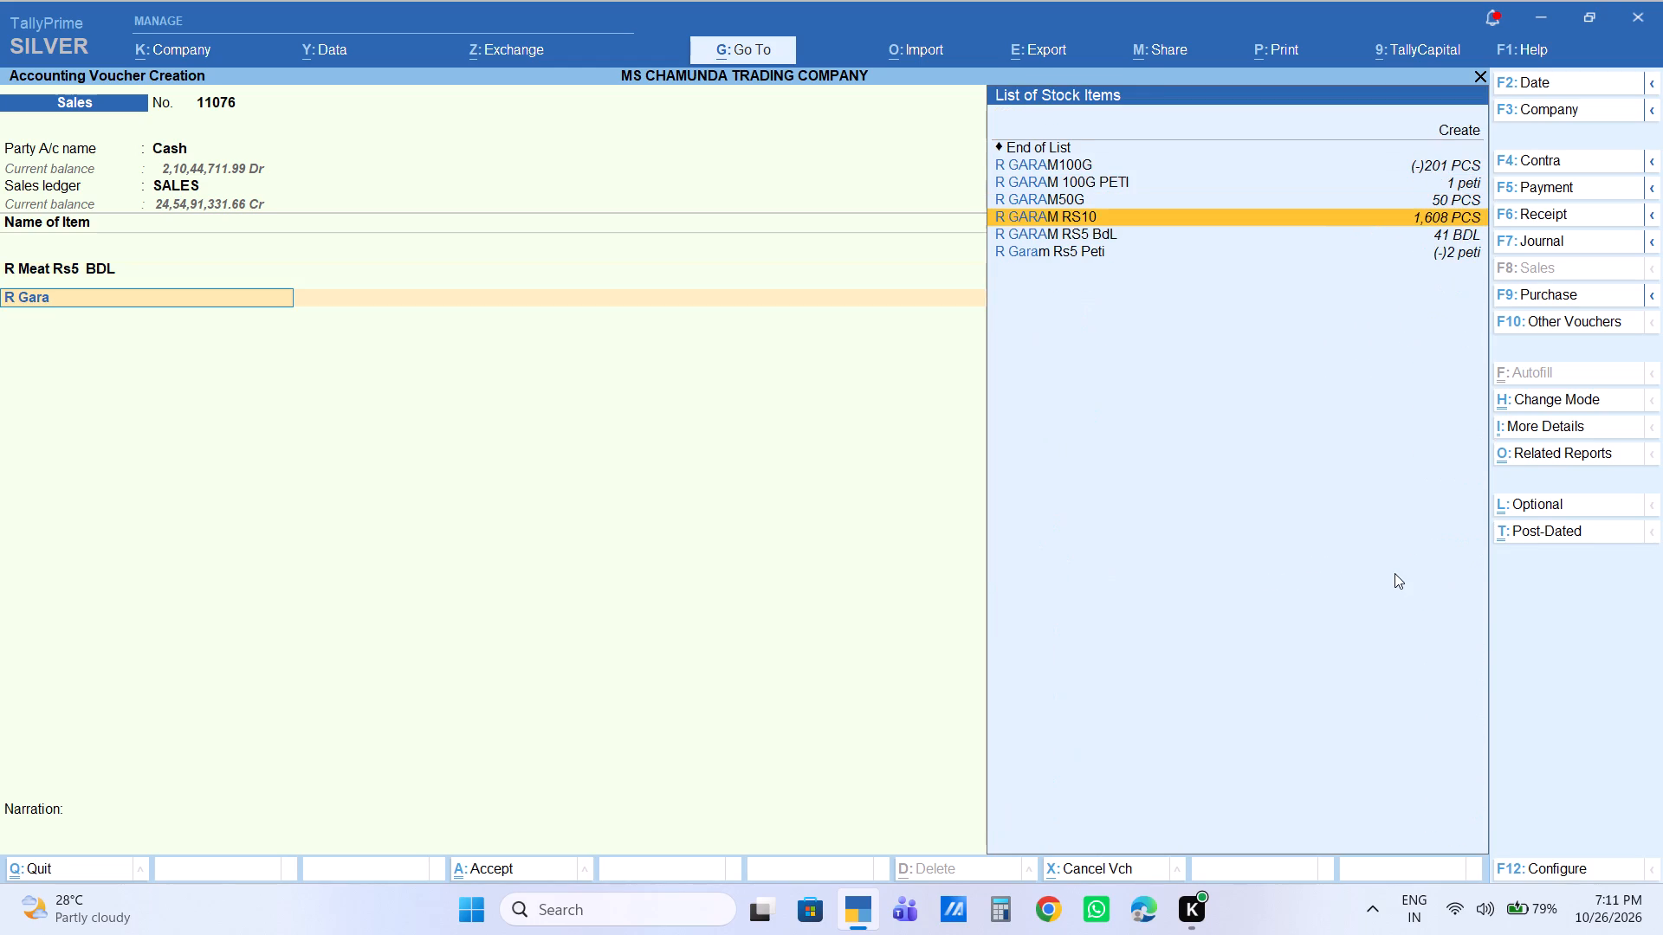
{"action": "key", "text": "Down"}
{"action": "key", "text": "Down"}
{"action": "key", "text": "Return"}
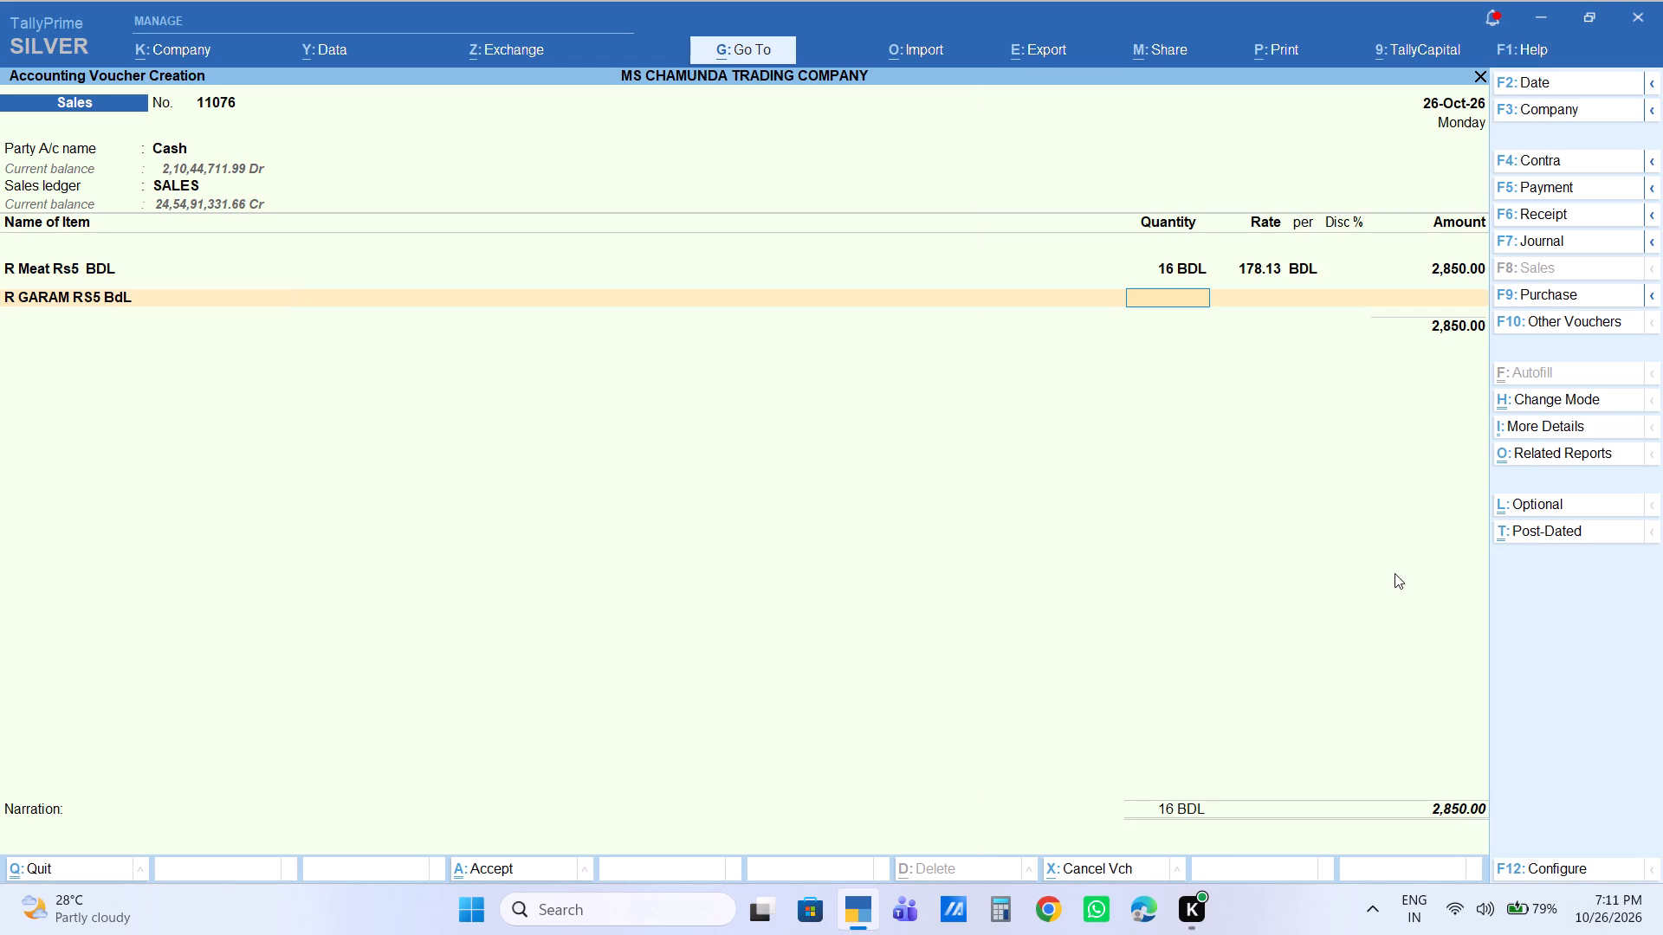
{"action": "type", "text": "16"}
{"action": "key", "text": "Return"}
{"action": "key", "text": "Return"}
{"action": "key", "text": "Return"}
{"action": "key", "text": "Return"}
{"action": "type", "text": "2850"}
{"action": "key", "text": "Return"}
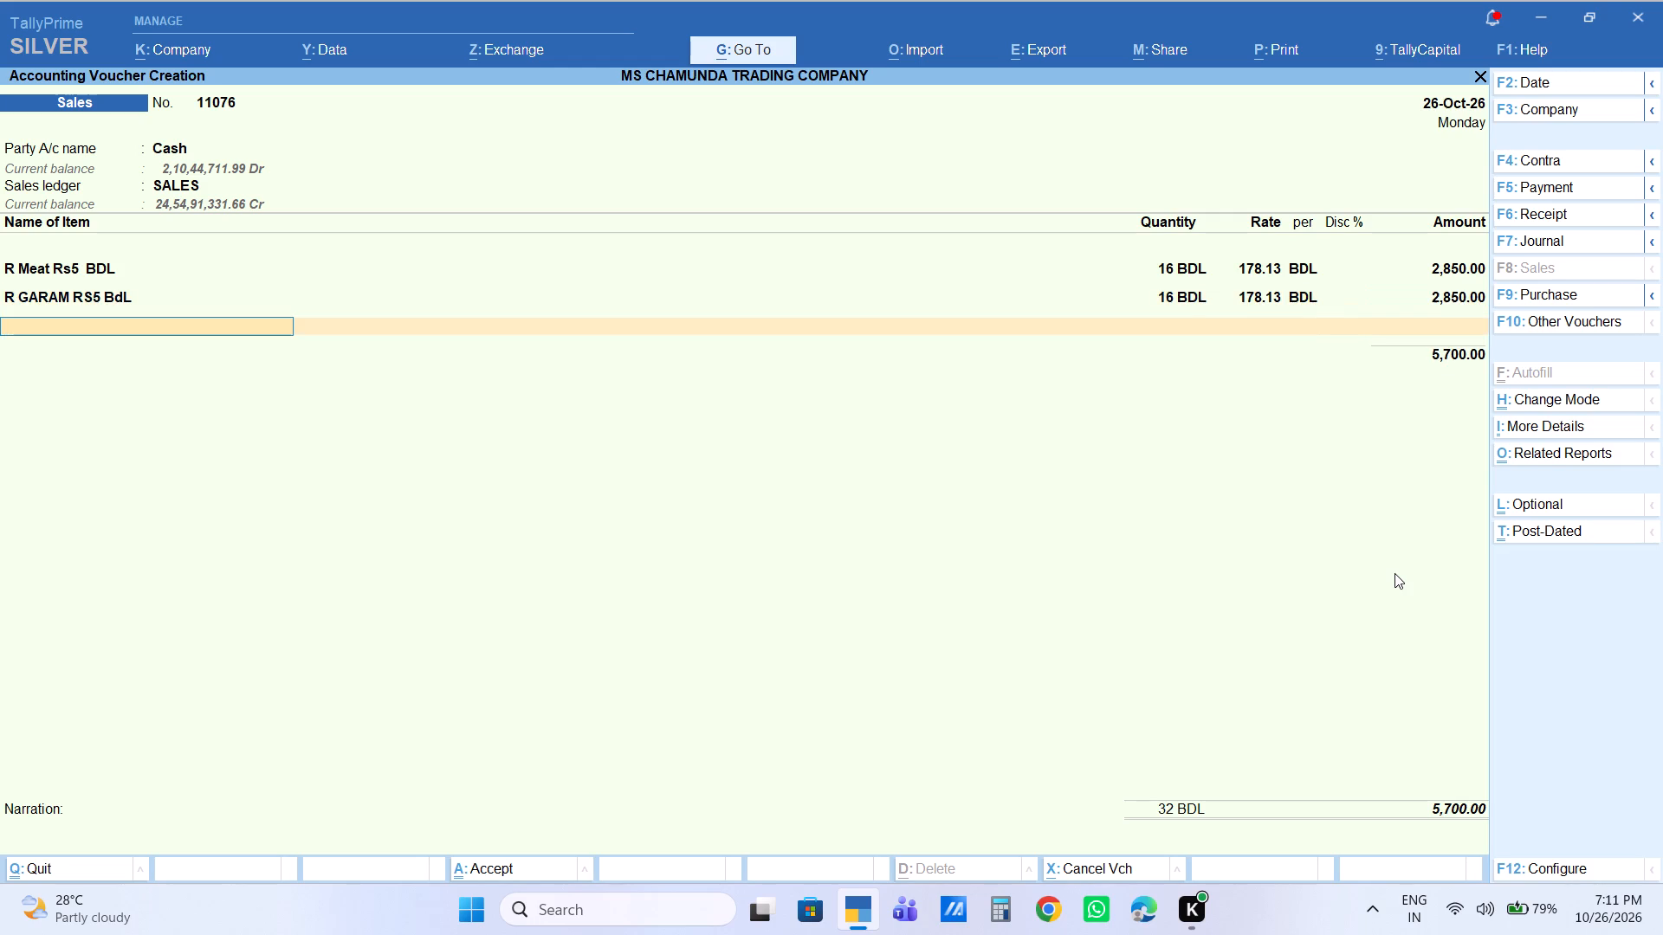
End the item list and add a Labour Charge of 4.
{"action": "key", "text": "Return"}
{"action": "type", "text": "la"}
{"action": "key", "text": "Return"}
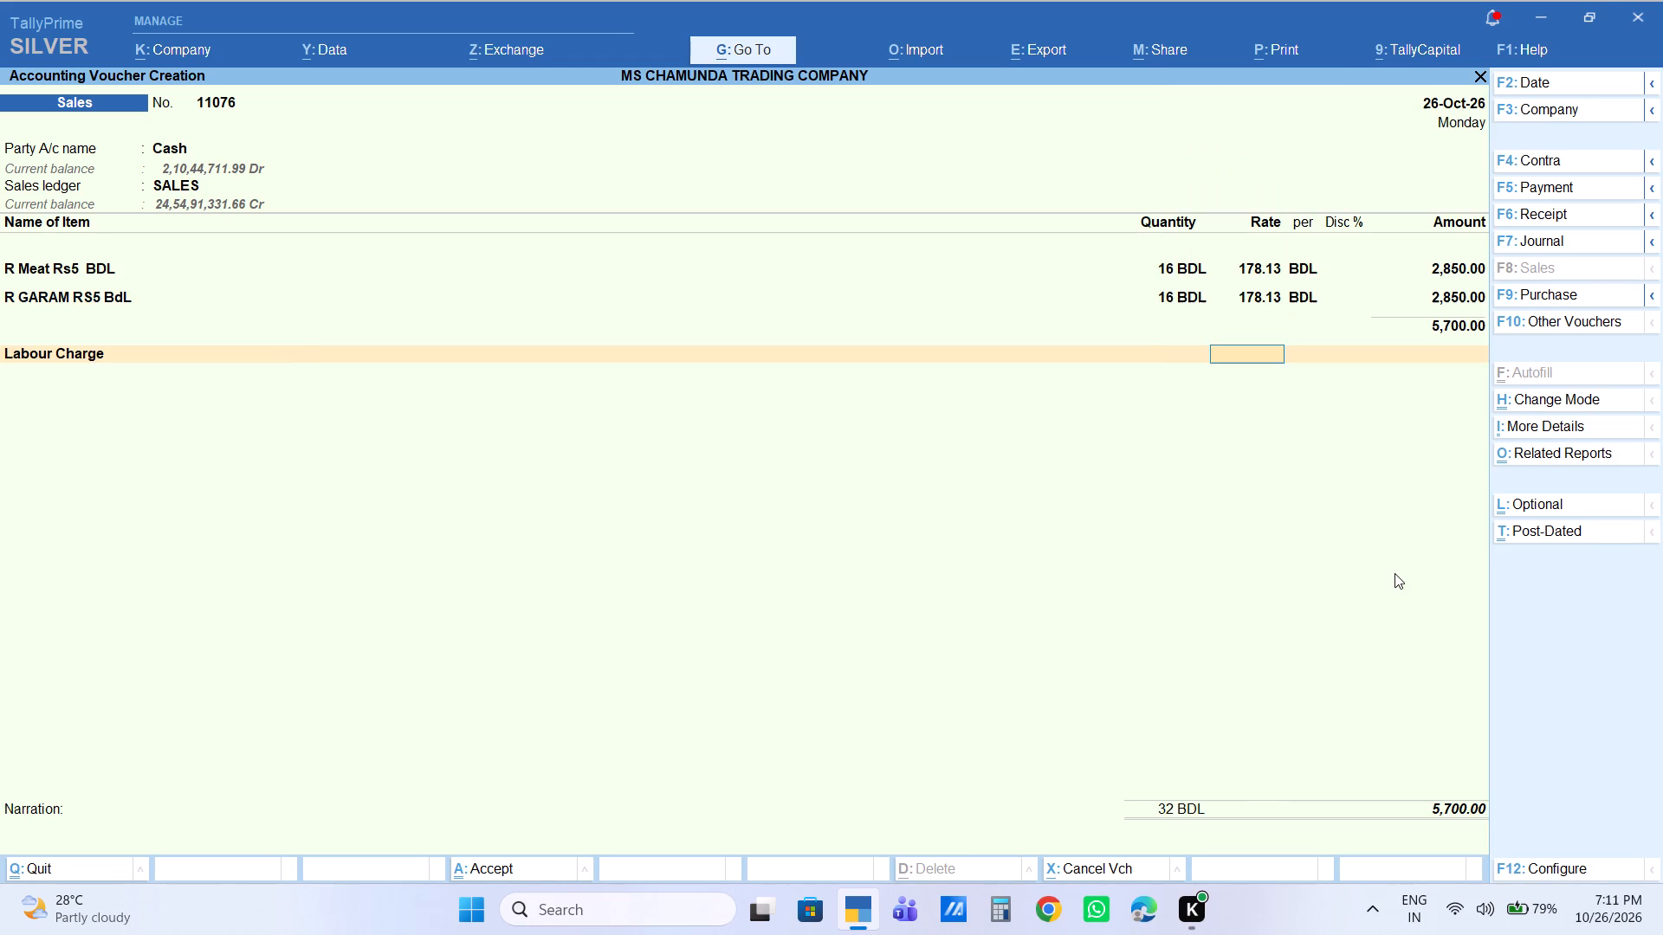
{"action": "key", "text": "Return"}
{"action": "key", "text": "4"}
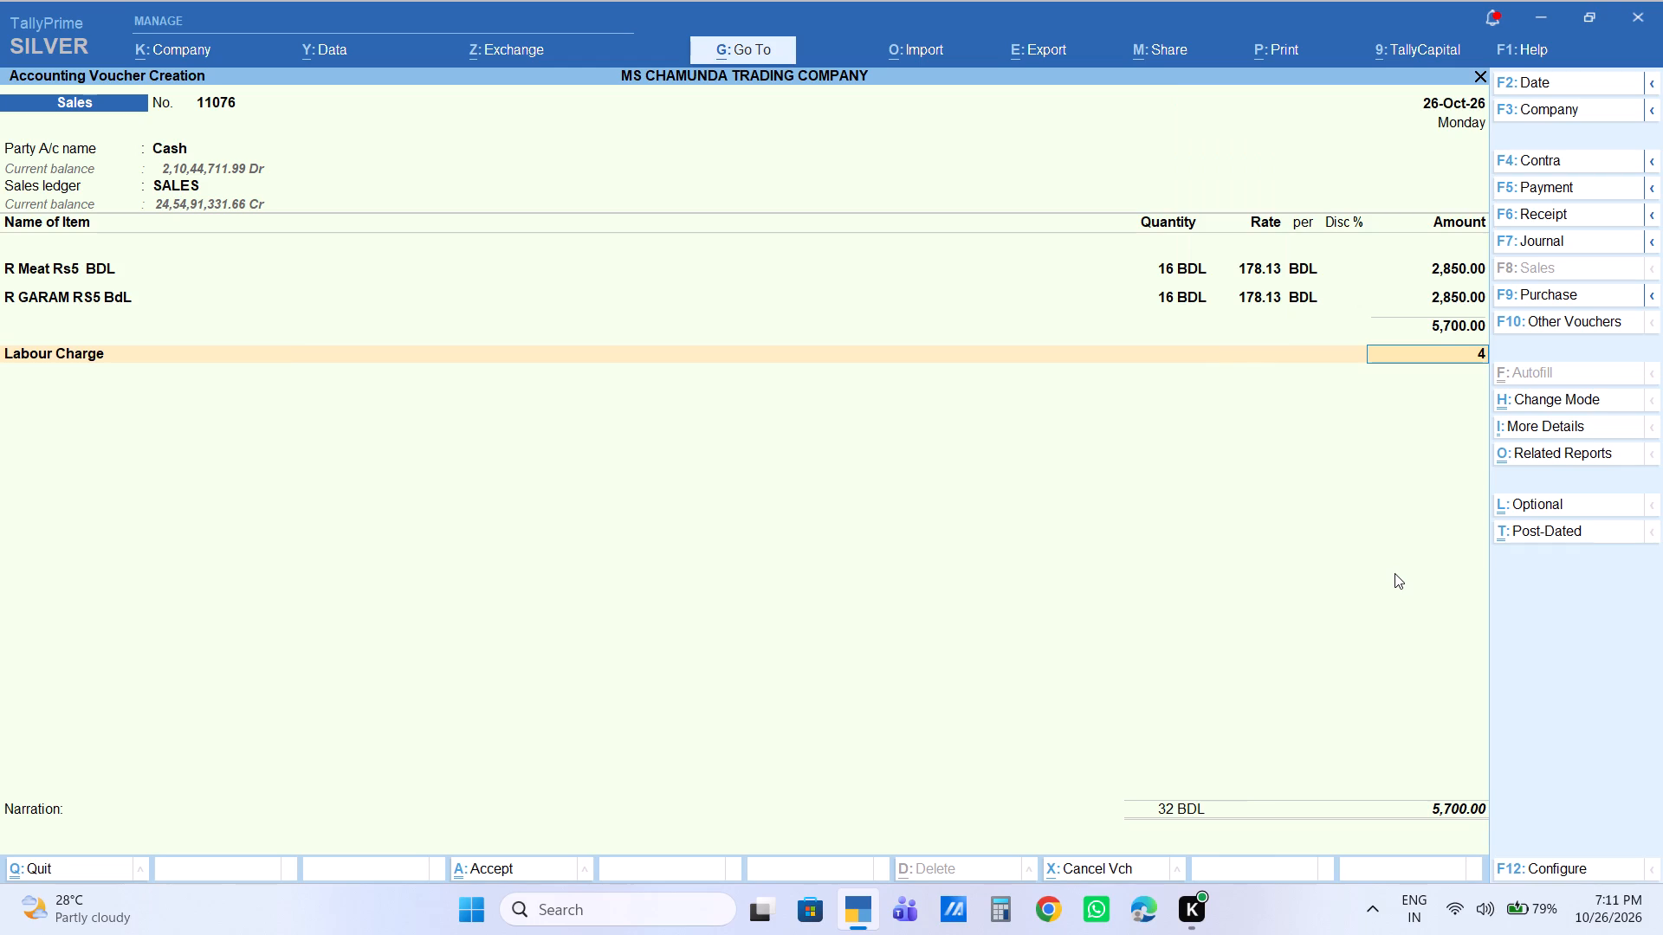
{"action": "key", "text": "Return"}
Return to the item list and add Khara Garam Rs10 with a quantity of 1 at the default rate.
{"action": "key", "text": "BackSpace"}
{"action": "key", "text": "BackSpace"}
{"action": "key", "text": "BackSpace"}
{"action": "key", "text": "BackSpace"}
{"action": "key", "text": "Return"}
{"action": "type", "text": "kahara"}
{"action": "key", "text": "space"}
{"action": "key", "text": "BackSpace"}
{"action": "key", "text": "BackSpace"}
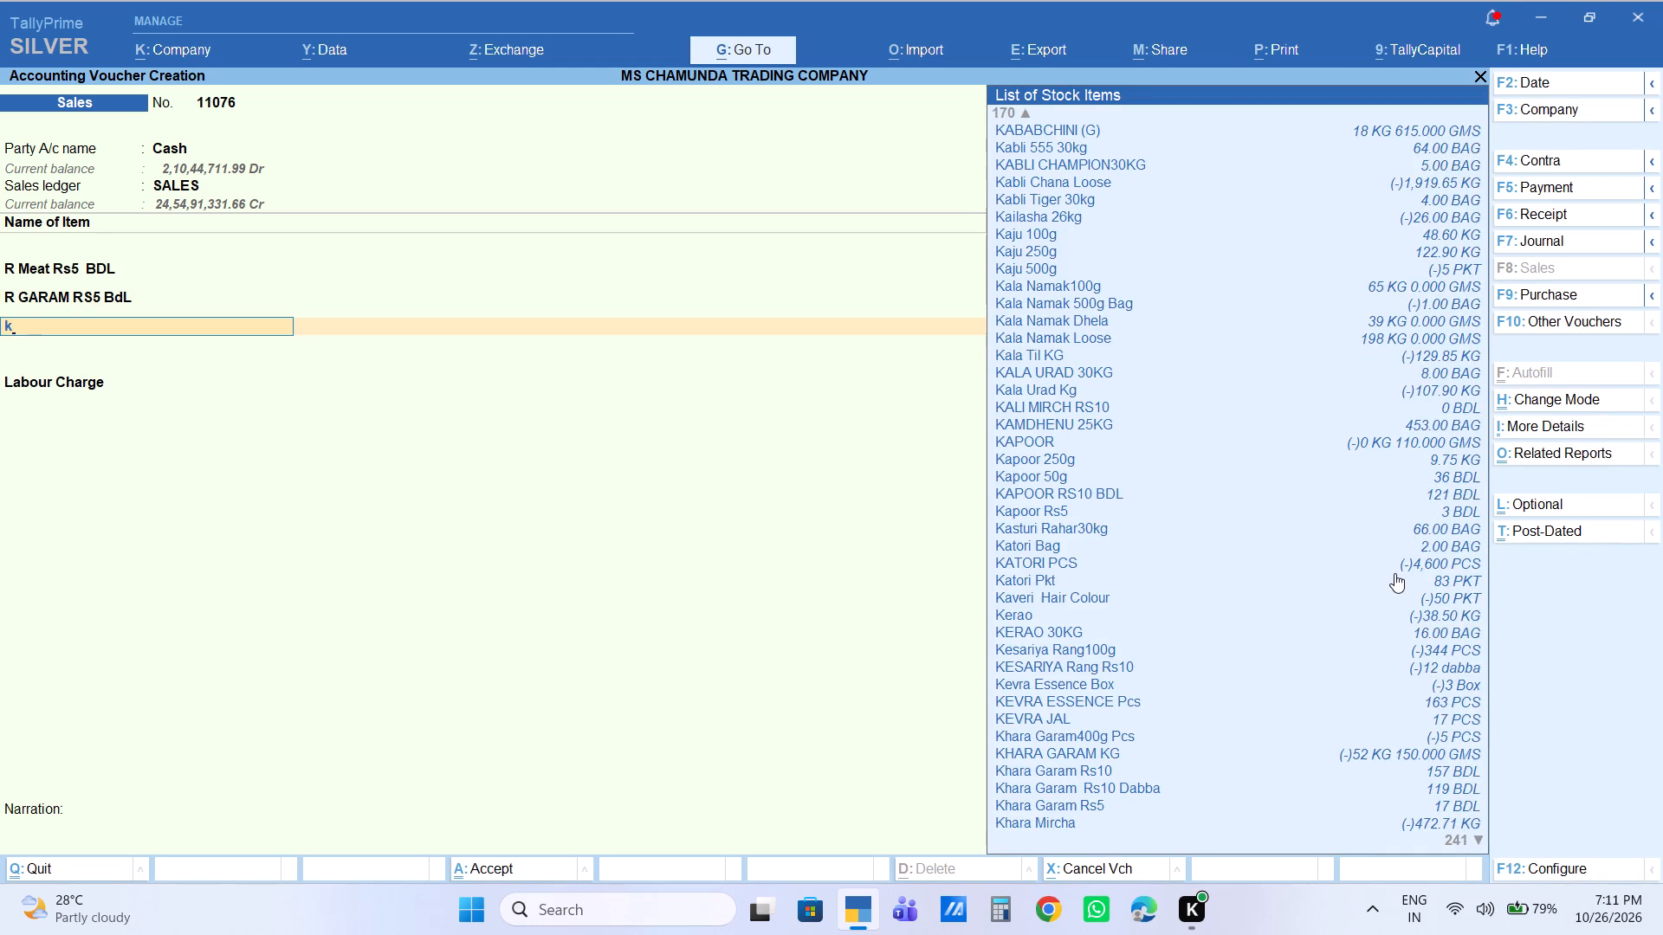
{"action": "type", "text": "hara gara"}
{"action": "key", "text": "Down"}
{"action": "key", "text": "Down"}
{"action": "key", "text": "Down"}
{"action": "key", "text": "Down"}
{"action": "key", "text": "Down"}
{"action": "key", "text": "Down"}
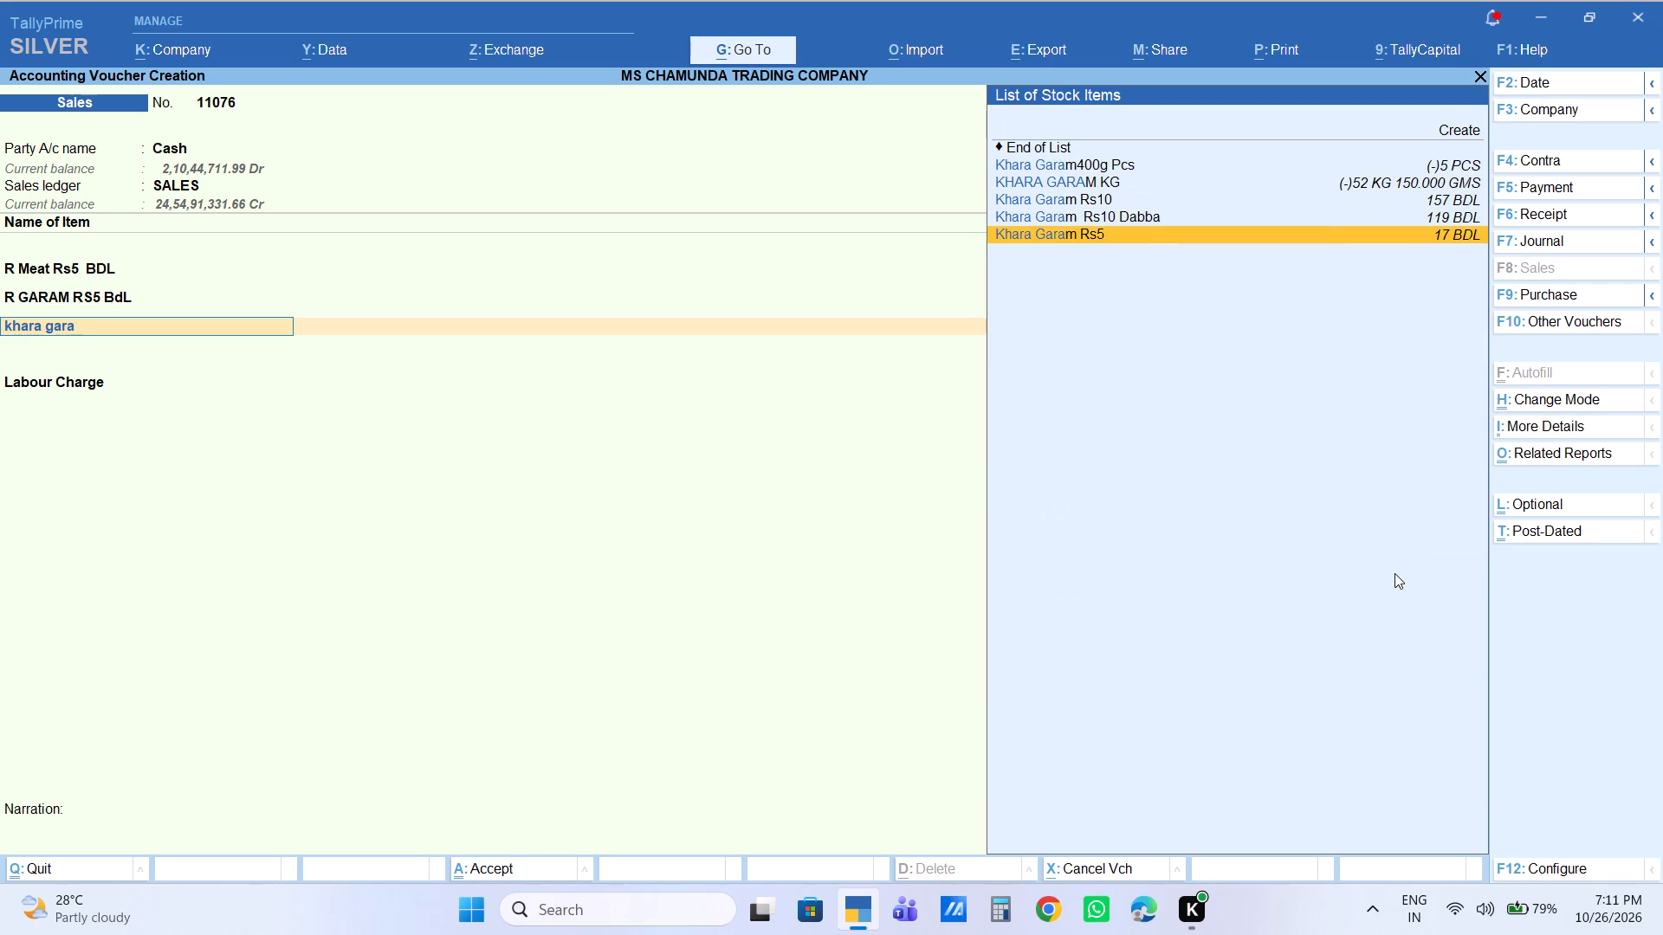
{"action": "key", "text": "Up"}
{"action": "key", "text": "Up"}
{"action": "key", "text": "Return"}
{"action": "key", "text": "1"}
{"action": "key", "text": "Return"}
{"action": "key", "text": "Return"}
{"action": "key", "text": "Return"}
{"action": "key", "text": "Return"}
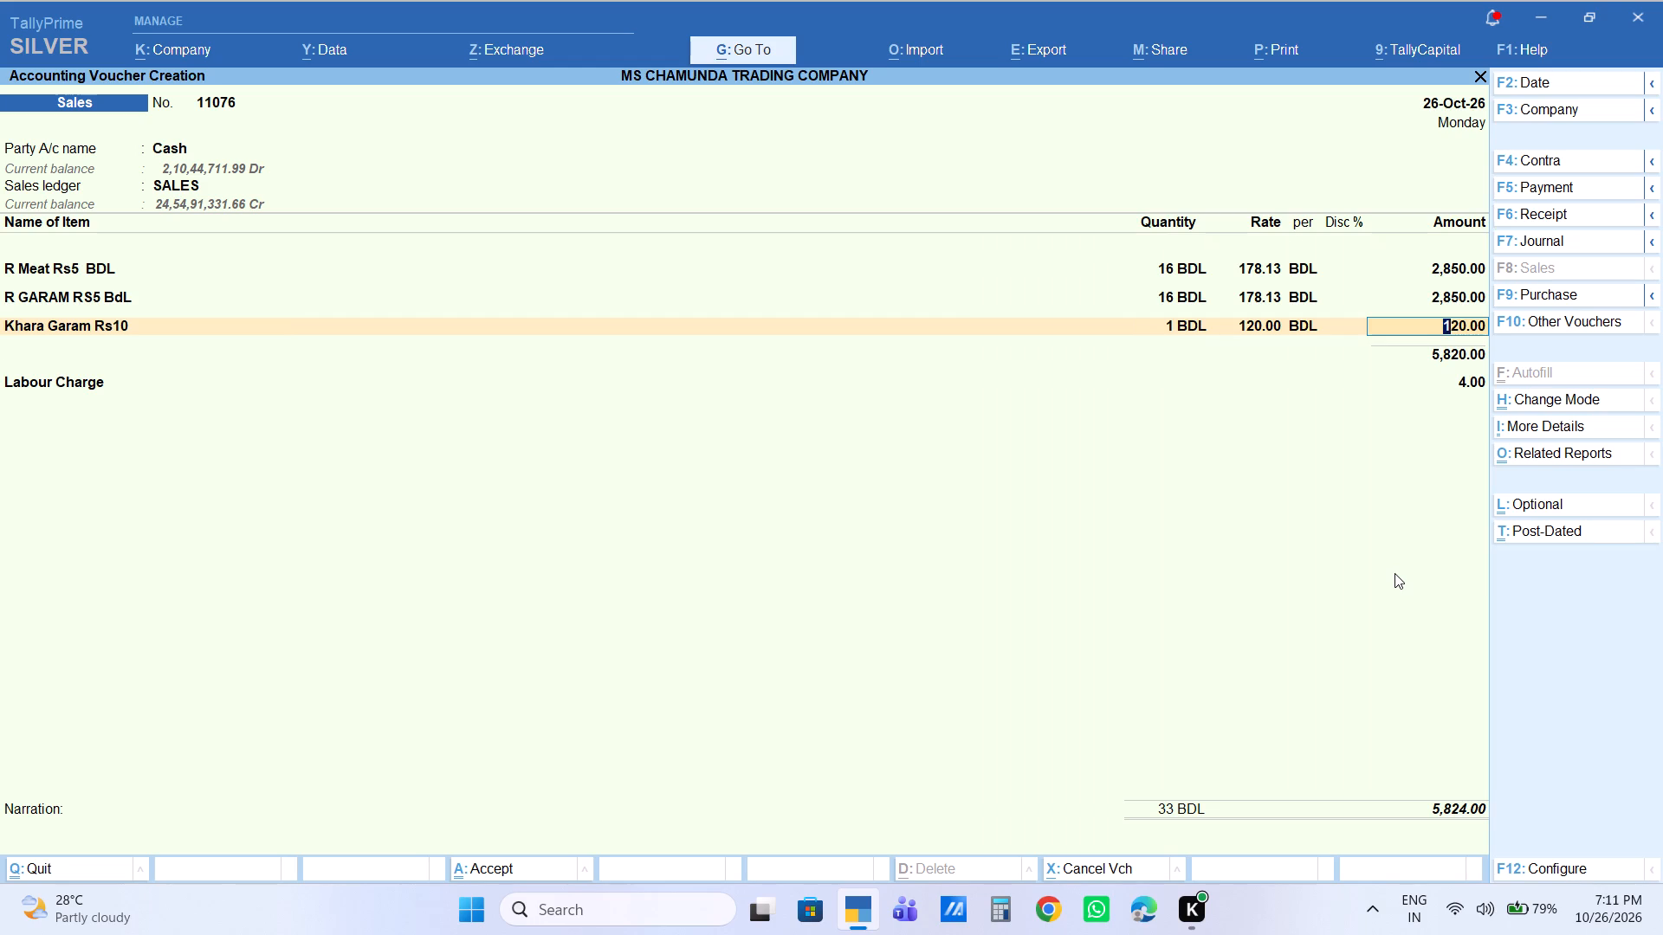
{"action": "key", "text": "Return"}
Keep the existing Labour Charge, leave the narration blank and save voucher 11076.
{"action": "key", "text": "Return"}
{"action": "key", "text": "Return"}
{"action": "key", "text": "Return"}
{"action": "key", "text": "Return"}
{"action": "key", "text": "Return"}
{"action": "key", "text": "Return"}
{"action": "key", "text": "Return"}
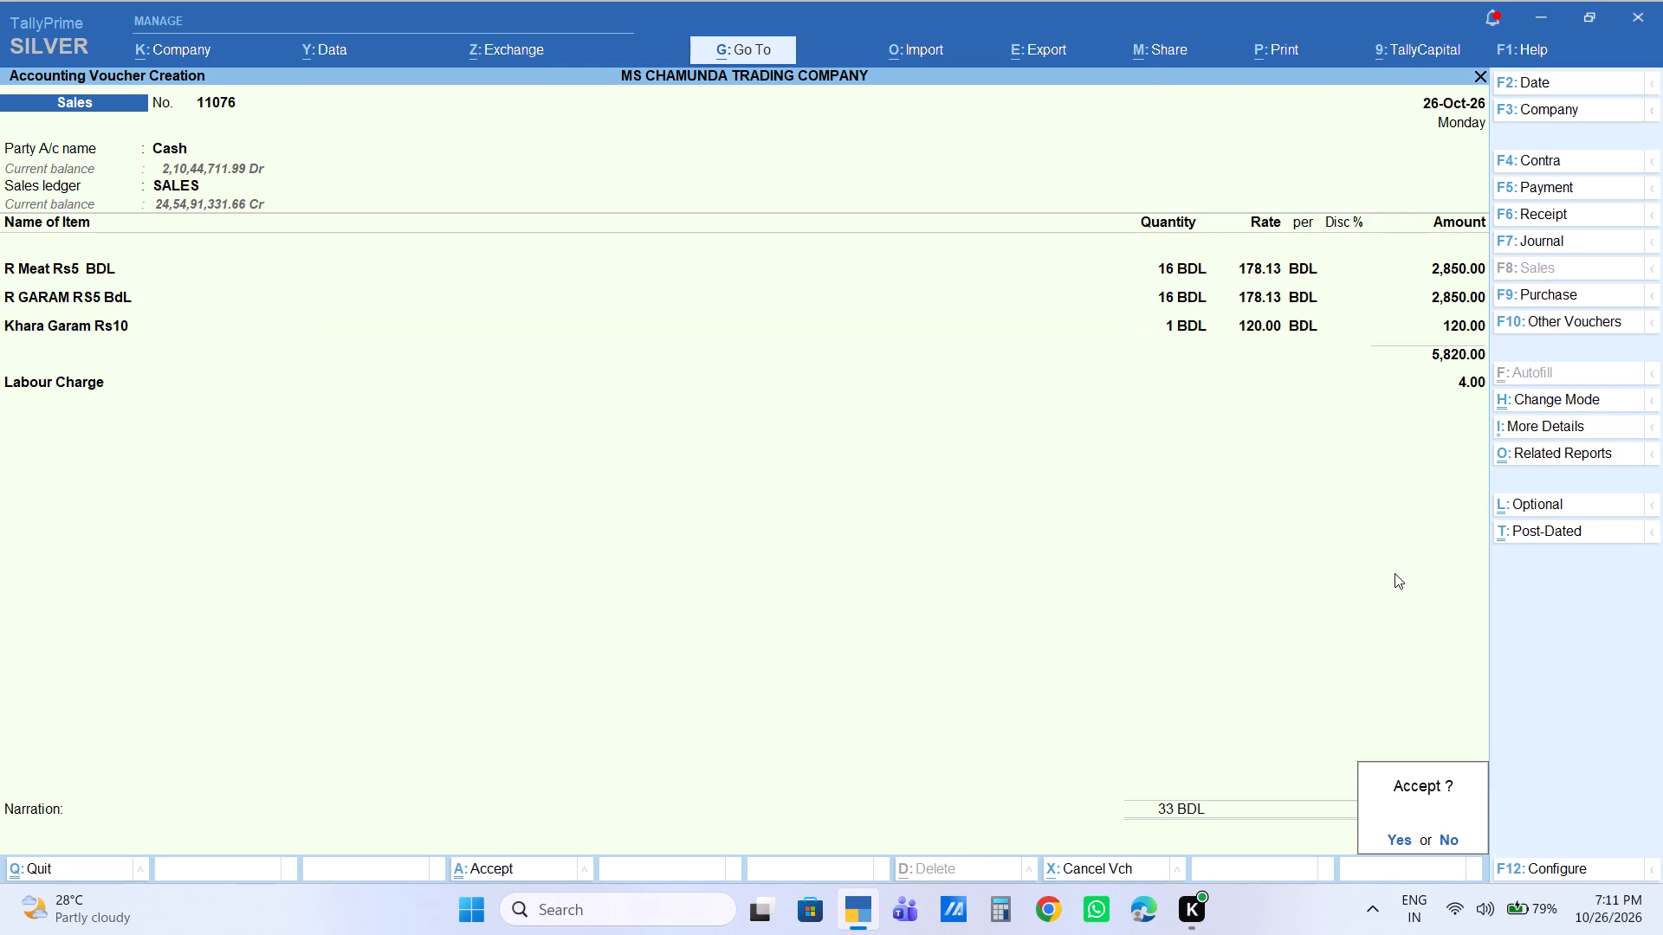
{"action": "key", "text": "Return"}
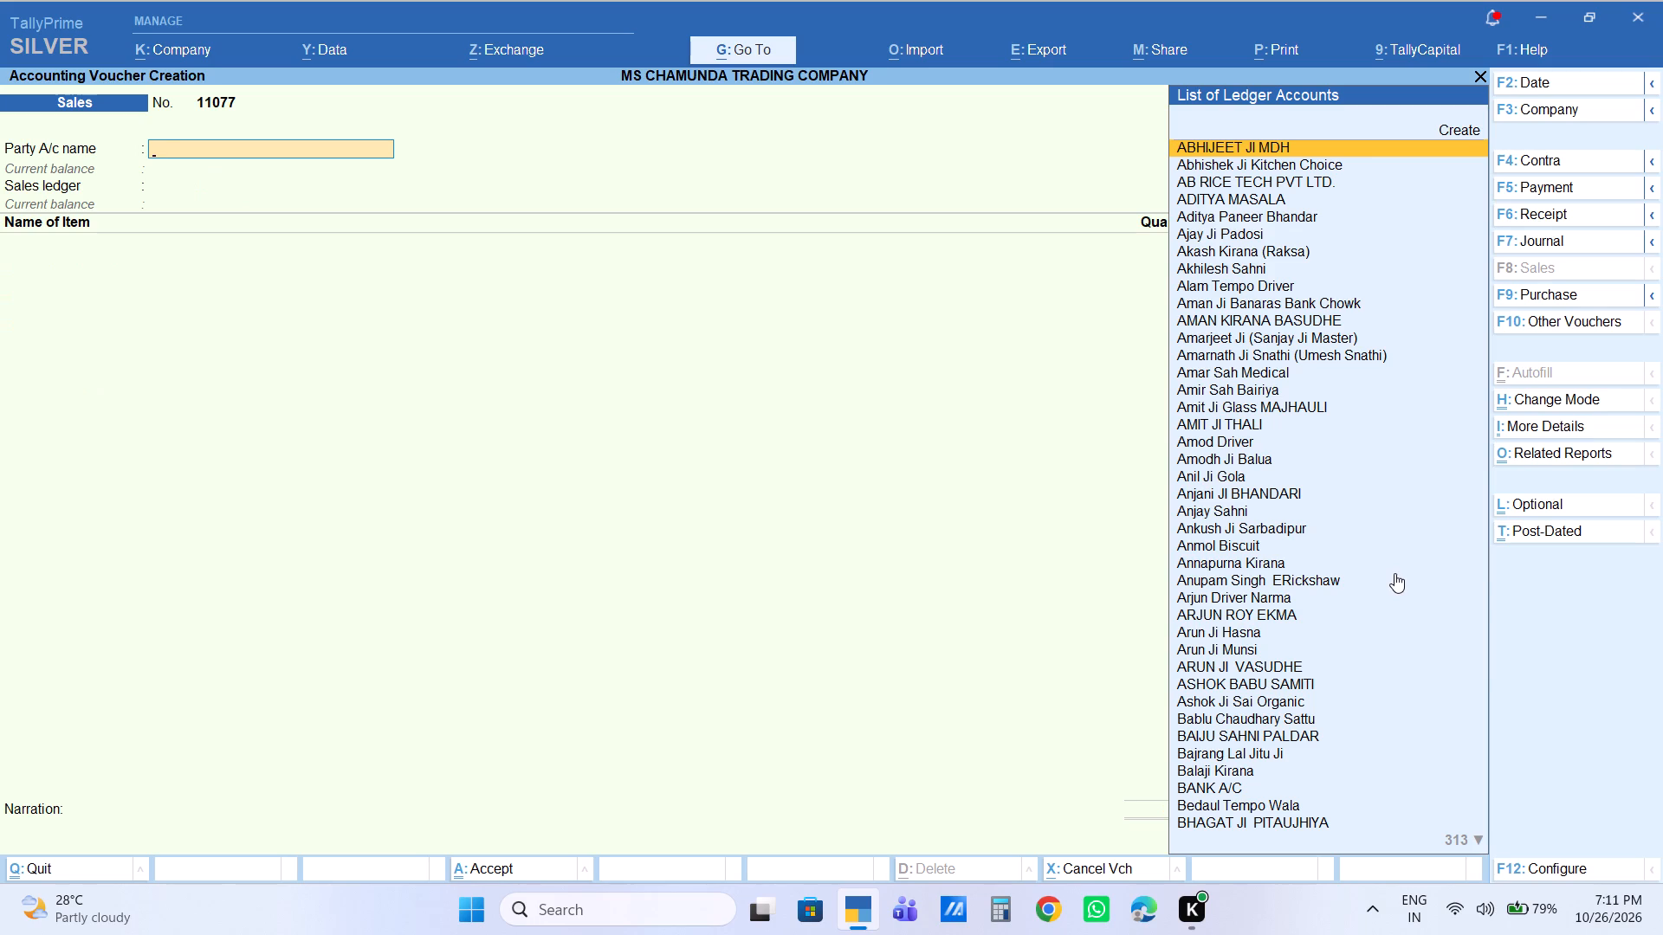
Set up sales voucher 11077 with Cash as the party, default party details and the SALES ledger.
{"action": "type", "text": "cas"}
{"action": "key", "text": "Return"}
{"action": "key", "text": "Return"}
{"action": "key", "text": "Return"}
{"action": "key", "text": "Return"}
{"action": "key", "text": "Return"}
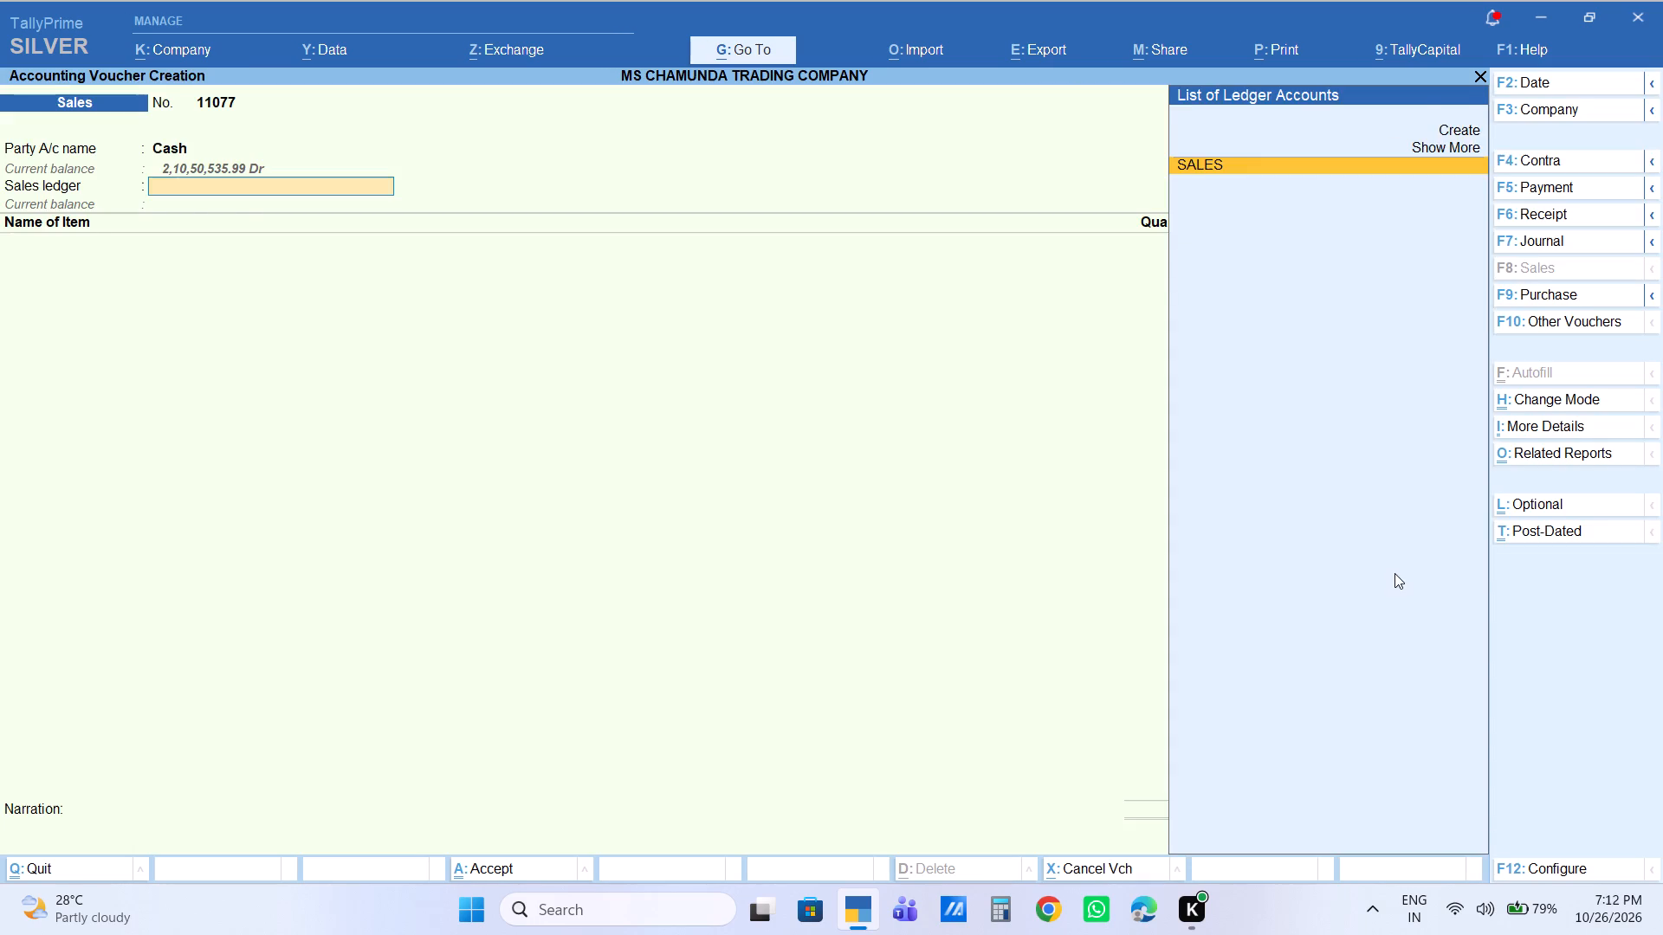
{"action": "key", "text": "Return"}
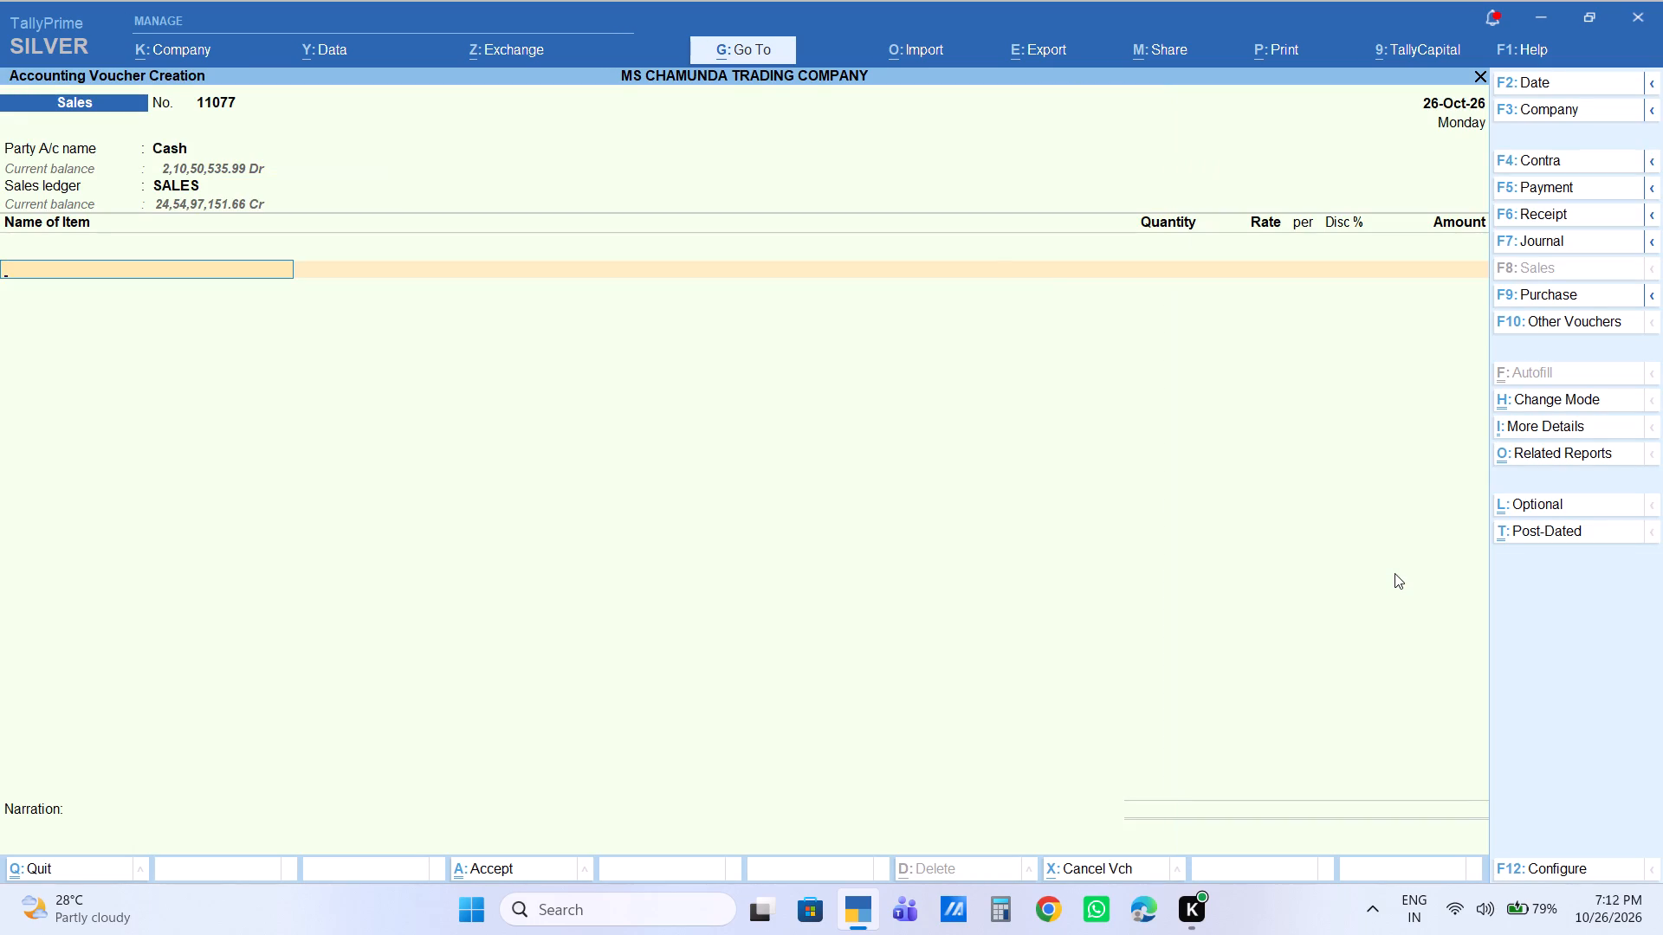
Add the item KAMDHENU 25KG with a quantity of 2 bags and set its amount to 1700.
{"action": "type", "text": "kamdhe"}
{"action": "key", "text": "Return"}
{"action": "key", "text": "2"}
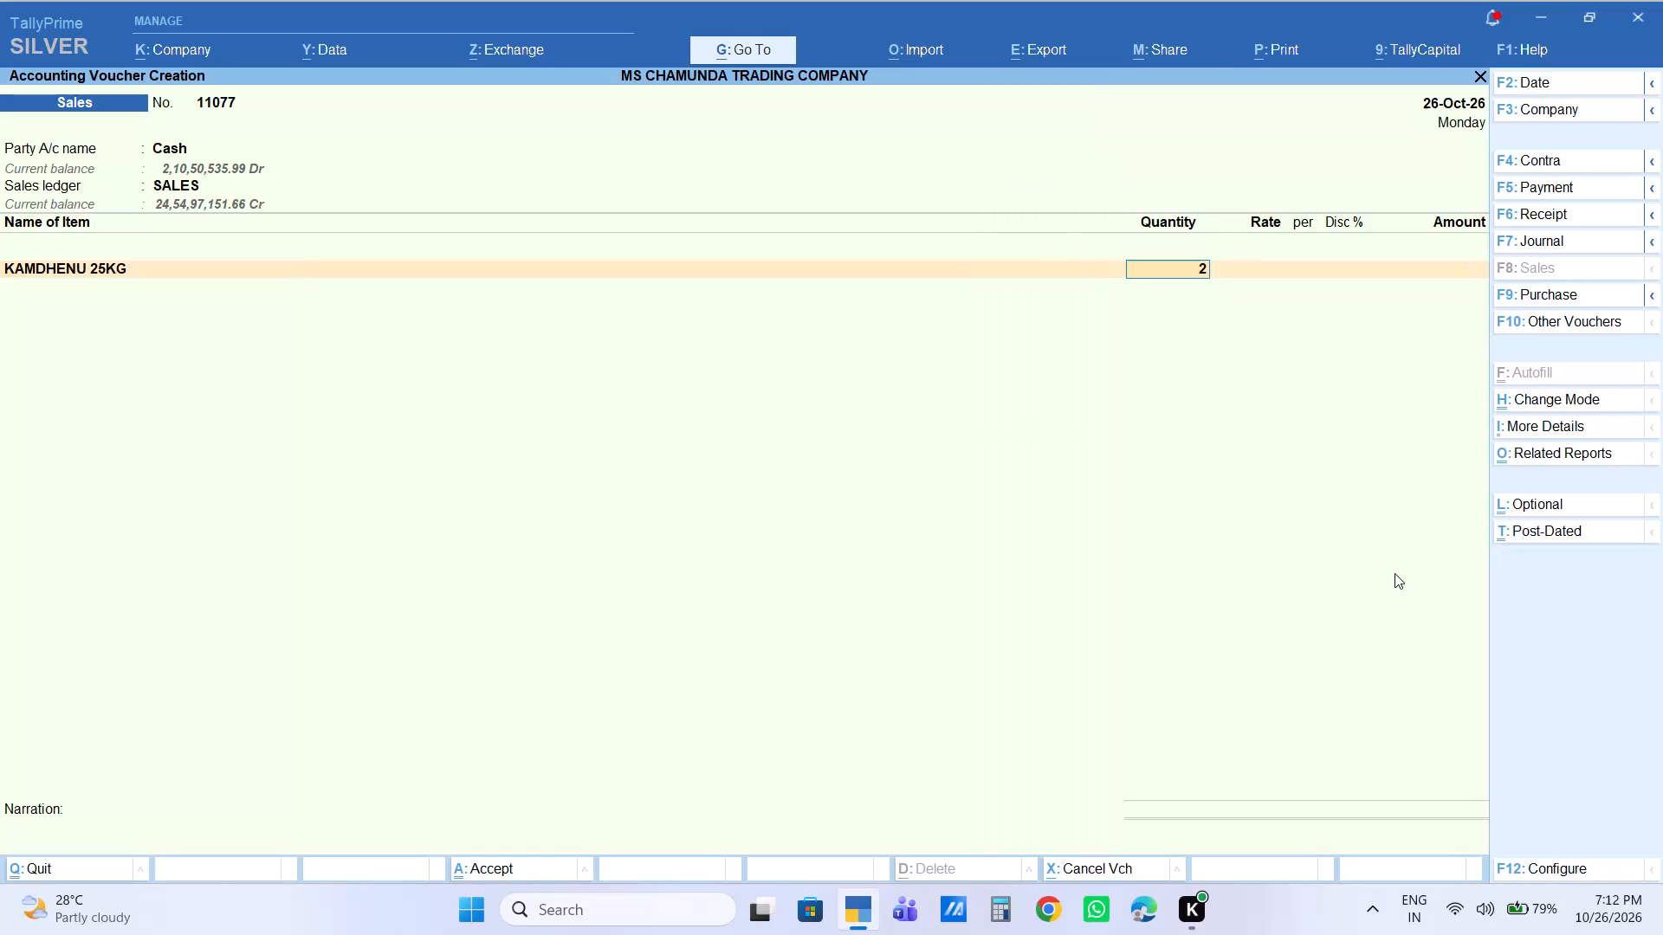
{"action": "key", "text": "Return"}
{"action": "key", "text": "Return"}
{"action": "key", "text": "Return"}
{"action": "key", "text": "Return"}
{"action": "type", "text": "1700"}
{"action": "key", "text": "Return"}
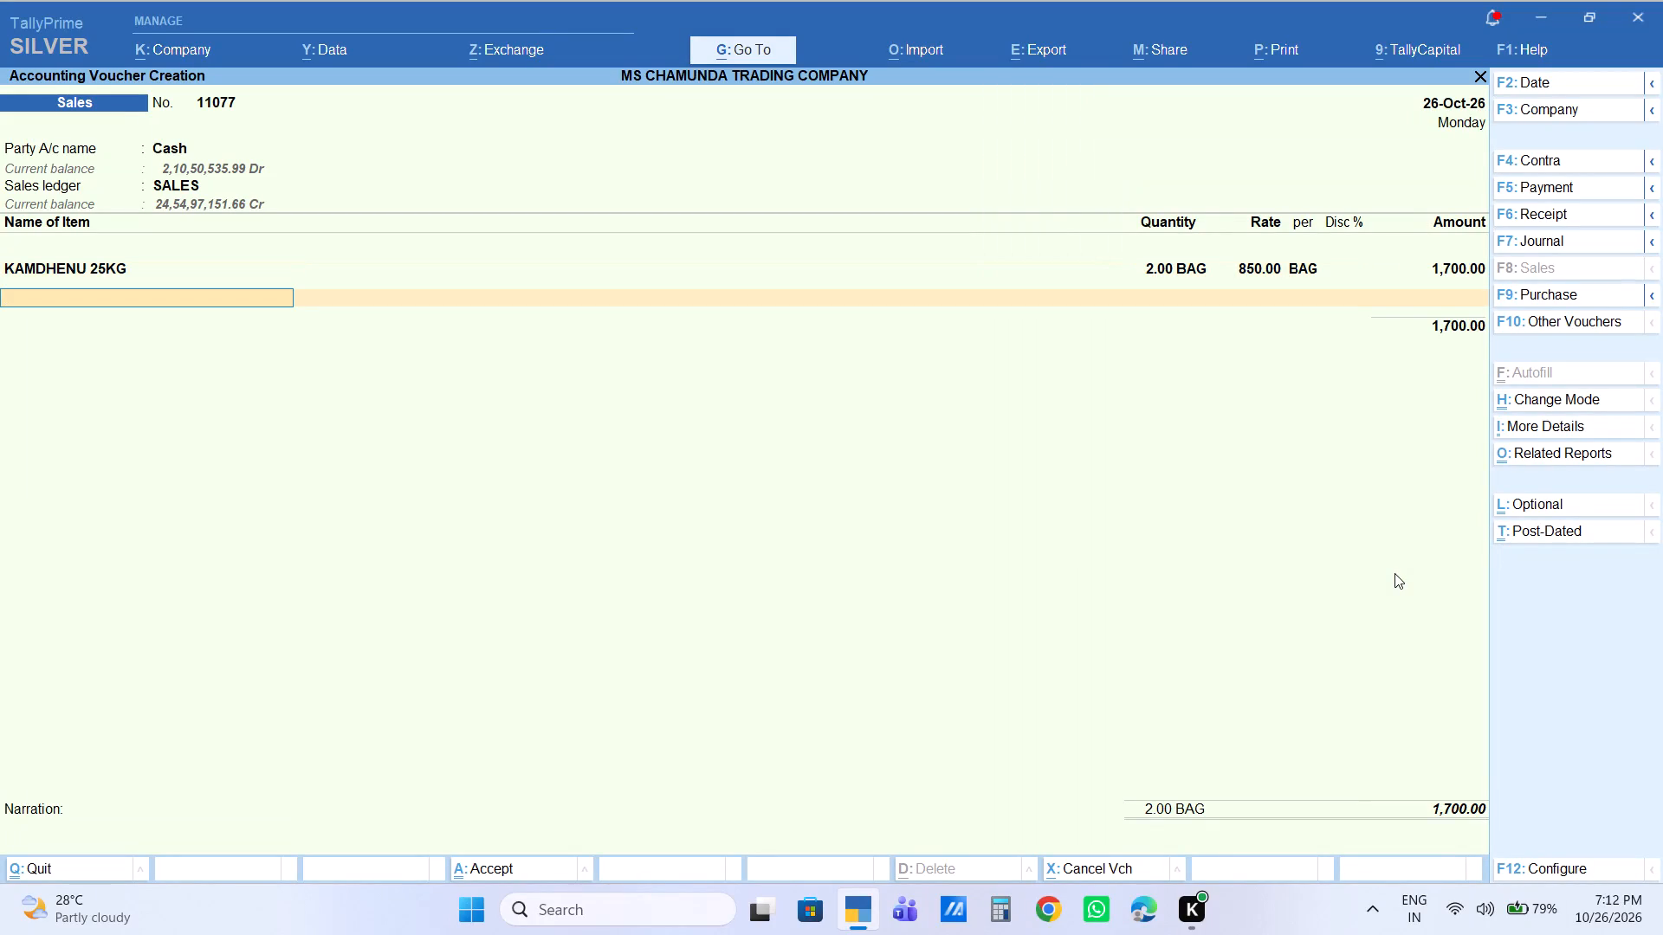
Add the item Dettol Rs10 with a quantity of 1 at the default rate and save voucher 11077.
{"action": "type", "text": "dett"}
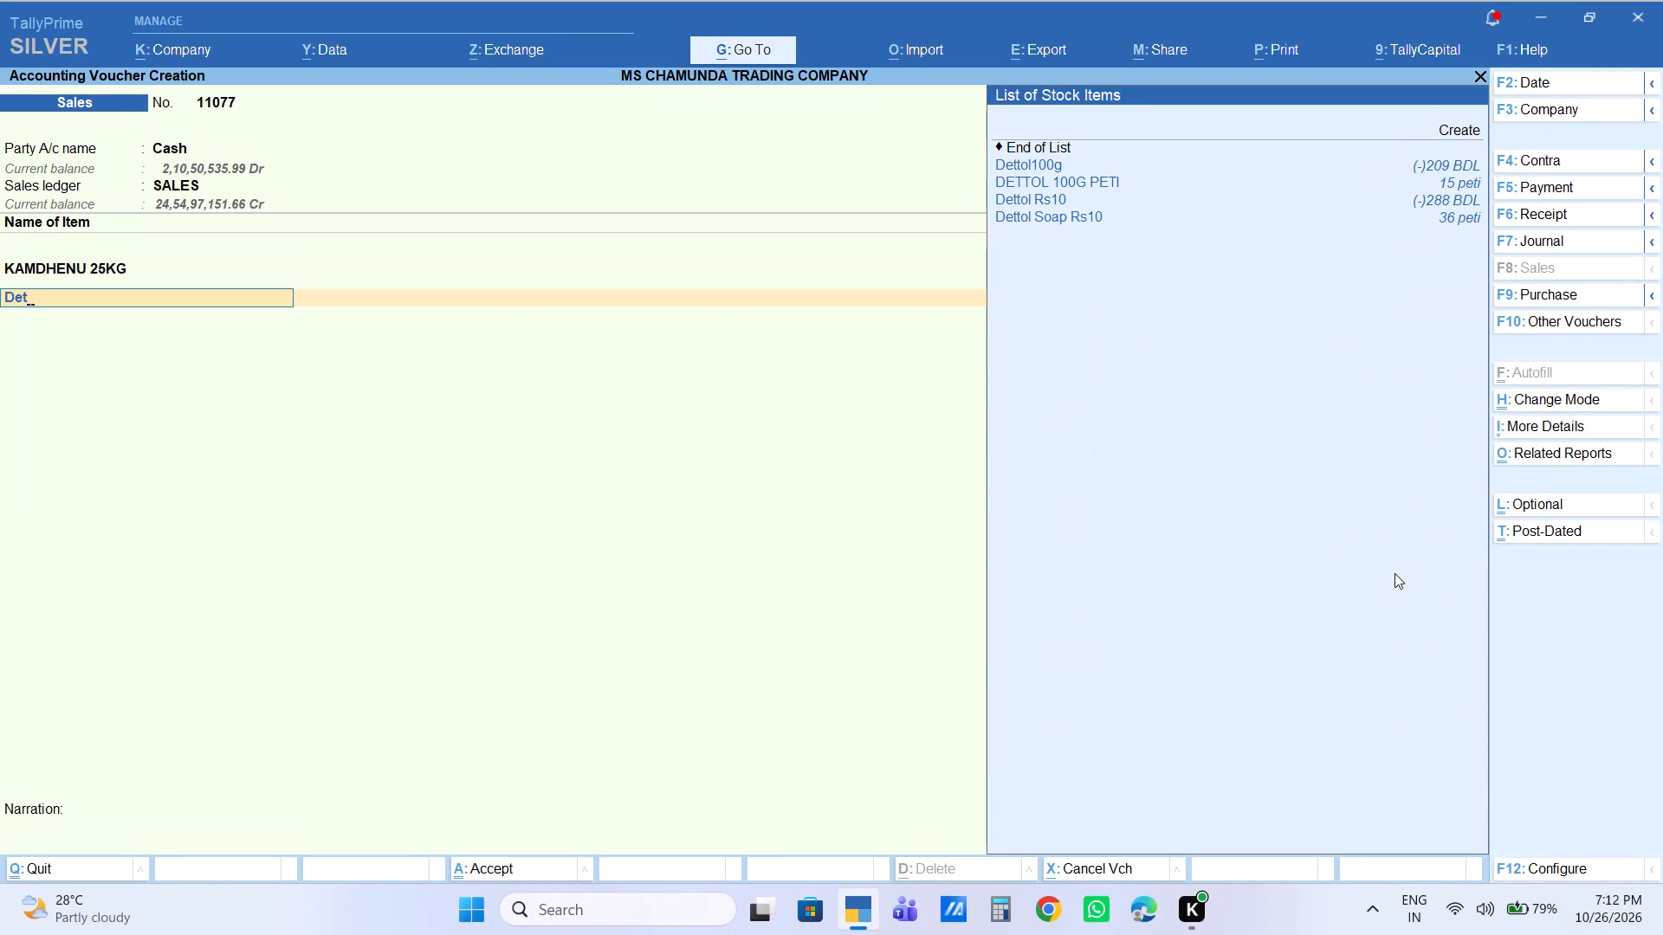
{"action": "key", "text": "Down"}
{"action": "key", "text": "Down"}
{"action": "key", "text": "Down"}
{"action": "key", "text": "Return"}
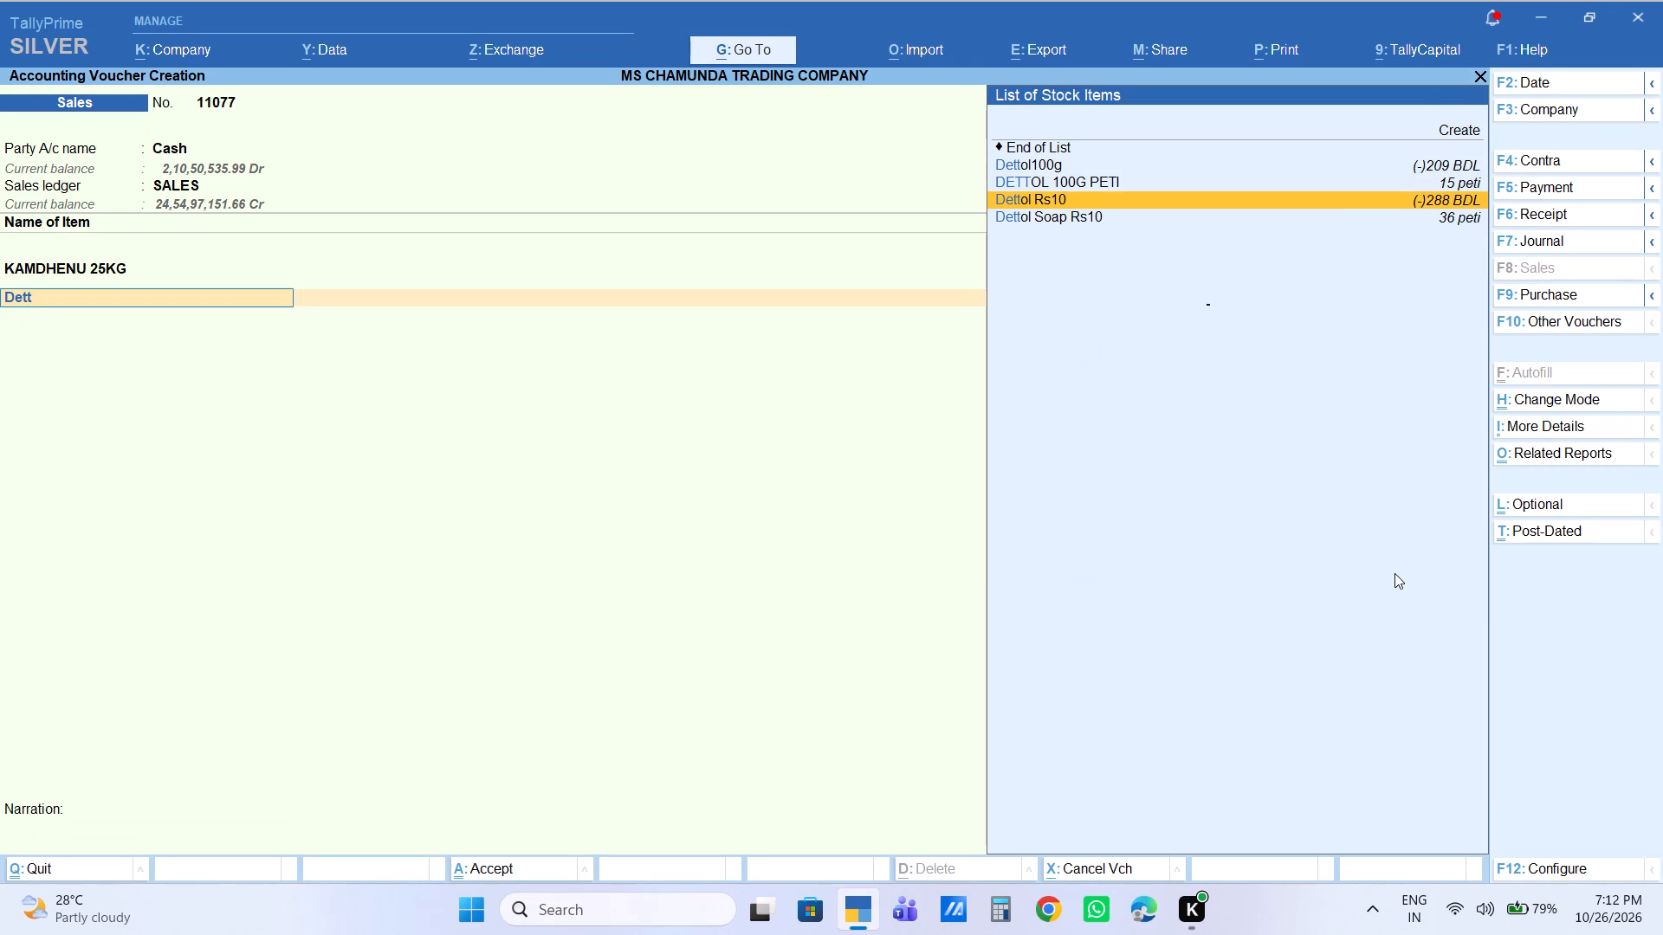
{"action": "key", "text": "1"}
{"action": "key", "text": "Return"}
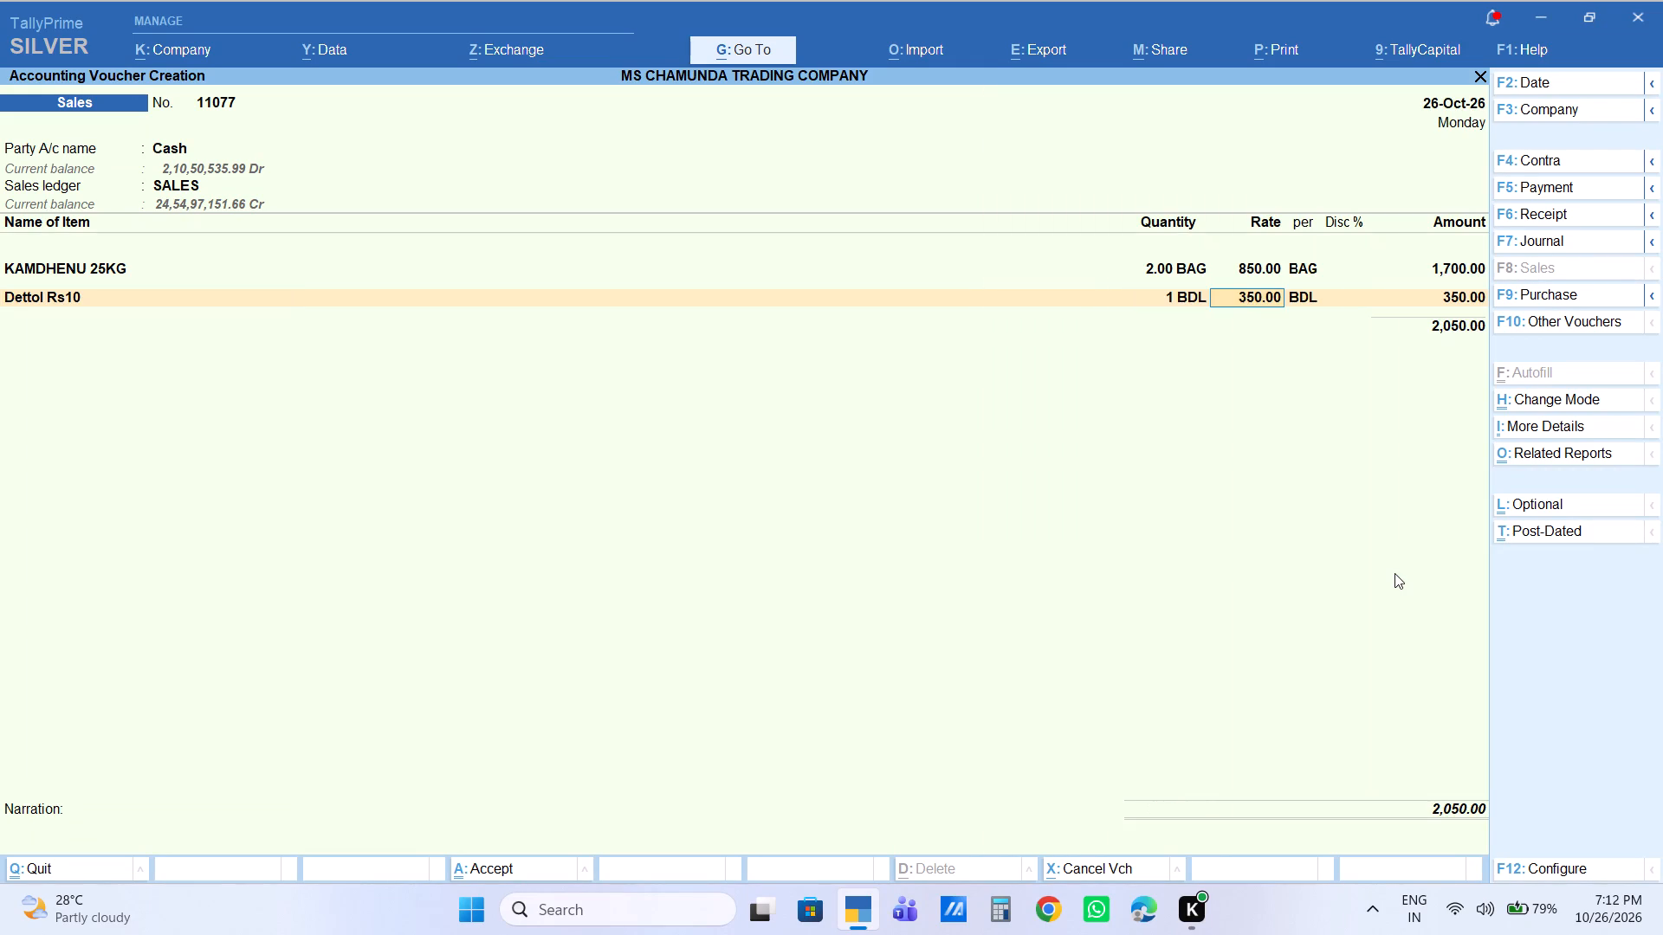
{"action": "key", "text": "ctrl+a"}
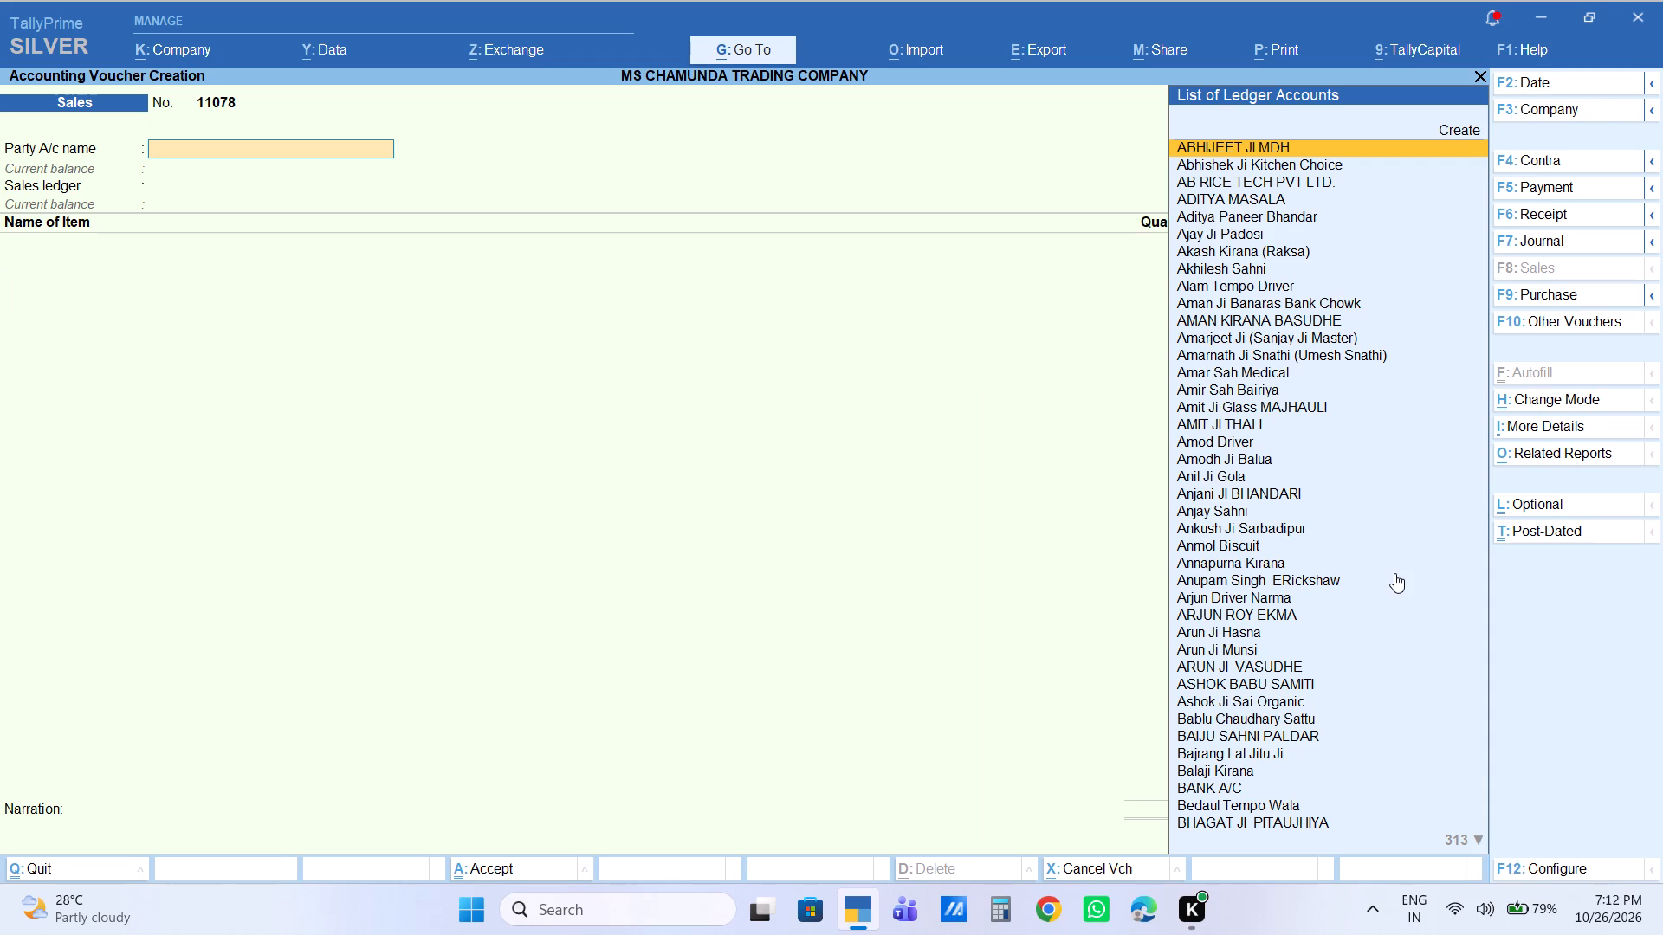
Set up sales voucher 11078 with the Ejaj customer ledger as the party, default party details and the SALES ledger.
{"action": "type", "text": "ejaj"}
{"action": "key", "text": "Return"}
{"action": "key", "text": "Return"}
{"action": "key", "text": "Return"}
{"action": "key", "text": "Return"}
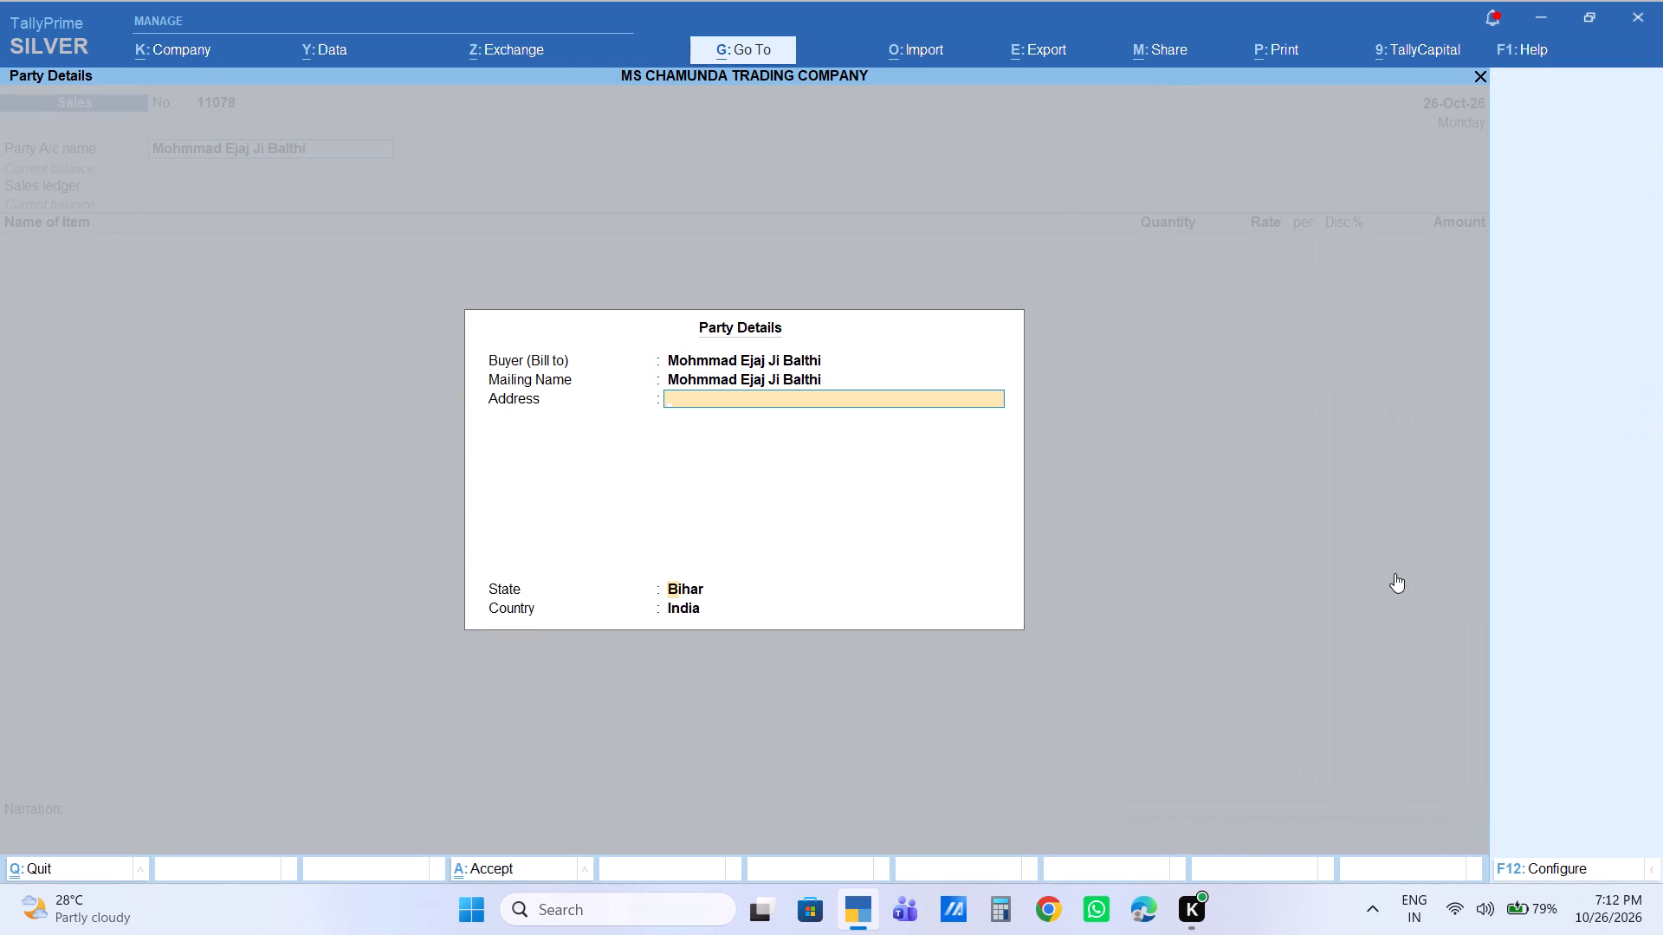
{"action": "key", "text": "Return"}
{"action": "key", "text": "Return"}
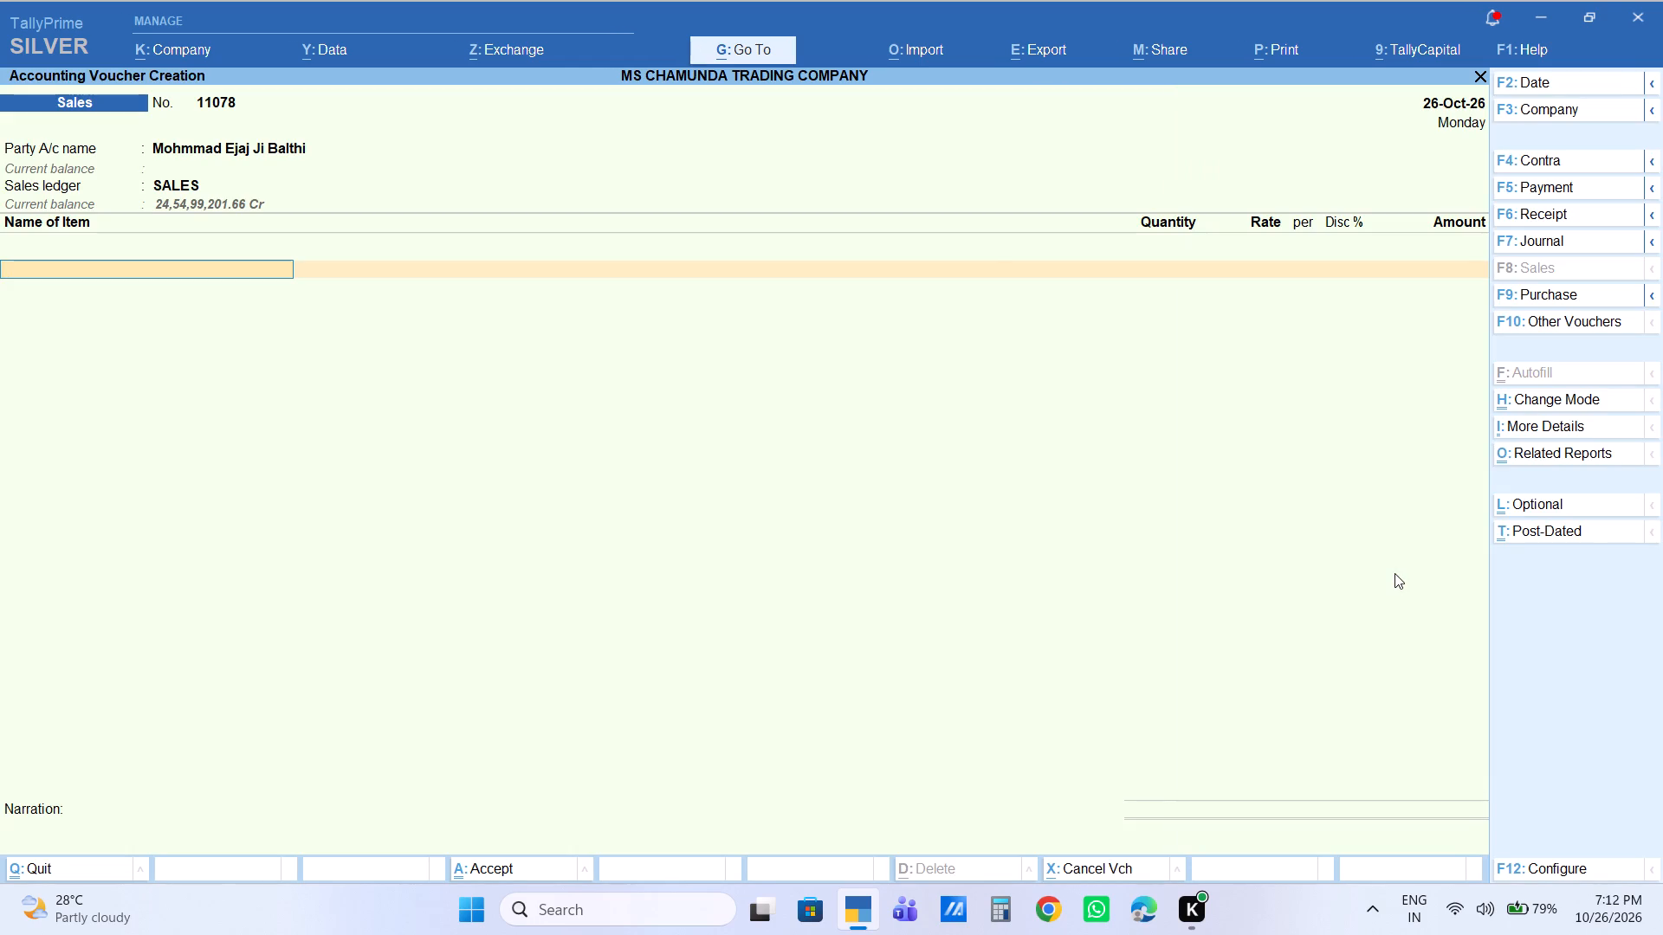
Add the item Ratna Miniket25kg with a quantity of 3 bags at the default rate.
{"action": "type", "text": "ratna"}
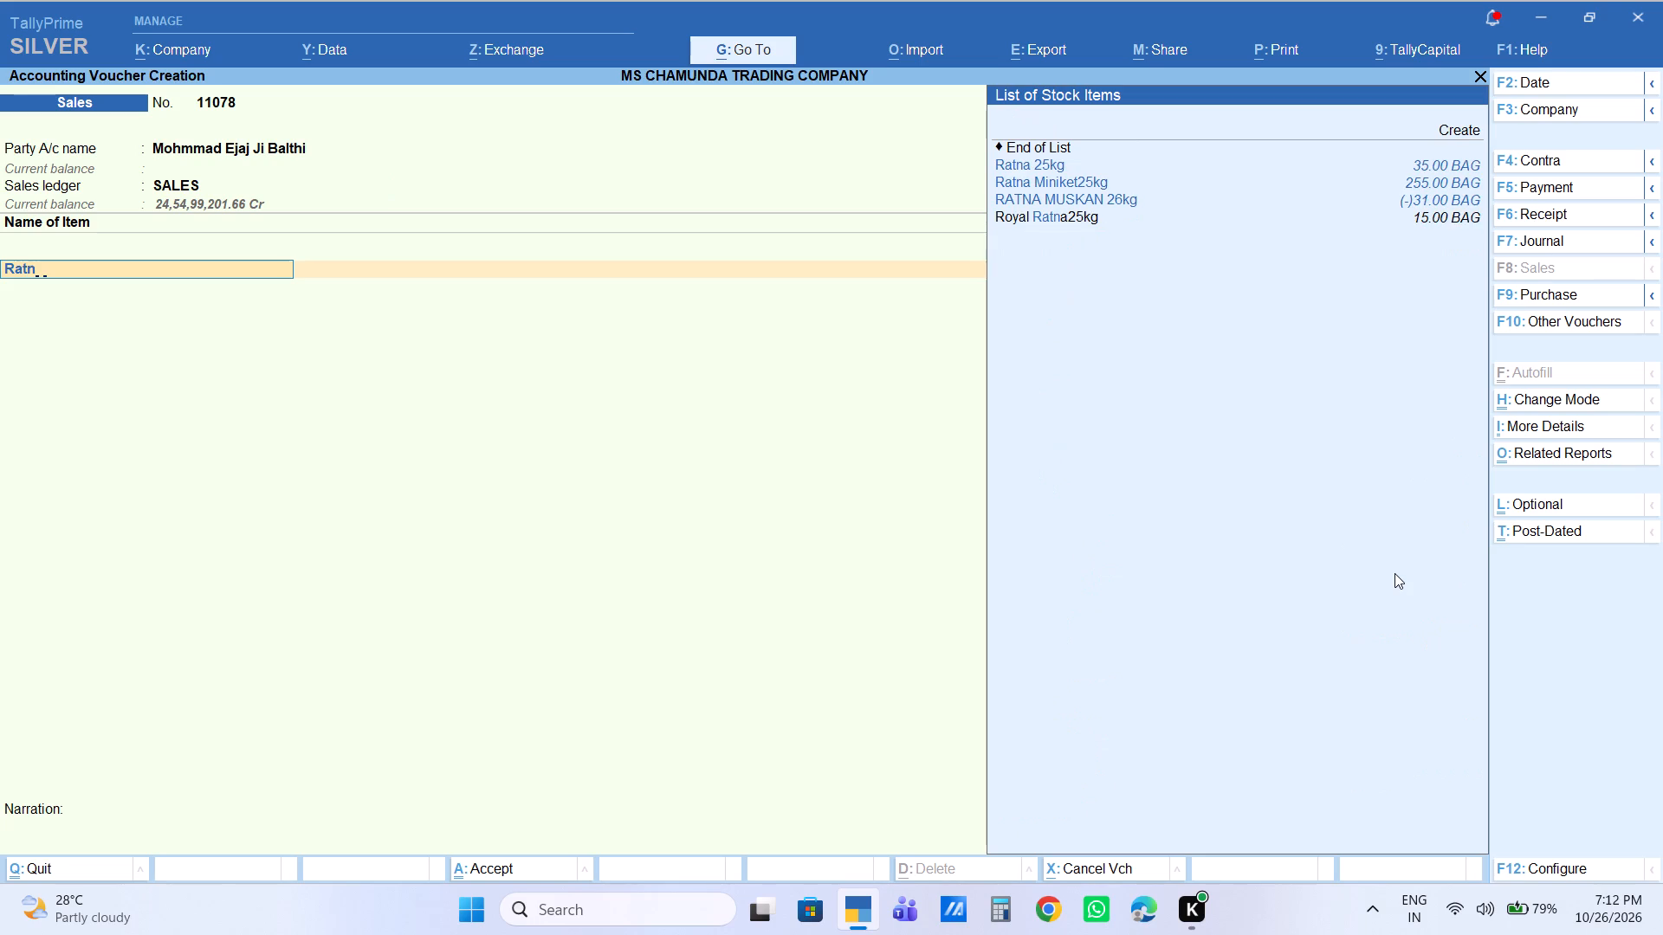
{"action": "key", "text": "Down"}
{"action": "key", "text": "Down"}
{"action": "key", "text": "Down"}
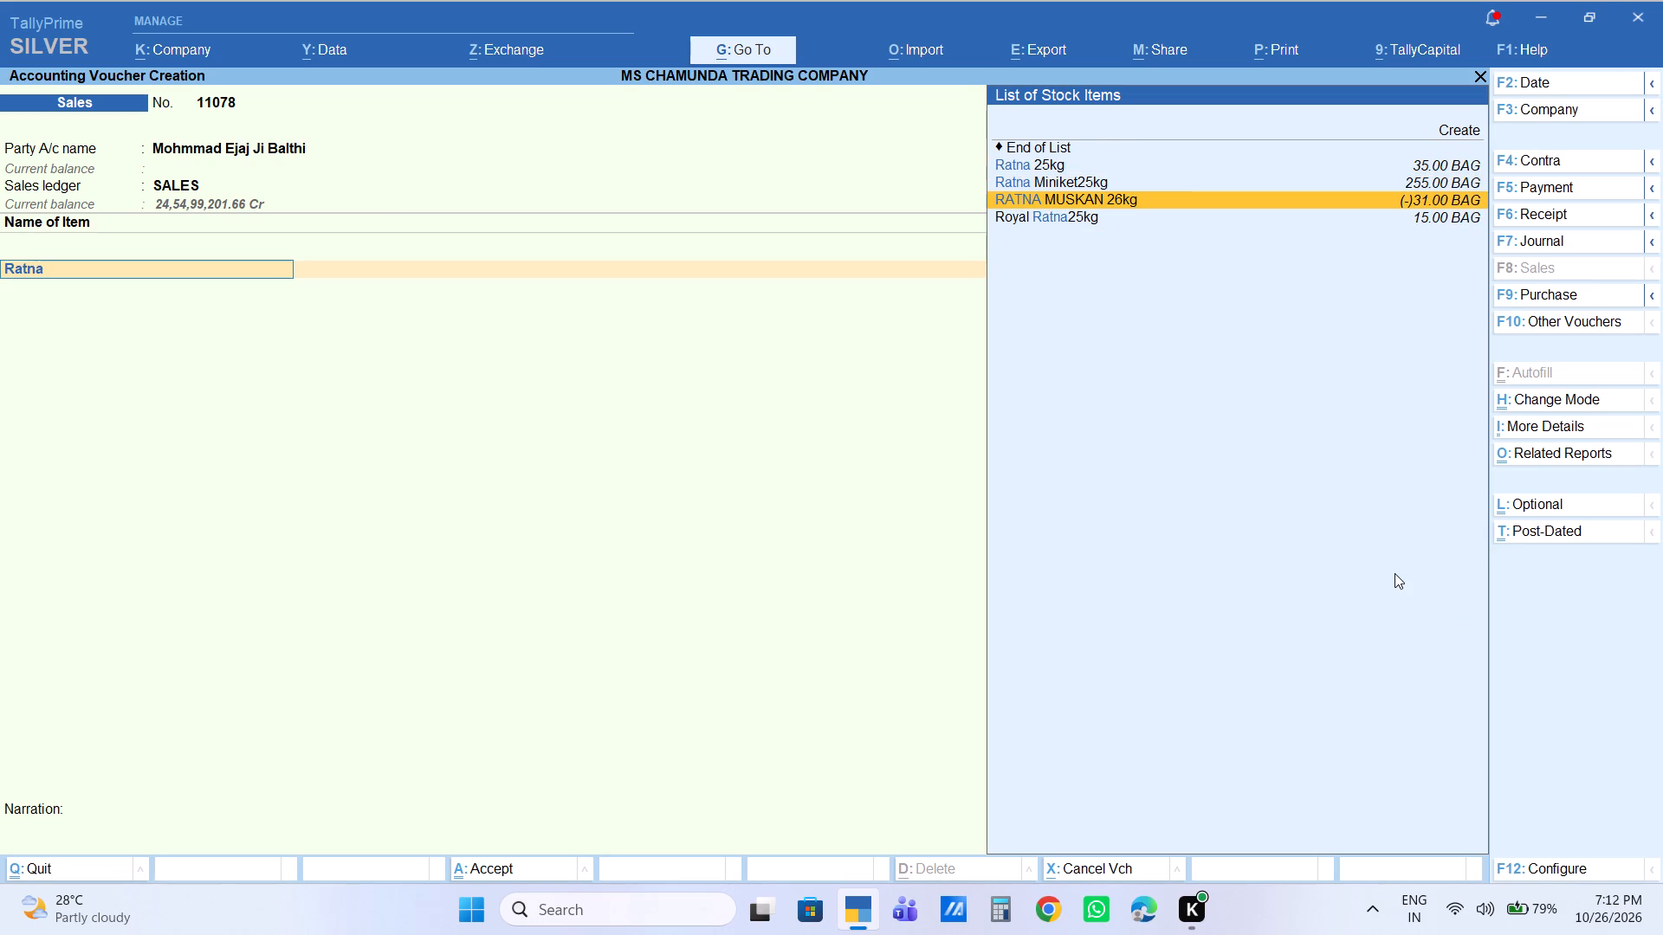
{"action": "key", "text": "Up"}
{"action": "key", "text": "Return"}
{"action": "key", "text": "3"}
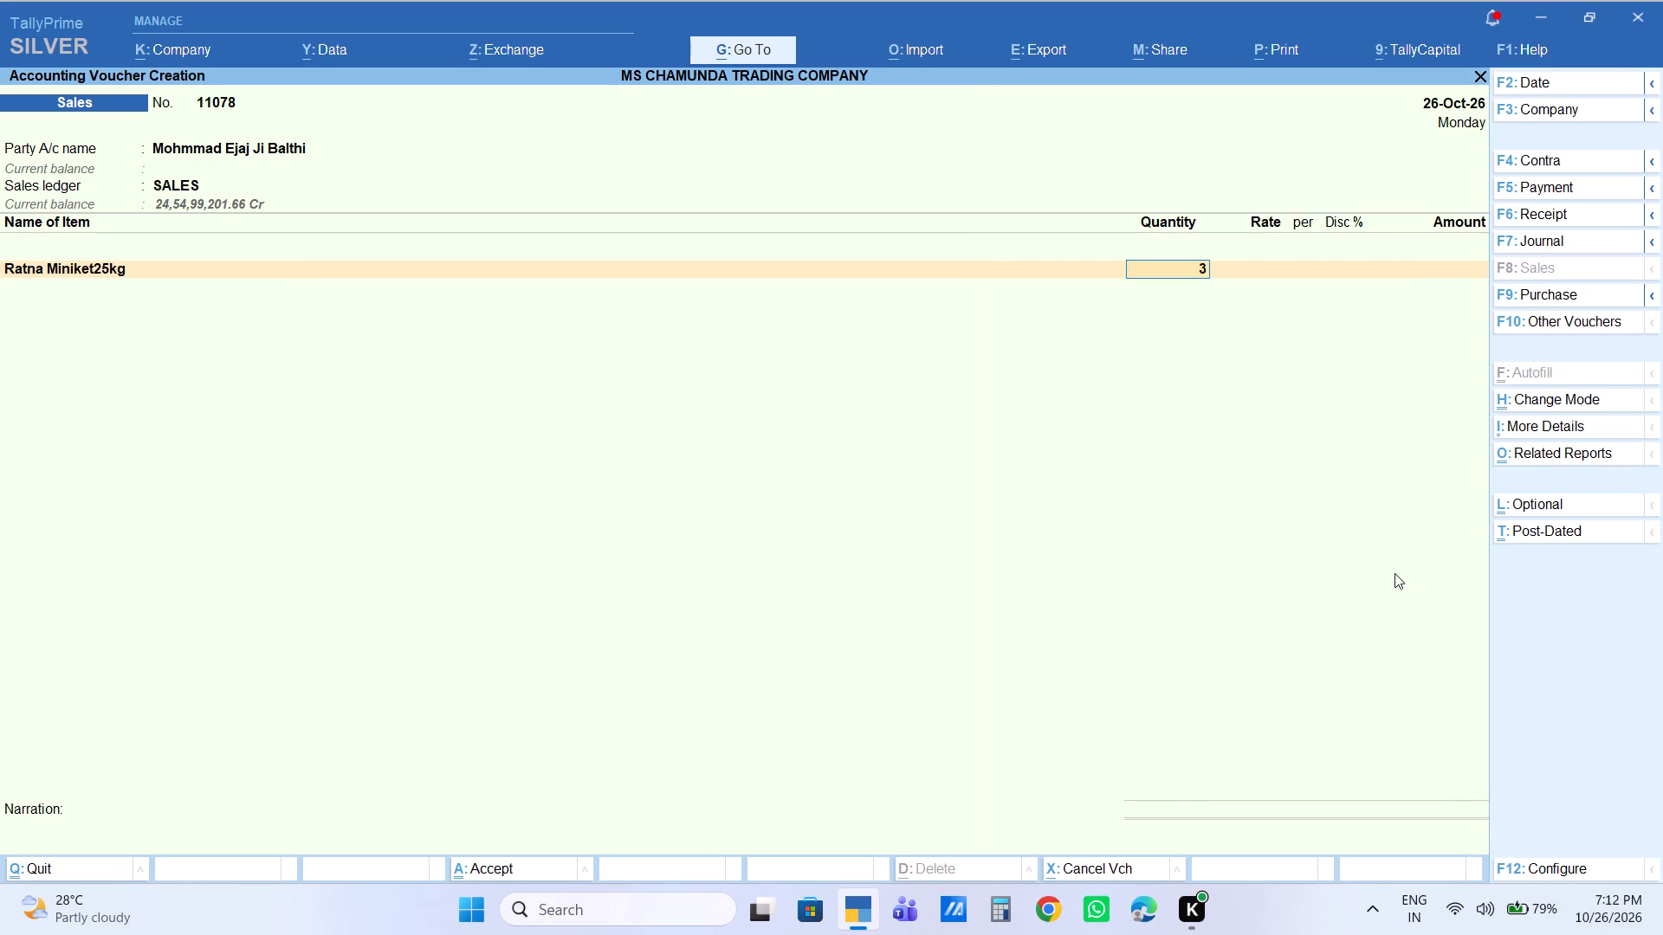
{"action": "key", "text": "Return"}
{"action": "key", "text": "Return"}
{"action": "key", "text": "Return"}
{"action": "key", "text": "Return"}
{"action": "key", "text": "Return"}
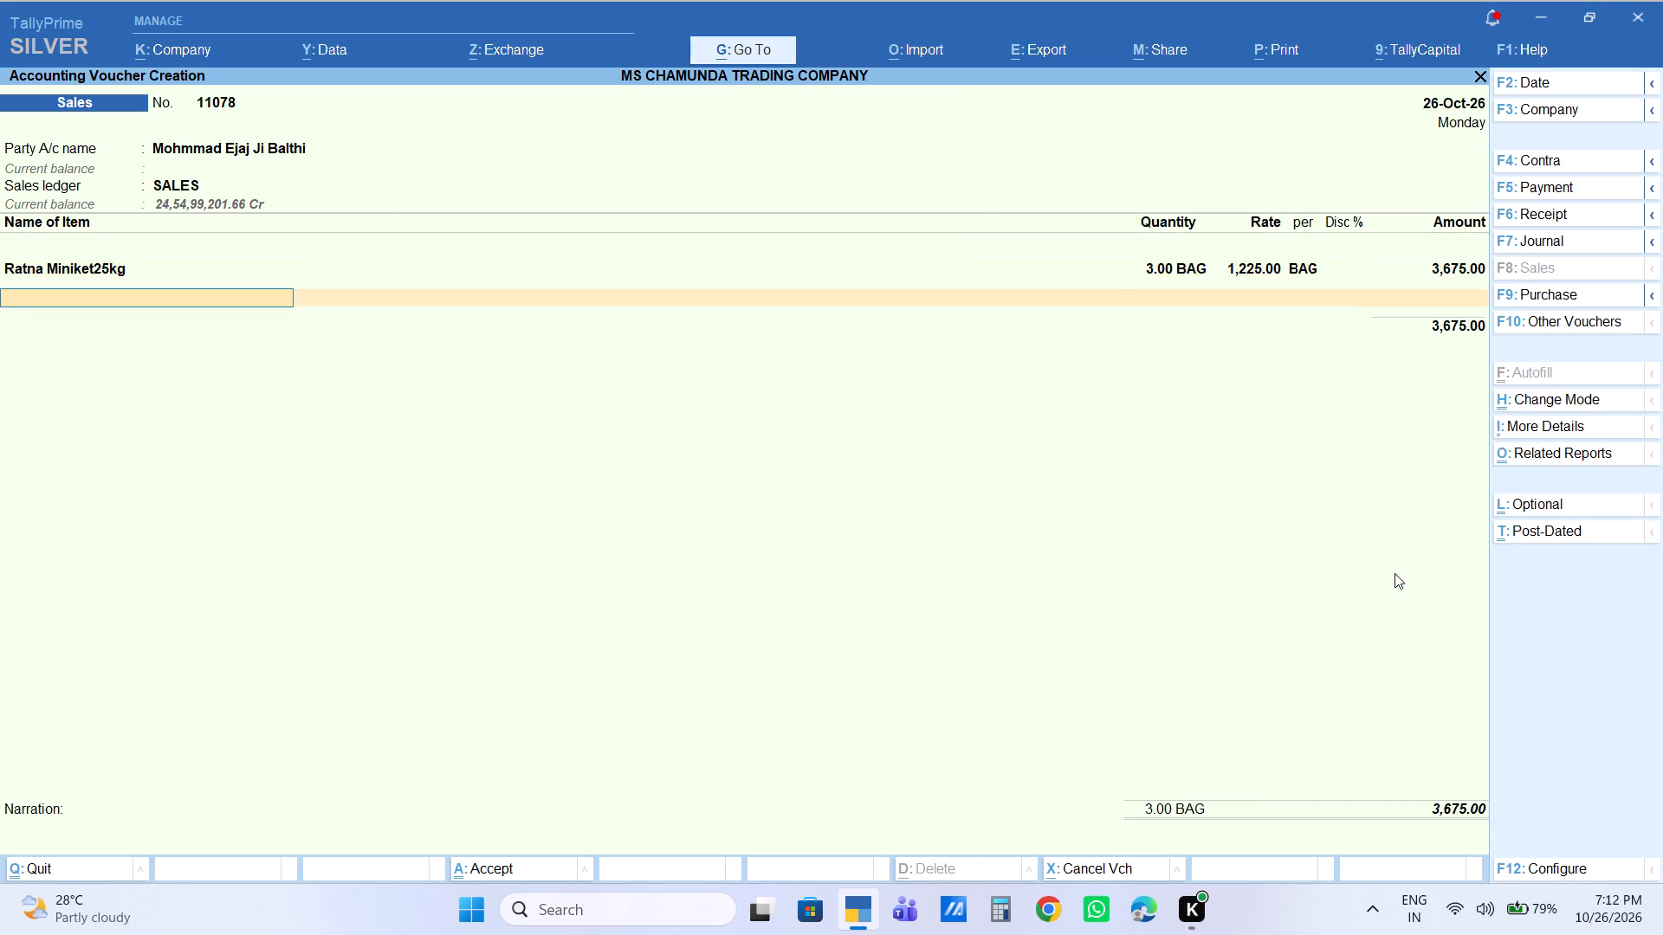
Add the item SALONI 500ML PETI with a quantity of 1 peti at the default rate.
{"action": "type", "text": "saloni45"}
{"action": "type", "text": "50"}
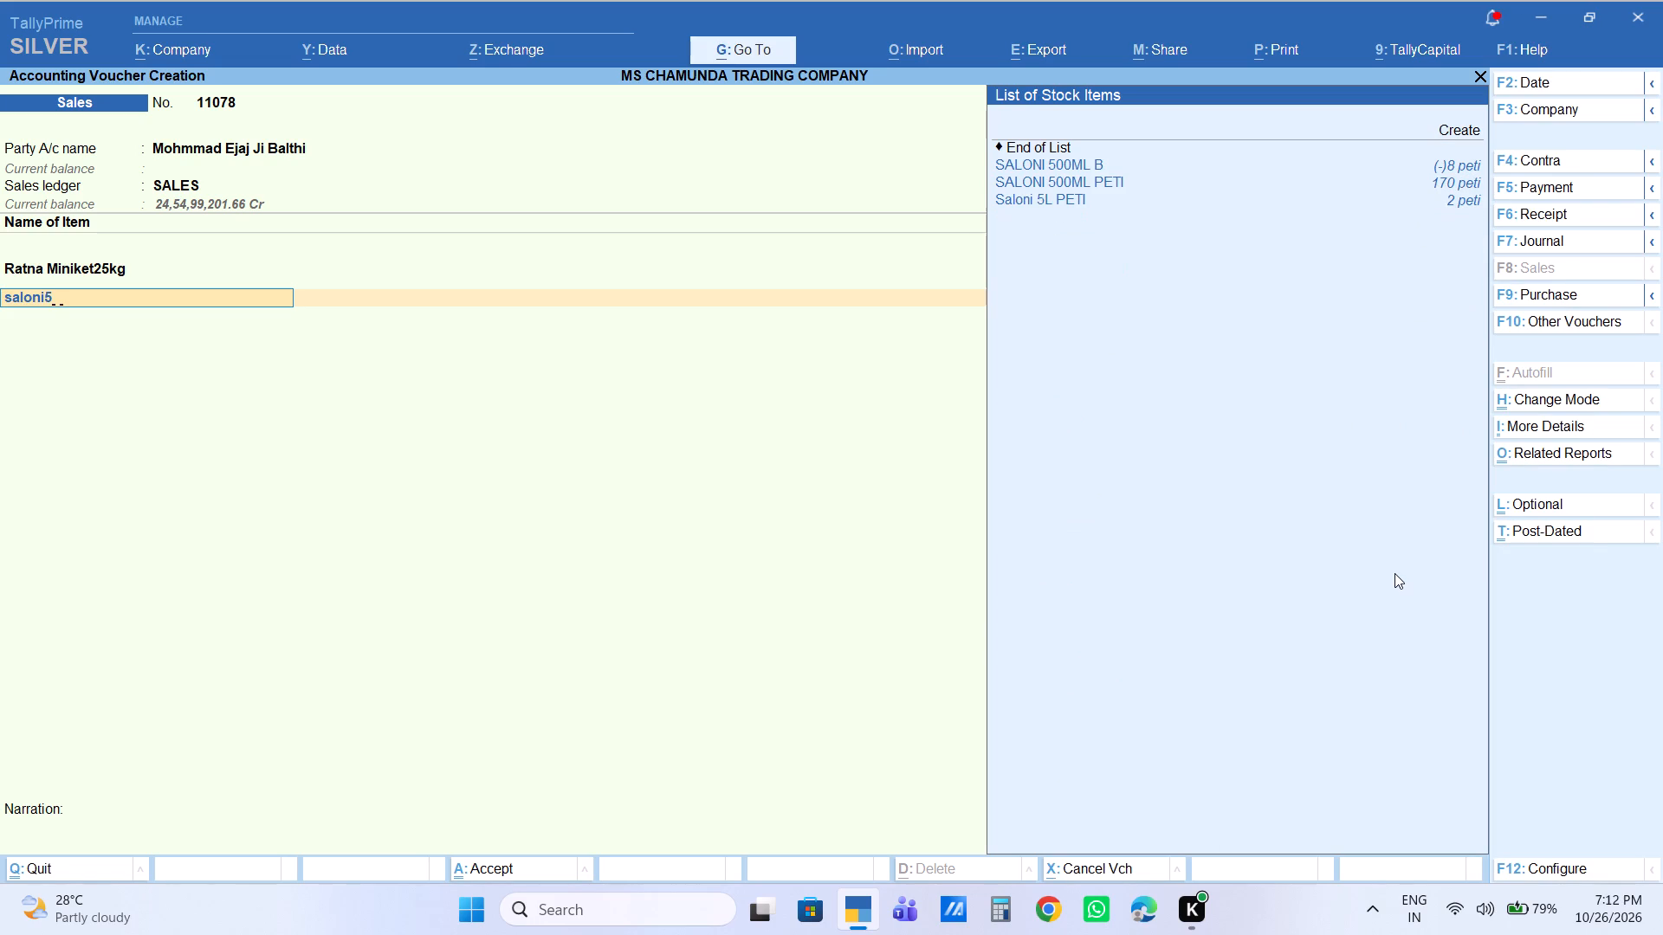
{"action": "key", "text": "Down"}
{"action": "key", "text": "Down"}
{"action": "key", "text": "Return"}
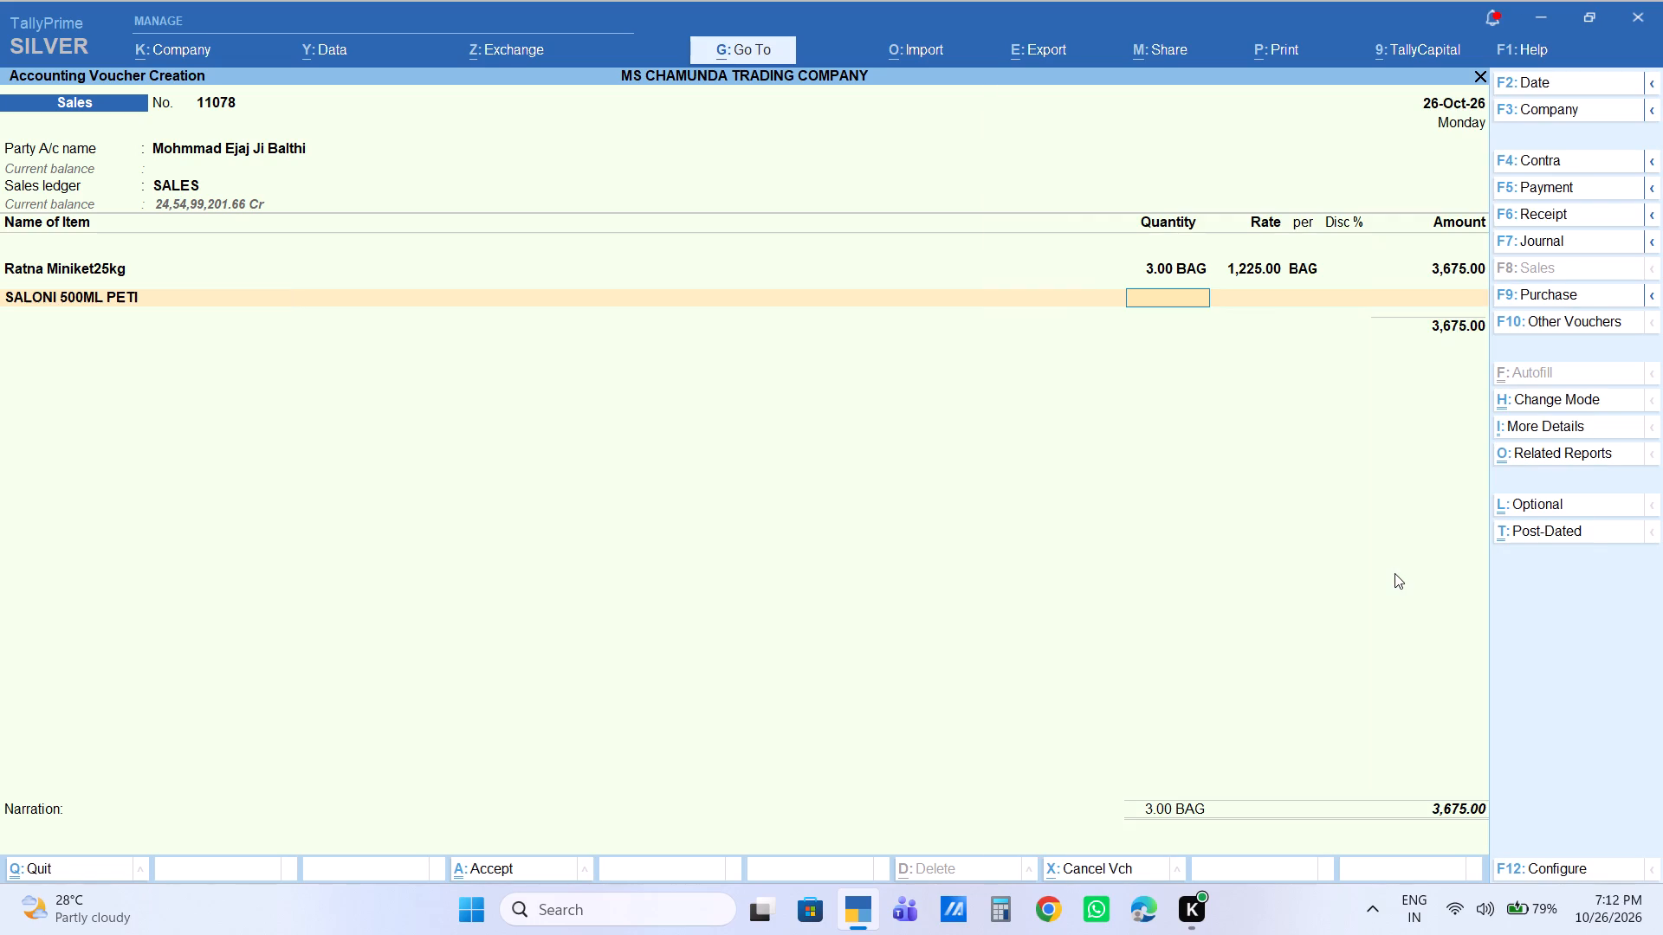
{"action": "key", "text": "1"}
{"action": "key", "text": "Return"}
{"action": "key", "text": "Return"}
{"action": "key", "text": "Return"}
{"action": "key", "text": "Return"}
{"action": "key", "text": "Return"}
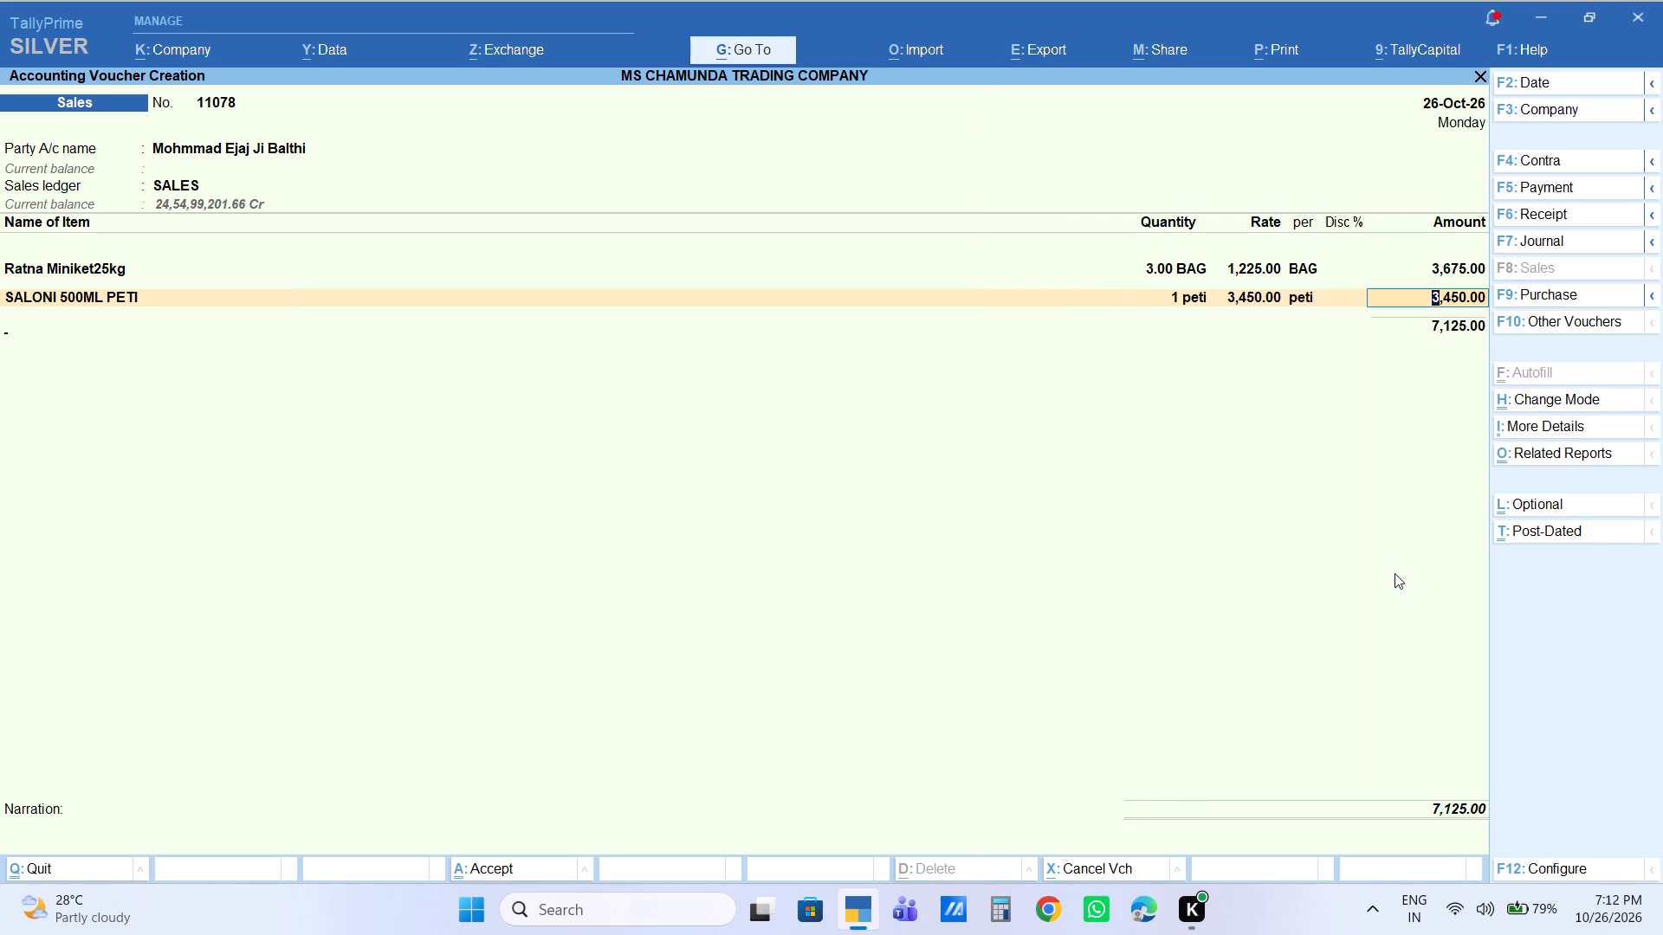
Add the item LDM Classic B 26kg with a quantity of 2 bags and set its amount to 4264.
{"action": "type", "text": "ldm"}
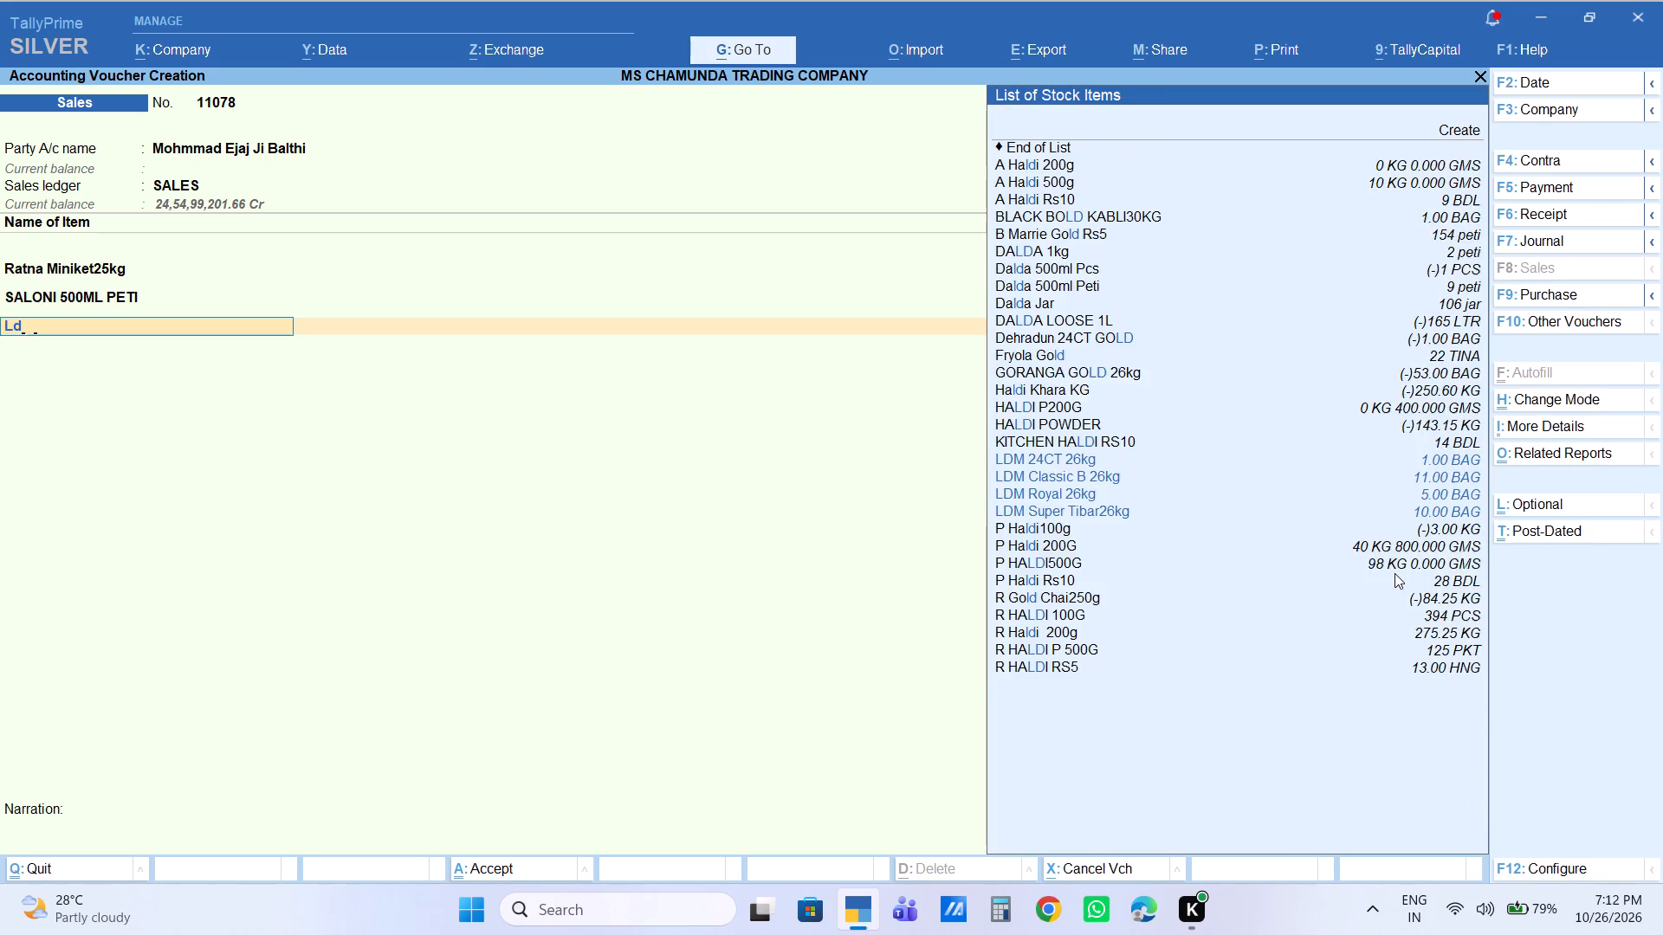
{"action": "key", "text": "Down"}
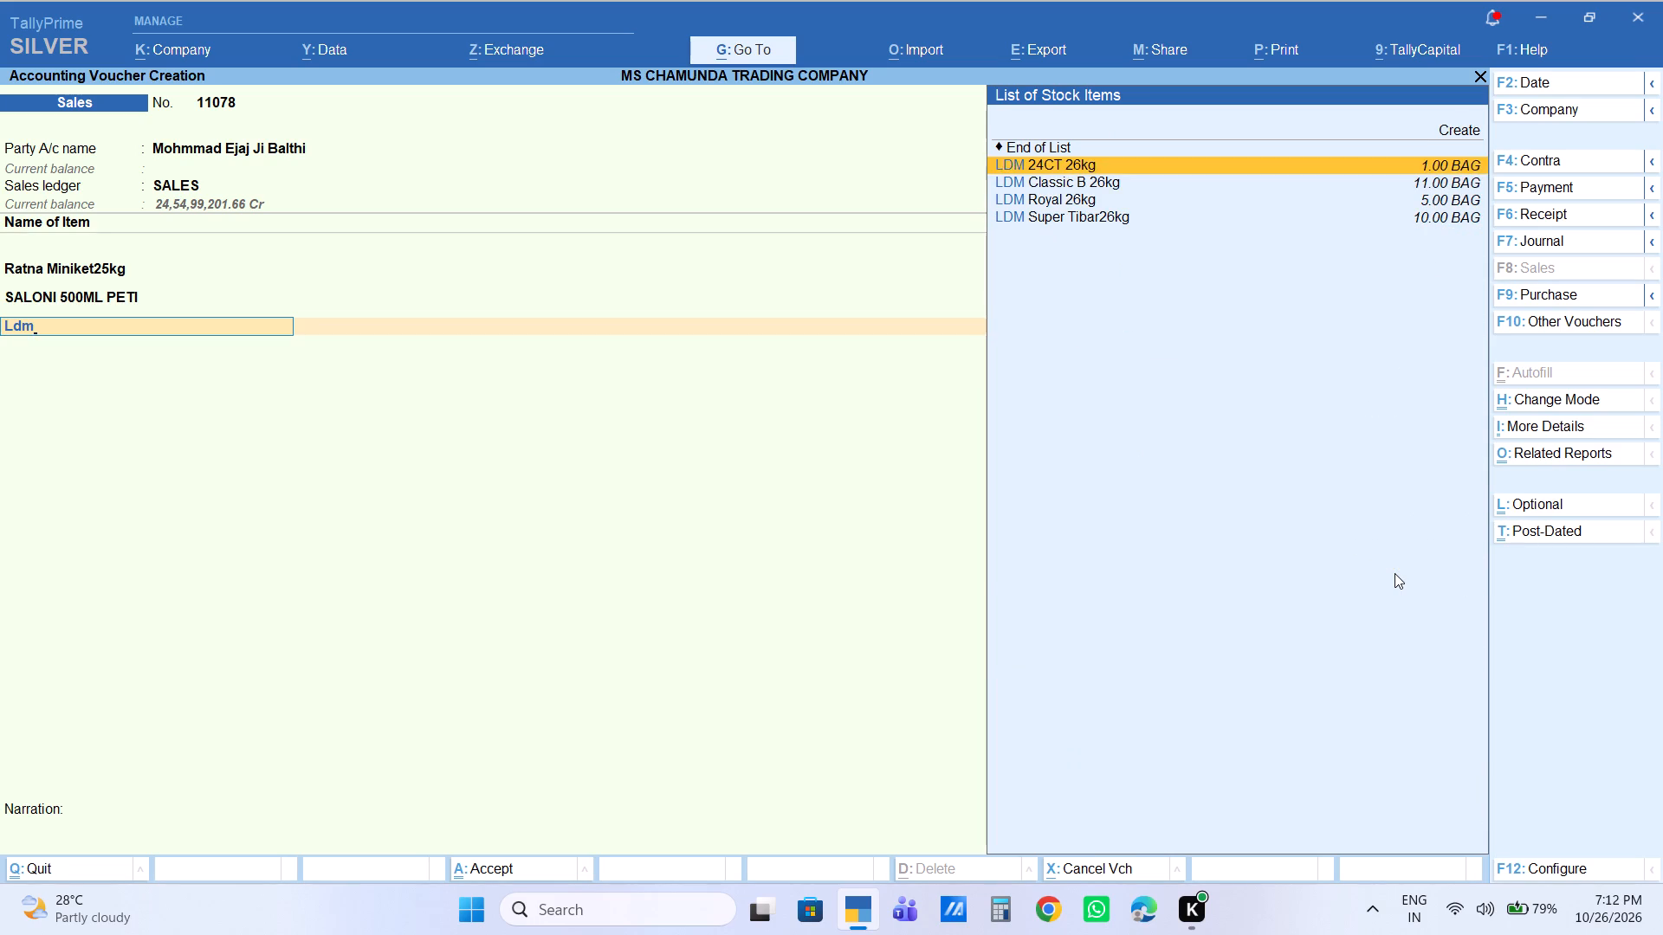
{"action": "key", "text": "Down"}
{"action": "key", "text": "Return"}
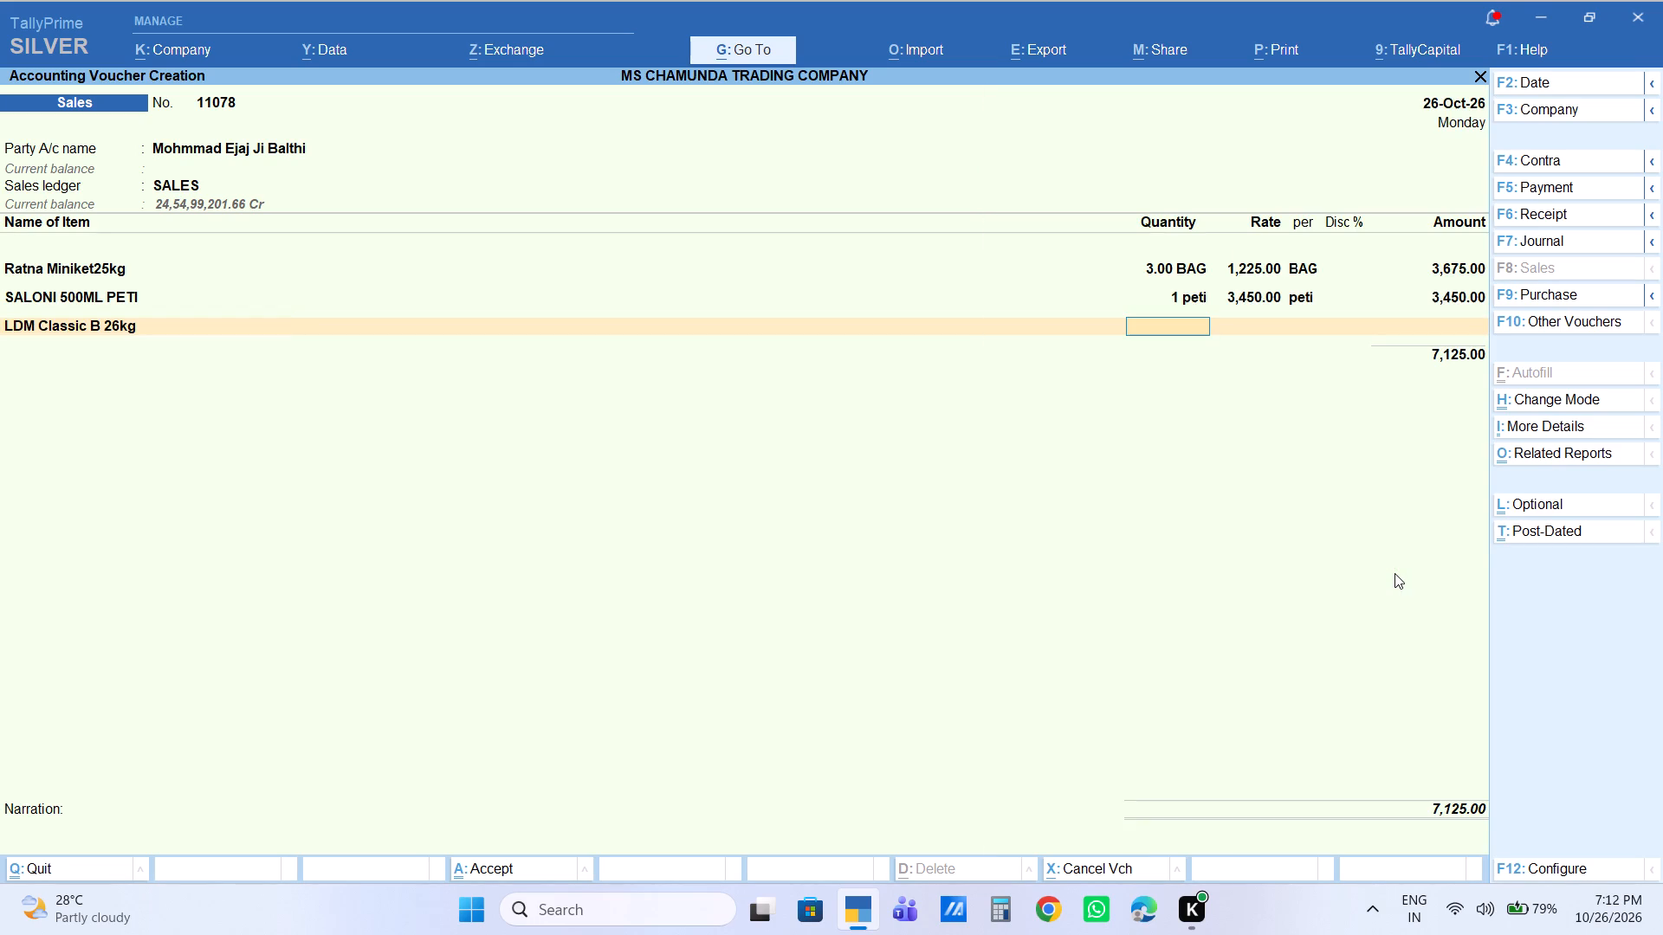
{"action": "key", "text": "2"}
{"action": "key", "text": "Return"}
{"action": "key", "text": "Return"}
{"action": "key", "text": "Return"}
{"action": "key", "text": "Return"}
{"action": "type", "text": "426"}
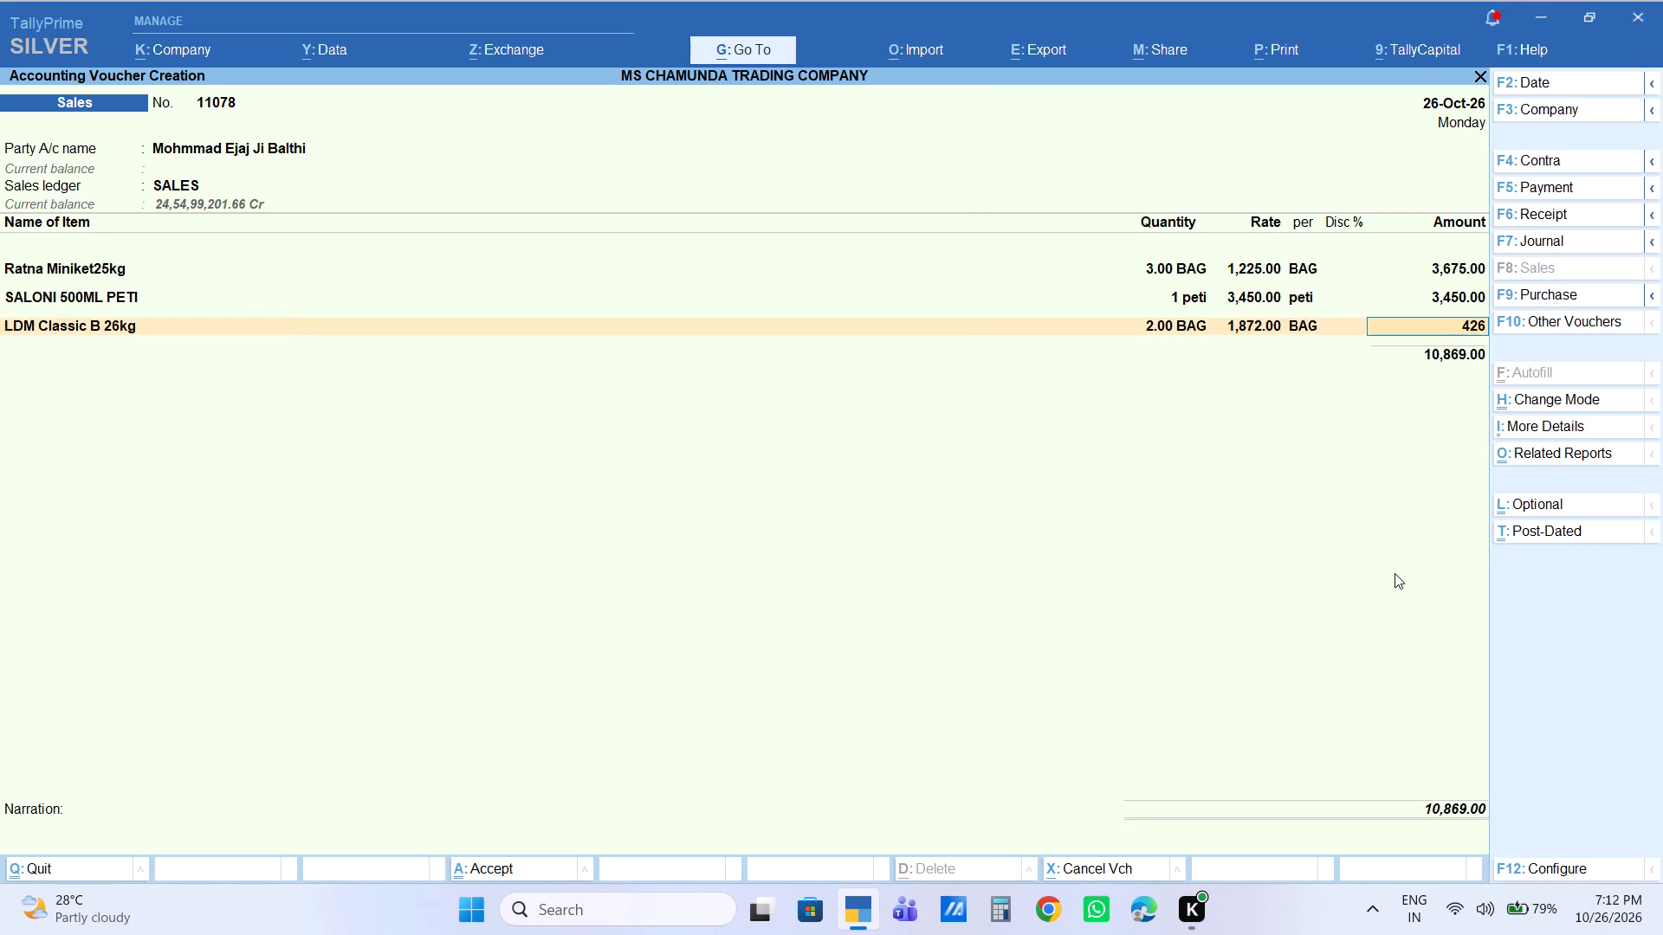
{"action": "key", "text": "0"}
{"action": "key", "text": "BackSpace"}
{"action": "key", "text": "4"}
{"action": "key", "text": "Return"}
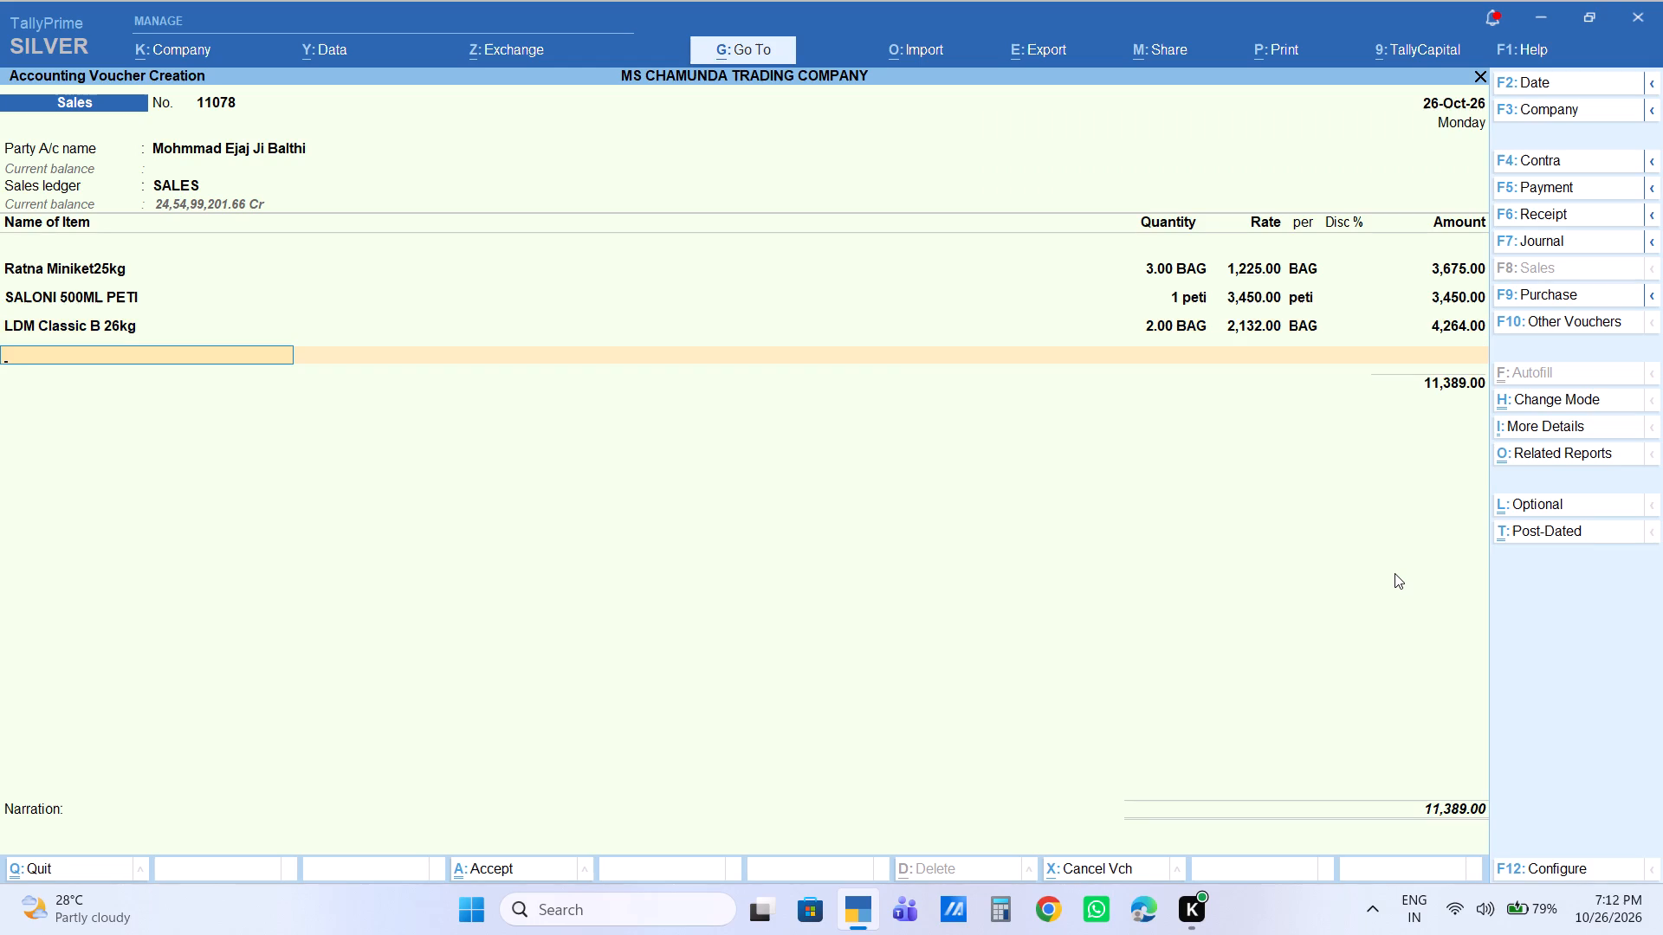
End the item list and add a Labour Charge of 12.
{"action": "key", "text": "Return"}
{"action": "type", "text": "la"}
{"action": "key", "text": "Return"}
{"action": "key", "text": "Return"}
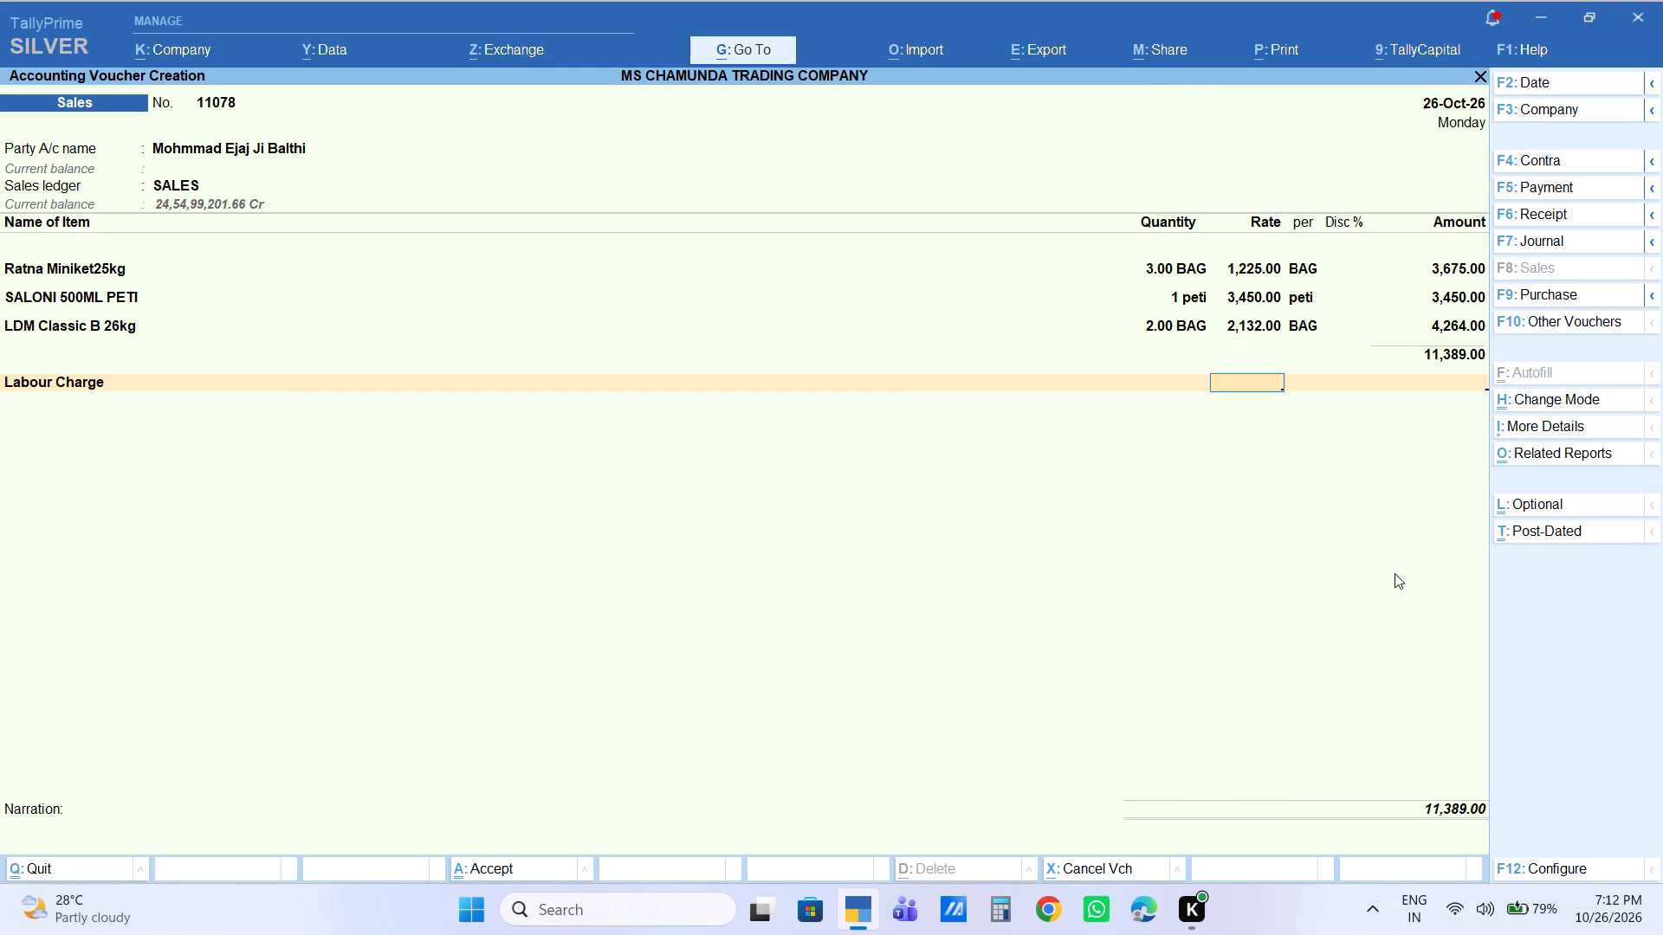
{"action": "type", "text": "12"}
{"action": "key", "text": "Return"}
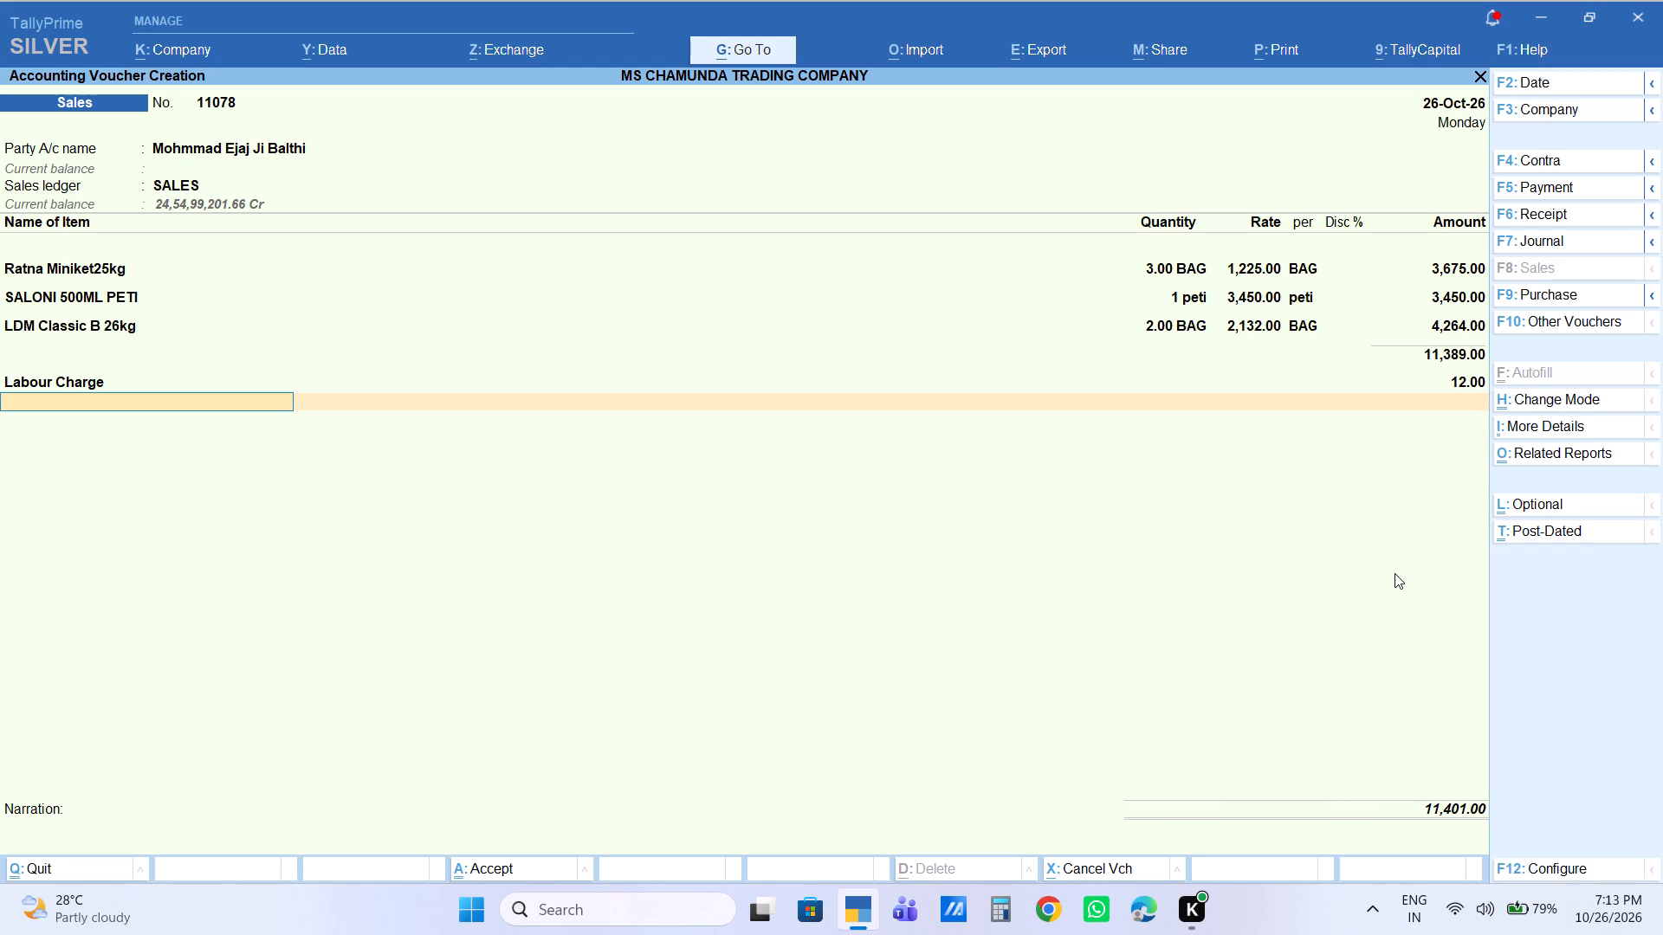
Keep the default New Ref bill reference 11078 for the full amount, leave the narration blank and save voucher 11078.
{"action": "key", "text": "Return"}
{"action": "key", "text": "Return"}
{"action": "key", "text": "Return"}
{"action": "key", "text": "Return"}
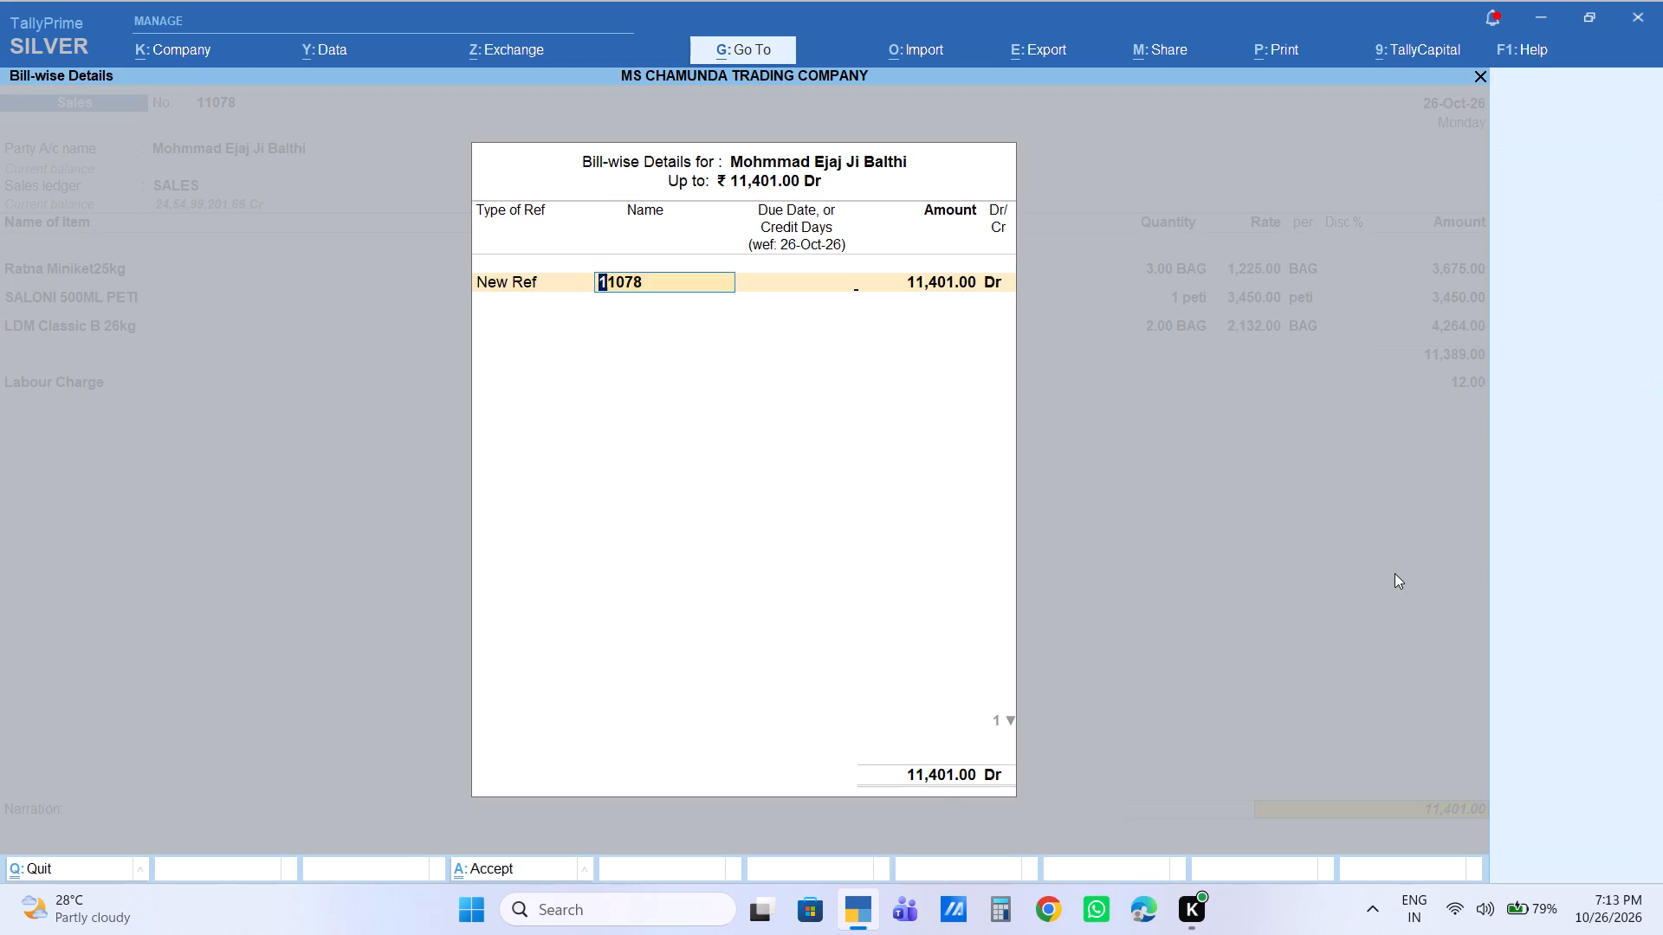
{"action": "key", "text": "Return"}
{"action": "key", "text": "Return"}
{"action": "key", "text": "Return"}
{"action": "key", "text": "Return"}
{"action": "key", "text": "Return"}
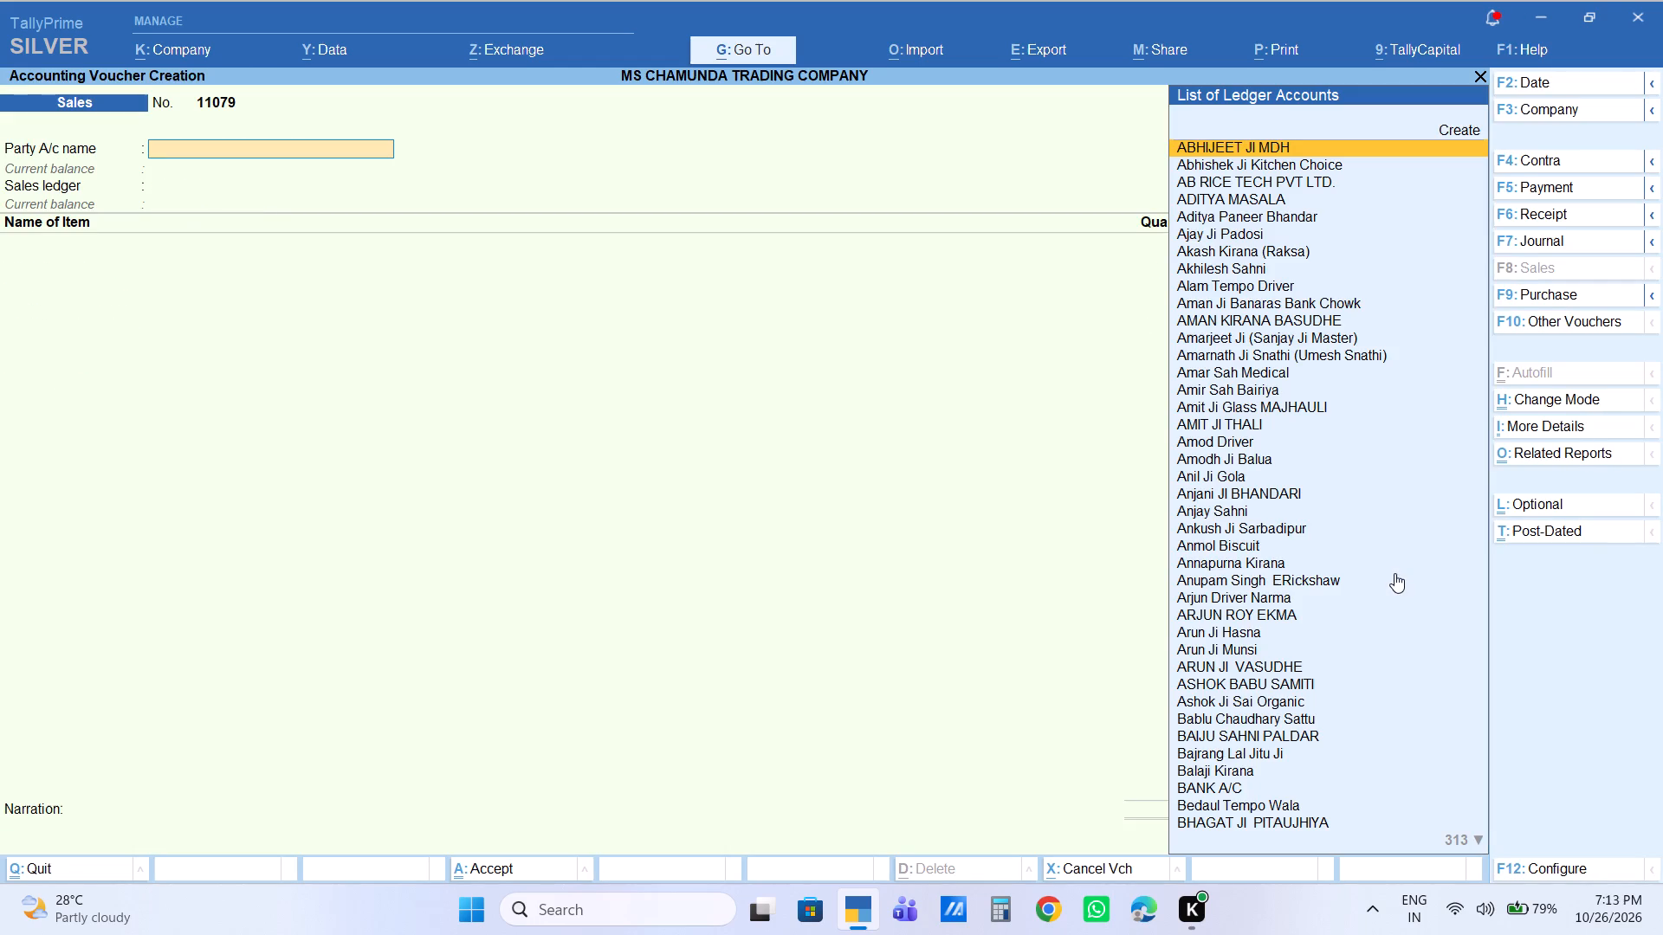
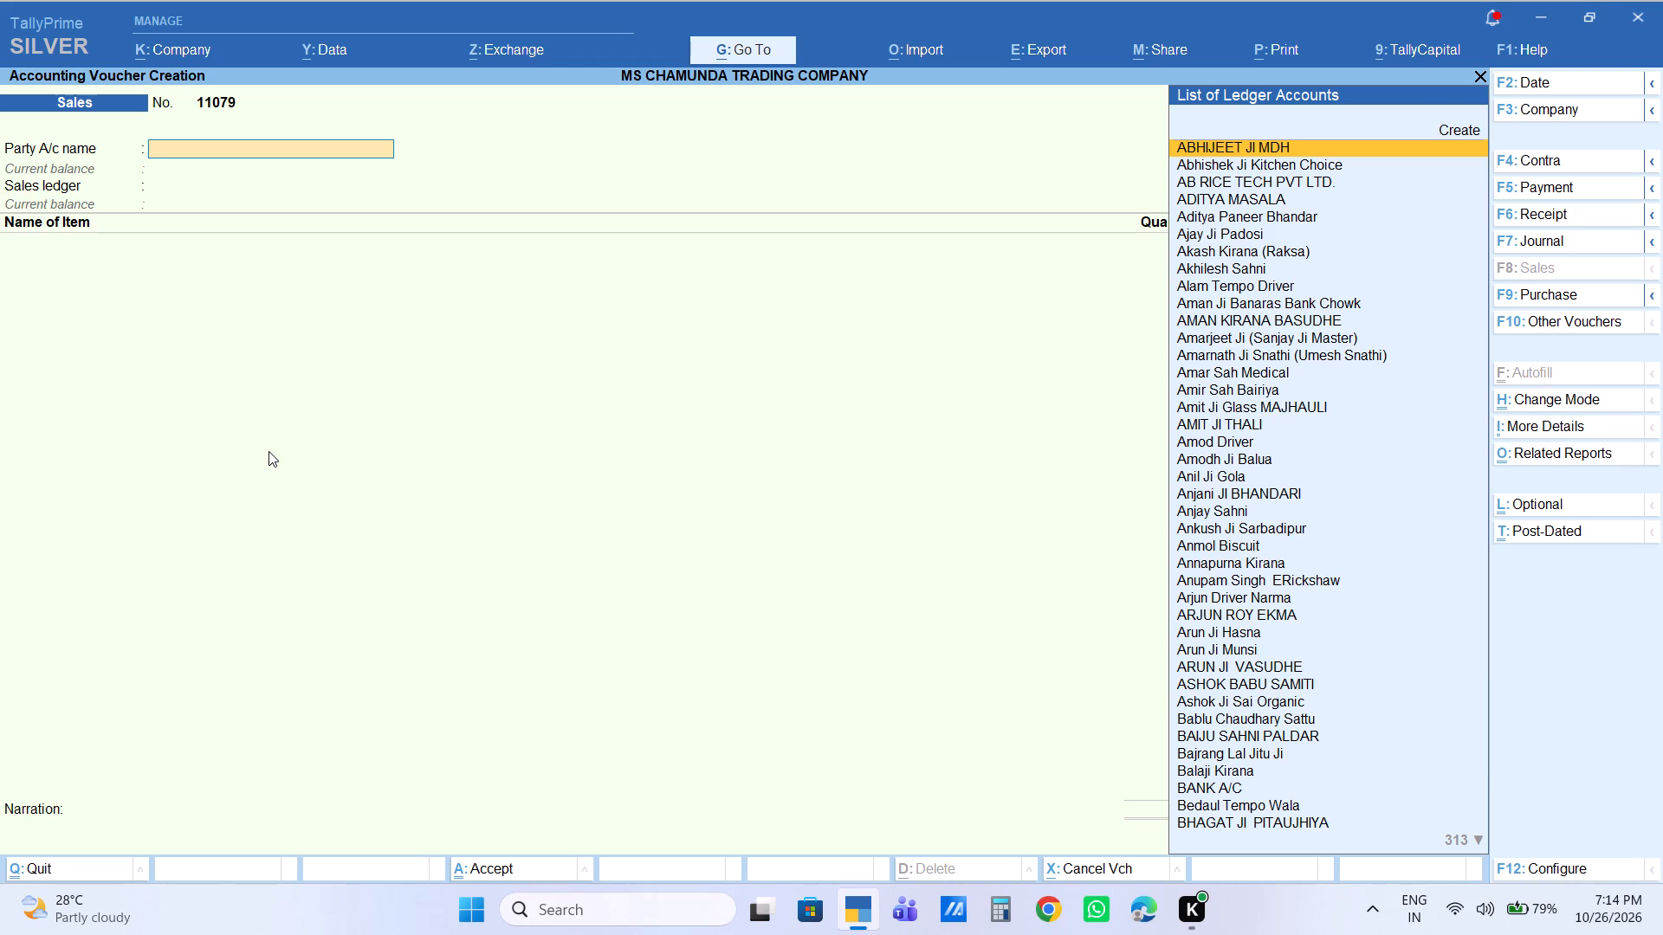
Start a Receipt voucher with BANK A/C as the account and set its voucher date to 25-10-2026.
{"action": "key", "text": "F6"}
{"action": "key", "text": "Return"}
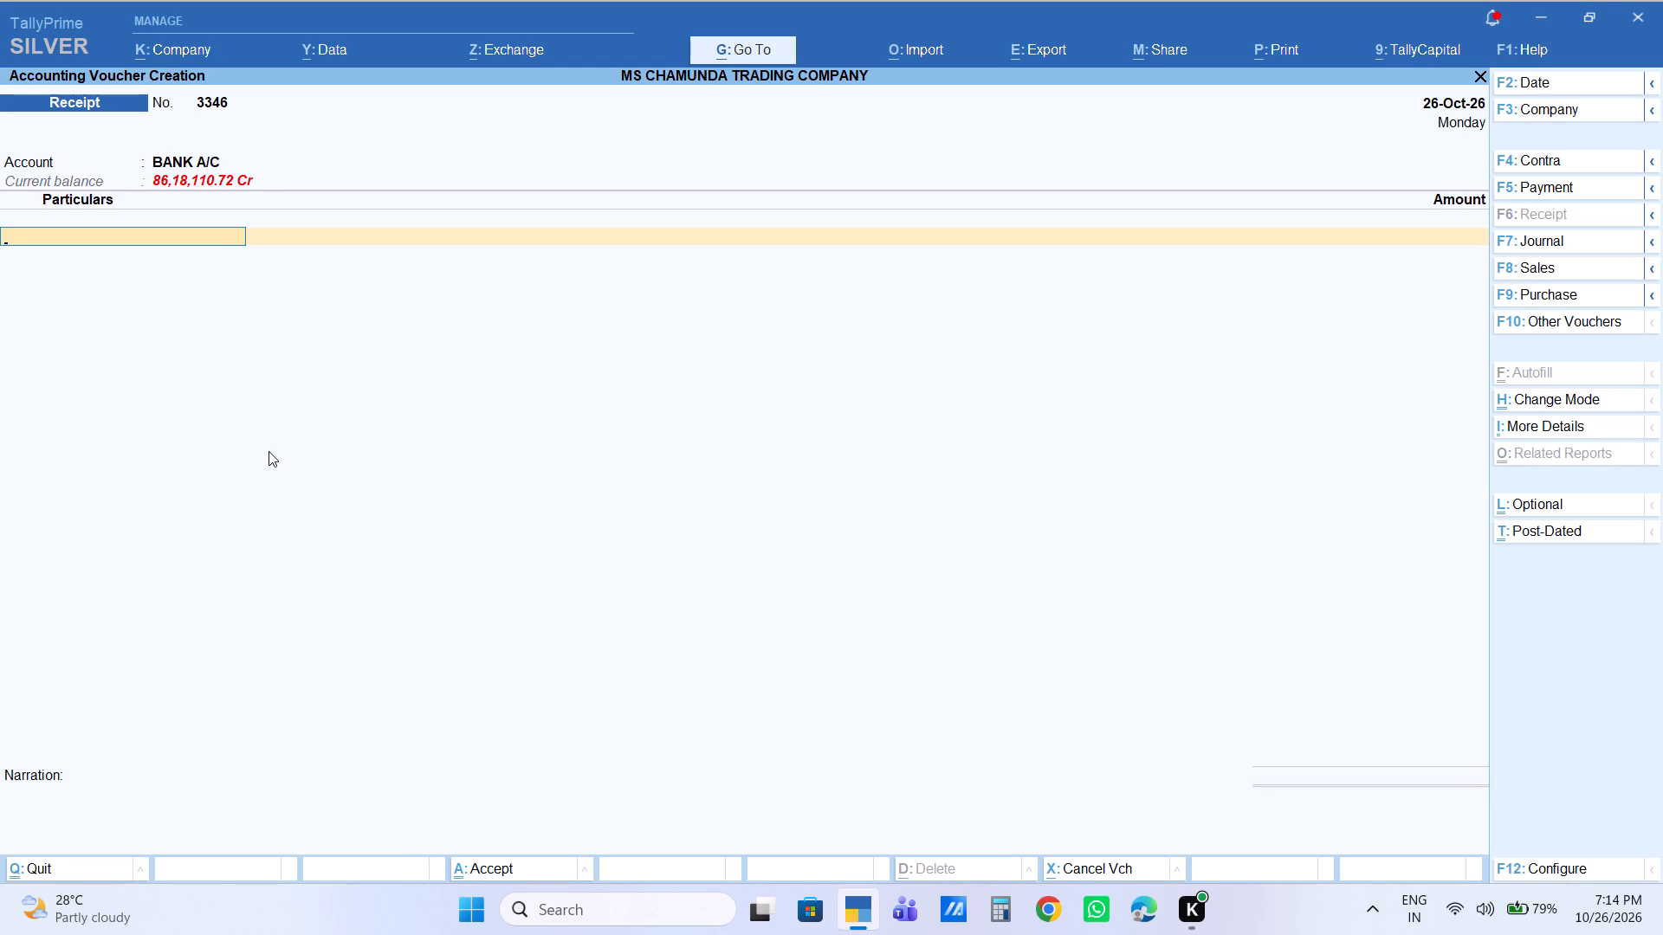
{"action": "key", "text": "F2"}
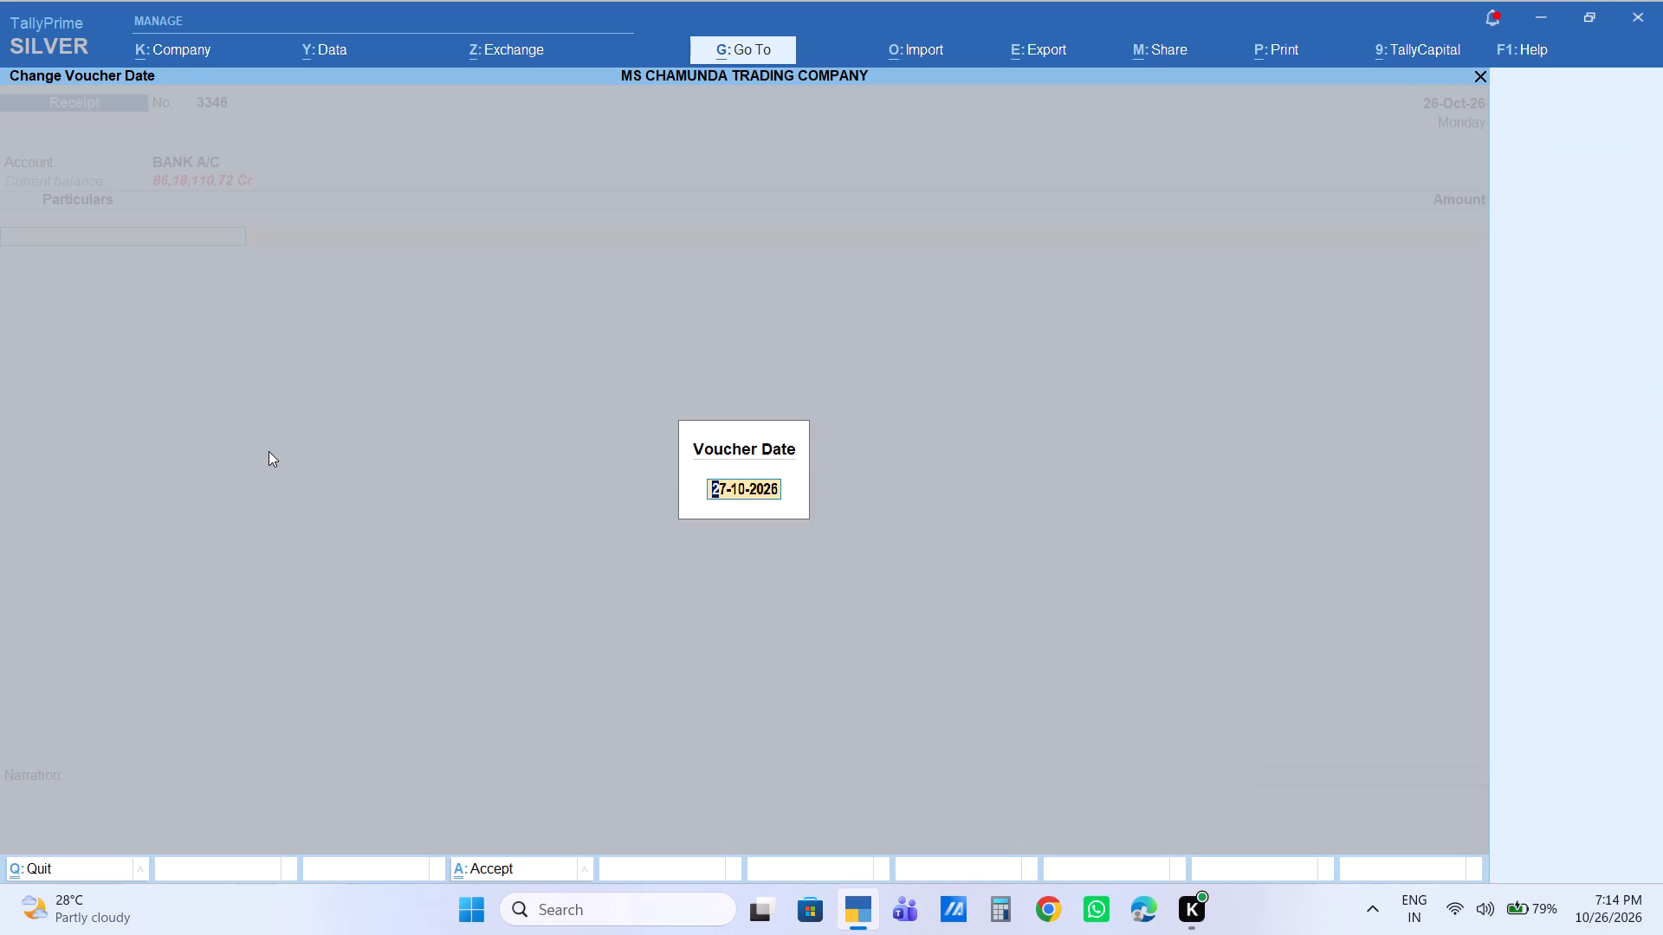
{"action": "type", "text": "25"}
{"action": "key", "text": "Return"}
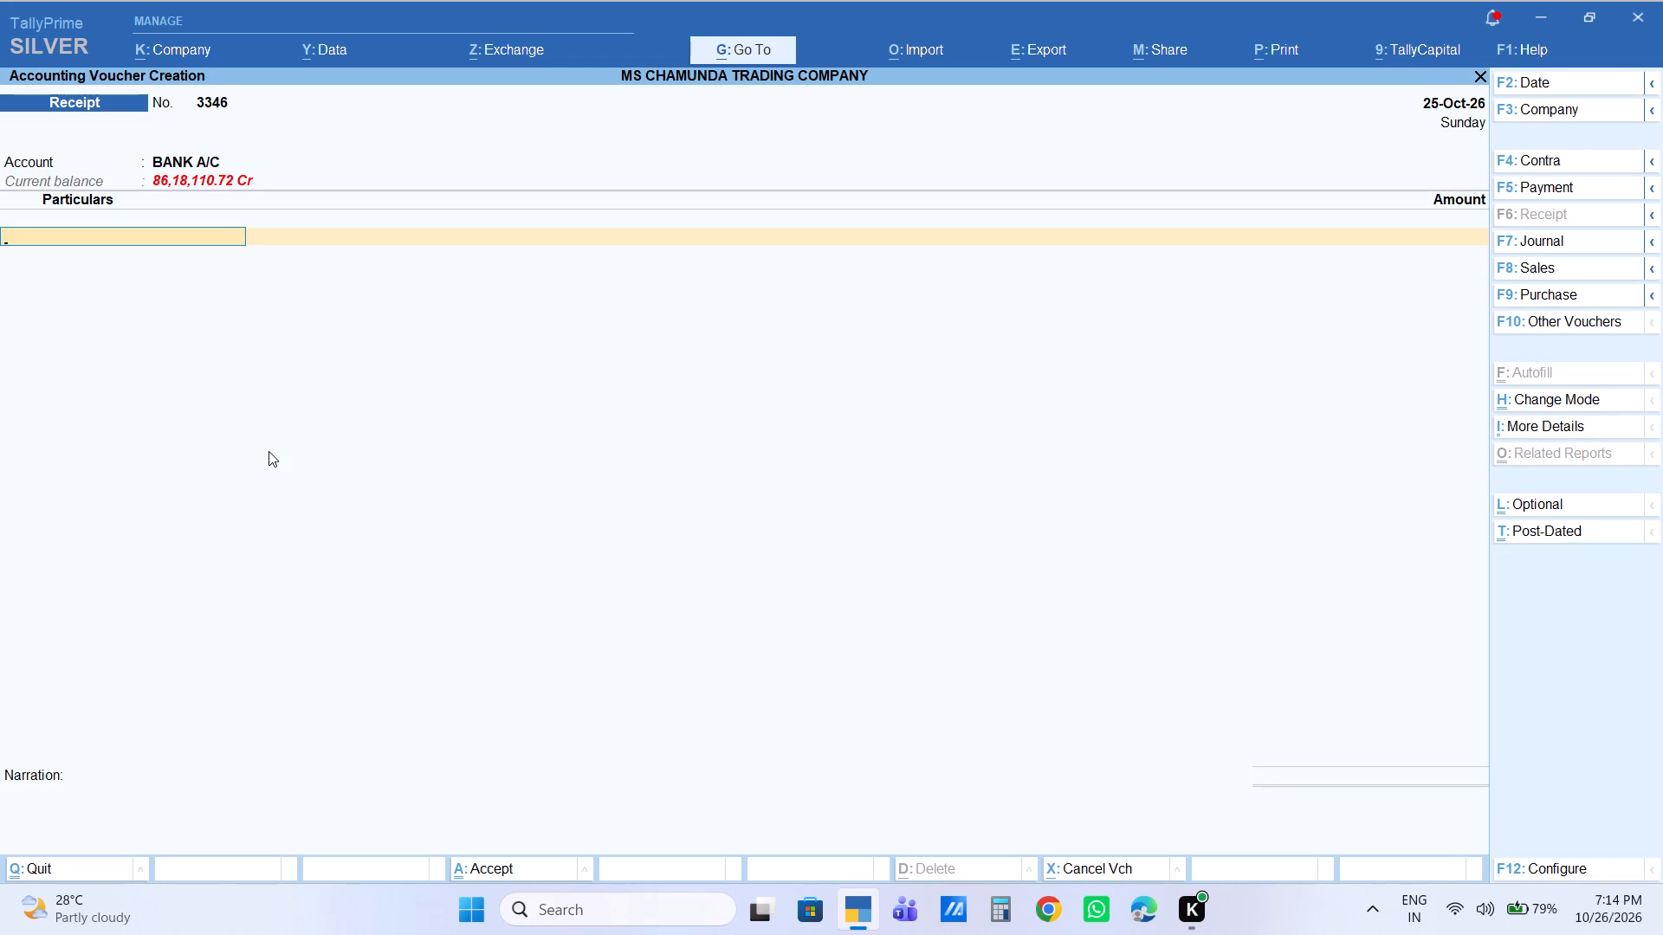
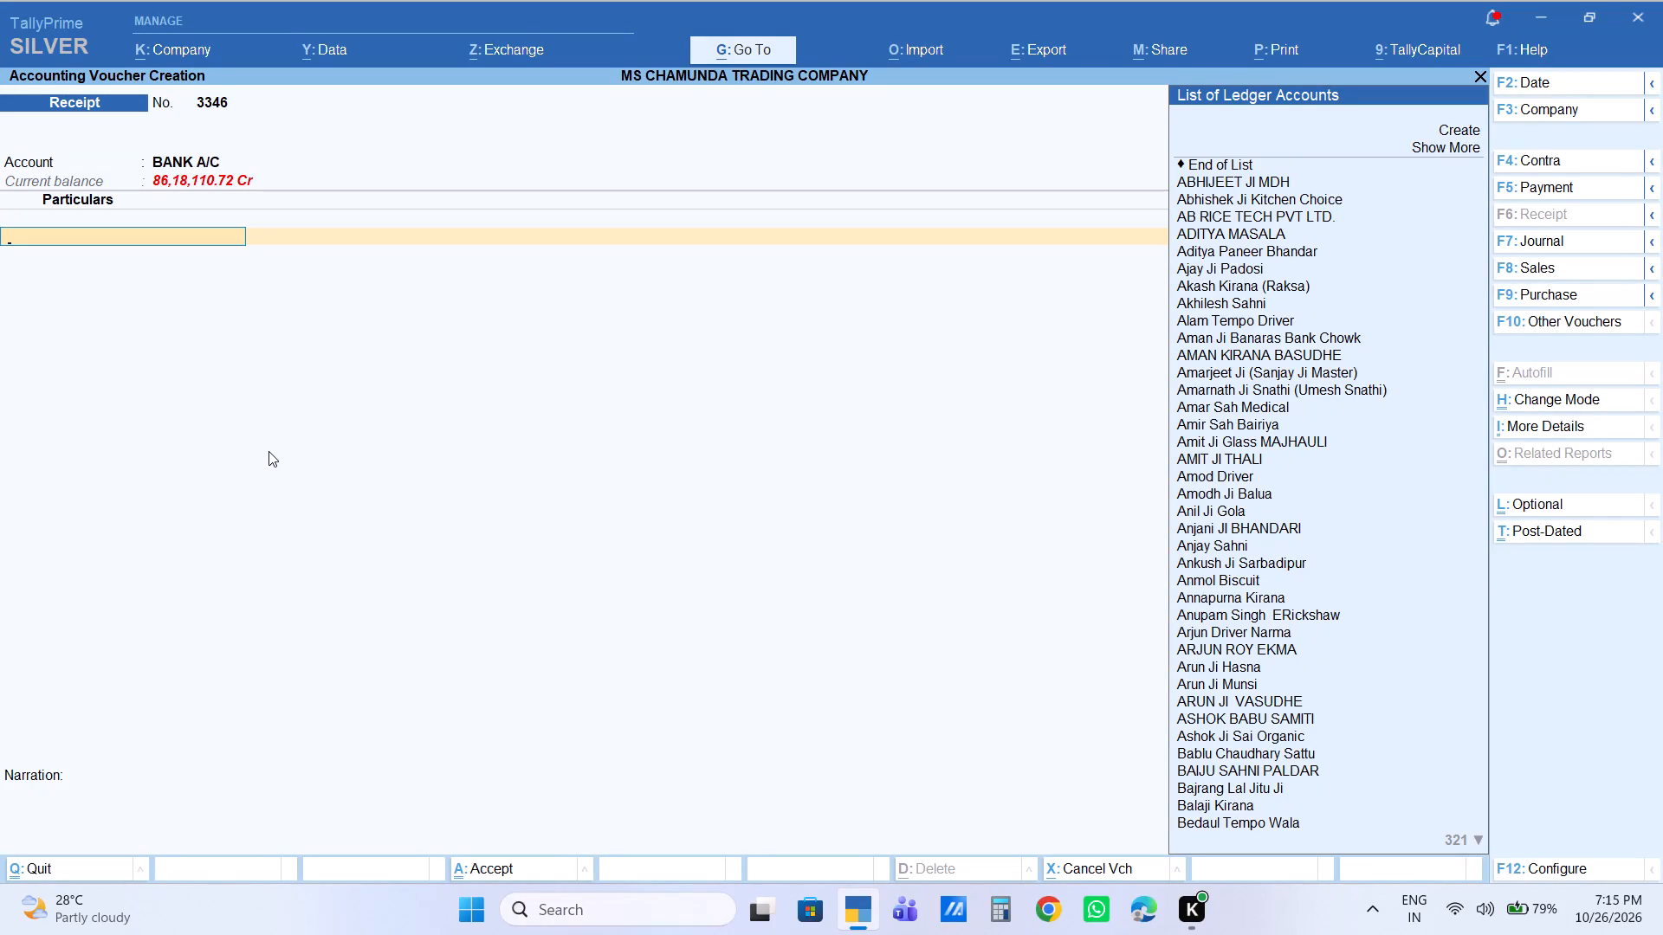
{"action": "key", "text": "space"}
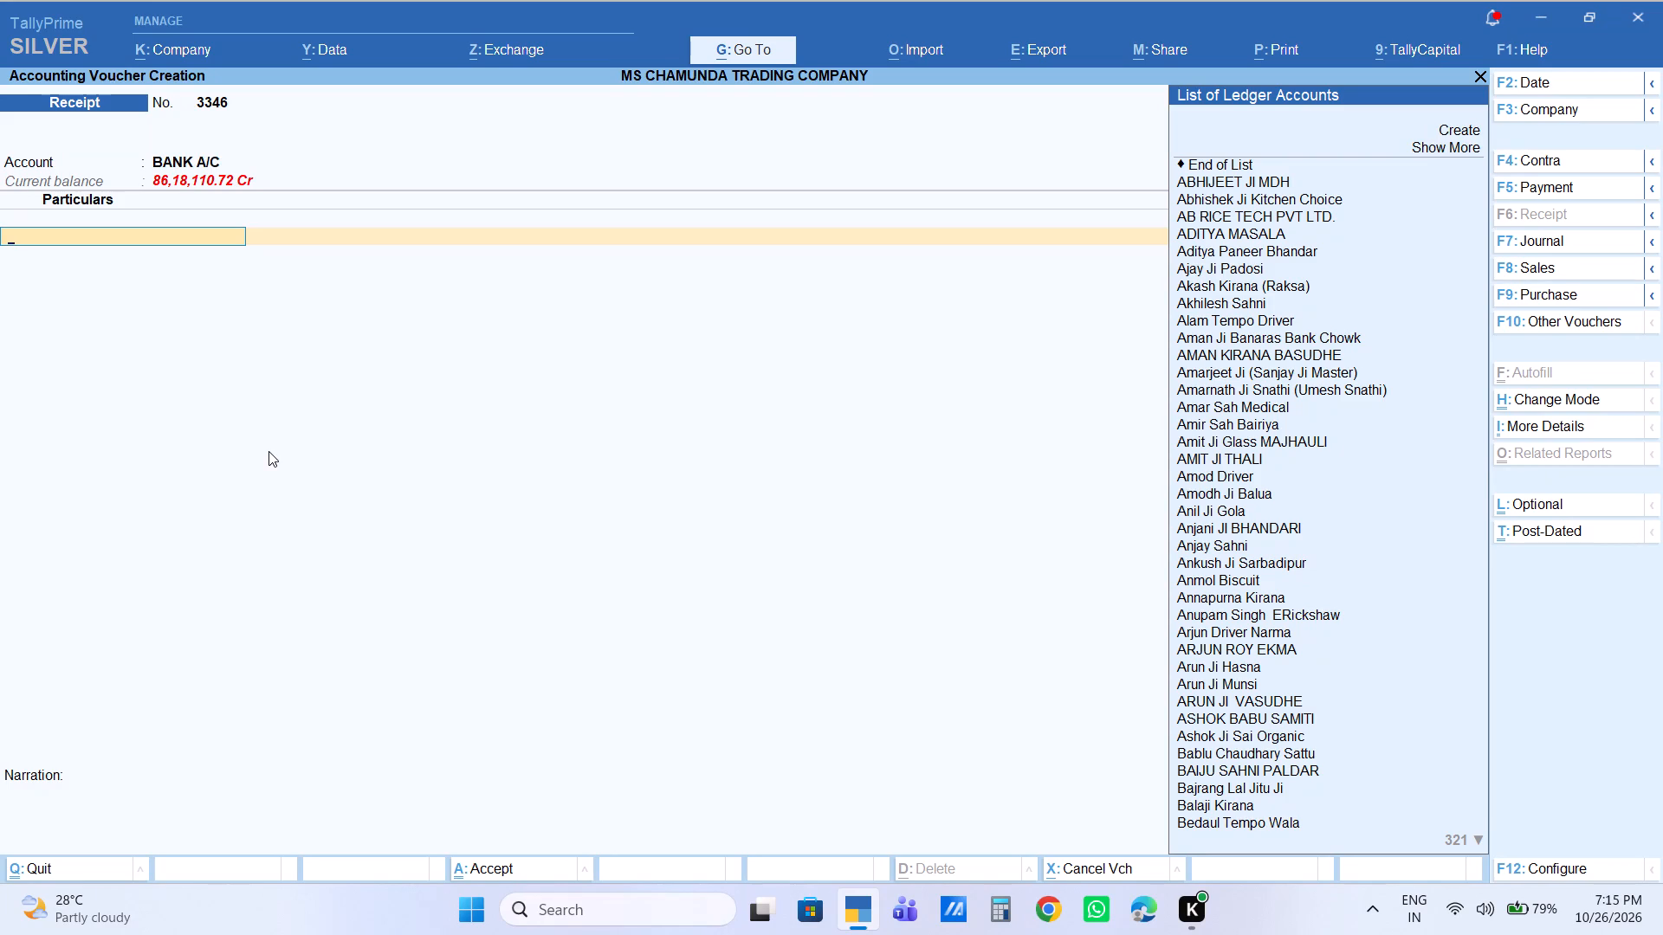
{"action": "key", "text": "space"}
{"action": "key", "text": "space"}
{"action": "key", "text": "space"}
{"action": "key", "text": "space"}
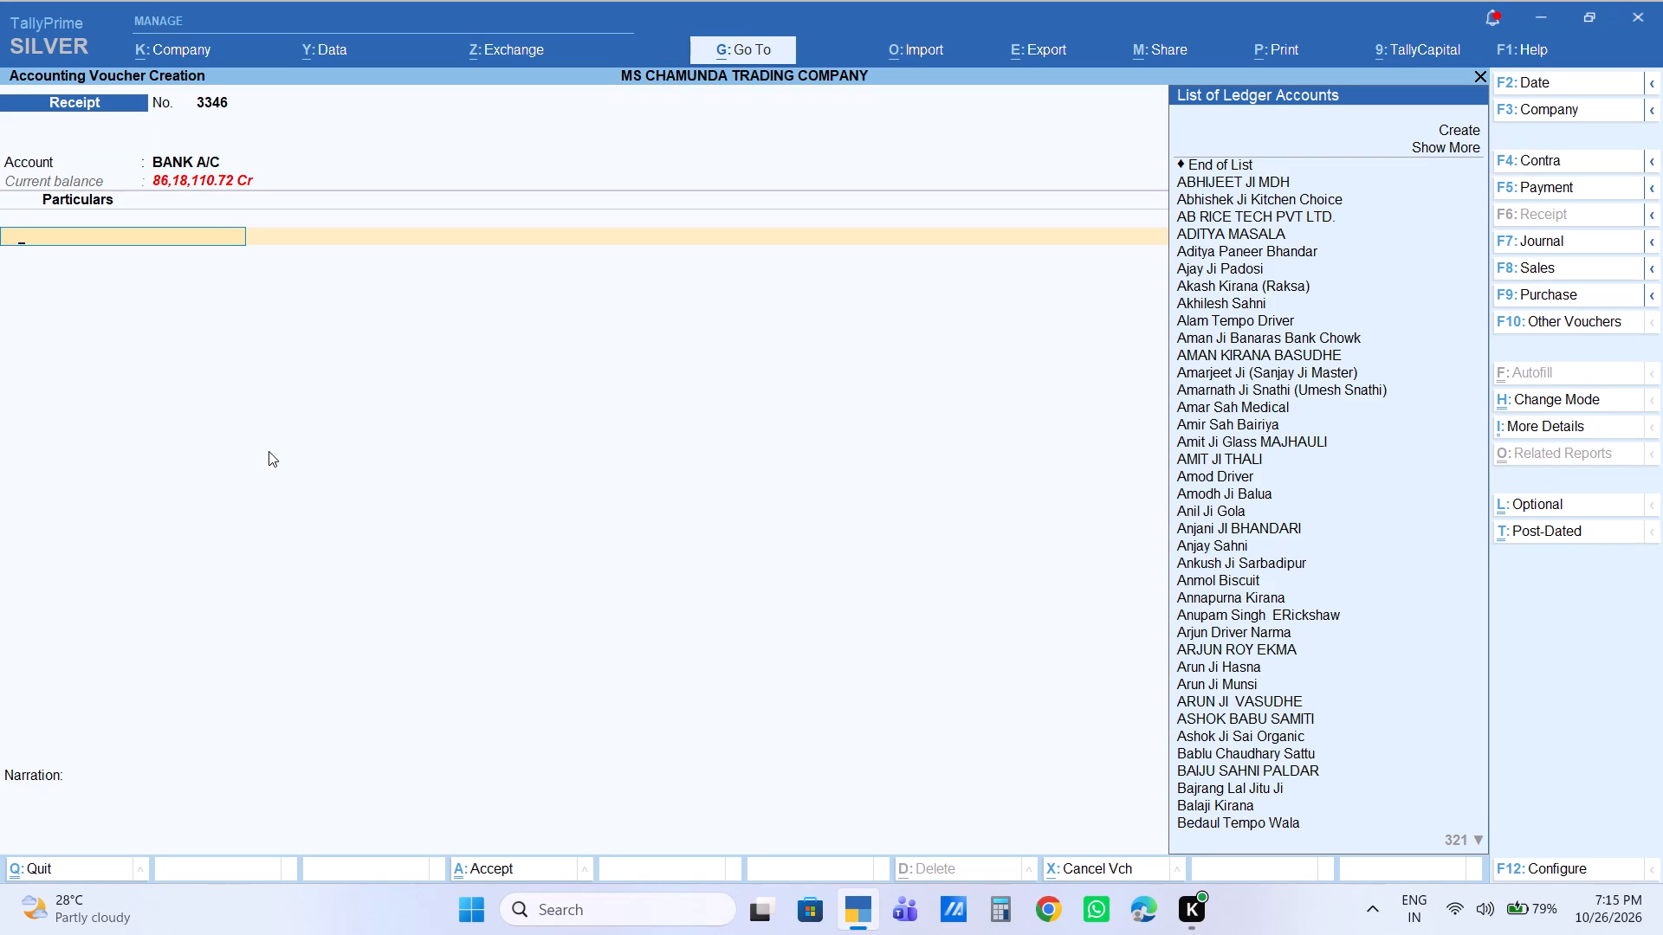
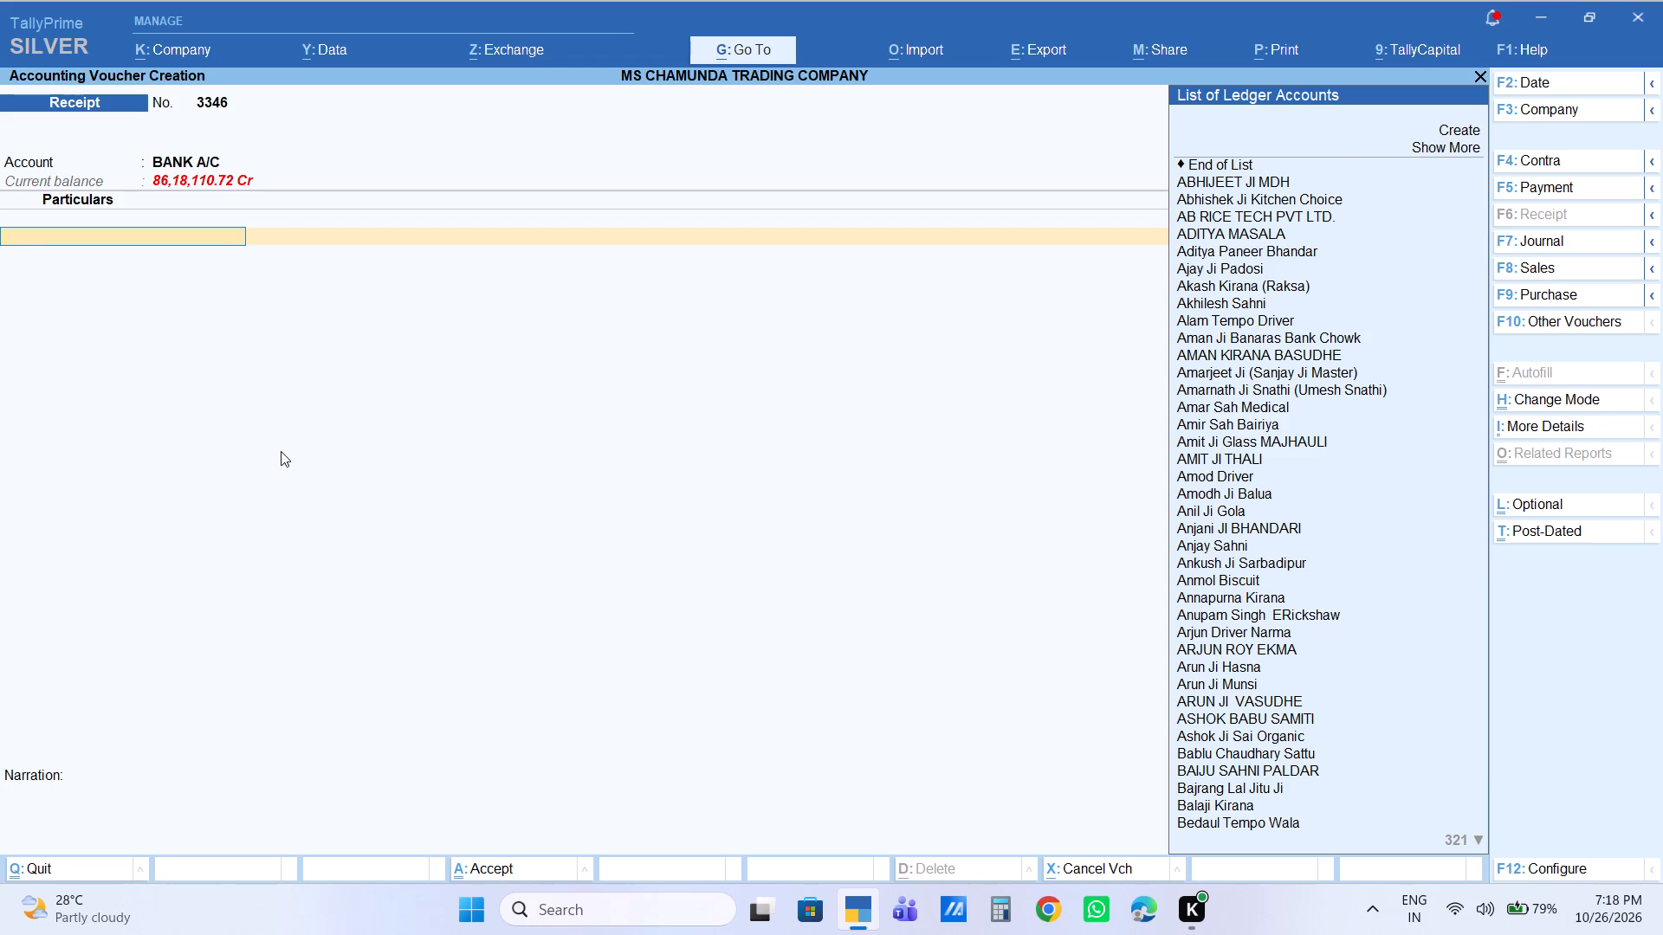
{"action": "type", "text": "mint"}
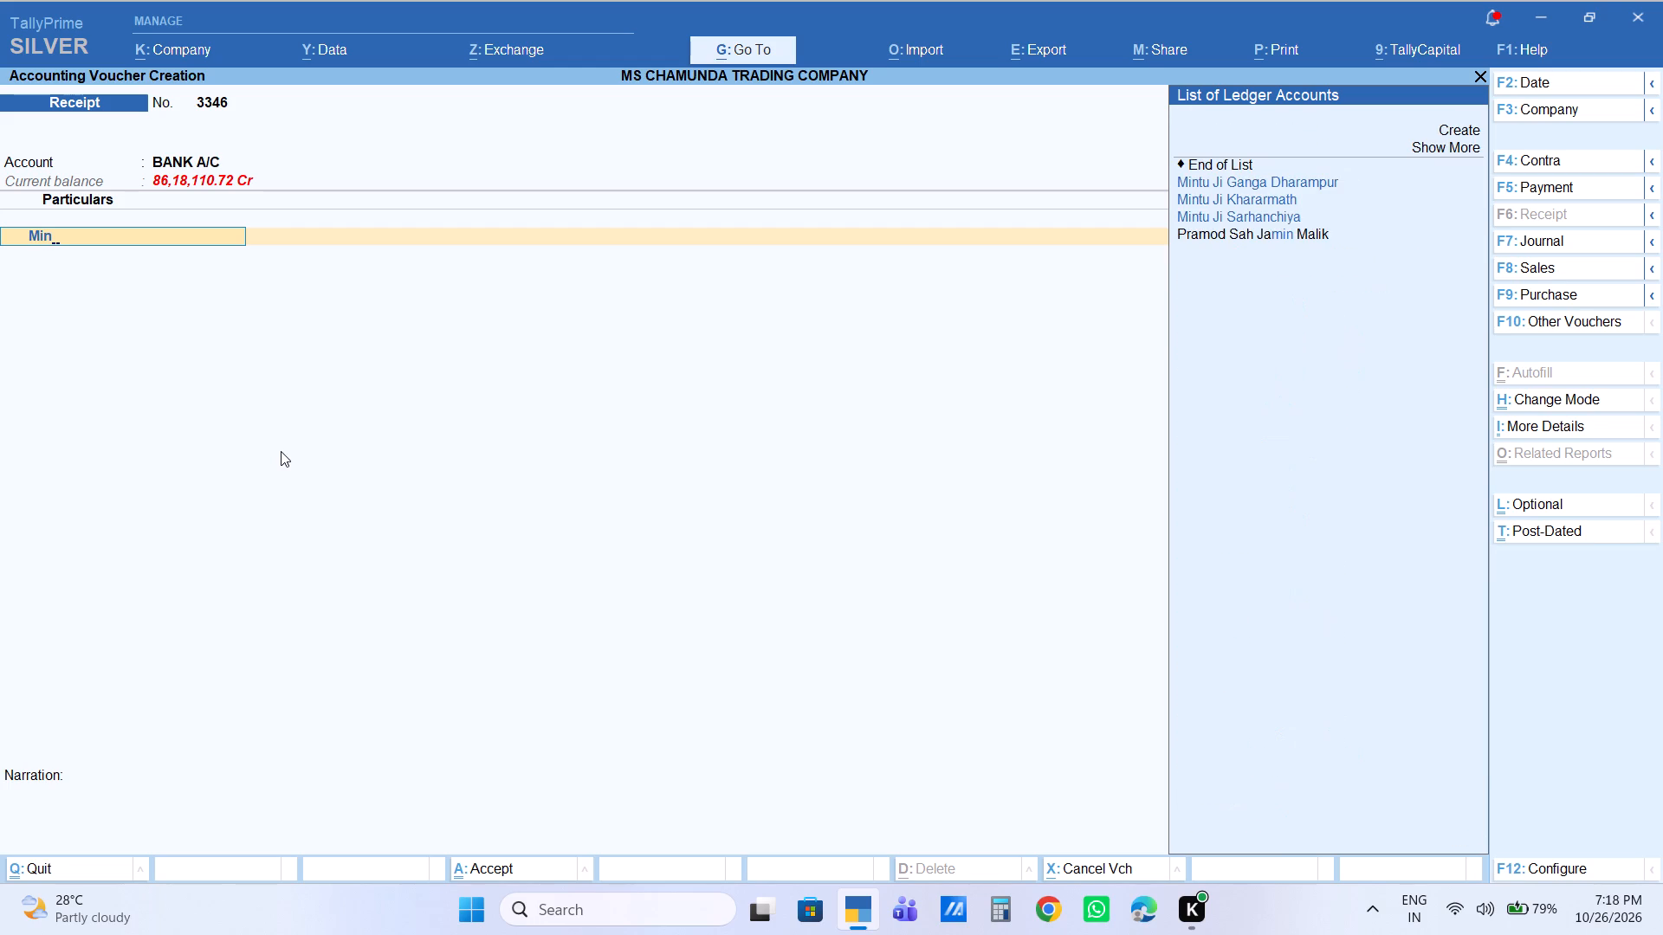
{"action": "key", "text": "Down"}
{"action": "key", "text": "Down"}
{"action": "key", "text": "Down"}
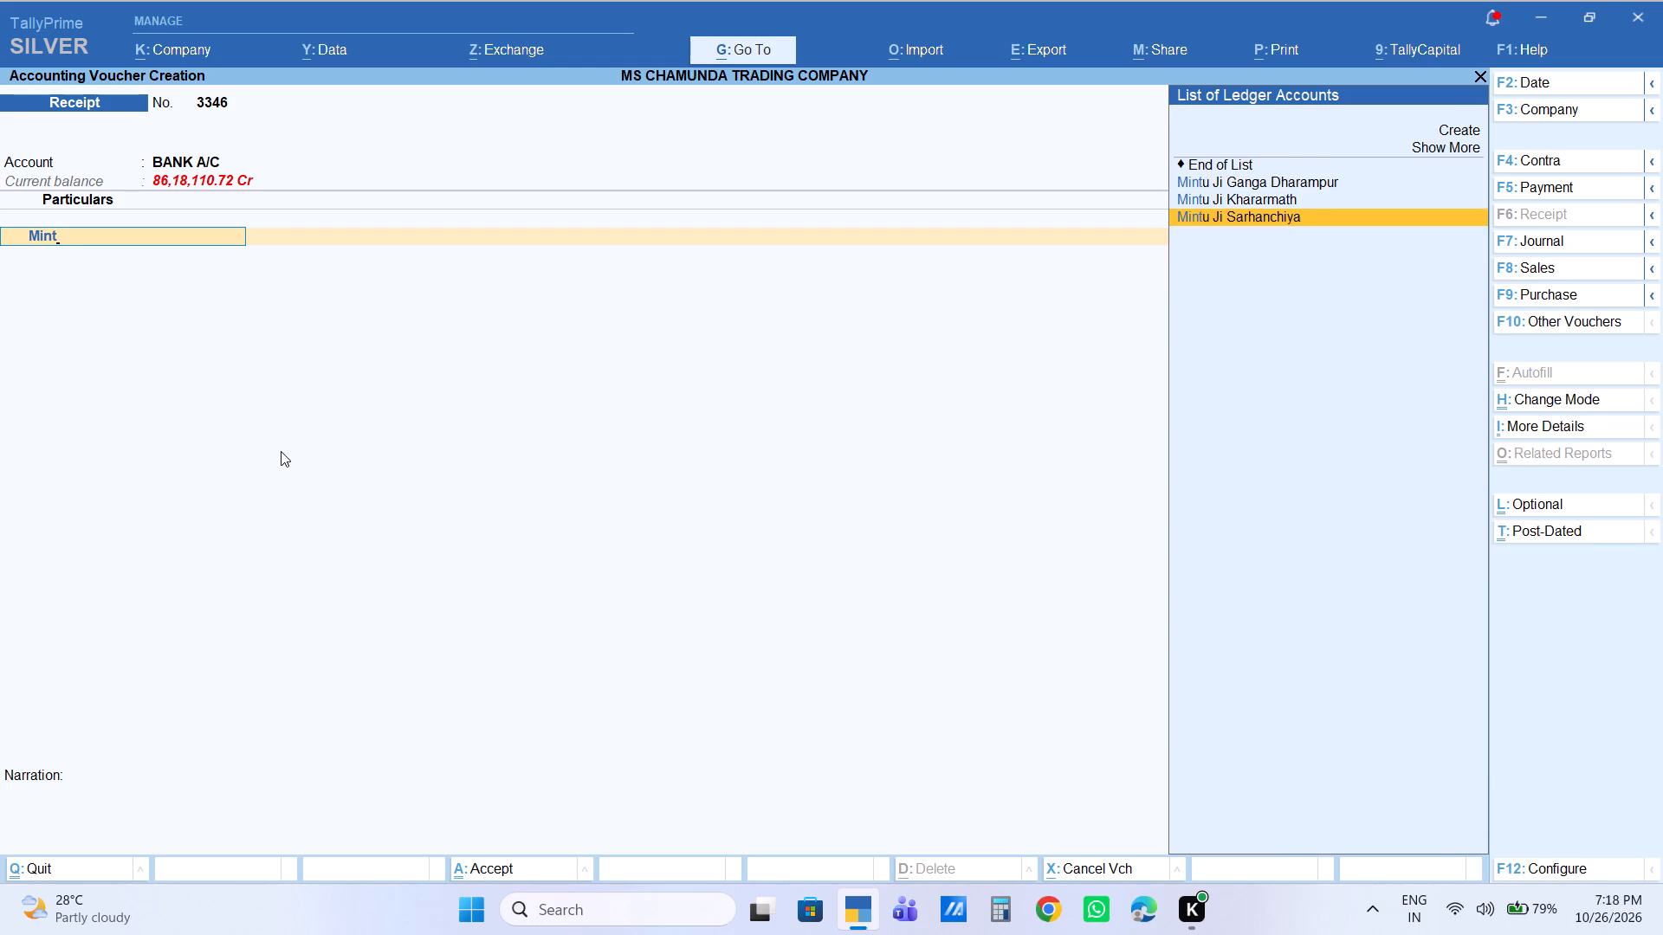
{"action": "key", "text": "Return"}
{"action": "key", "text": "Return"}
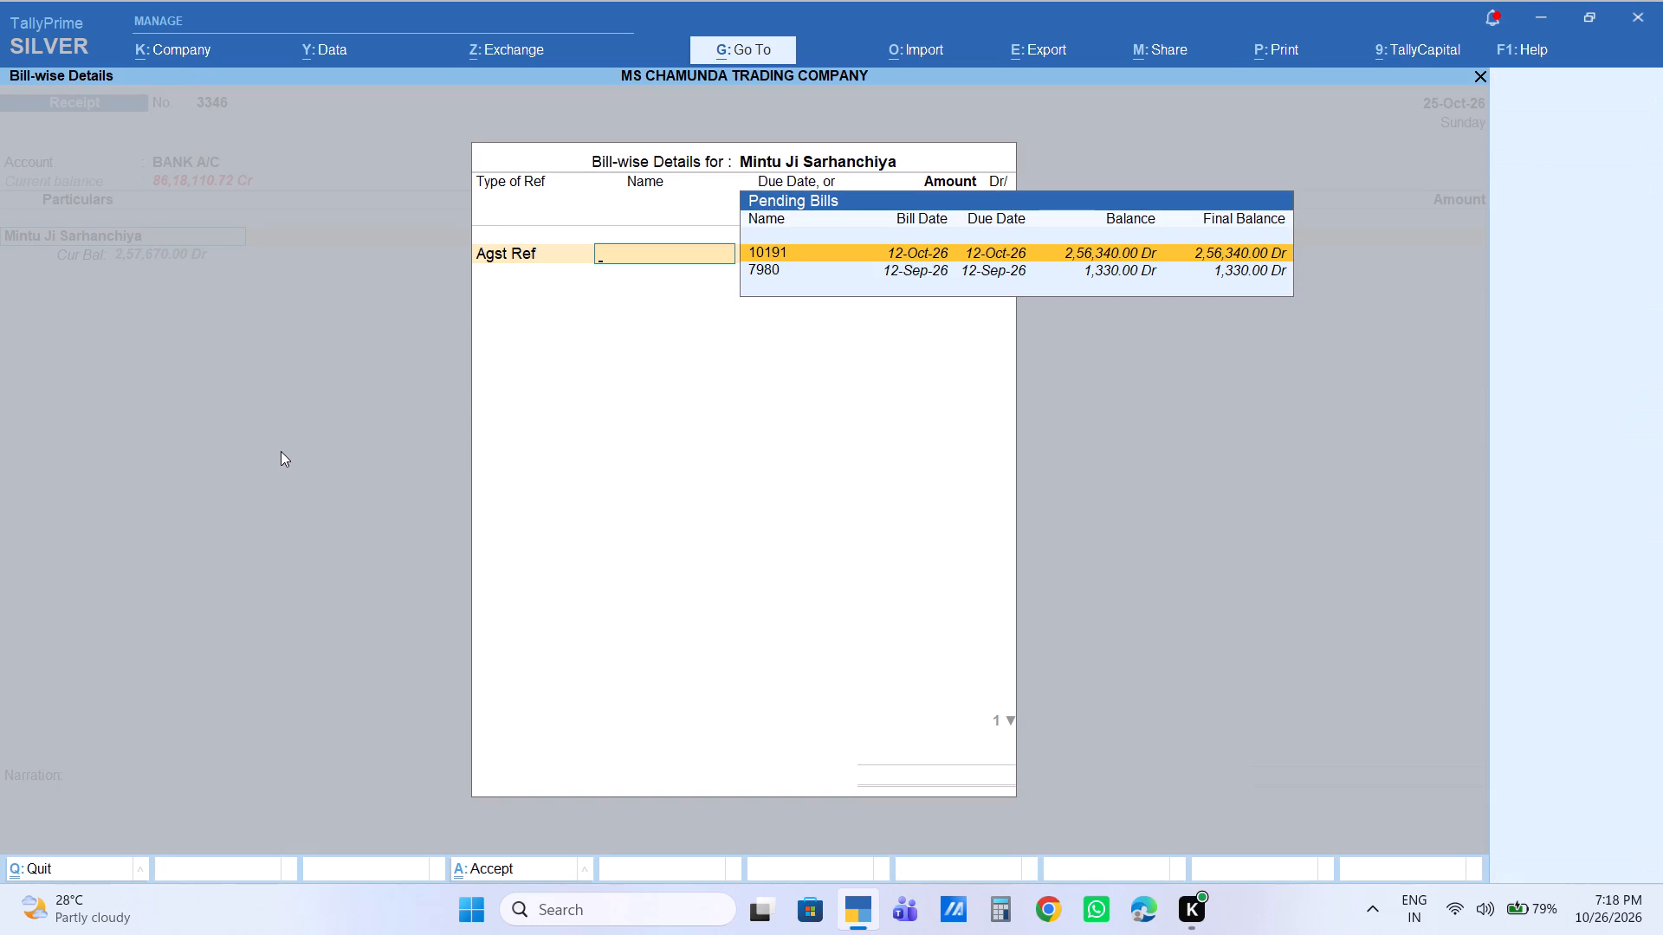
{"action": "key", "text": "Down"}
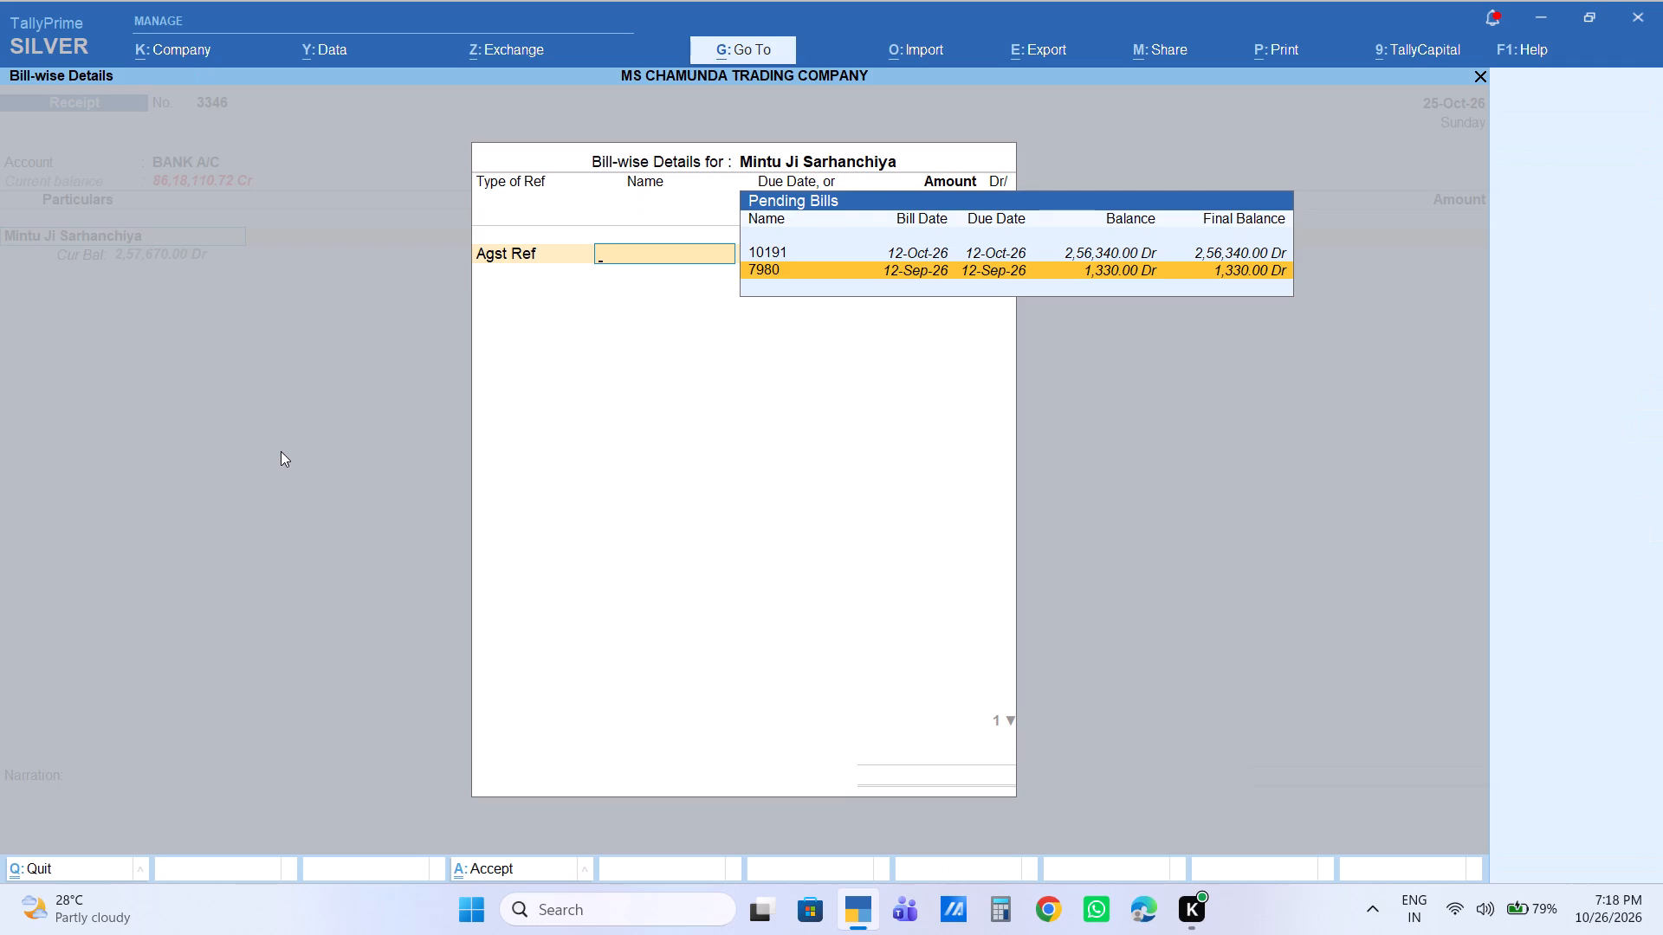
{"action": "key", "text": "Return"}
{"action": "key", "text": "Return"}
{"action": "key", "text": "Return"}
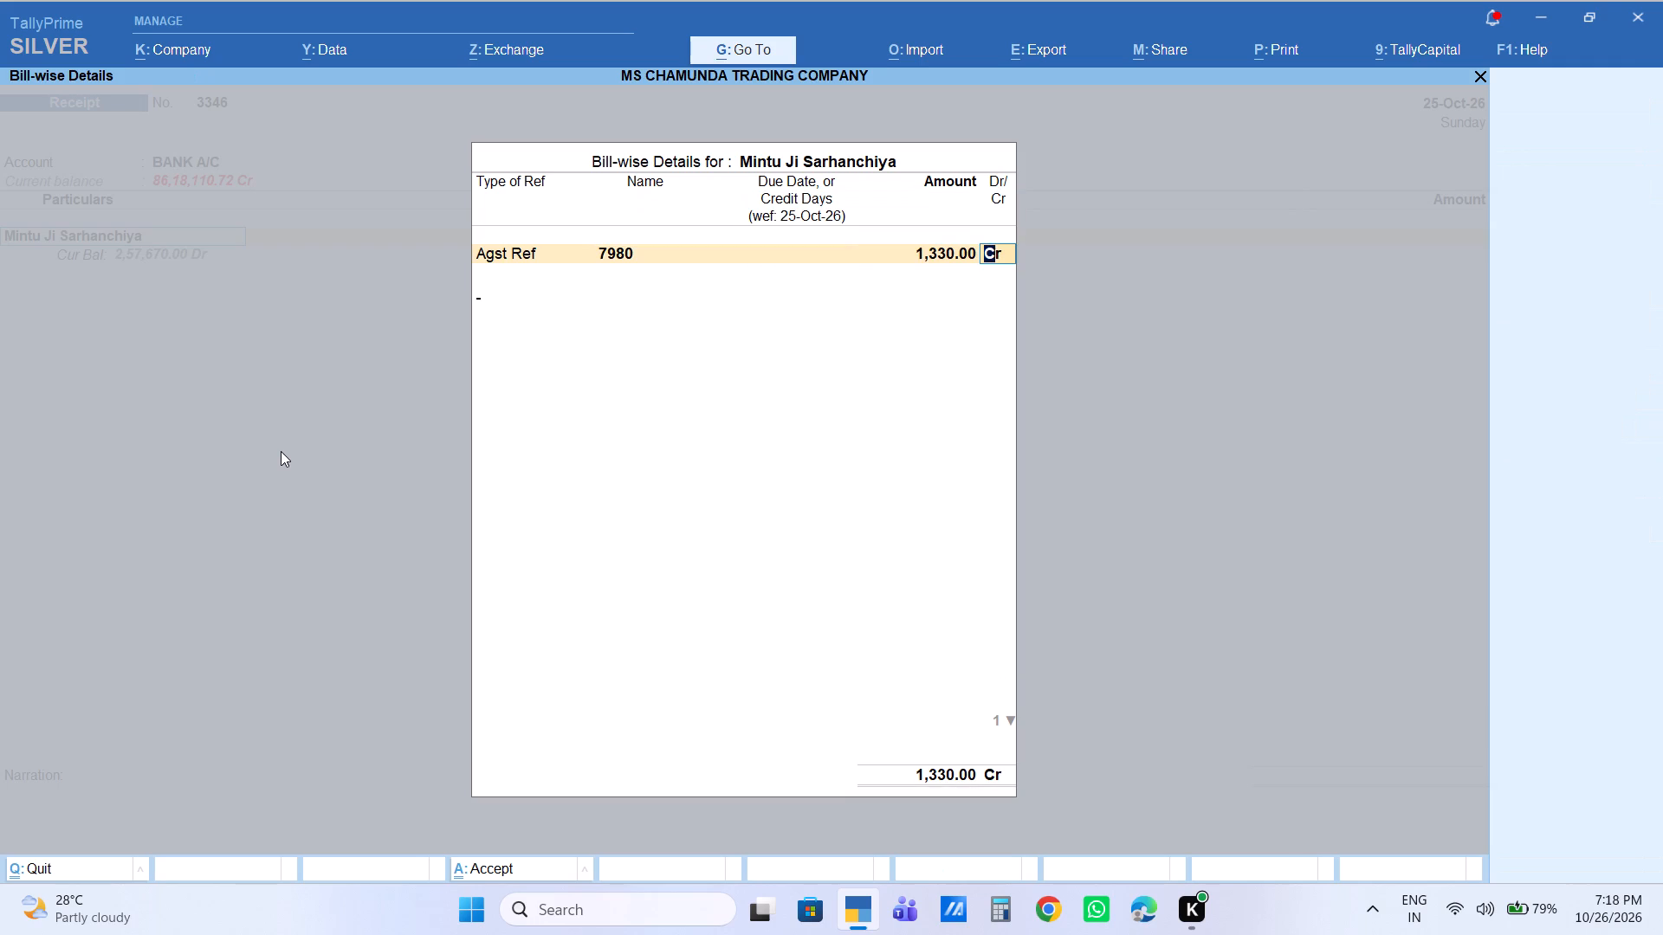
{"action": "key", "text": "Down"}
{"action": "key", "text": "Down"}
{"action": "key", "text": "Return"}
{"action": "key", "text": "Return"}
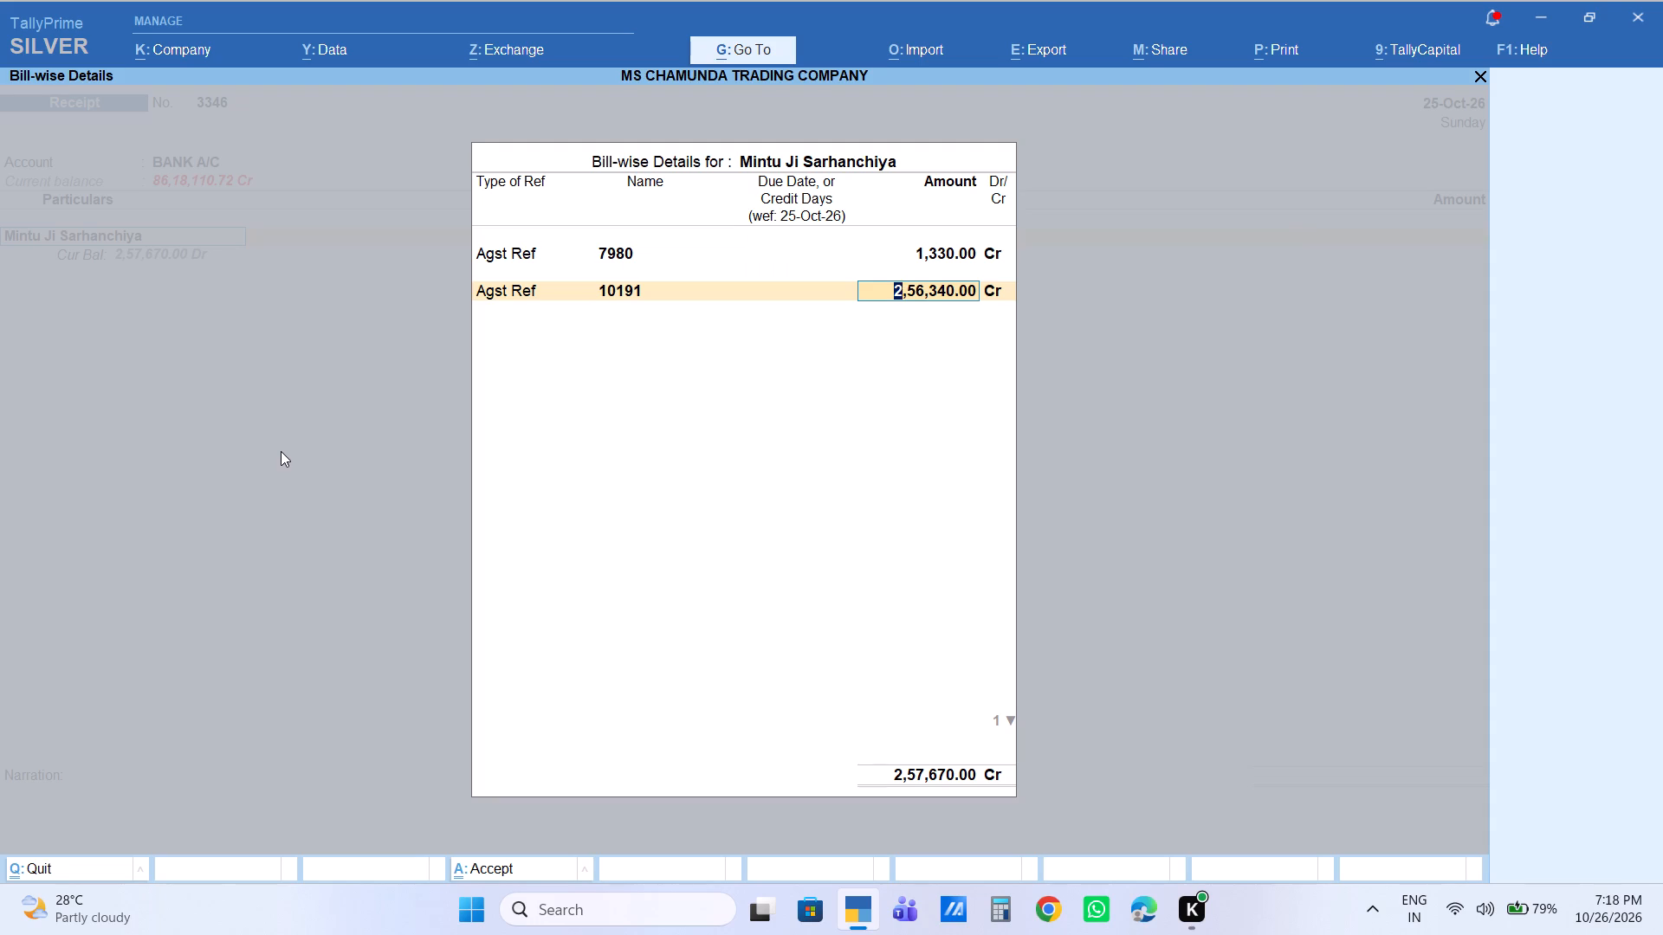
{"action": "type", "text": "7670"}
{"action": "key", "text": "Return"}
{"action": "key", "text": "Return"}
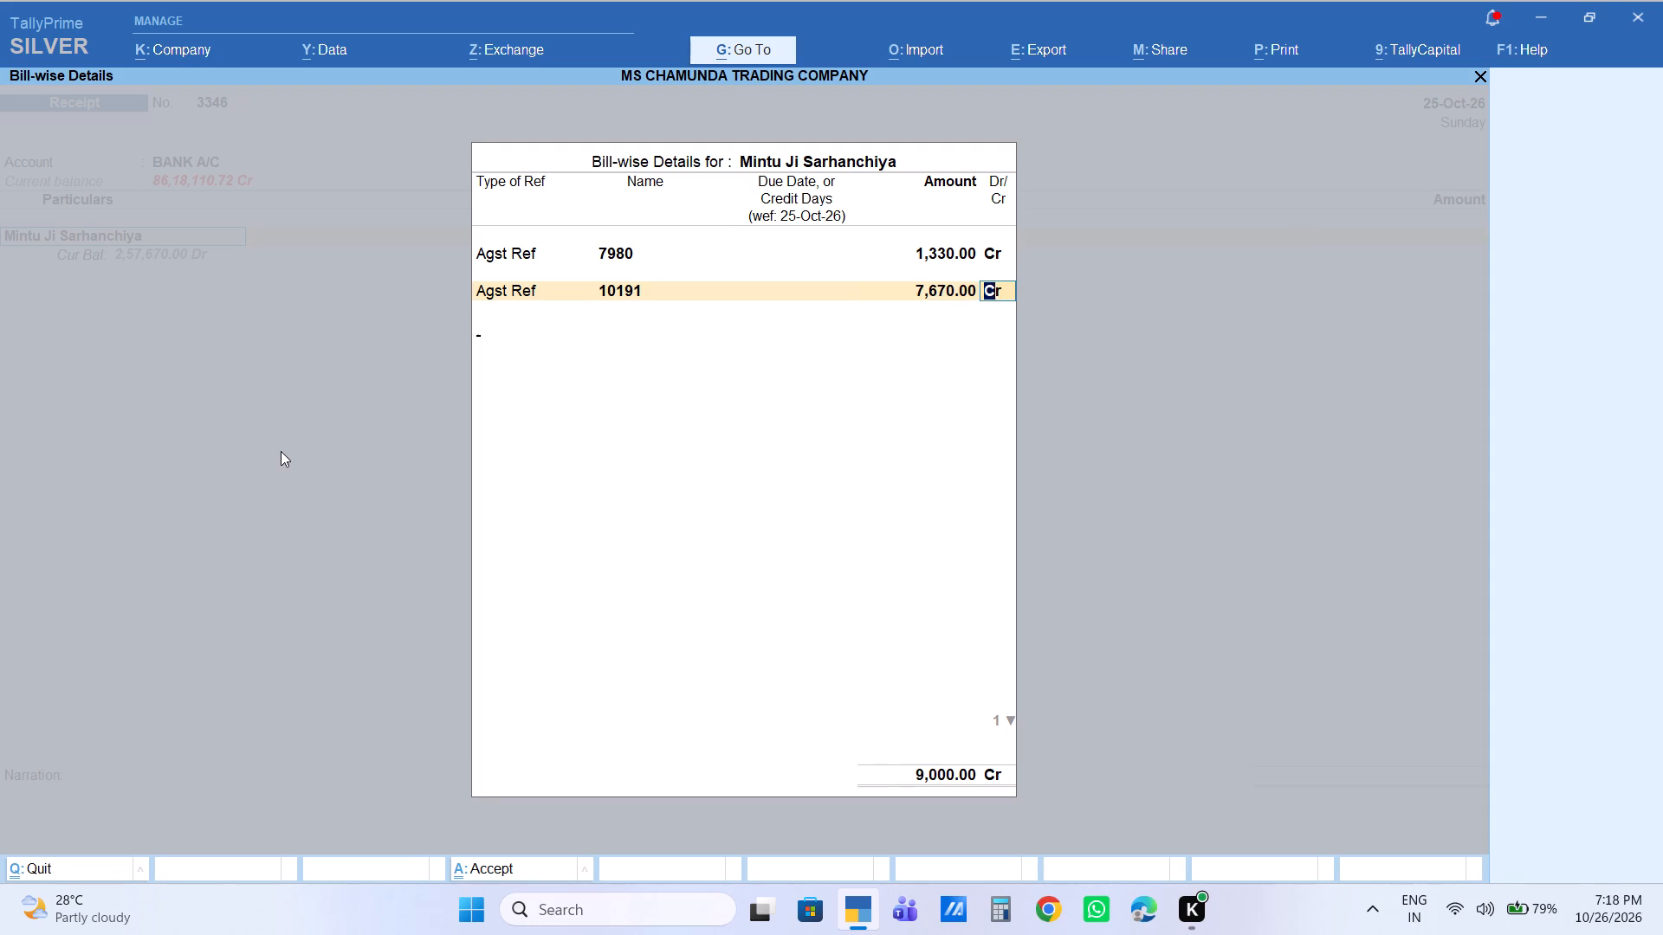
{"action": "key", "text": "Return"}
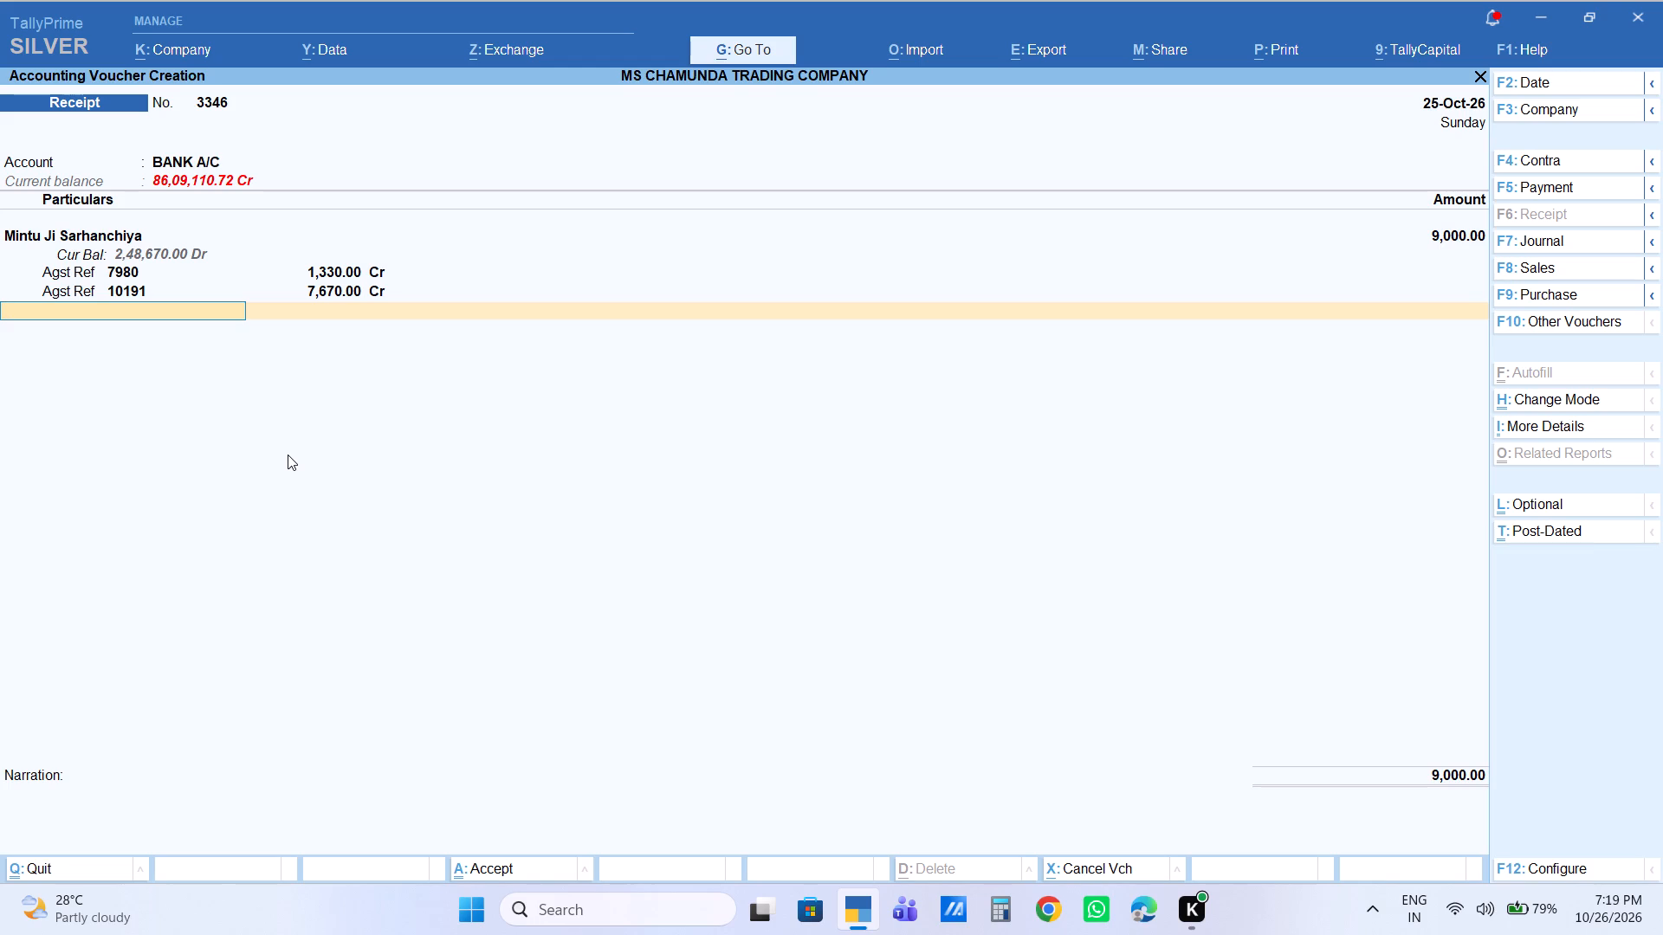
Save the 9,000 bank receipt voucher with no further ledger entries and a blank narration.
{"action": "key", "text": "Return"}
{"action": "key", "text": "Return"}
{"action": "key", "text": "Return"}
{"action": "key", "text": "Return"}
{"action": "key", "text": "Return"}
{"action": "key", "text": "Return"}
{"action": "key", "text": "Return"}
{"action": "key", "text": "Return"}
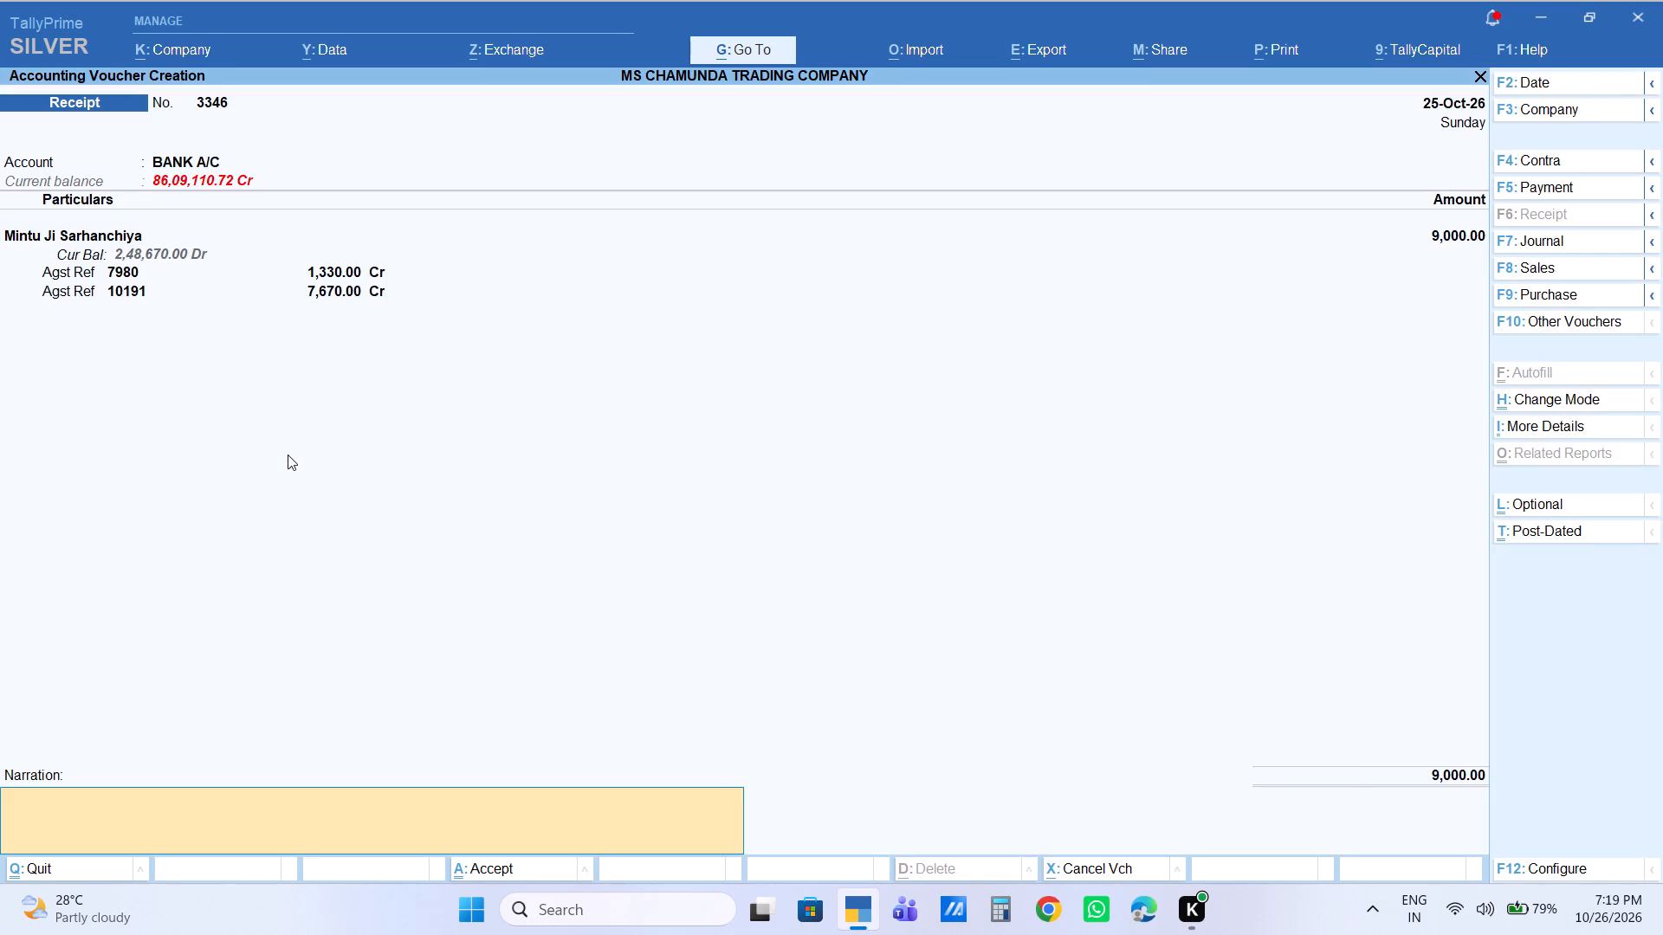
{"action": "key", "text": "Return"}
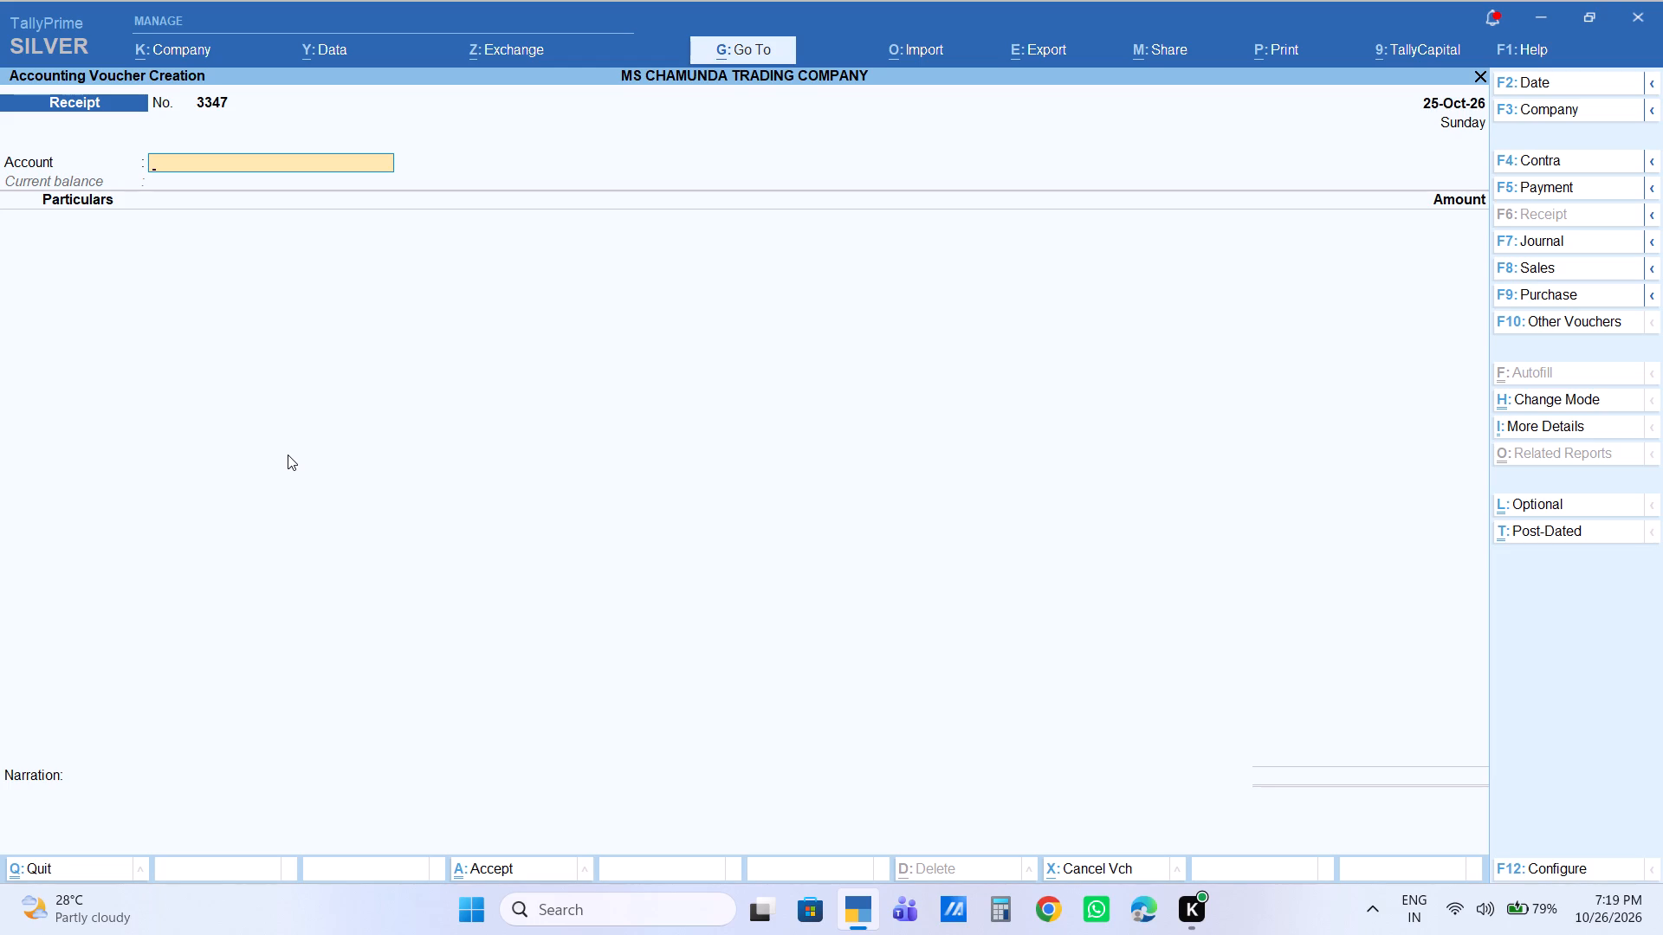
Enter a BANK A/C receipt dated 23 October crediting the Sarhanchiya customer ledger with 10,000 against bill 10191.
{"action": "key", "text": "F2"}
{"action": "type", "text": "23"}
{"action": "key", "text": "Return"}
{"action": "key", "text": "Return"}
{"action": "type", "text": "mint"}
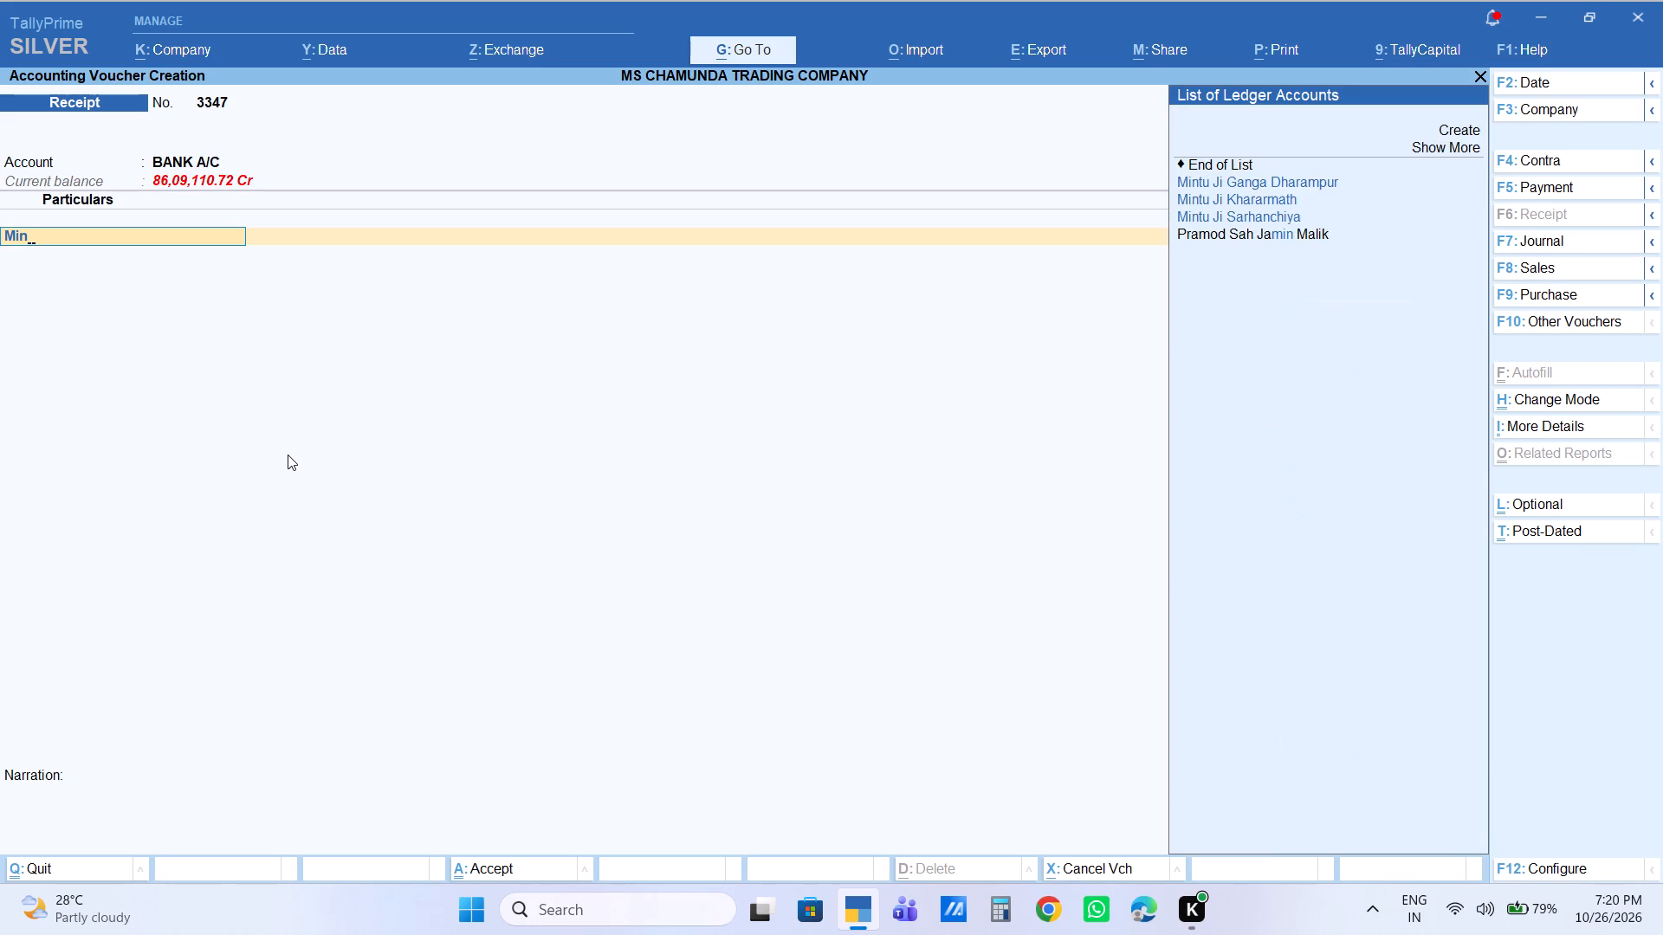
{"action": "key", "text": "Down"}
{"action": "key", "text": "Down"}
{"action": "key", "text": "Down"}
{"action": "key", "text": "Return"}
{"action": "key", "text": "Return"}
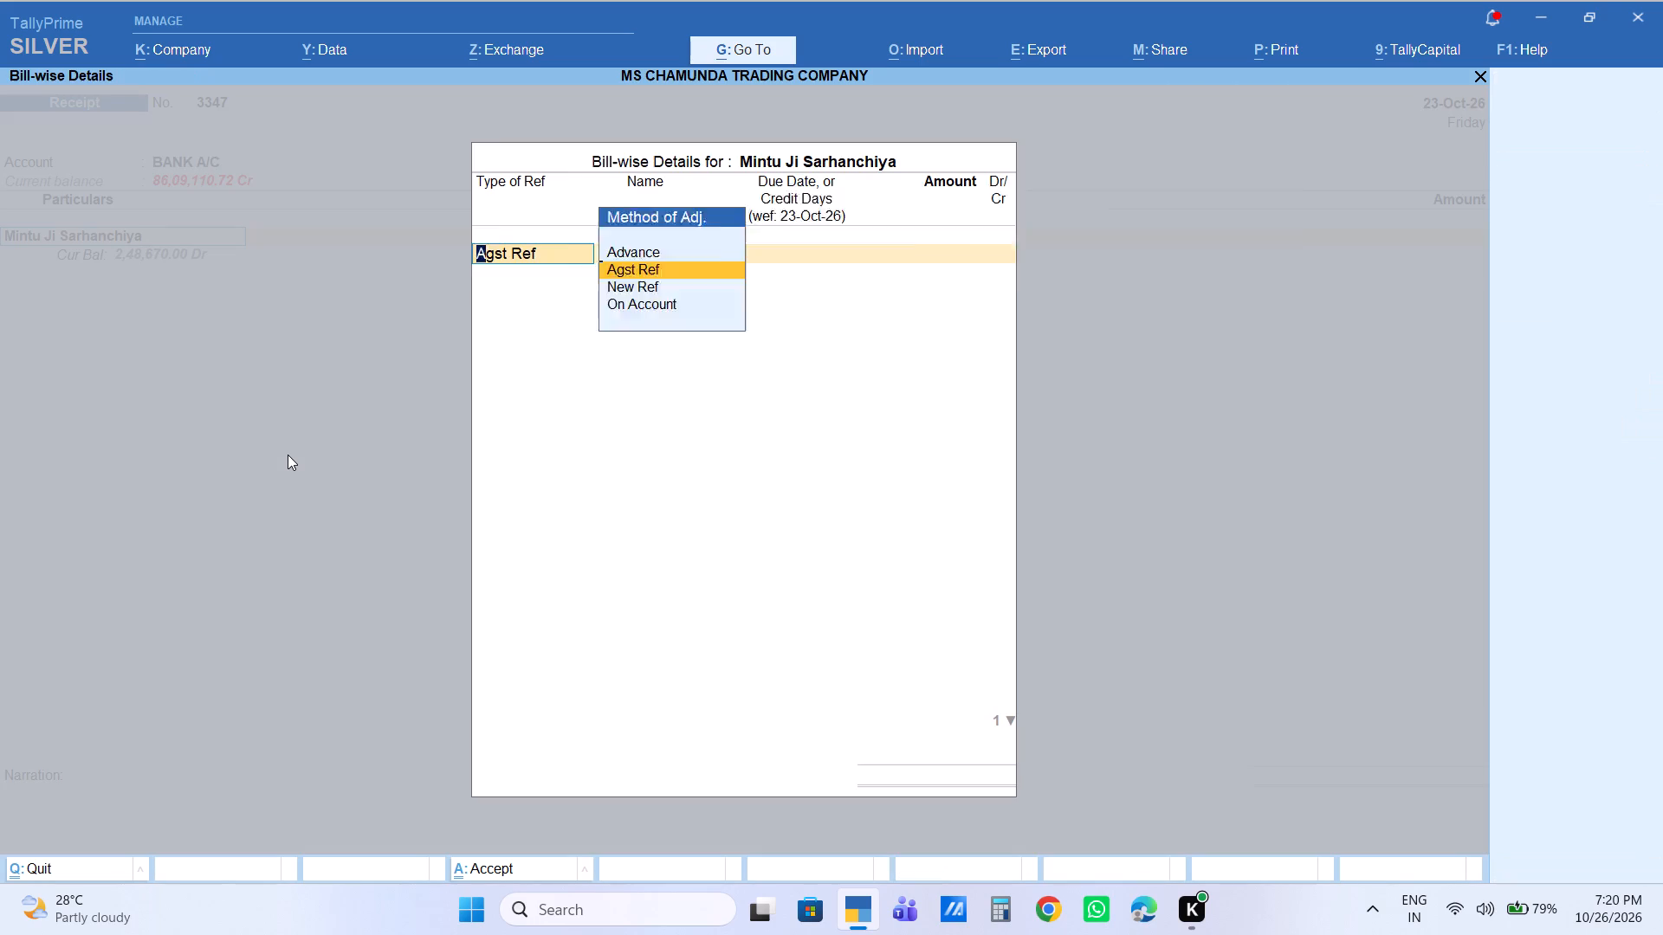
{"action": "key", "text": "Return"}
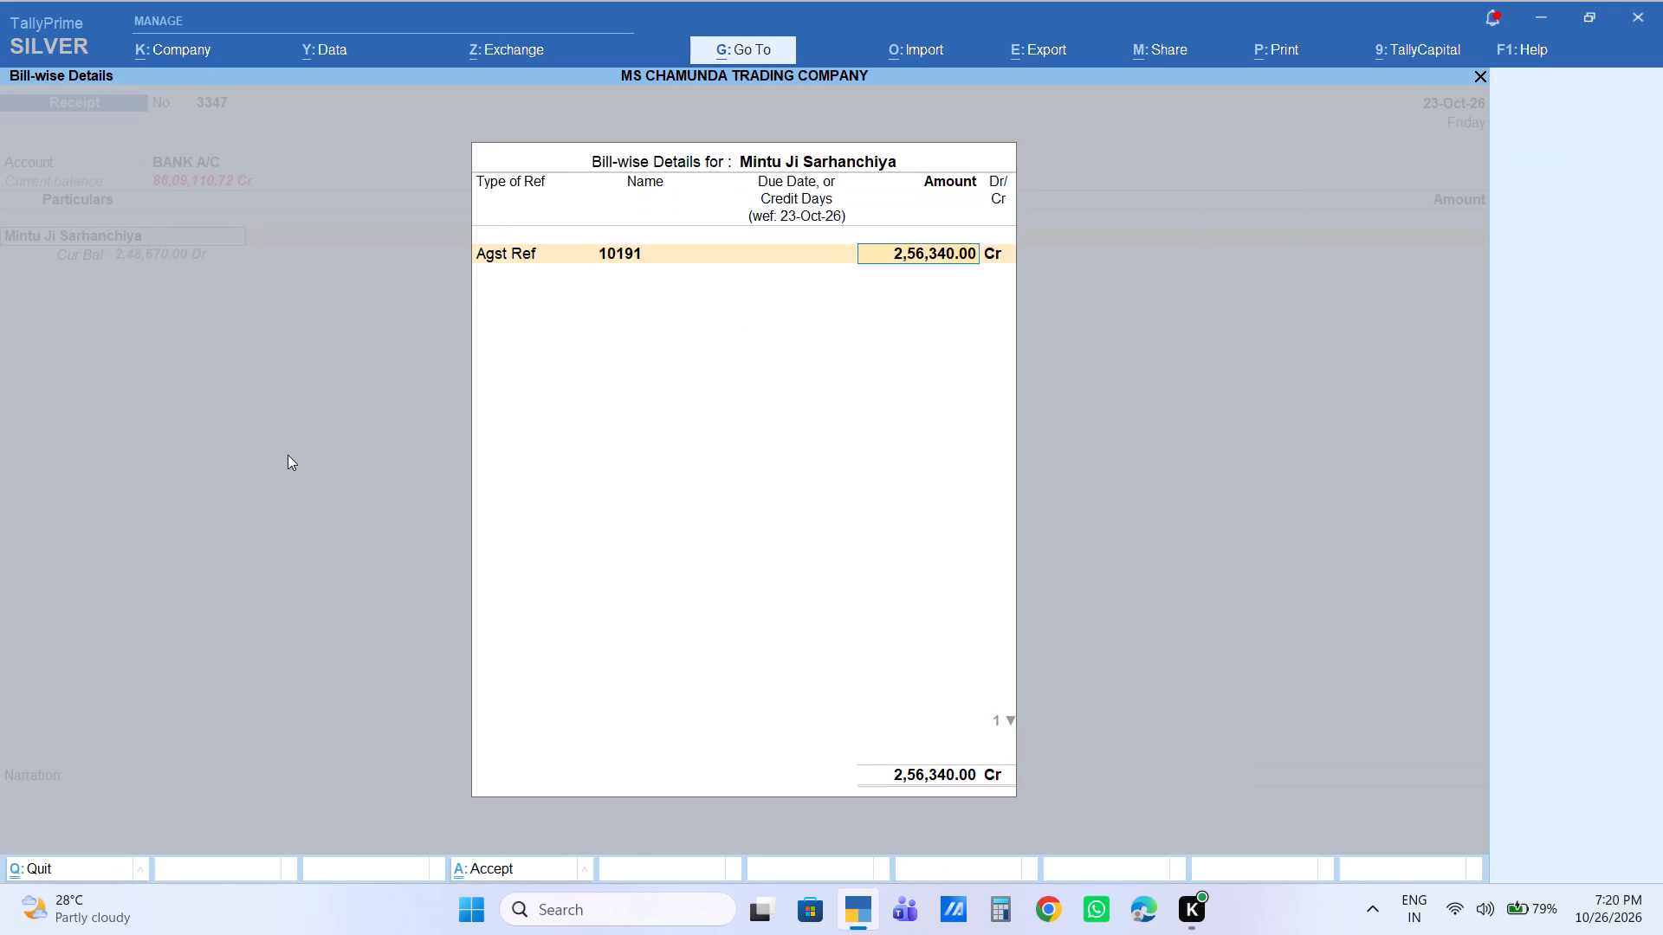
{"action": "type", "text": "10000"}
{"action": "key", "text": "Return"}
{"action": "key", "text": "Return"}
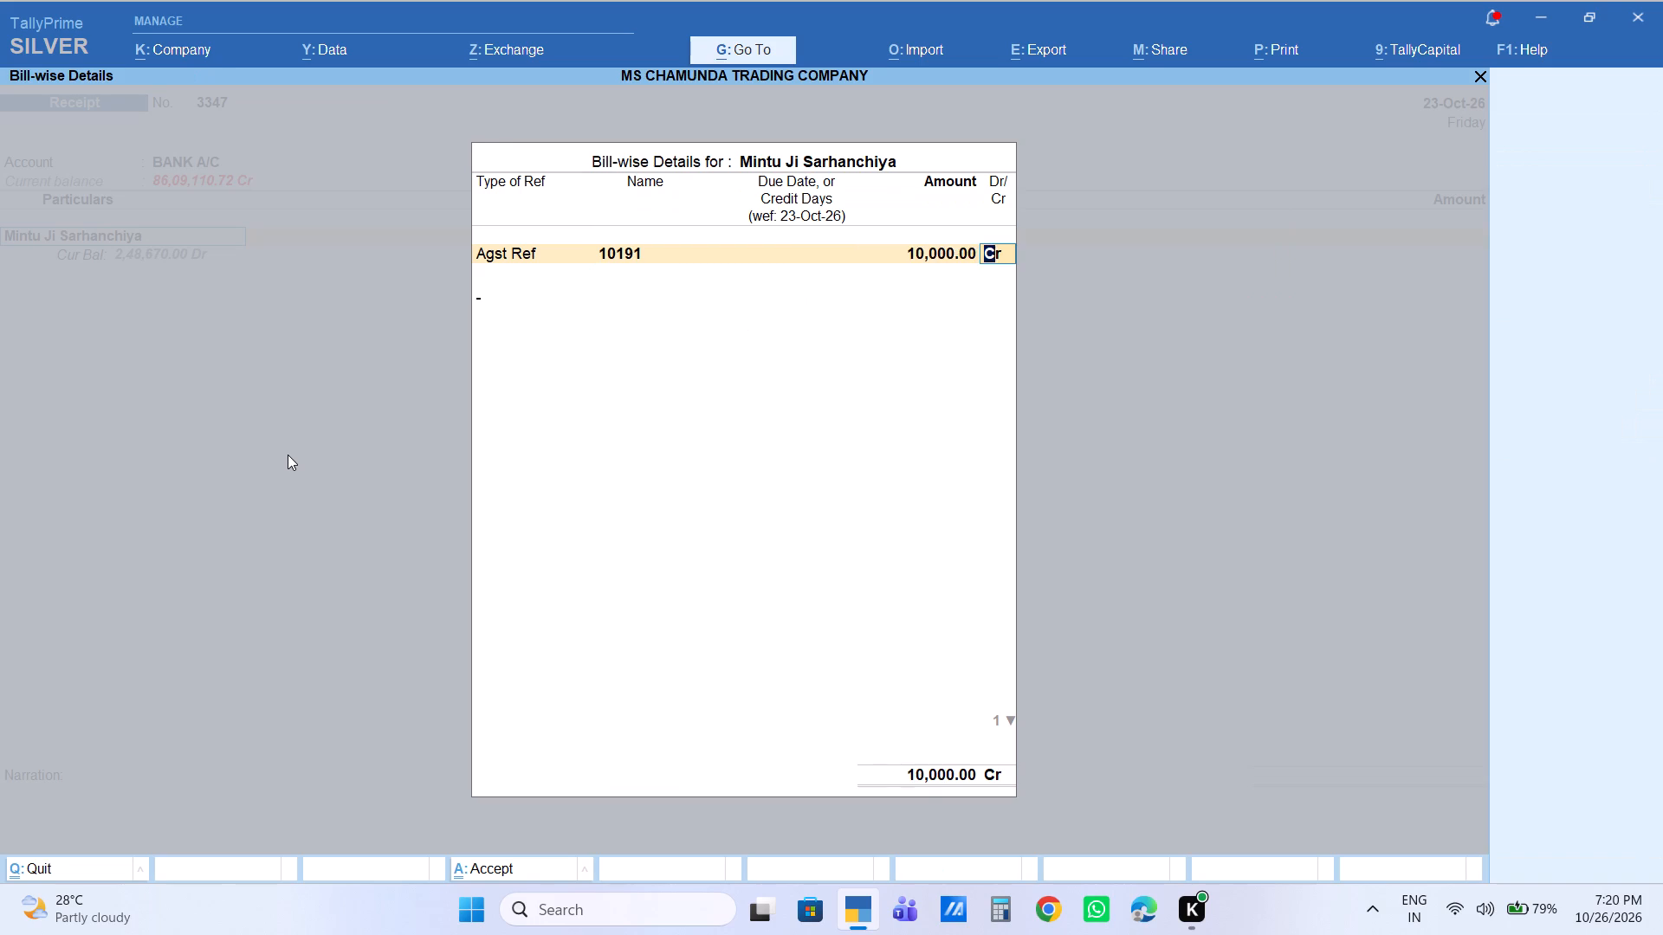
{"action": "key", "text": "Return"}
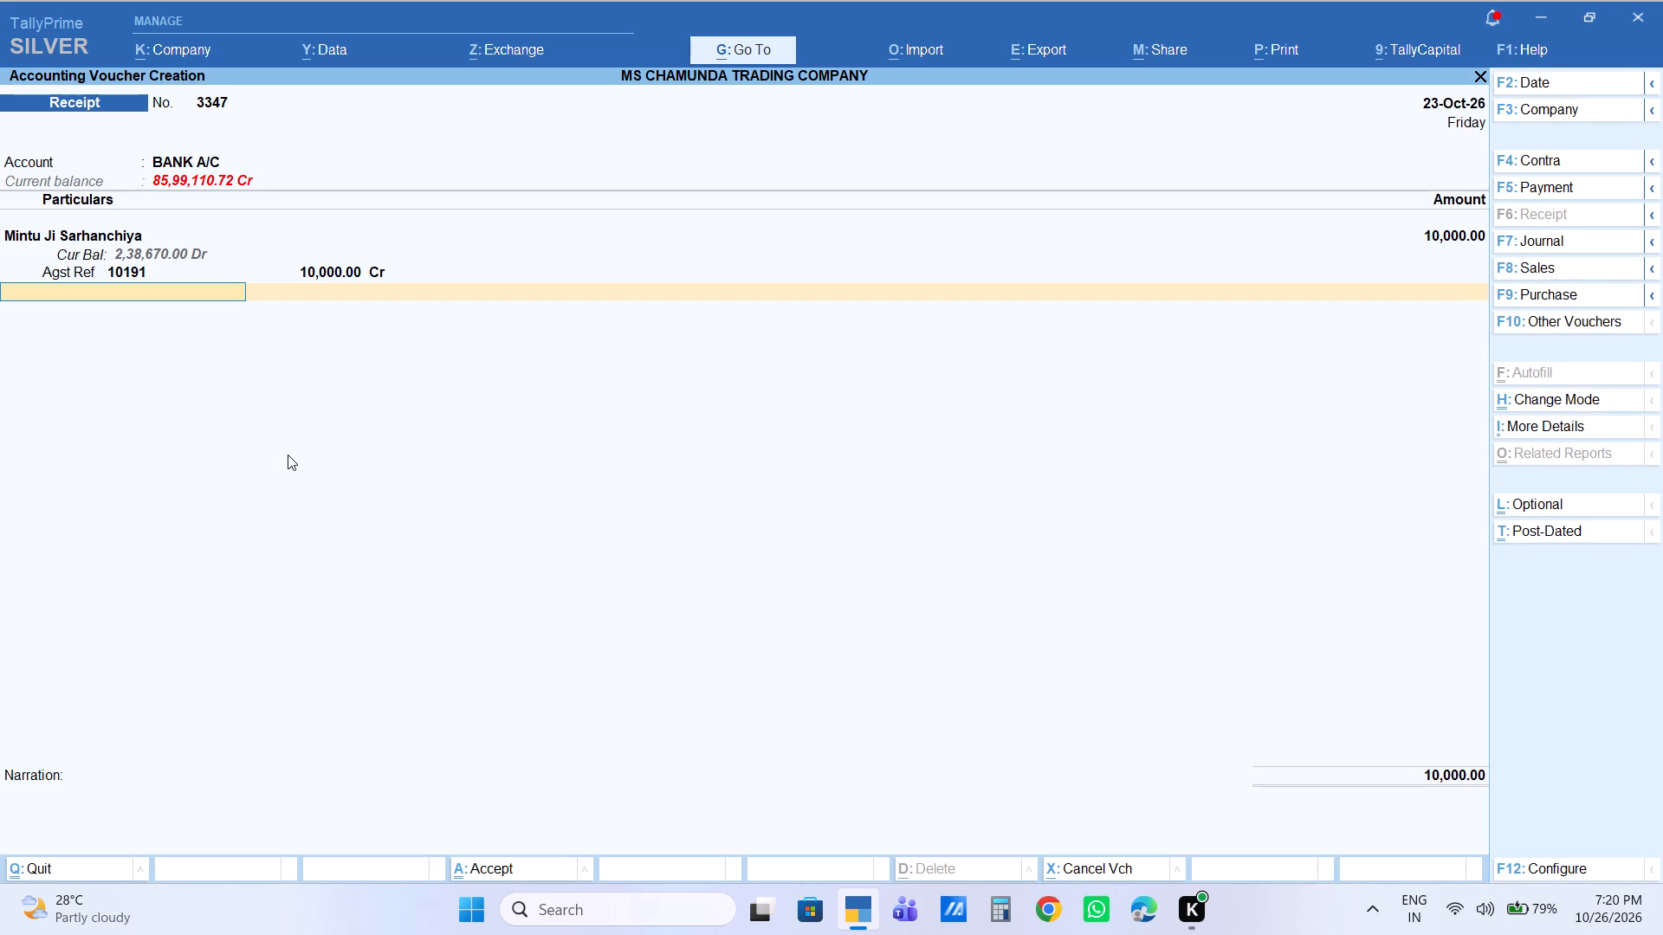
Save the 10,000 receipt voucher of 23 October with a blank narration.
{"action": "key", "text": "Return"}
{"action": "key", "text": "Return"}
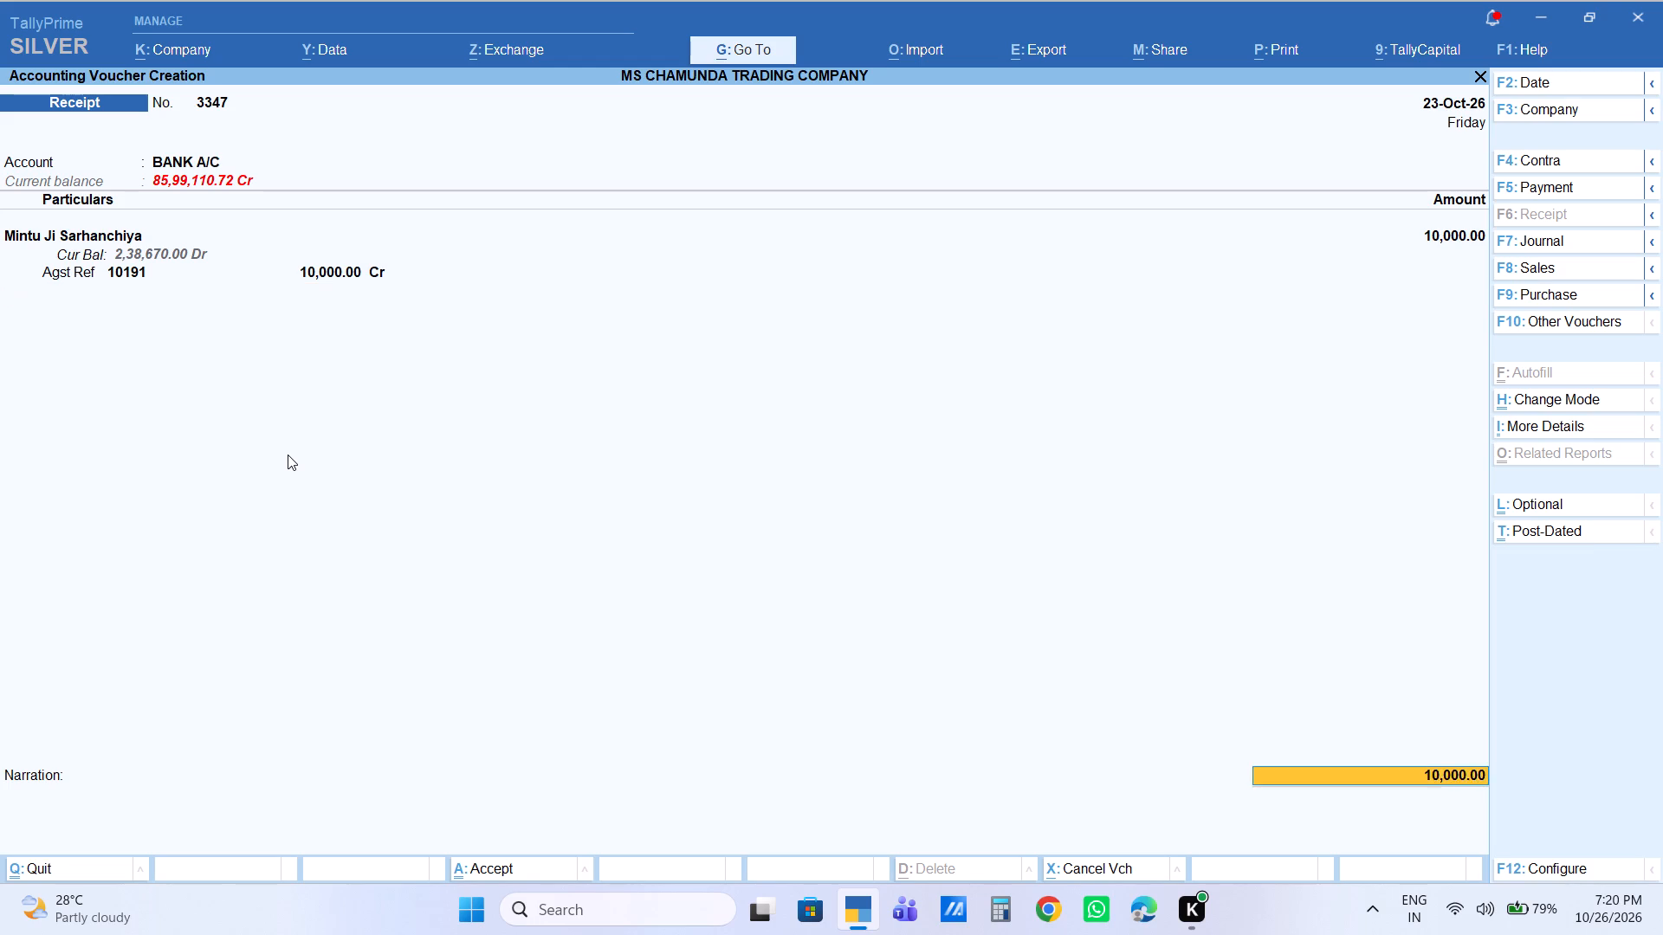
{"action": "key", "text": "Return"}
{"action": "key", "text": "Return"}
{"action": "key", "text": "Return"}
{"action": "key", "text": "Return"}
{"action": "key", "text": "Return"}
{"action": "key", "text": "Return"}
{"action": "key", "text": "Return"}
{"action": "key", "text": "Return"}
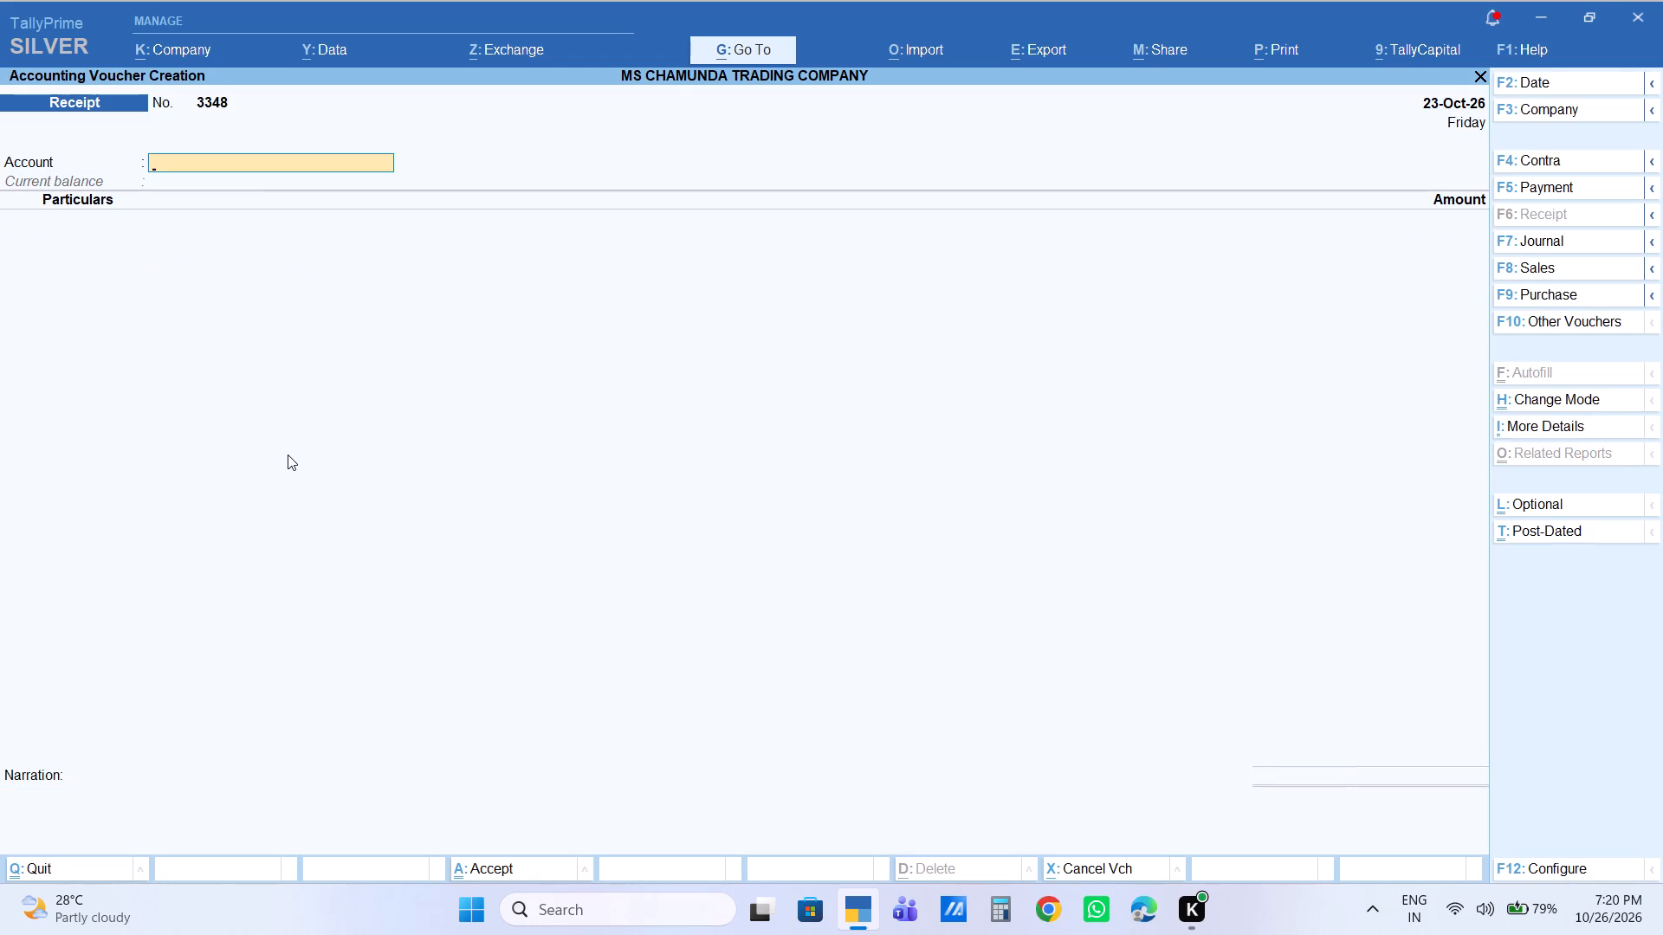
Enter a BANK A/C receipt dated 25 October crediting the Sarhanchiya customer ledger with 5,000 against bill 10191.
{"action": "key", "text": "F2"}
{"action": "key", "text": "Return"}
{"action": "key", "text": "F2"}
{"action": "key", "text": "Return"}
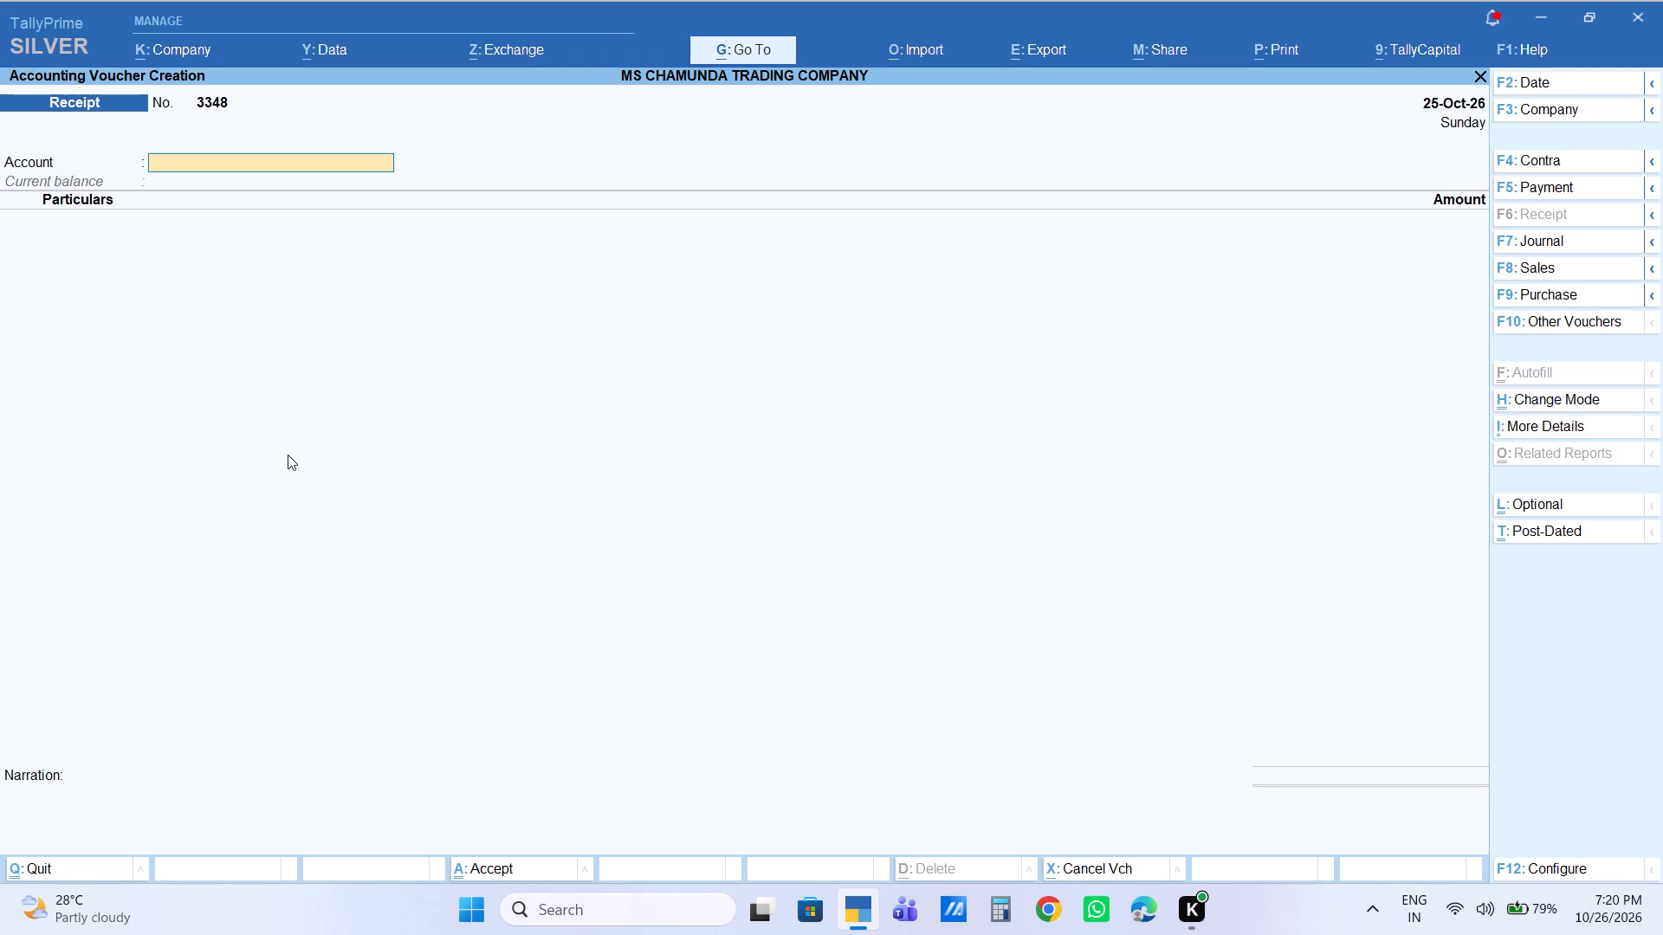
{"action": "key", "text": "Return"}
{"action": "type", "text": "mint"}
{"action": "key", "text": "Down"}
{"action": "key", "text": "Down"}
{"action": "key", "text": "Down"}
{"action": "key", "text": "Down"}
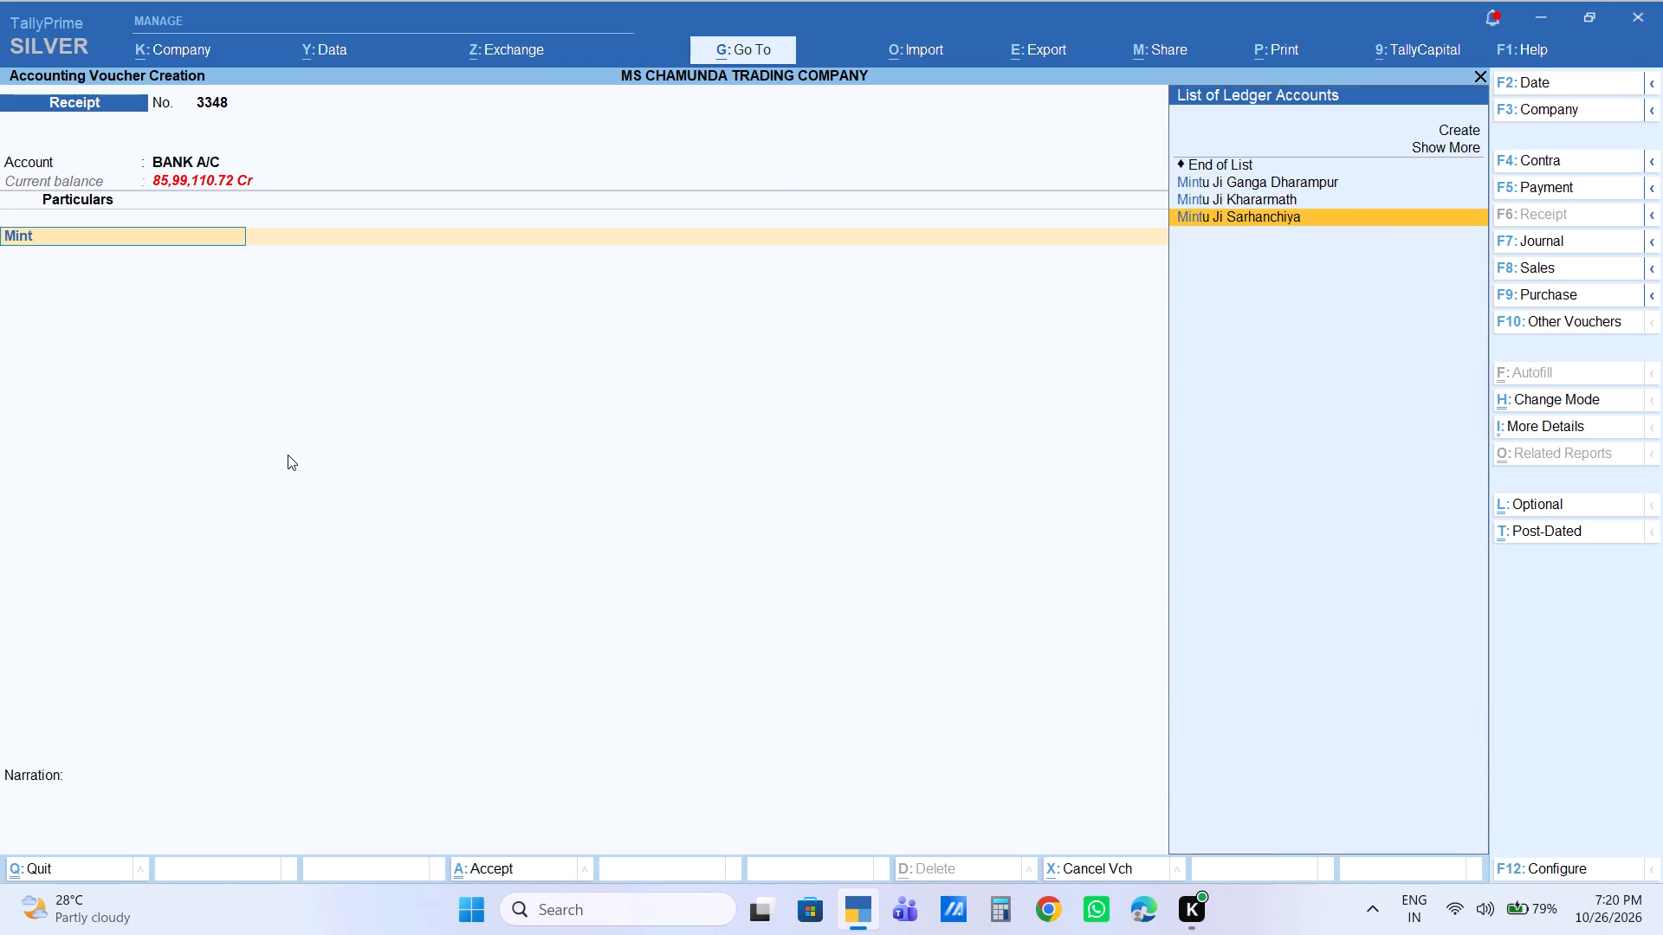
{"action": "key", "text": "Return"}
{"action": "key", "text": "Return"}
{"action": "key", "text": "Return"}
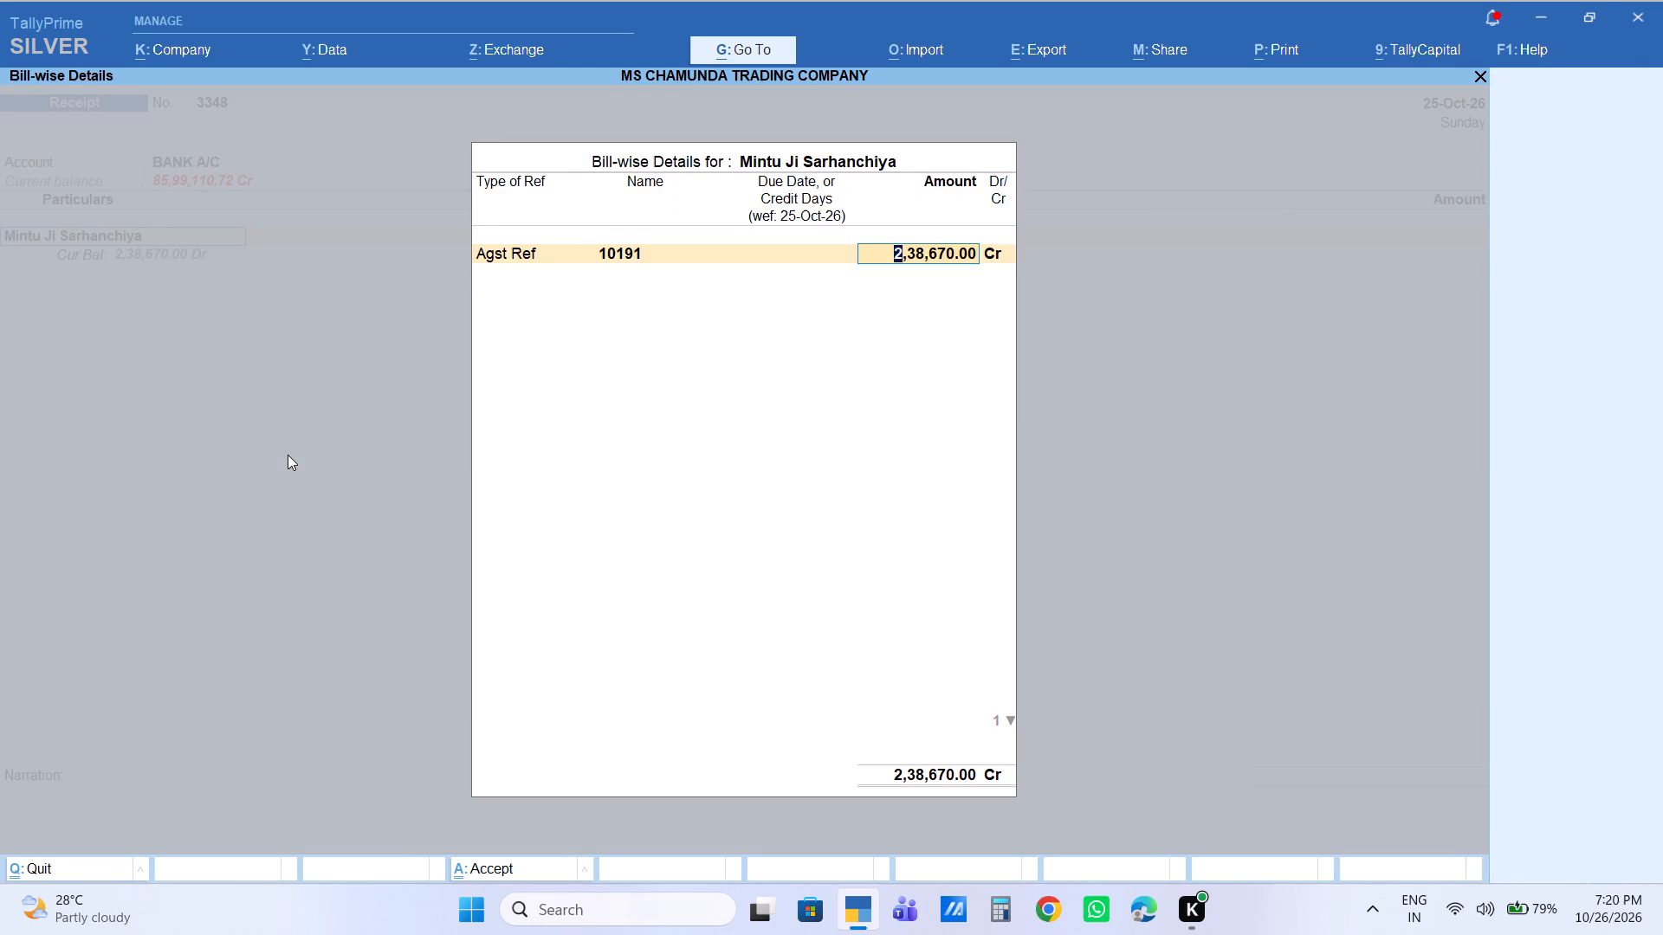
{"action": "type", "text": "5000"}
{"action": "key", "text": "Return"}
{"action": "key", "text": "Return"}
{"action": "key", "text": "Return"}
Save the 5,000 receipt voucher of 25 October with a blank narration.
{"action": "key", "text": "Return"}
{"action": "key", "text": "Return"}
{"action": "key", "text": "Return"}
{"action": "key", "text": "Return"}
{"action": "key", "text": "Return"}
{"action": "key", "text": "Return"}
{"action": "key", "text": "Return"}
{"action": "key", "text": "Return"}
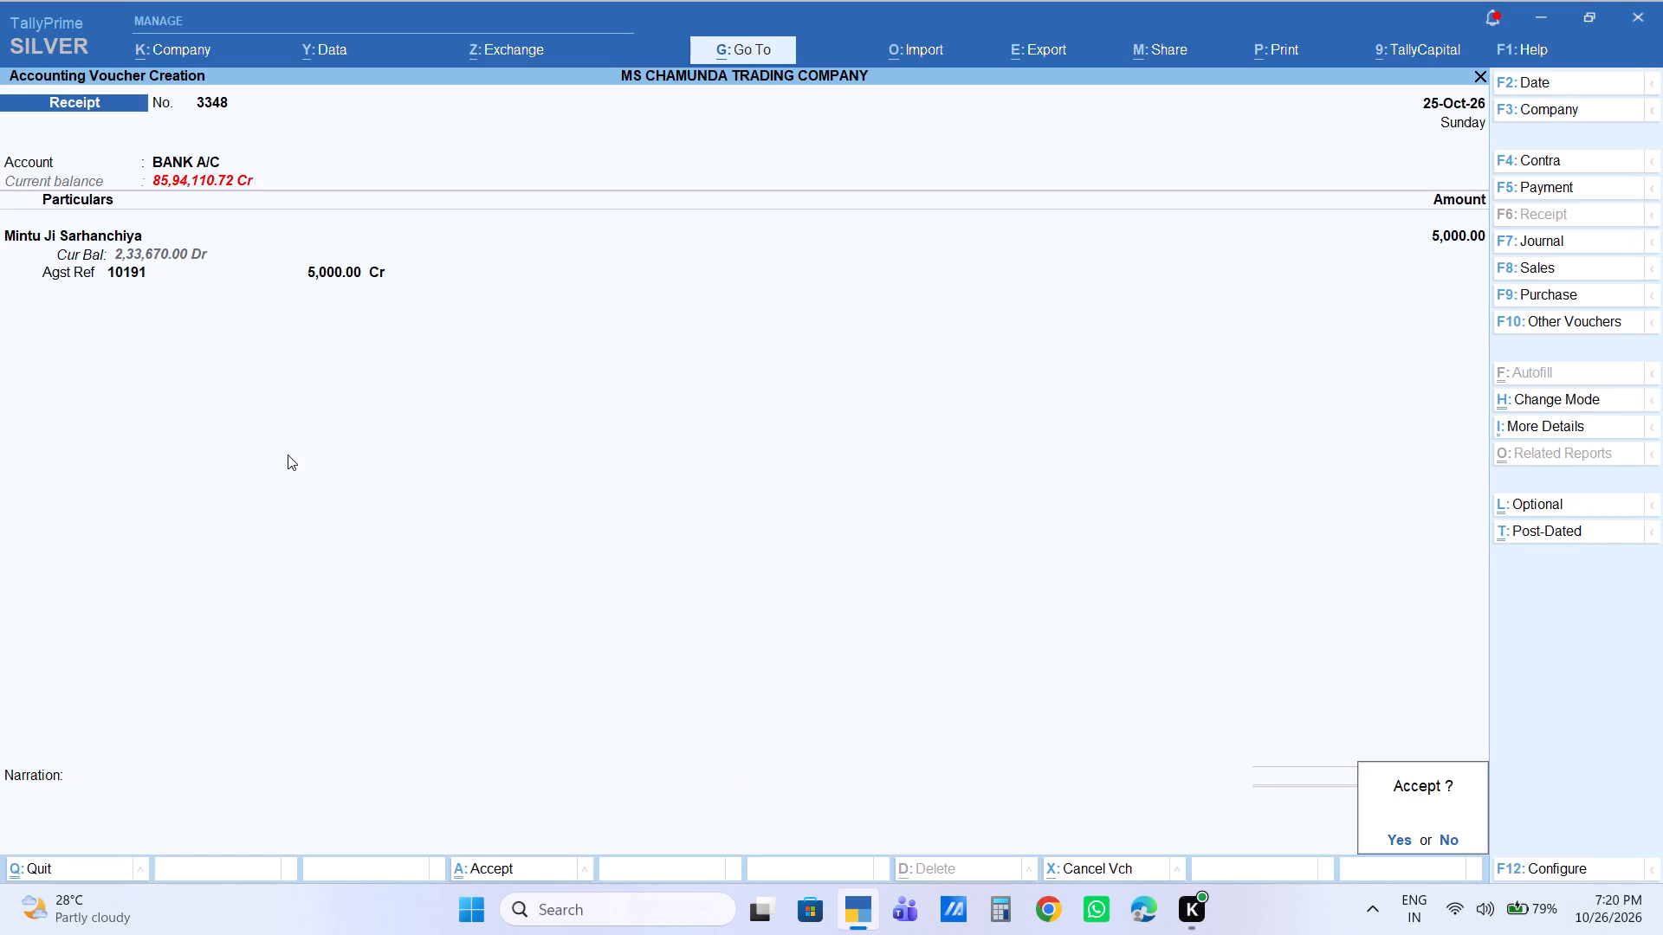
{"action": "key", "text": "Return"}
{"action": "key", "text": "Return"}
{"action": "type", "text": "mint"}
{"action": "key", "text": "Down"}
{"action": "key", "text": "Down"}
{"action": "key", "text": "Down"}
{"action": "key", "text": "Return"}
{"action": "key", "text": "Return"}
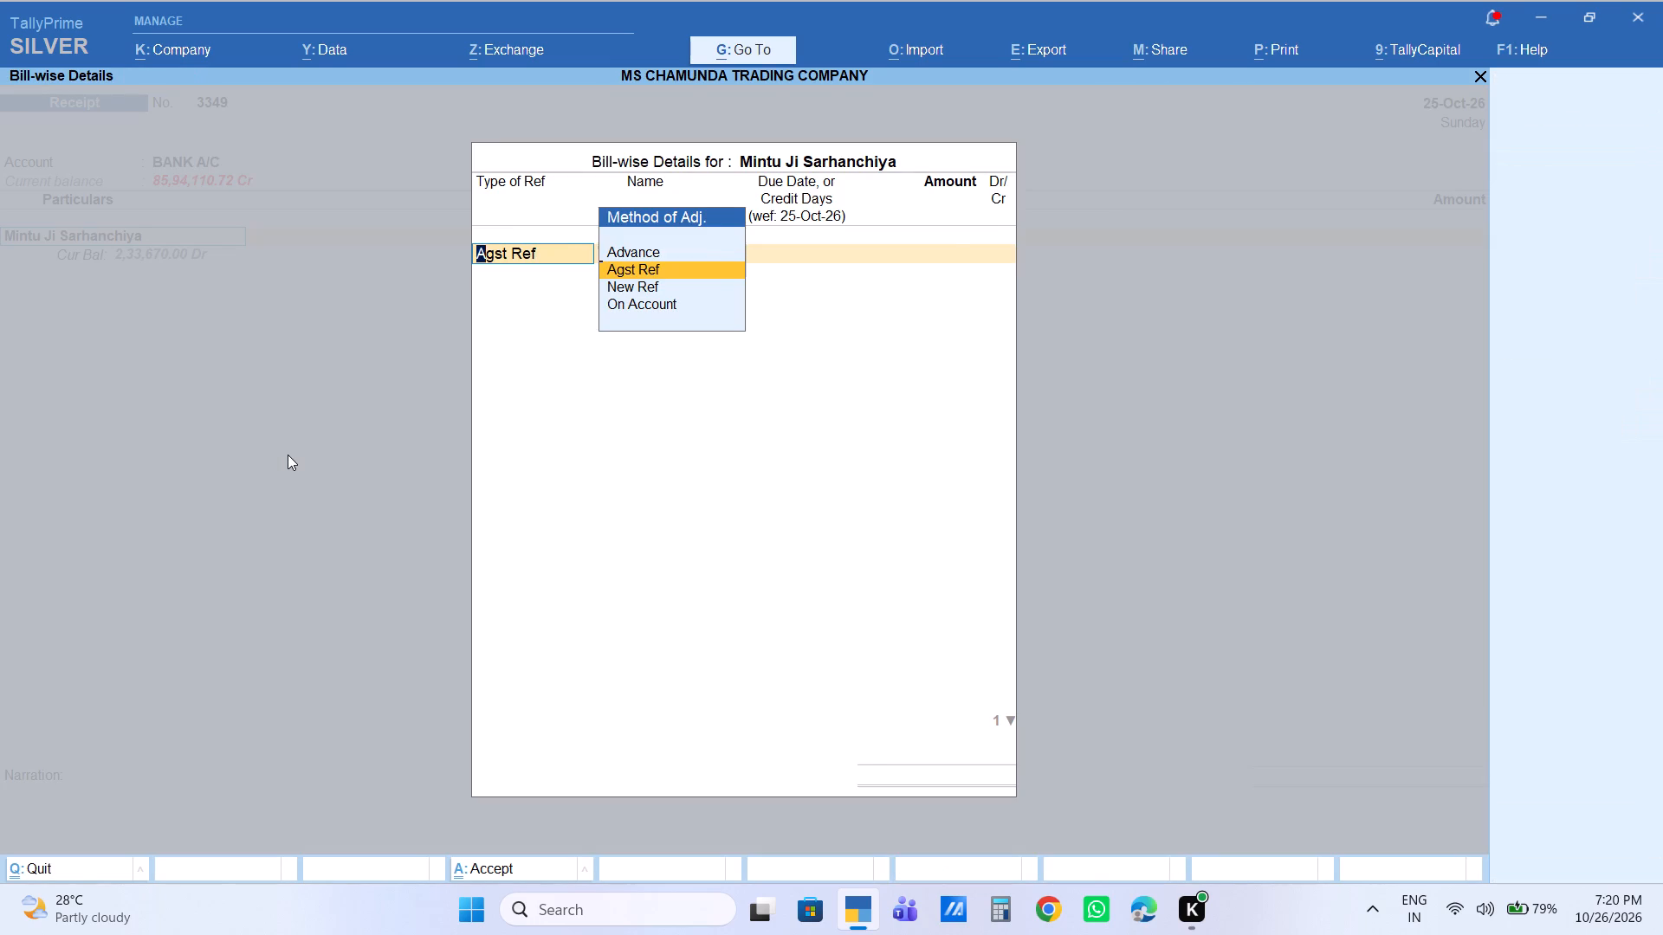
{"action": "key", "text": "Return"}
{"action": "type", "text": "5000"}
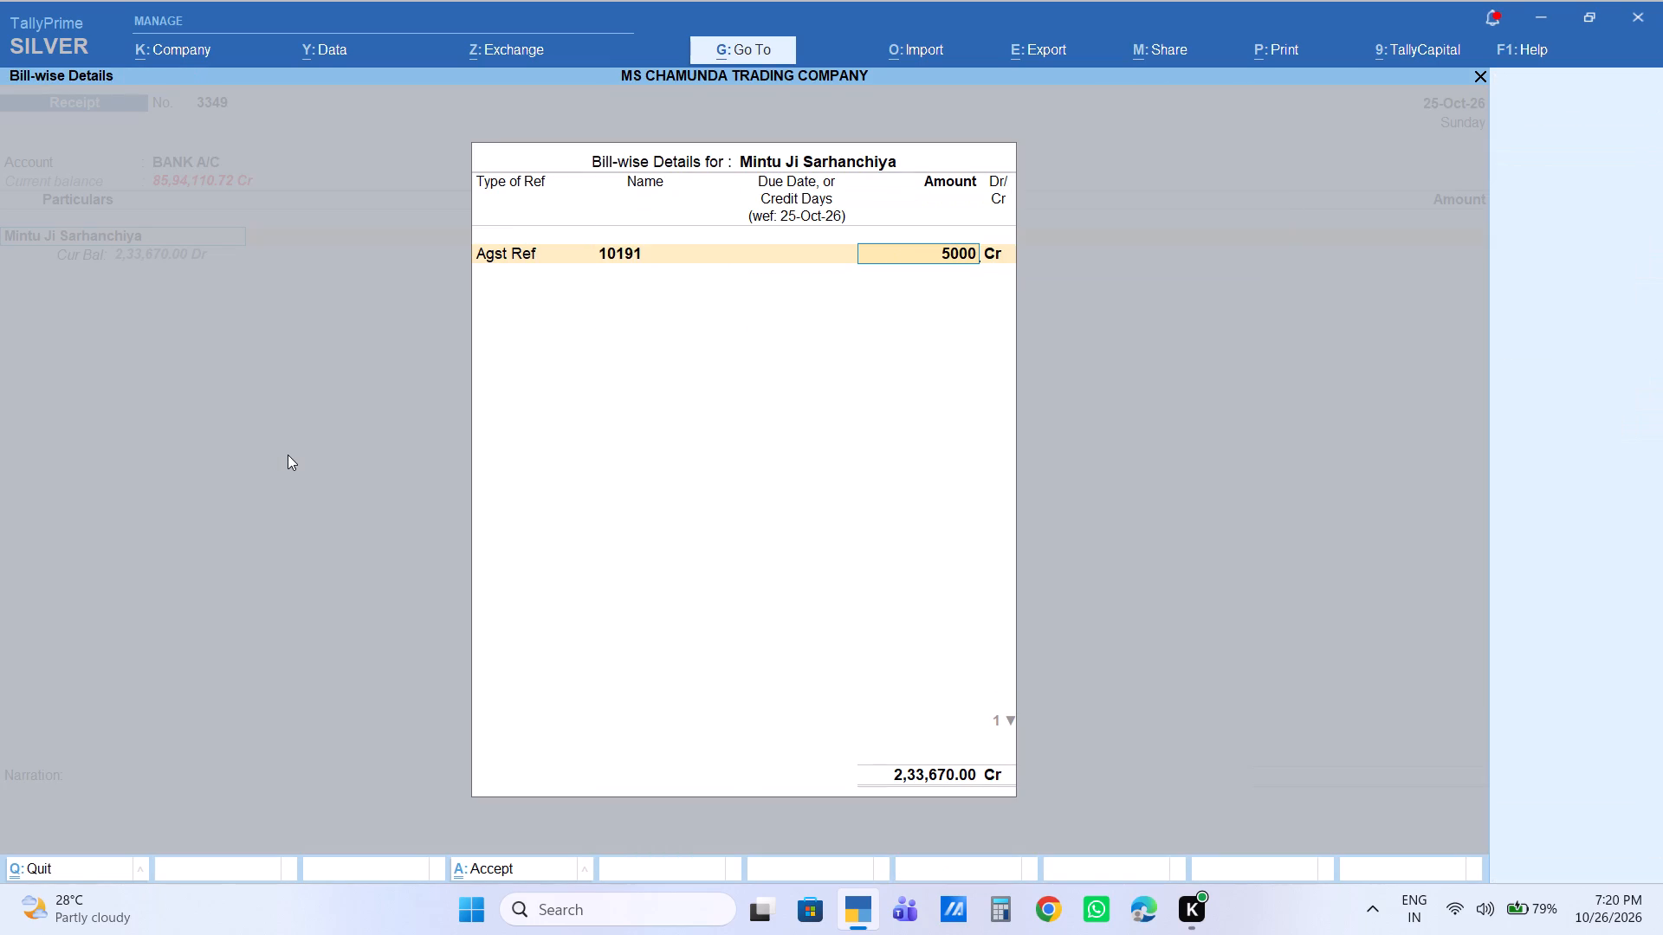
{"action": "key", "text": "Return"}
{"action": "key", "text": "Return"}
{"action": "key", "text": "Return"}
Save the second 5,000 receipt voucher of 25 October with a blank narration.
{"action": "key", "text": "Return"}
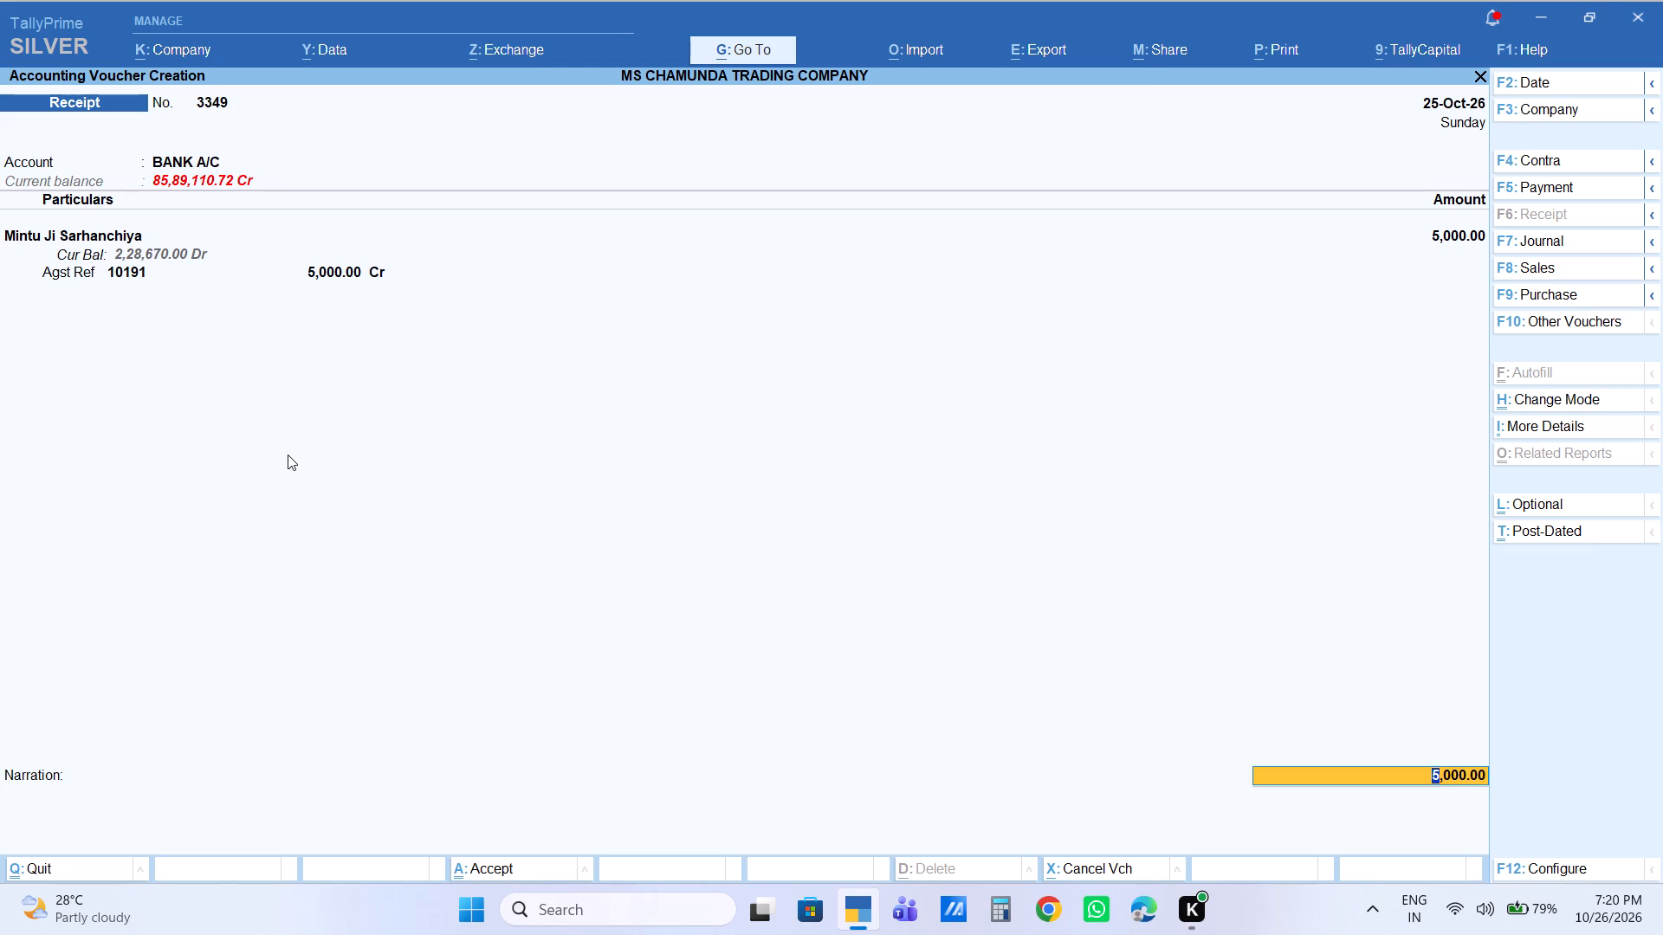
{"action": "key", "text": "Return"}
{"action": "key", "text": "Return"}
{"action": "key", "text": "Return"}
{"action": "key", "text": "Return"}
{"action": "key", "text": "Return"}
{"action": "key", "text": "Return"}
{"action": "key", "text": "Return"}
{"action": "key", "text": "Return"}
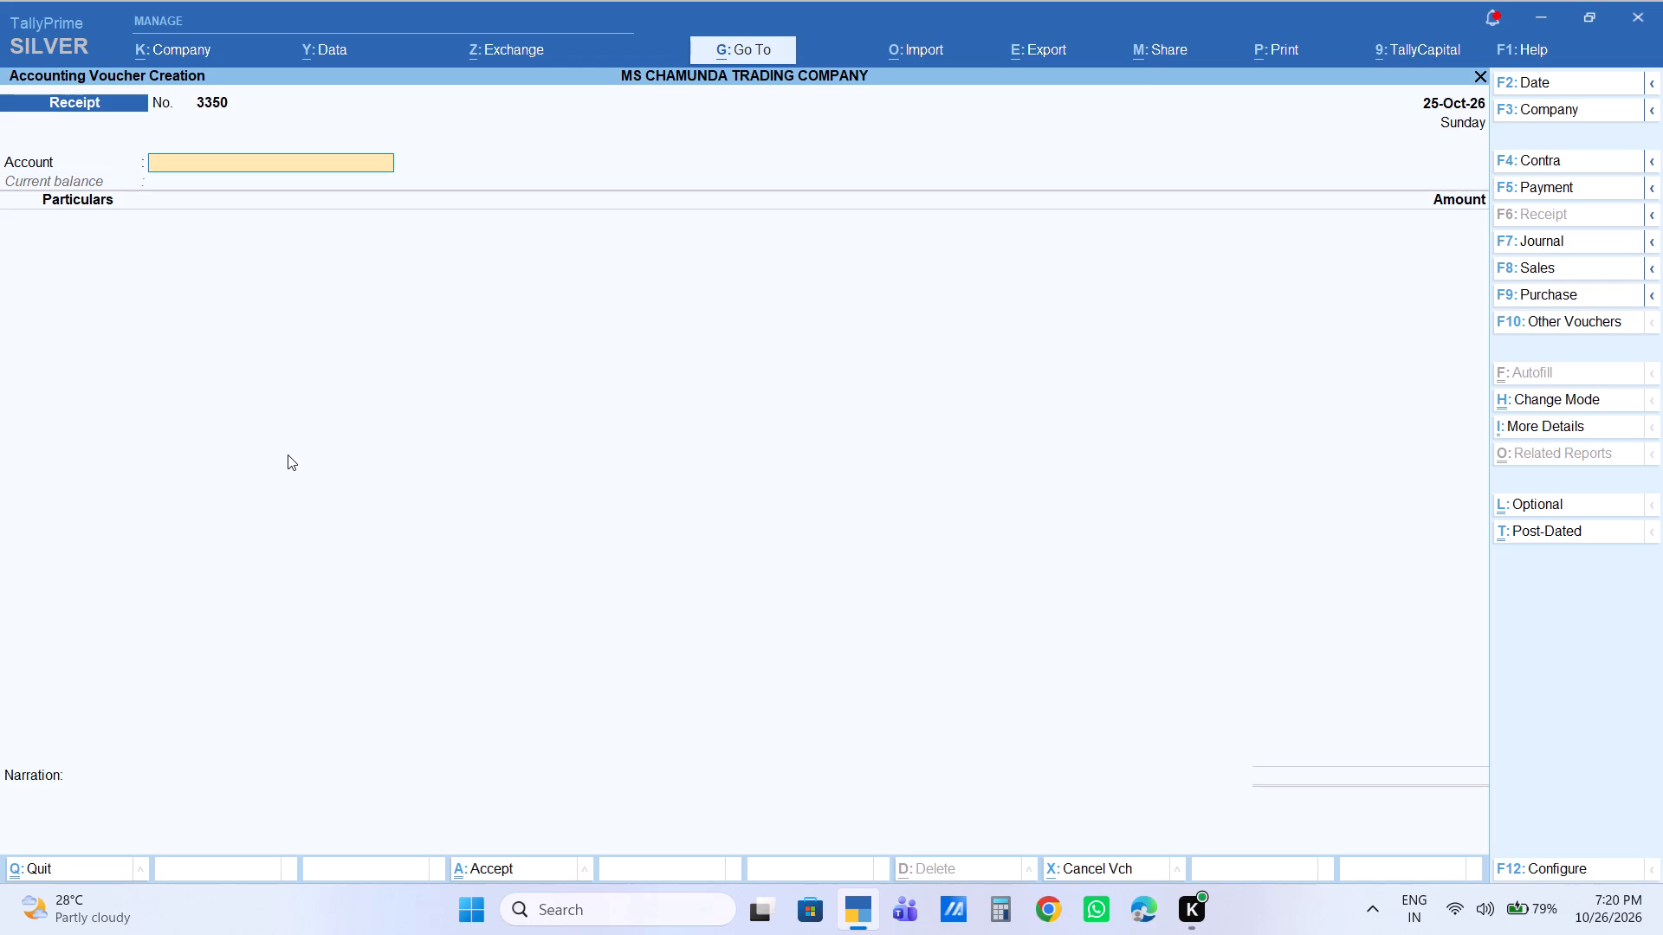
Start a purchase voucher dated 25 October with RAVI SUGAR as party, the PURCHASE ledger and no supplier invoice number.
{"action": "key", "text": "F9"}
{"action": "key", "text": "Return"}
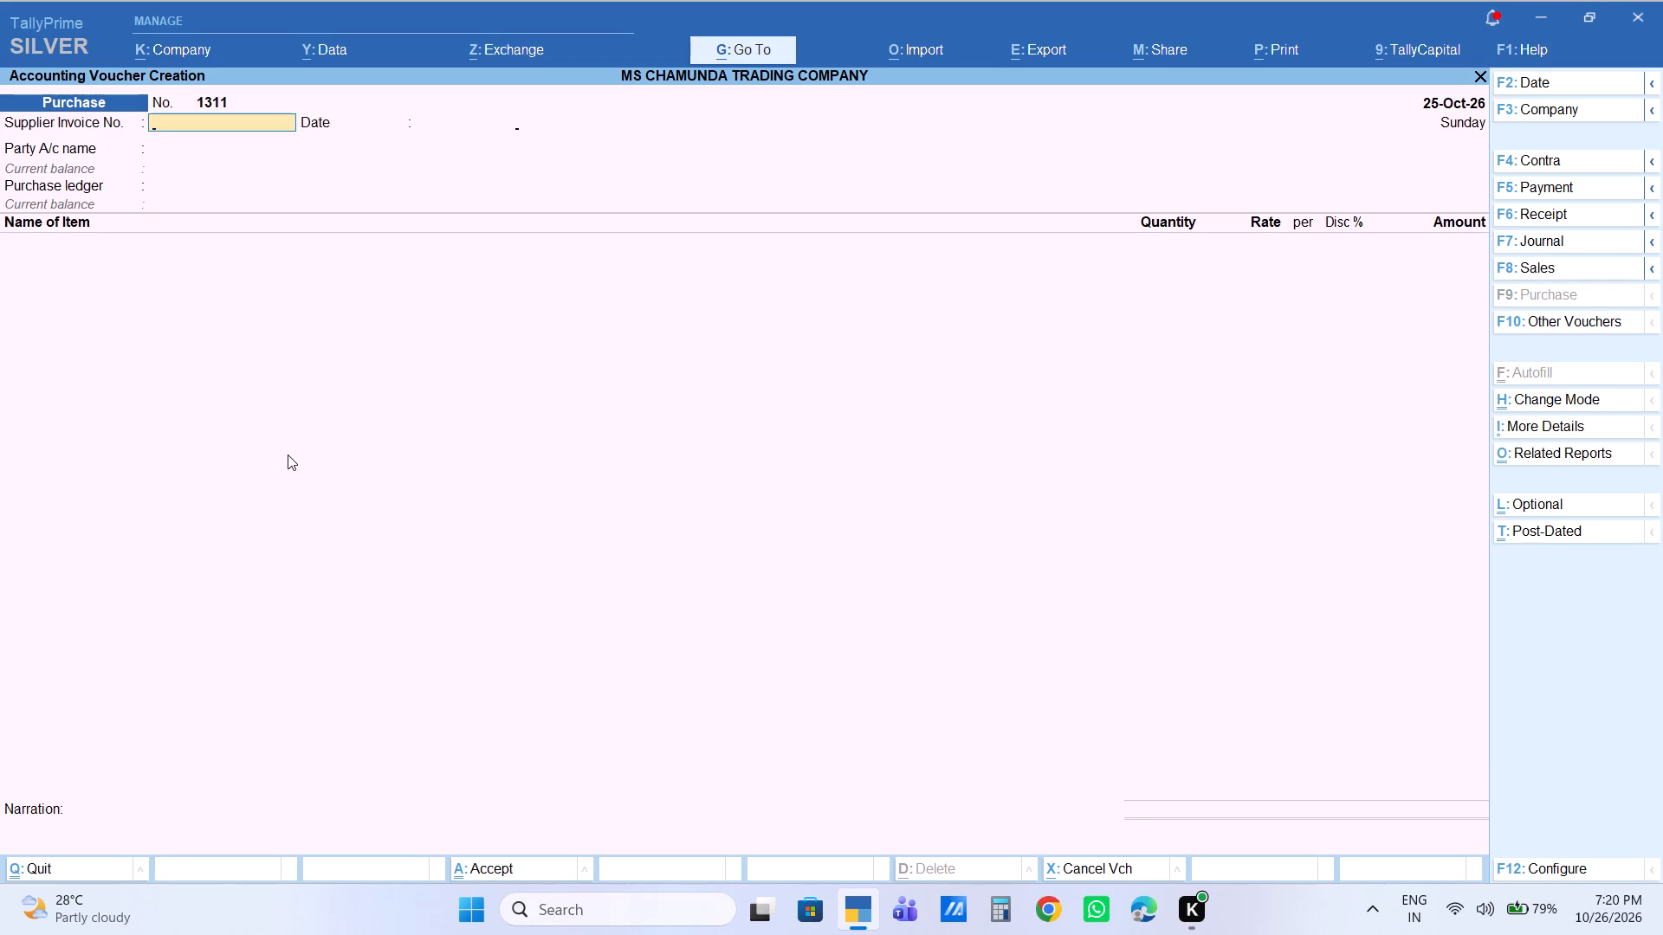
{"action": "key", "text": "Return"}
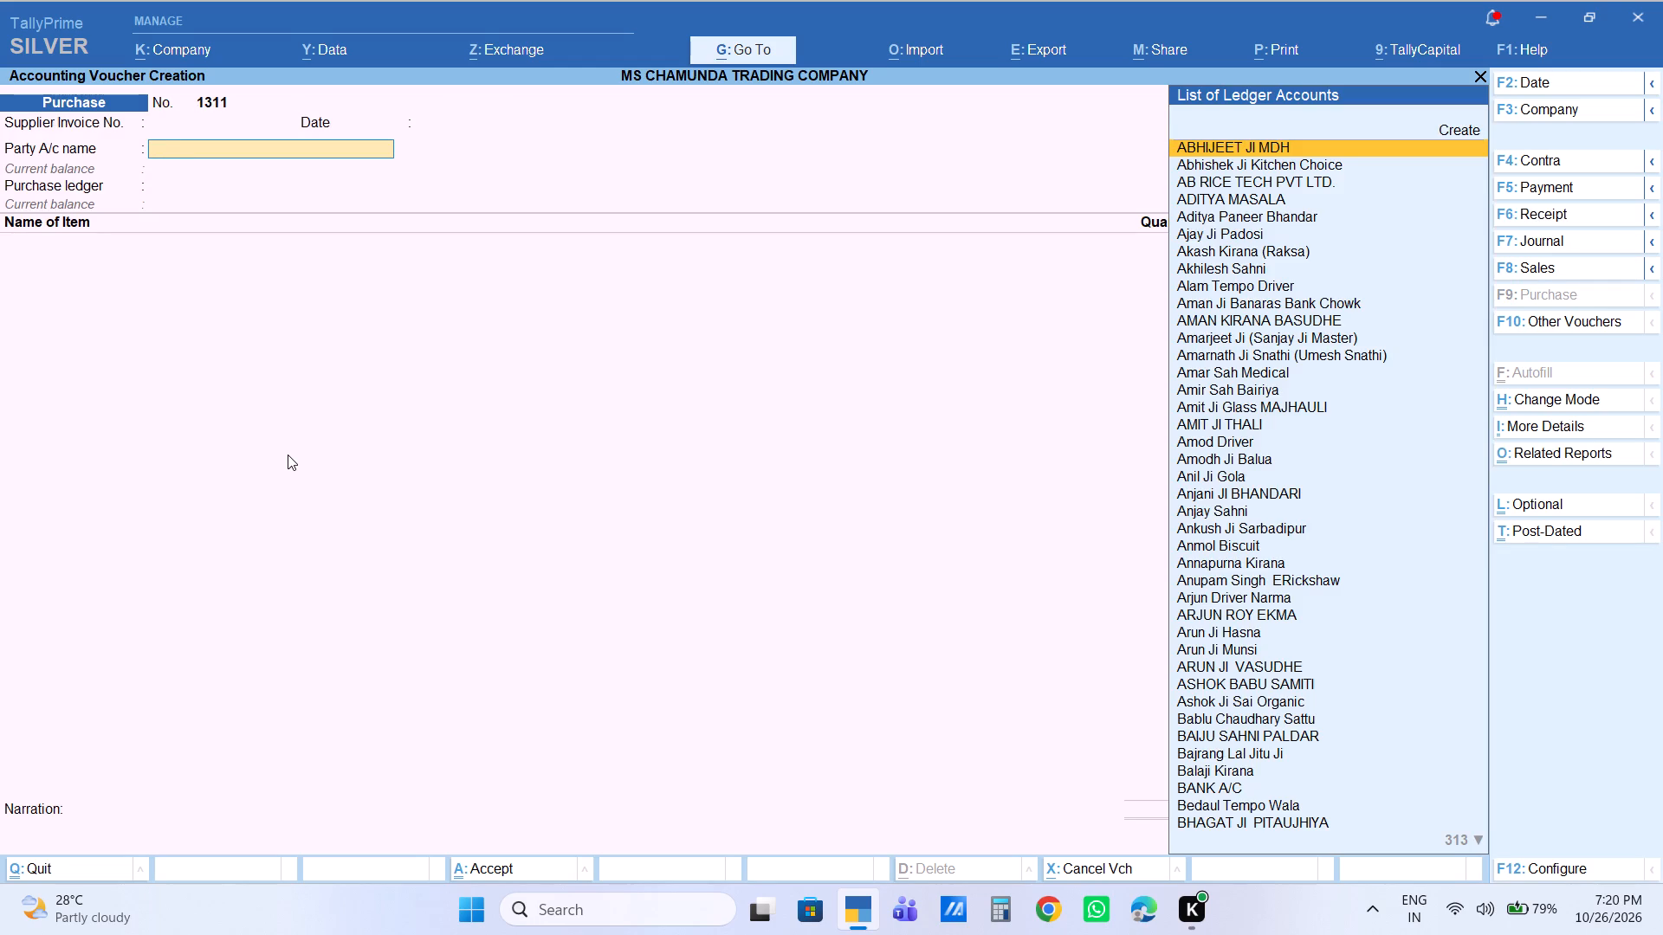
{"action": "type", "text": "ravi"}
{"action": "key", "text": "Down"}
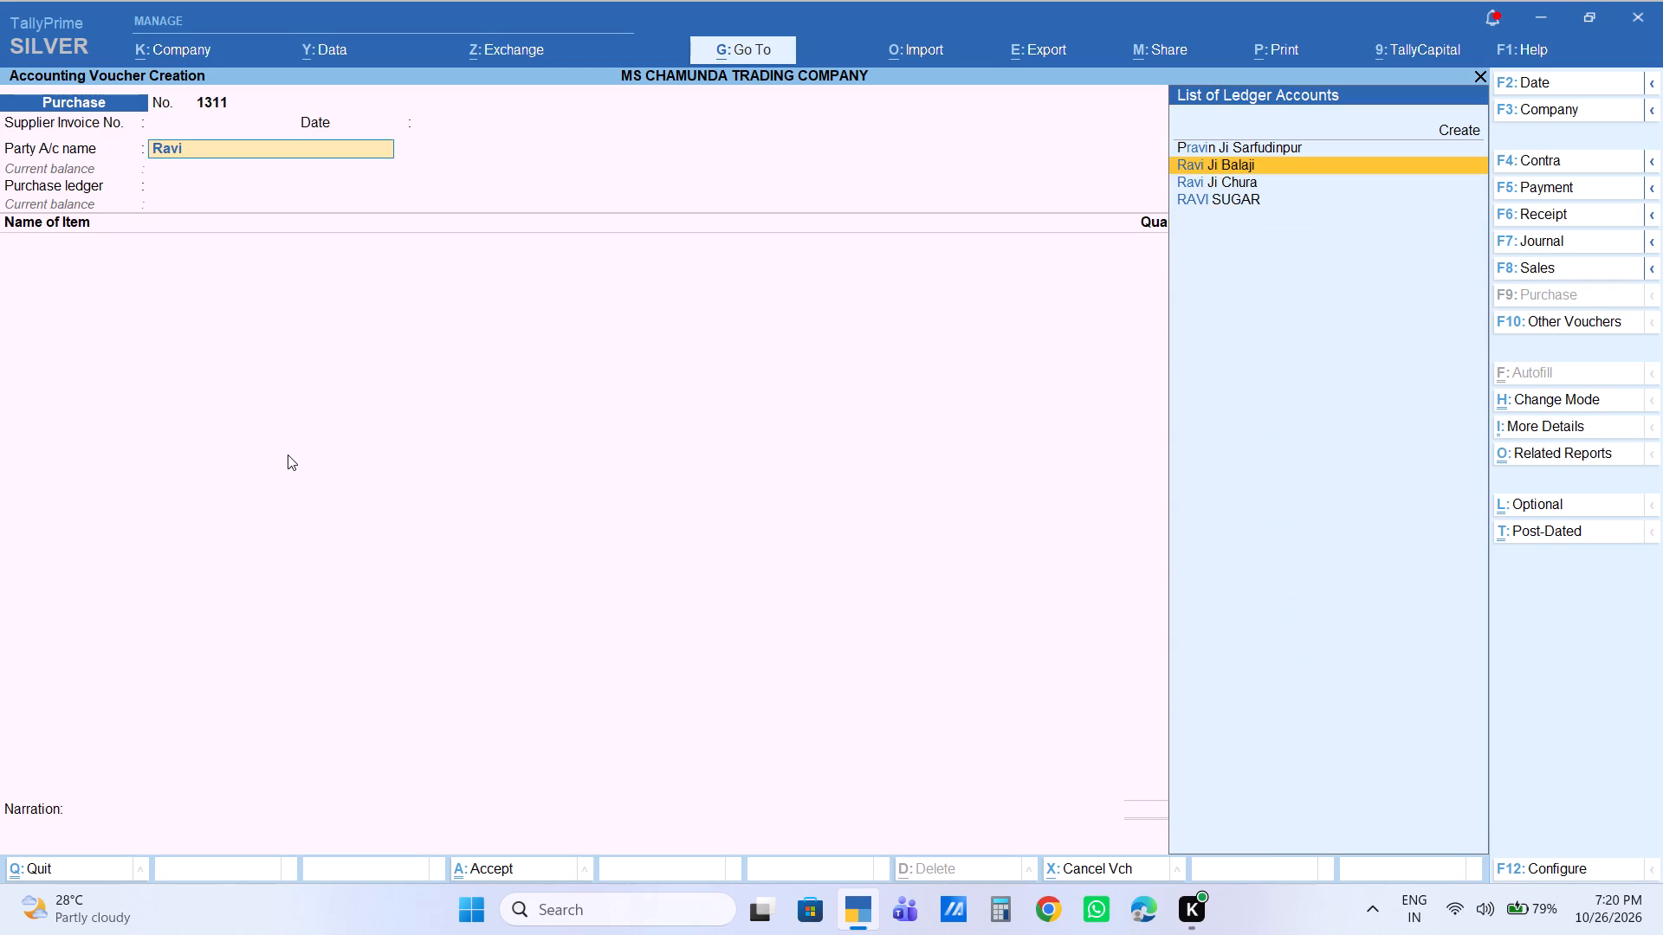
{"action": "key", "text": "Down"}
{"action": "key", "text": "Down"}
{"action": "key", "text": "Return"}
{"action": "key", "text": "Return"}
{"action": "key", "text": "Return"}
{"action": "key", "text": "Return"}
{"action": "key", "text": "Return"}
{"action": "key", "text": "Return"}
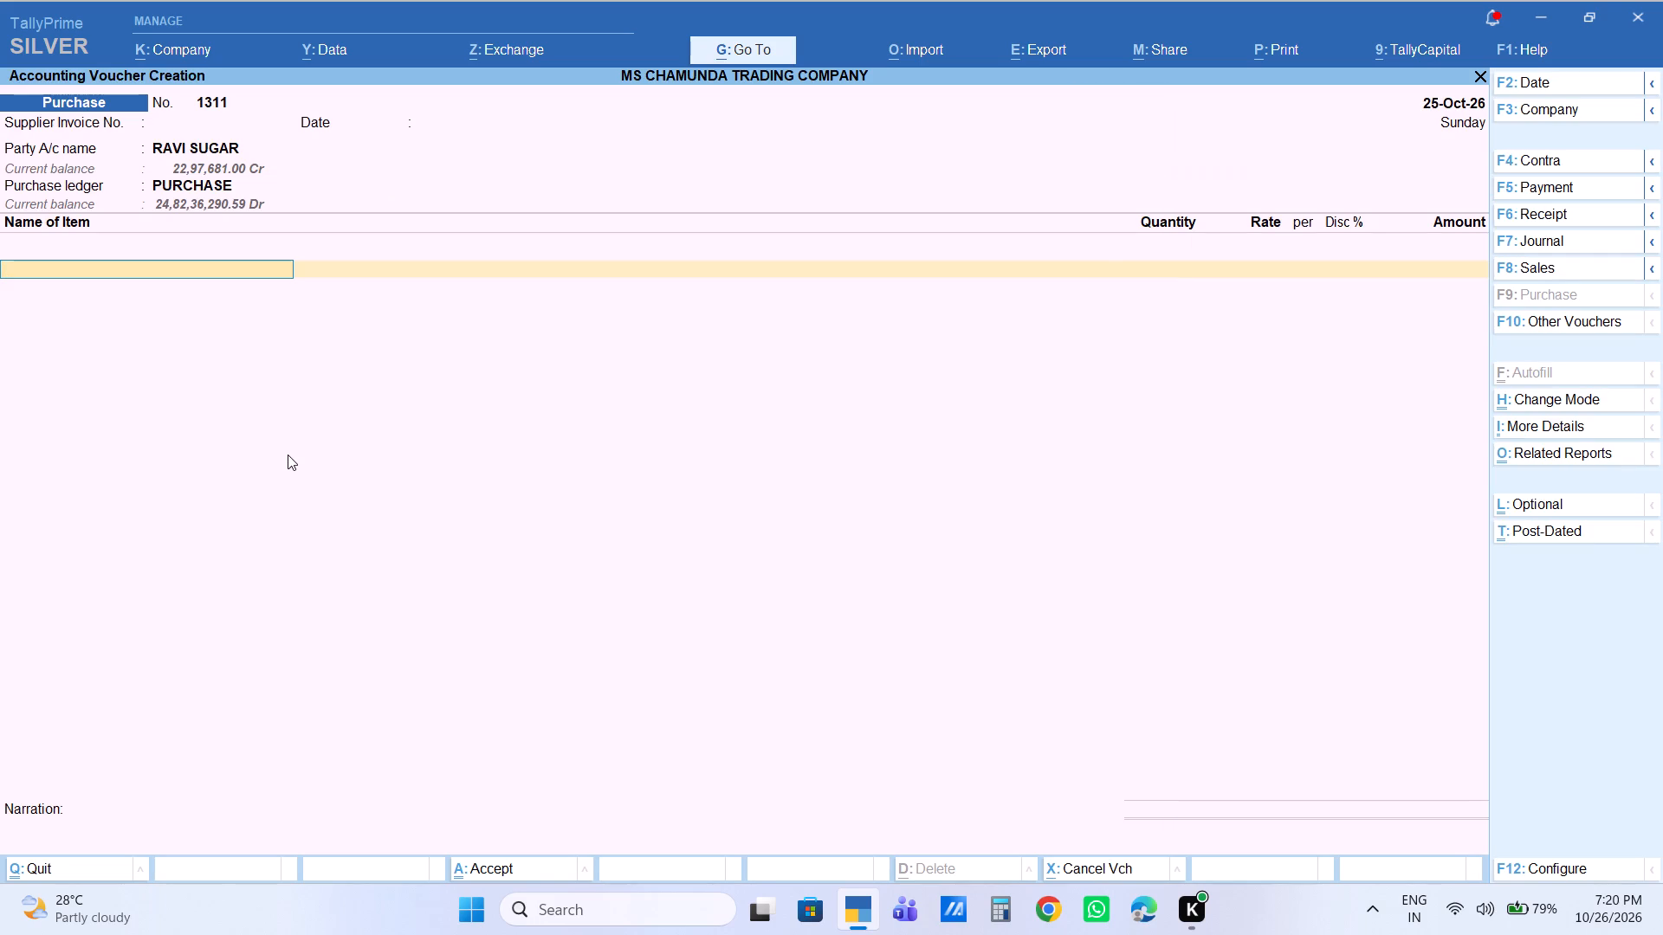
Add the item CHINI SF 50kg to the RAVI SUGAR purchase with a quantity of 100 BAG at a rate of 2,840.
{"action": "type", "text": "sf"}
{"action": "key", "text": "Return"}
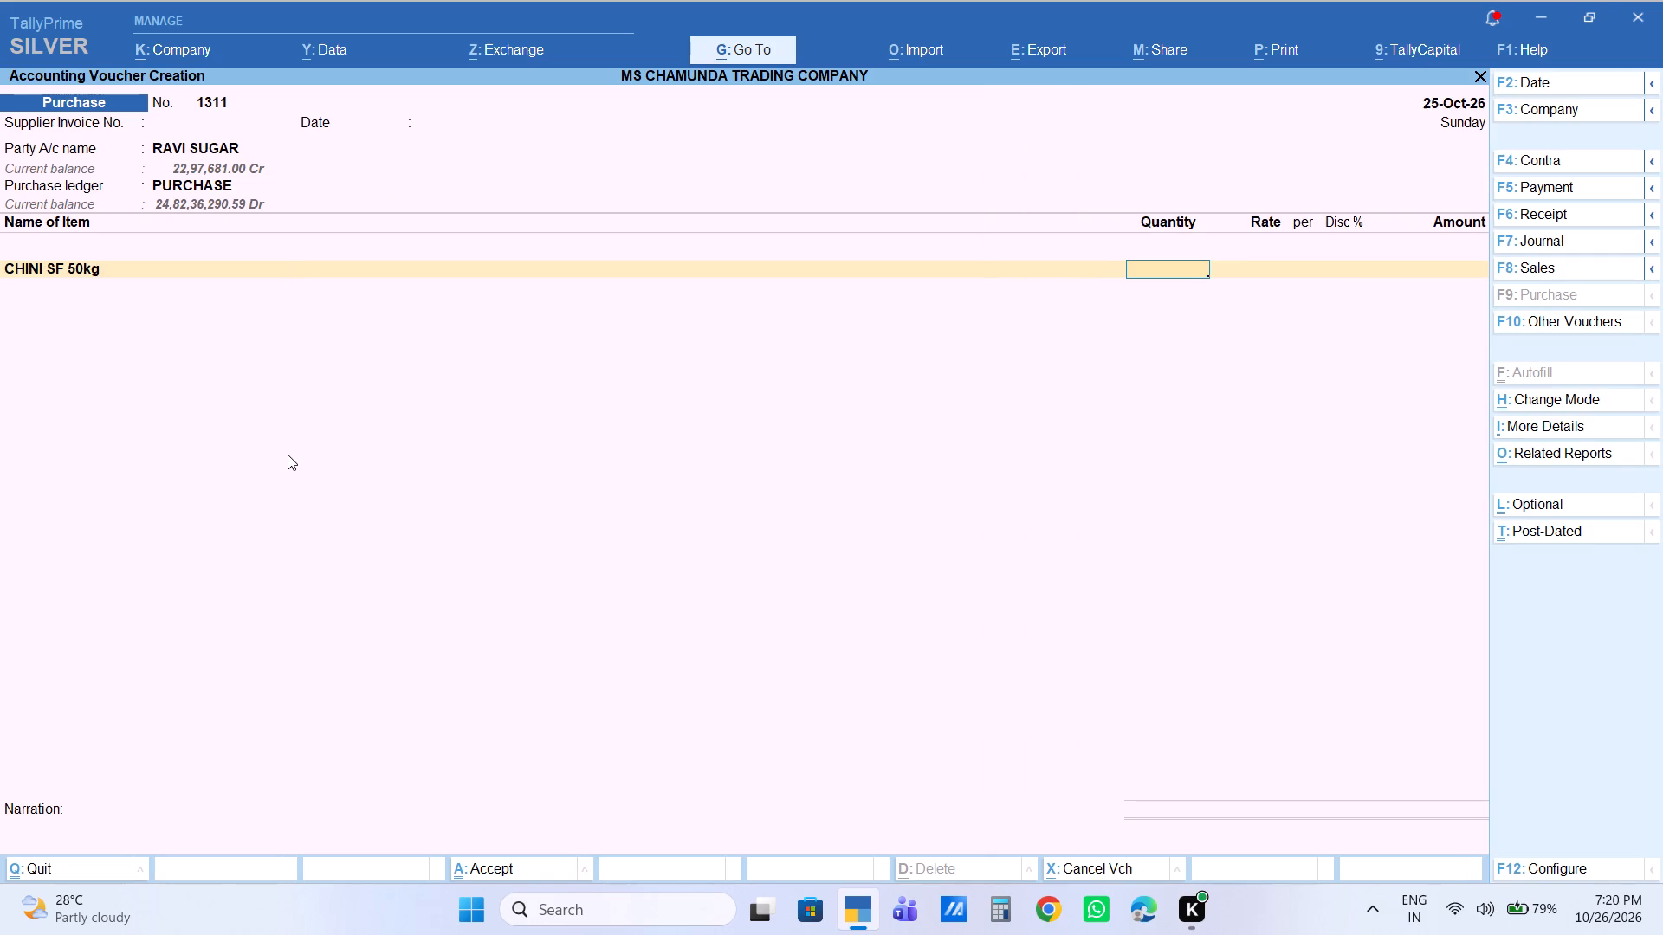
{"action": "type", "text": "100"}
{"action": "key", "text": "Return"}
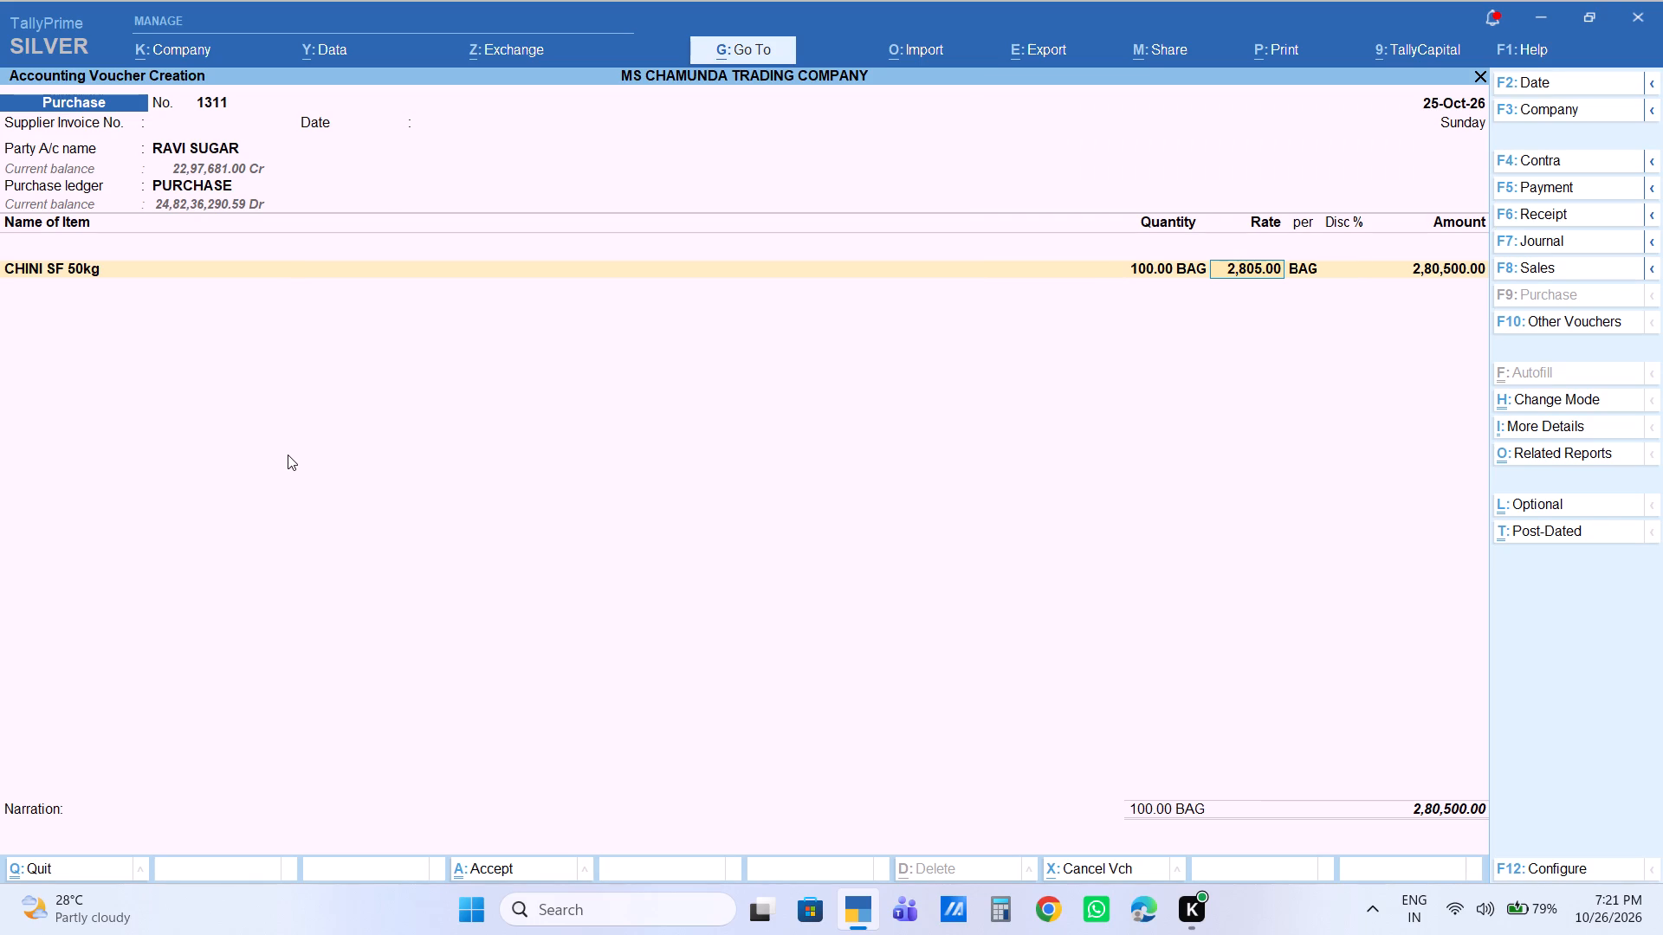
{"action": "type", "text": "2840"}
{"action": "key", "text": "Return"}
{"action": "key", "text": "Return"}
{"action": "key", "text": "Return"}
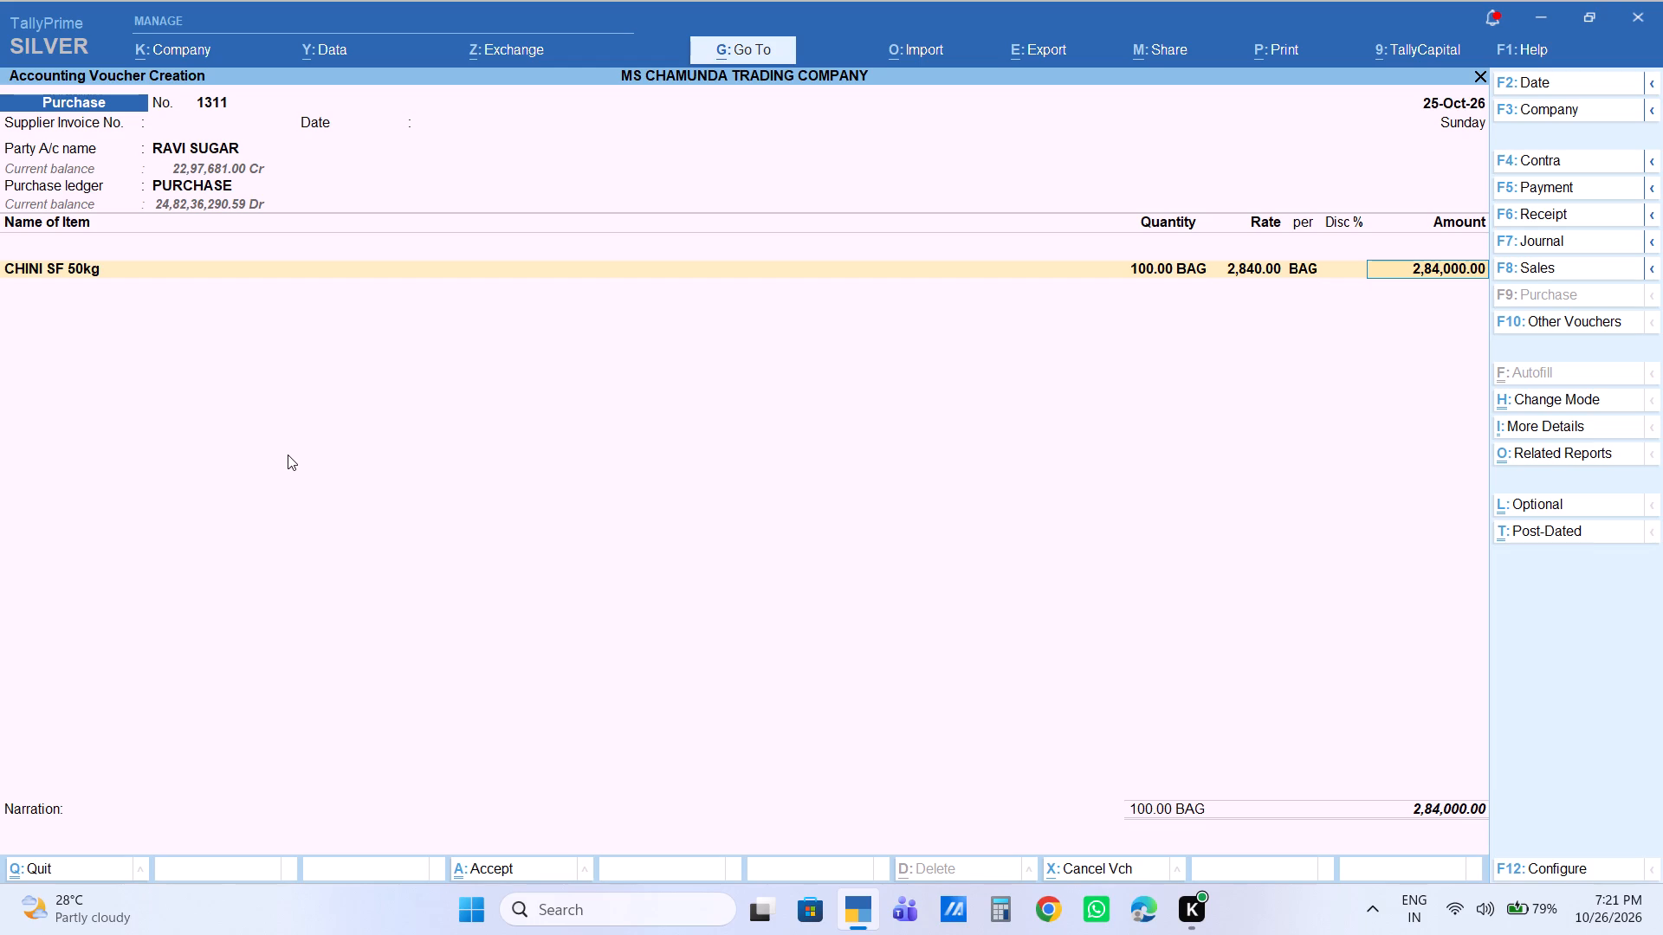
{"action": "key", "text": "Return"}
Allocate the 2,84,000 credit to RAVI SUGAR as a new reference and save the purchase voucher with a blank narration.
{"action": "key", "text": "Return"}
{"action": "key", "text": "Return"}
{"action": "key", "text": "Return"}
{"action": "key", "text": "Return"}
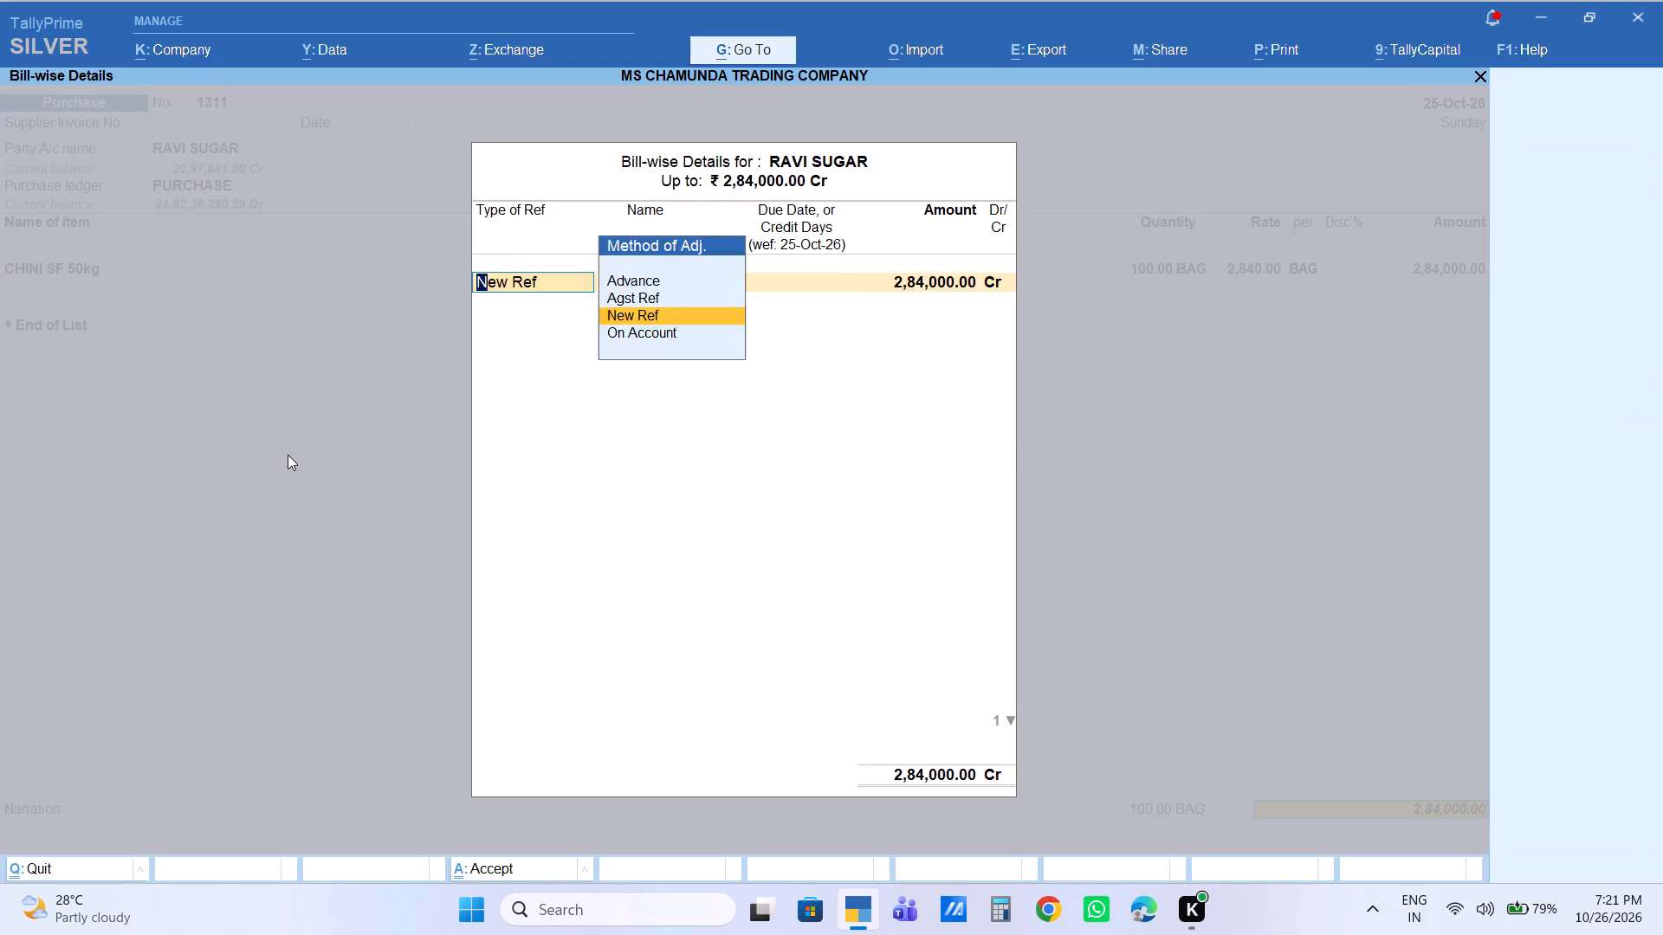
{"action": "key", "text": "Return"}
{"action": "key", "text": "Return"}
{"action": "key", "text": "Return"}
{"action": "key", "text": "Return"}
{"action": "key", "text": "Return"}
{"action": "key", "text": "Return"}
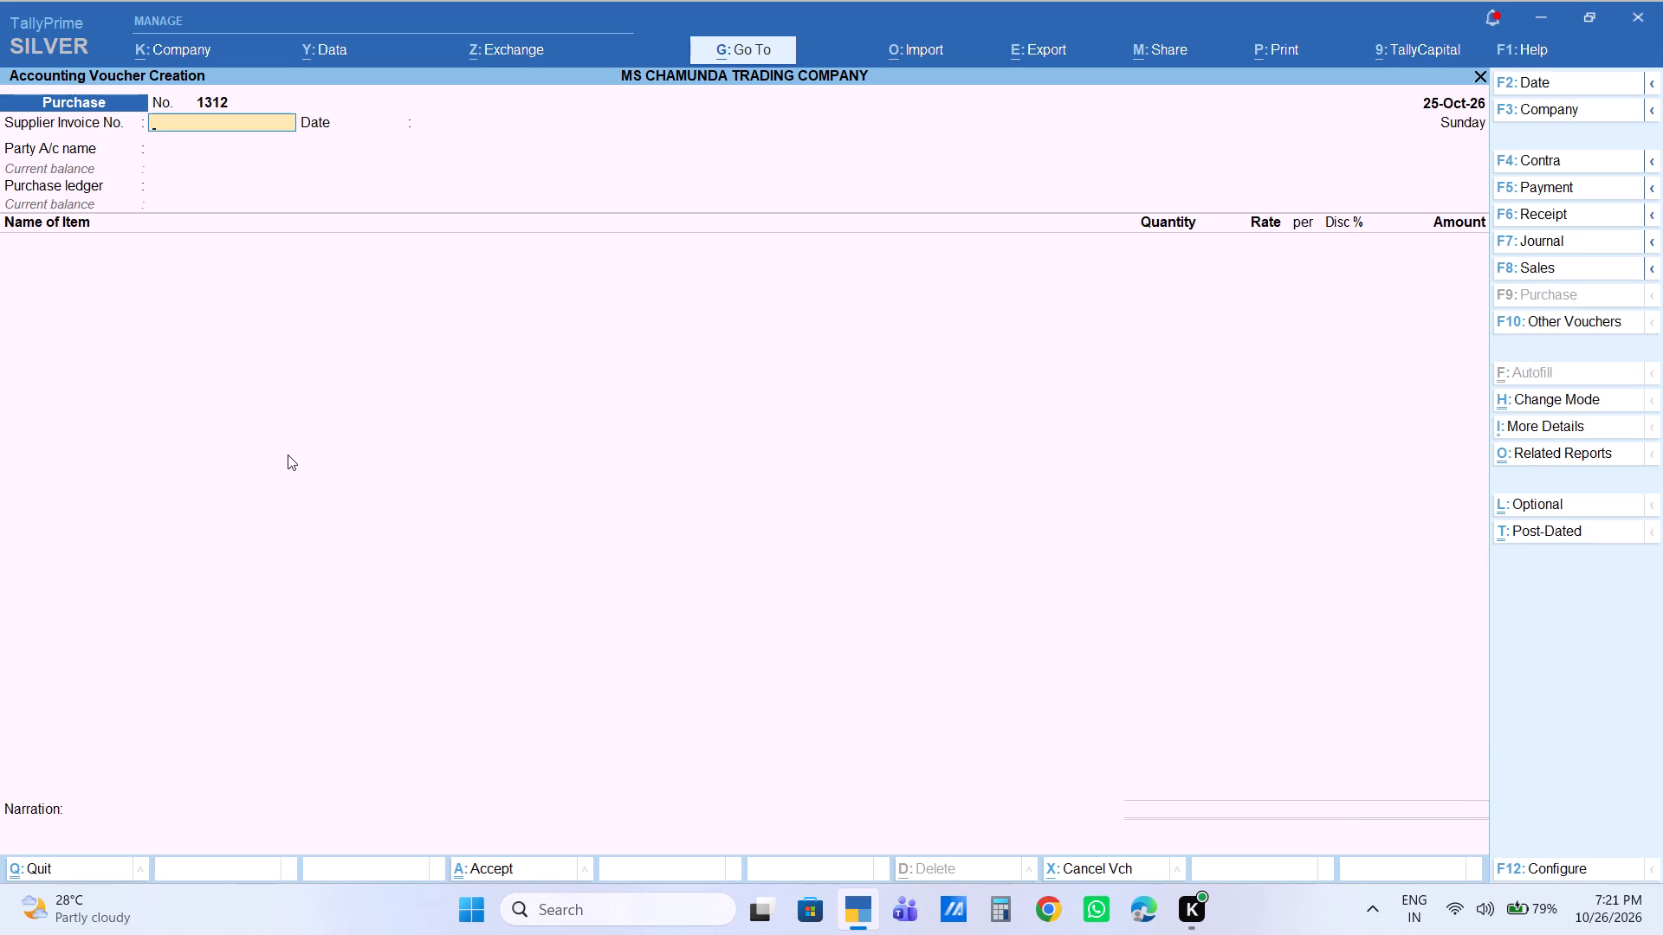
Advance the voucher date to 26 October 2026 and start a receipt voucher with BANK A/C as the account.
{"action": "key", "text": "Return"}
{"action": "key", "text": "Return"}
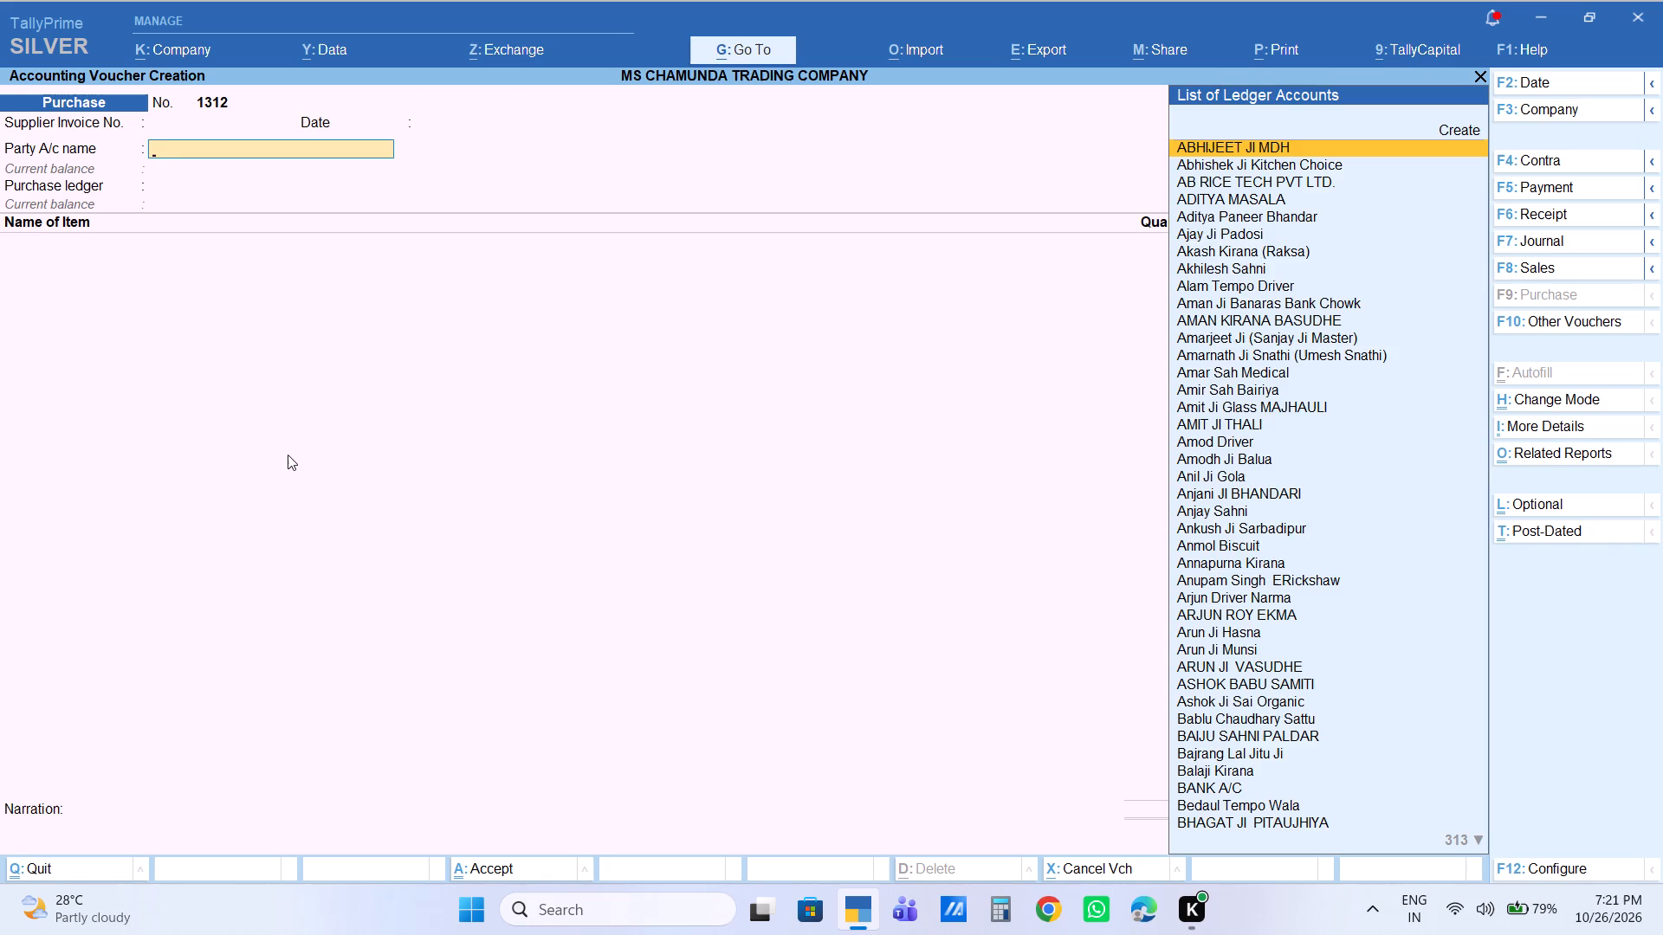
{"action": "key", "text": "F2"}
{"action": "key", "text": "Return"}
{"action": "key", "text": "F6"}
{"action": "key", "text": "Return"}
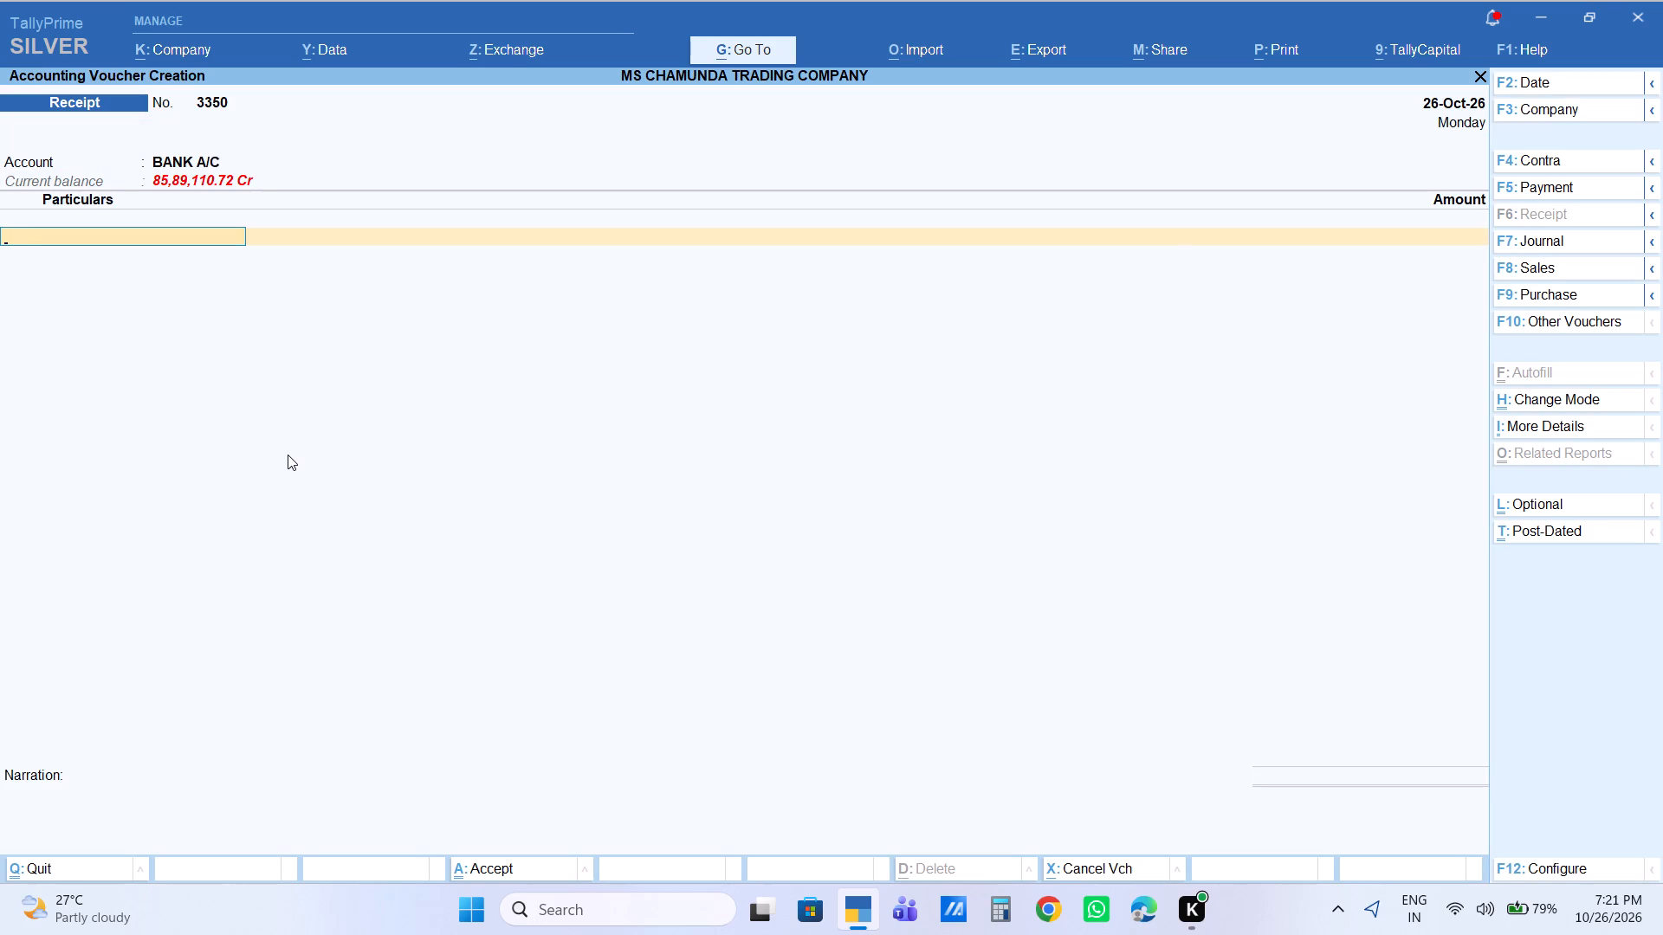
{"action": "type", "text": "shya"}
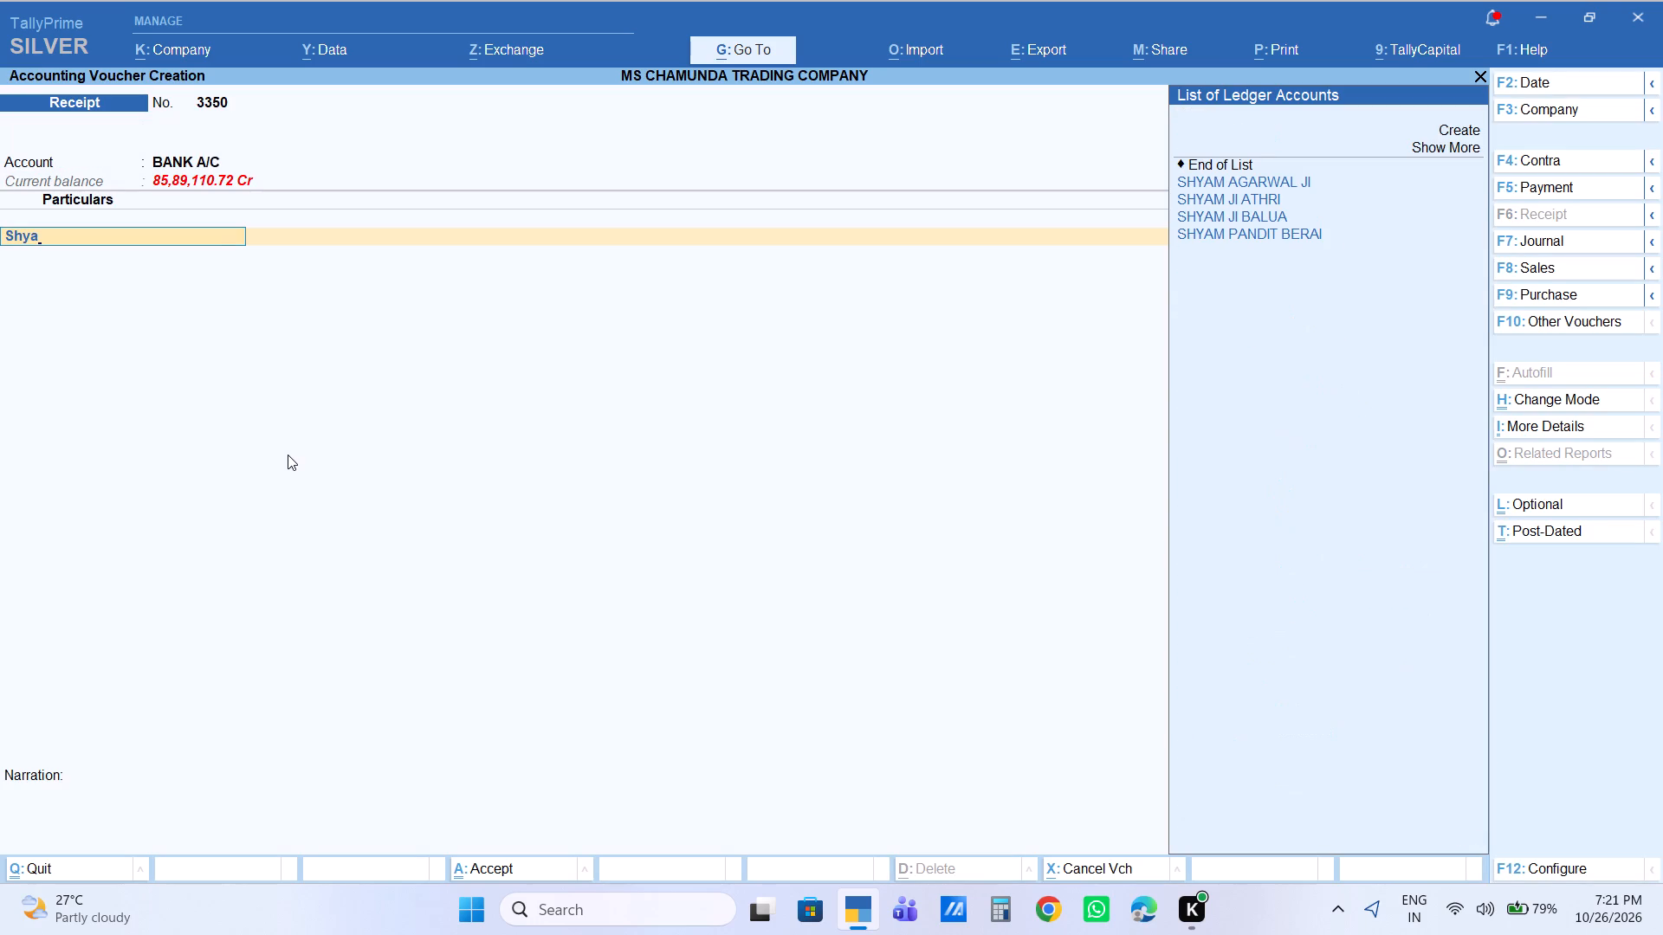
{"action": "key", "text": "Down"}
{"action": "key", "text": "Down"}
{"action": "key", "text": "Return"}
{"action": "key", "text": "Return"}
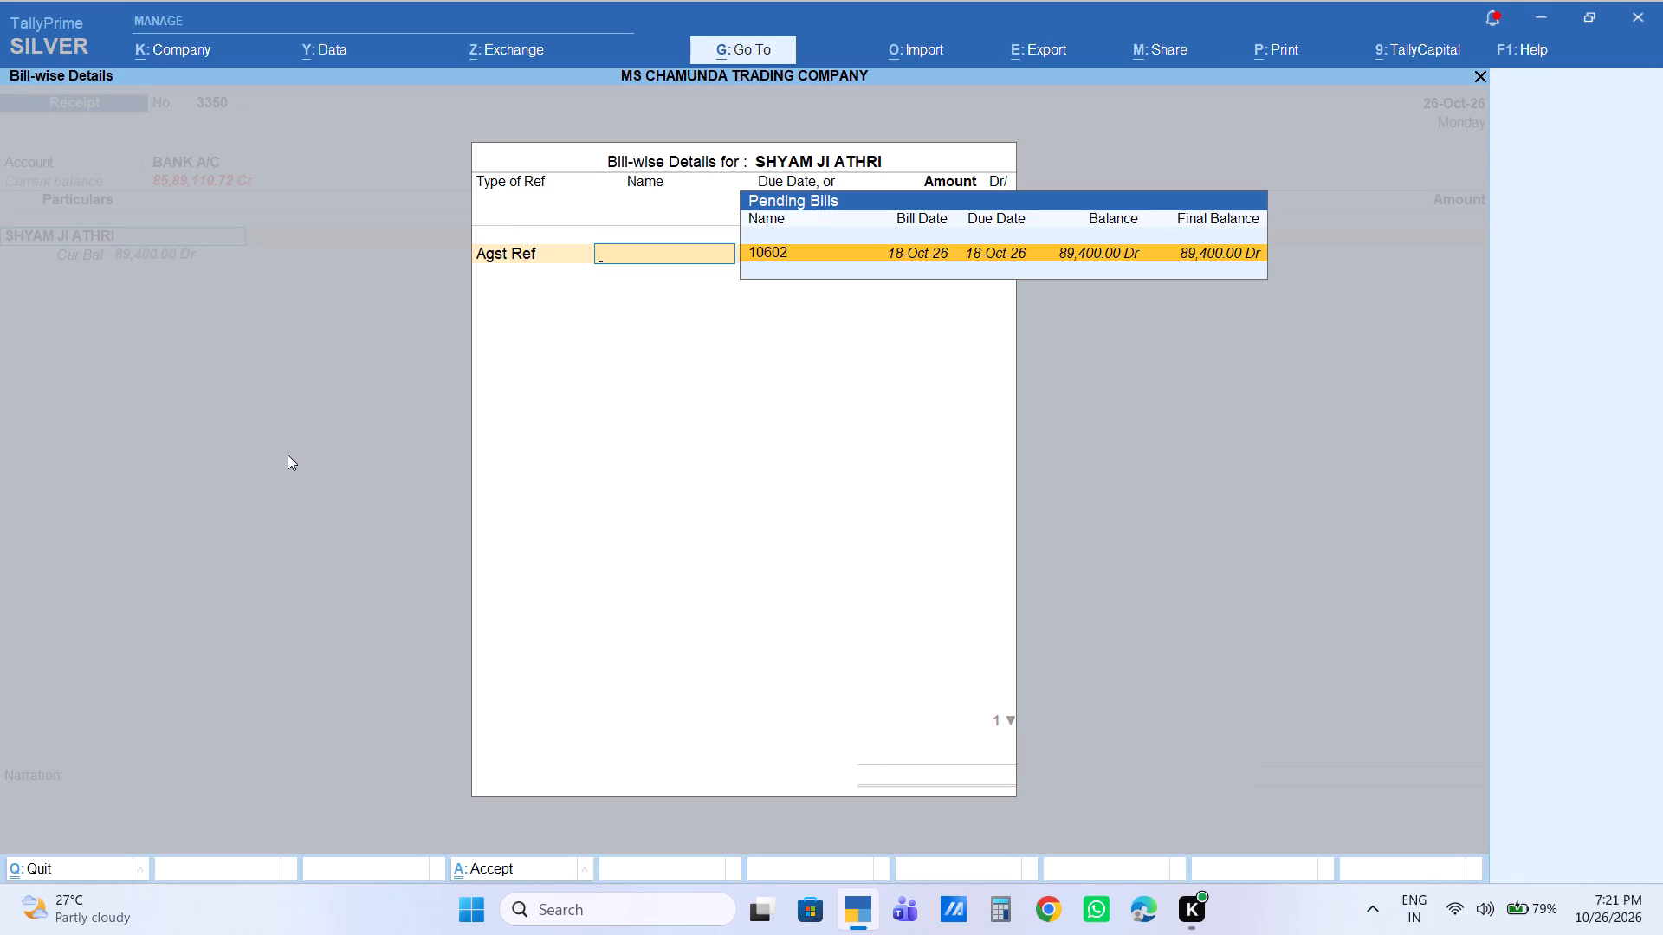
{"action": "key", "text": "Return"}
{"action": "type", "text": "20000"}
{"action": "key", "text": "Return"}
{"action": "key", "text": "Return"}
{"action": "key", "text": "Return"}
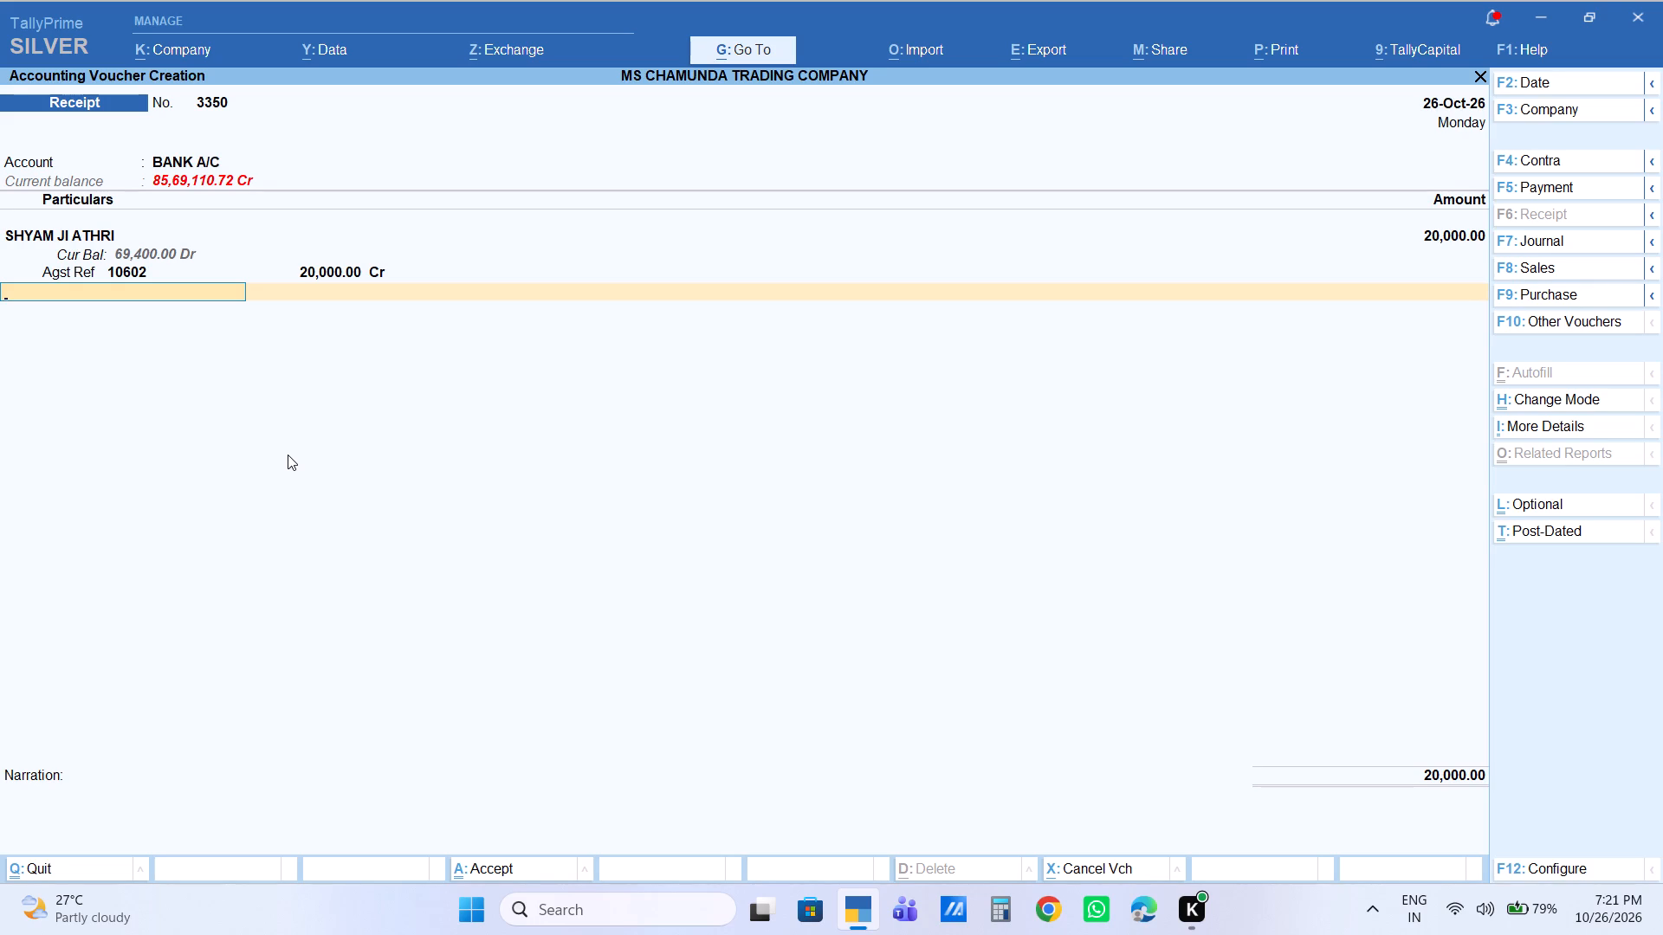
Save the 20,000 receipt voucher of 26 October with default Cheque/DD bank allocation details and a blank narration.
{"action": "key", "text": "Return"}
{"action": "key", "text": "Return"}
{"action": "key", "text": "Return"}
{"action": "key", "text": "Return"}
{"action": "key", "text": "Return"}
{"action": "key", "text": "Return"}
{"action": "key", "text": "Return"}
{"action": "key", "text": "Return"}
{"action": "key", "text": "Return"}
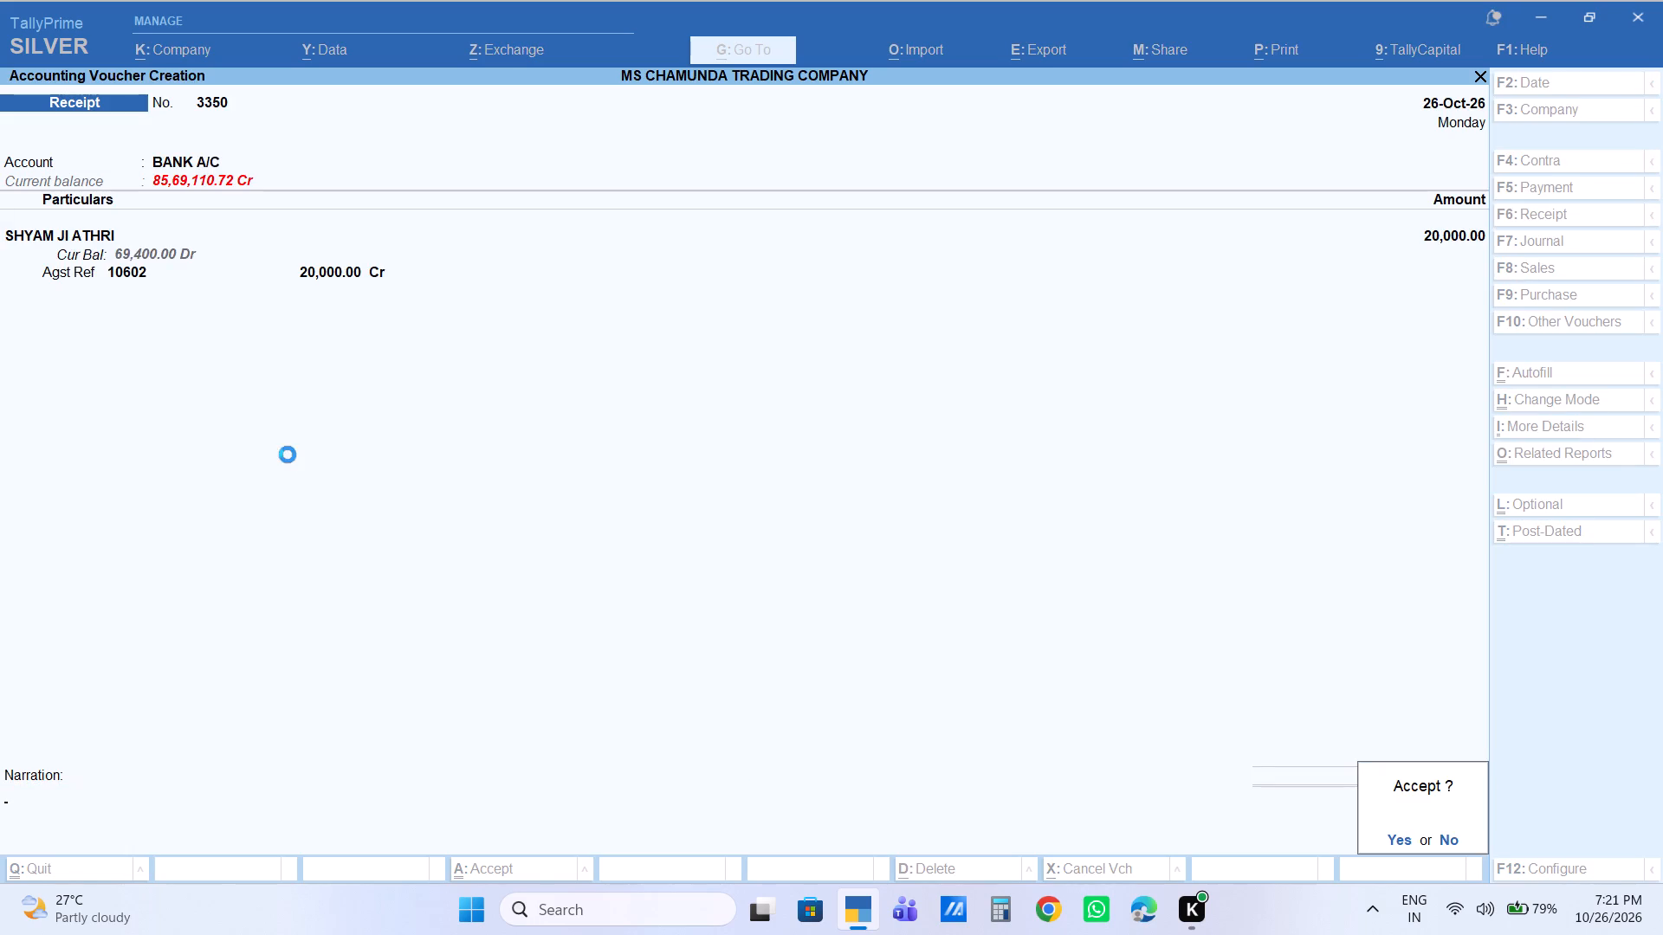
Enter a BANK A/C receipt on 26 October crediting the Amnour customer ledger with 661 against bill 10052.
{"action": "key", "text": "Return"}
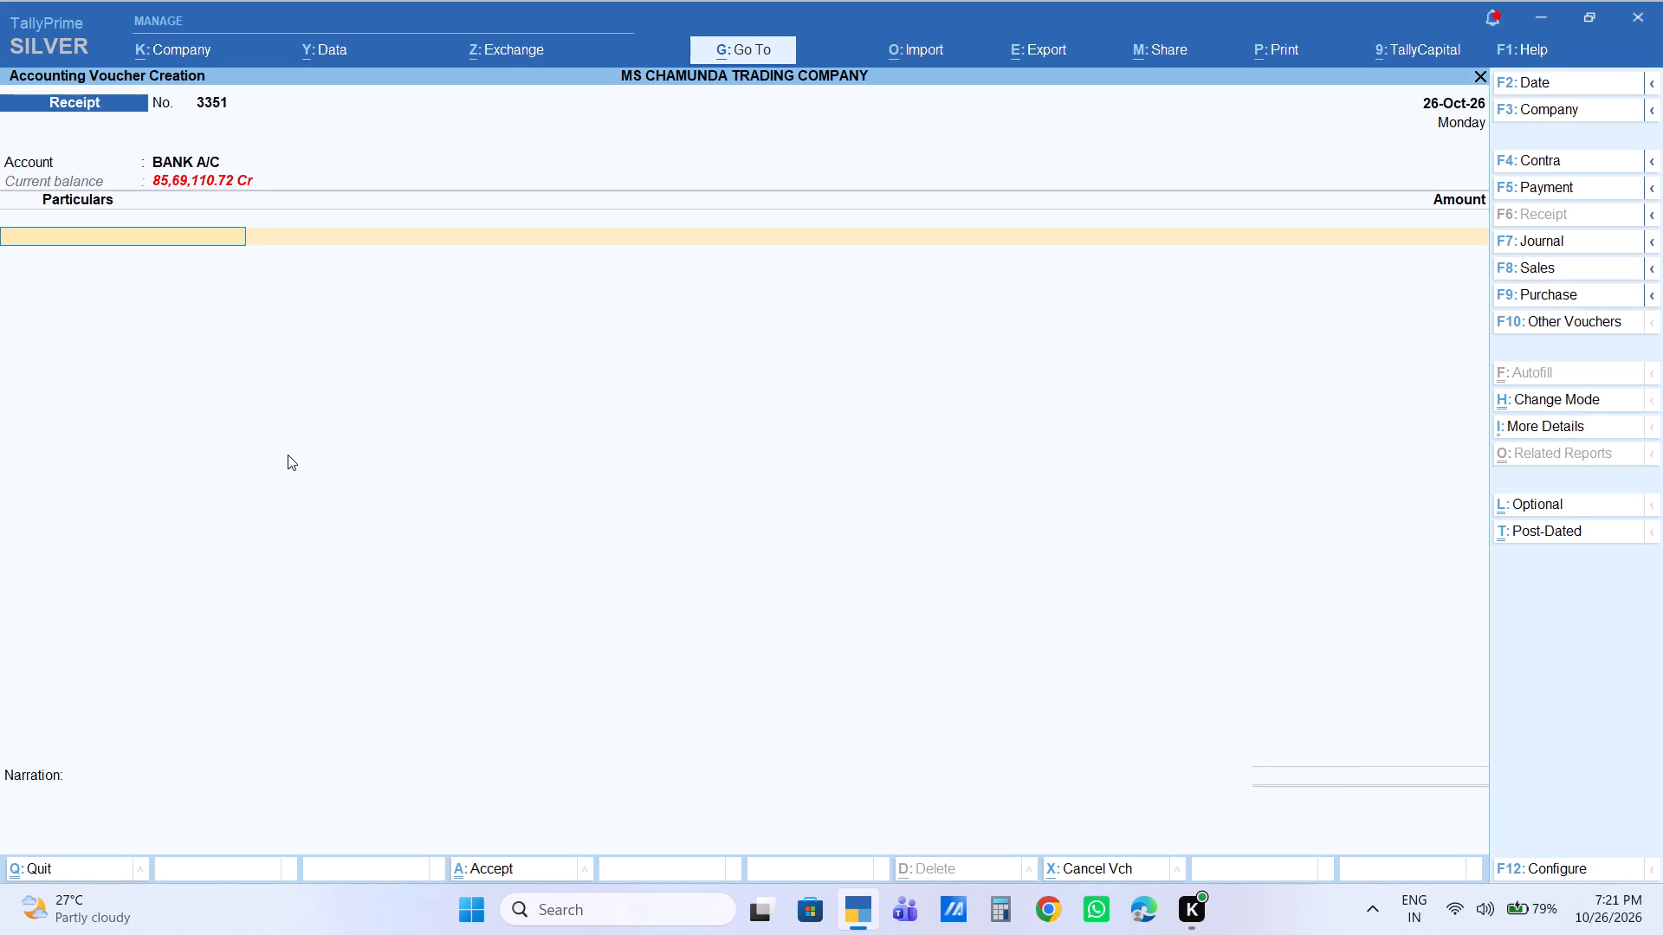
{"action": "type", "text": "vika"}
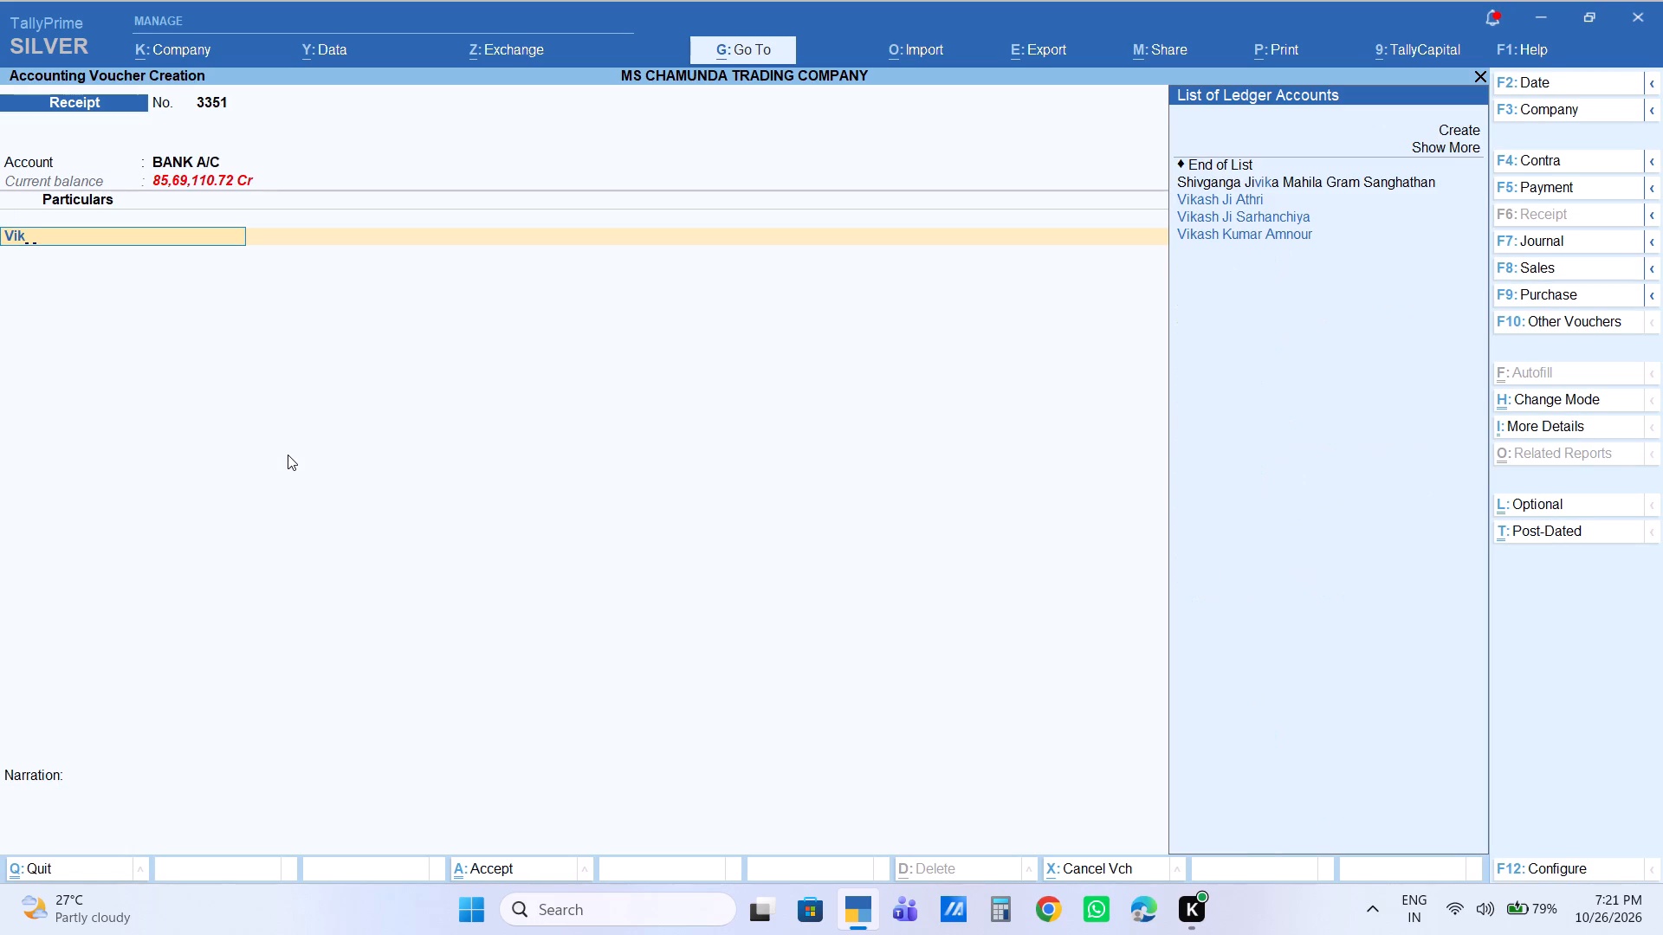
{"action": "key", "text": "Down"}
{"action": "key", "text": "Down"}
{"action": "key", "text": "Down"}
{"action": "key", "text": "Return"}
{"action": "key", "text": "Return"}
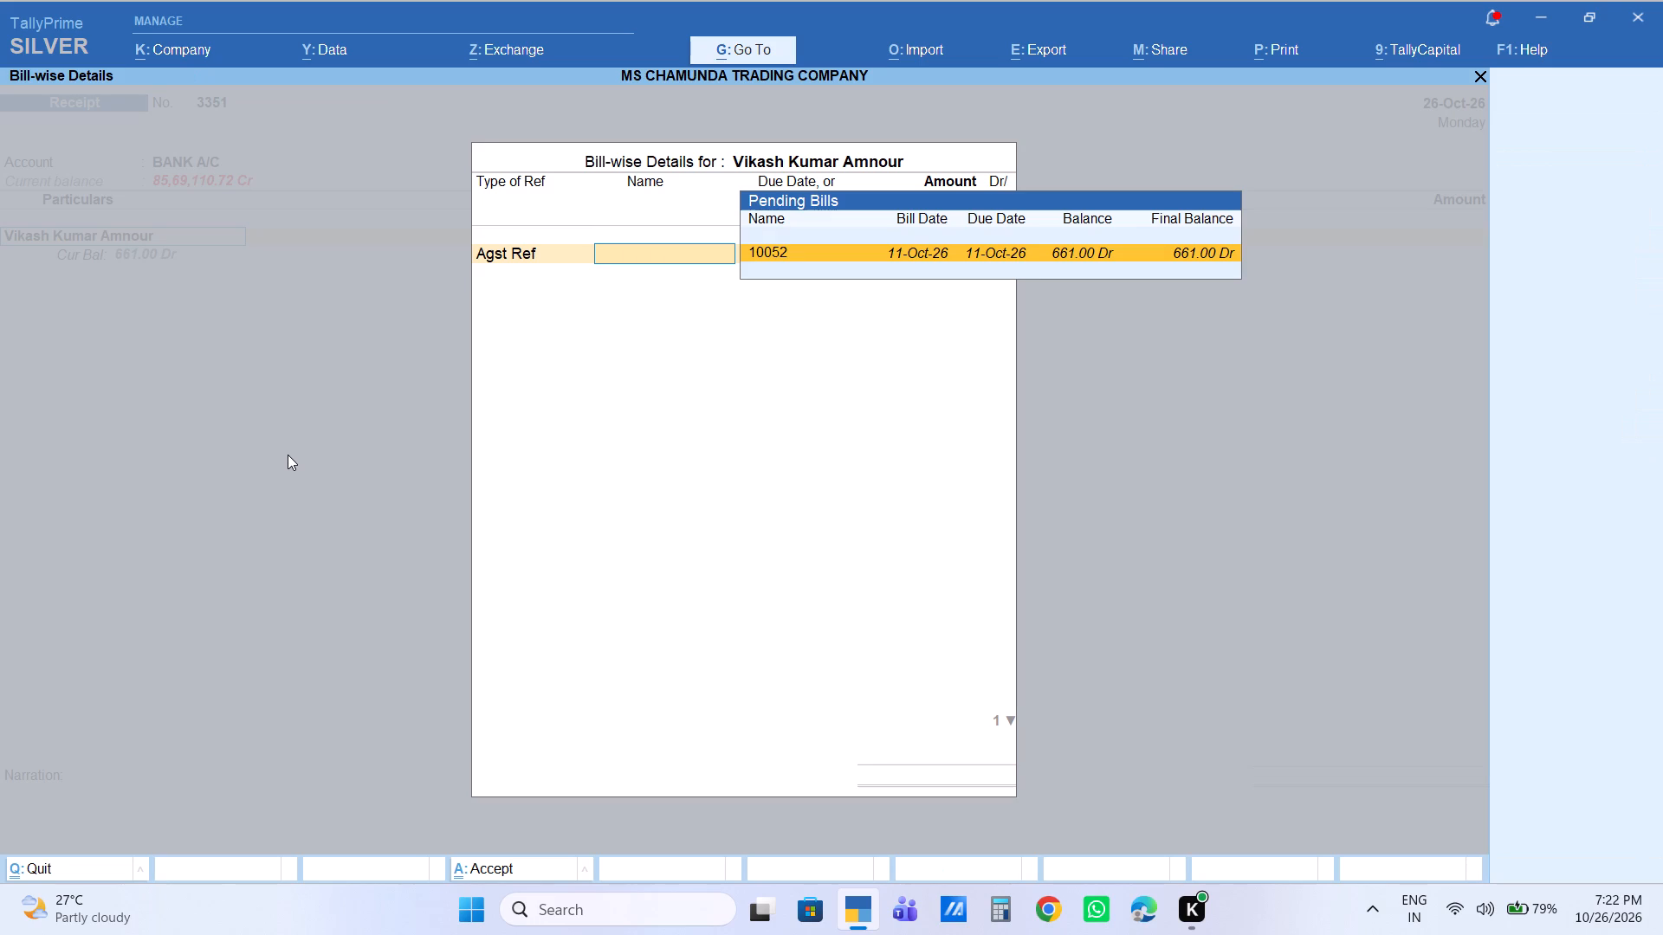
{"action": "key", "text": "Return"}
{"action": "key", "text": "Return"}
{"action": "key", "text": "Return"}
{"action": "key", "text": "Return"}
Save the 661 receipt voucher with default Cheque/DD bank allocation details and the narration "nodues".
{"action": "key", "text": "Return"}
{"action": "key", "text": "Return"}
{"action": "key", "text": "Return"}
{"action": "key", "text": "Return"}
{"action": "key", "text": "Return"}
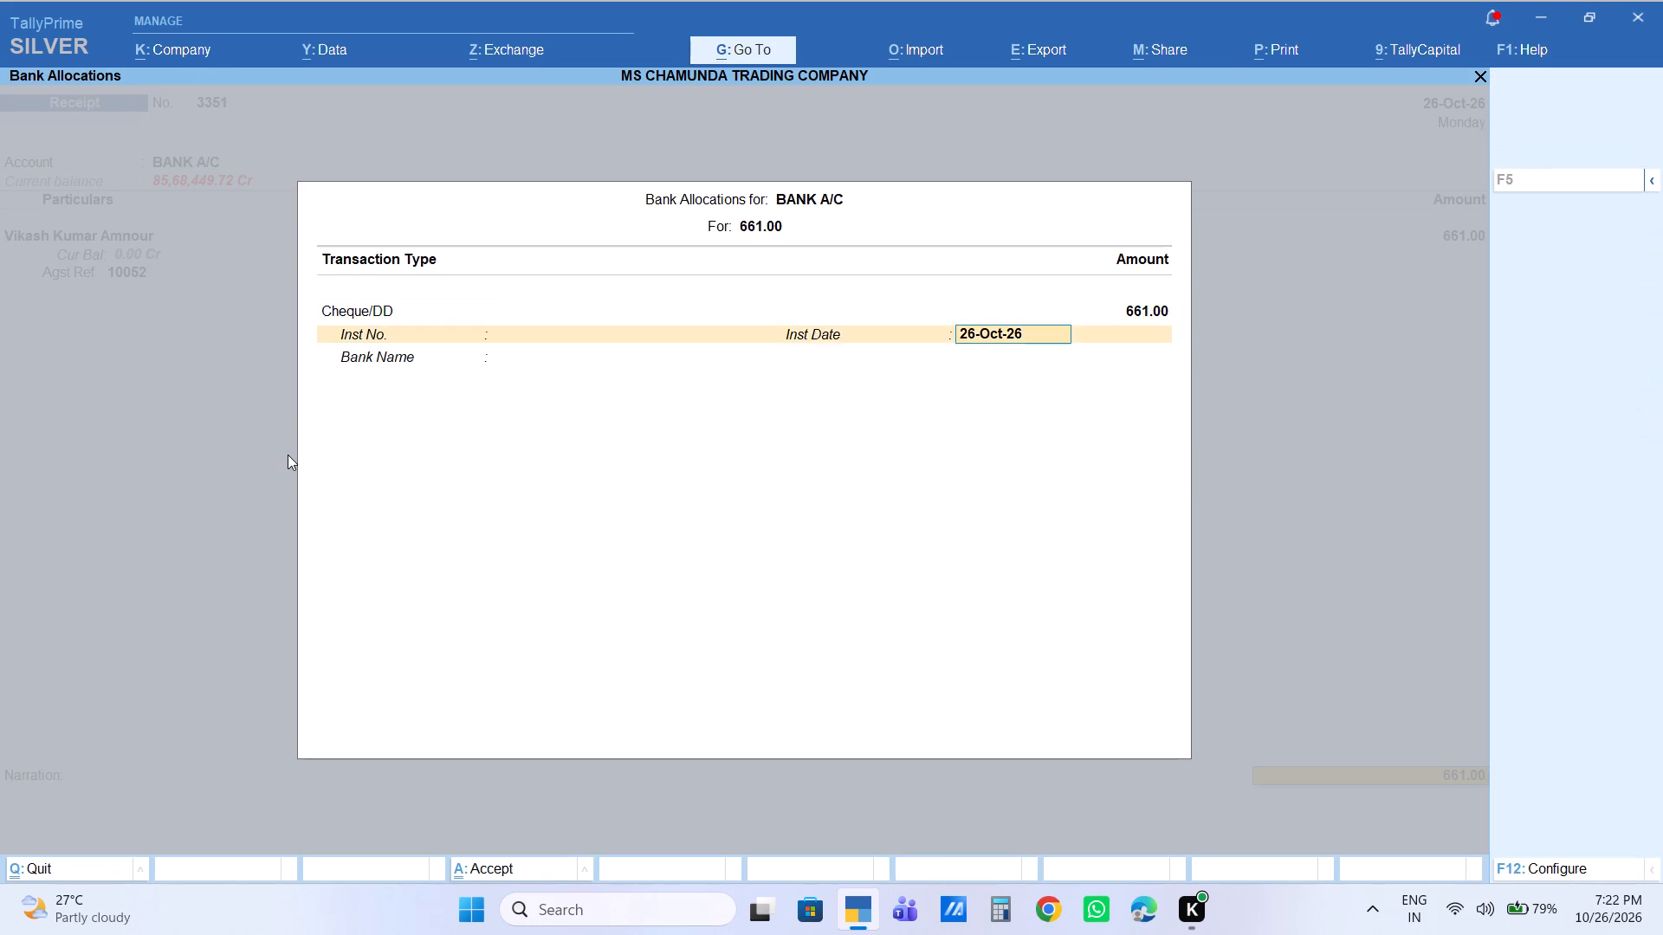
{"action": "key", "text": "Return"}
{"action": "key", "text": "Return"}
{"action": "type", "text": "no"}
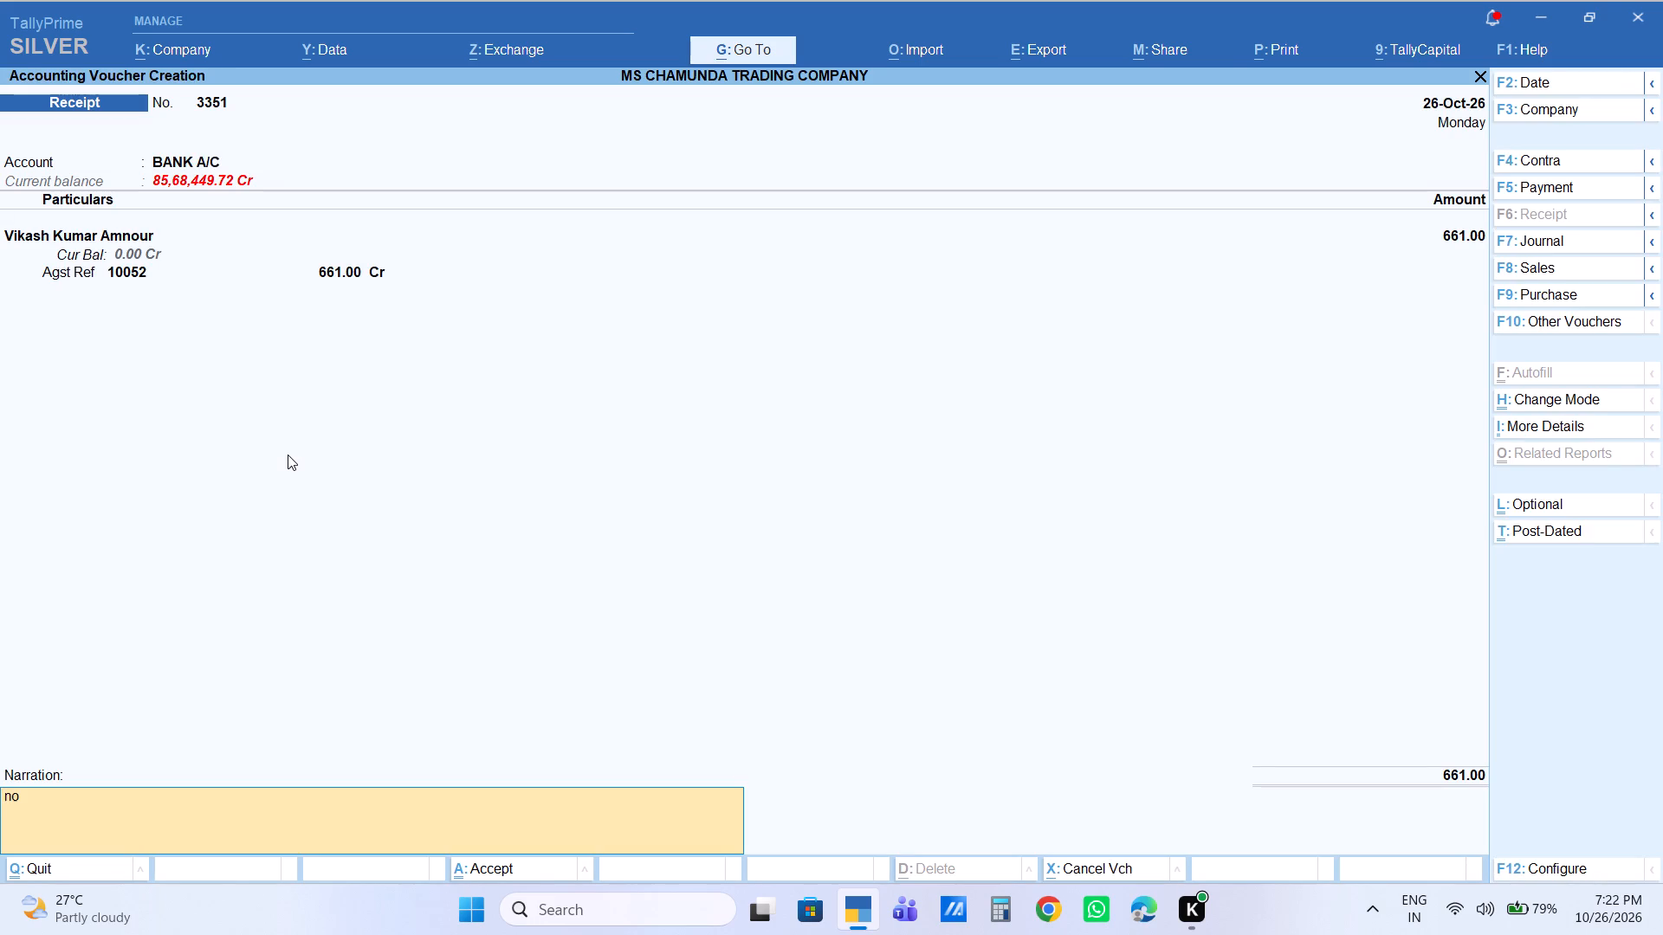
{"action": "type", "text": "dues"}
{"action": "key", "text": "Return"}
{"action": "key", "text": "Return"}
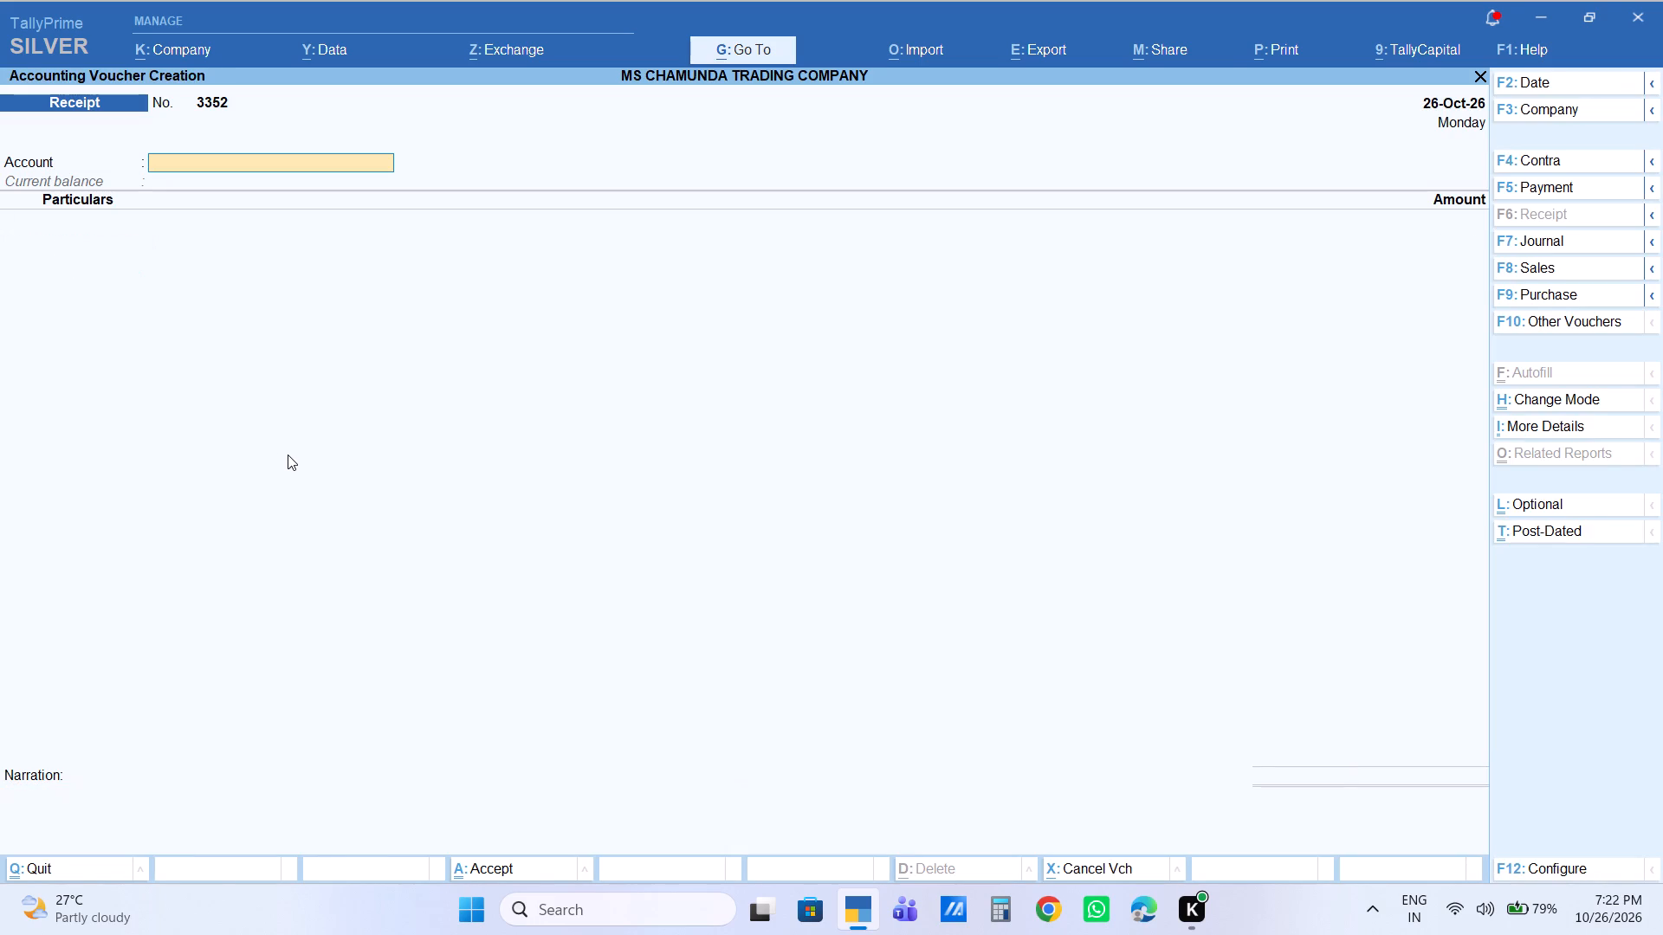
Enter a BANK A/C receipt on 26 October crediting Jitan's ledger with 28,680 against bill 9541.
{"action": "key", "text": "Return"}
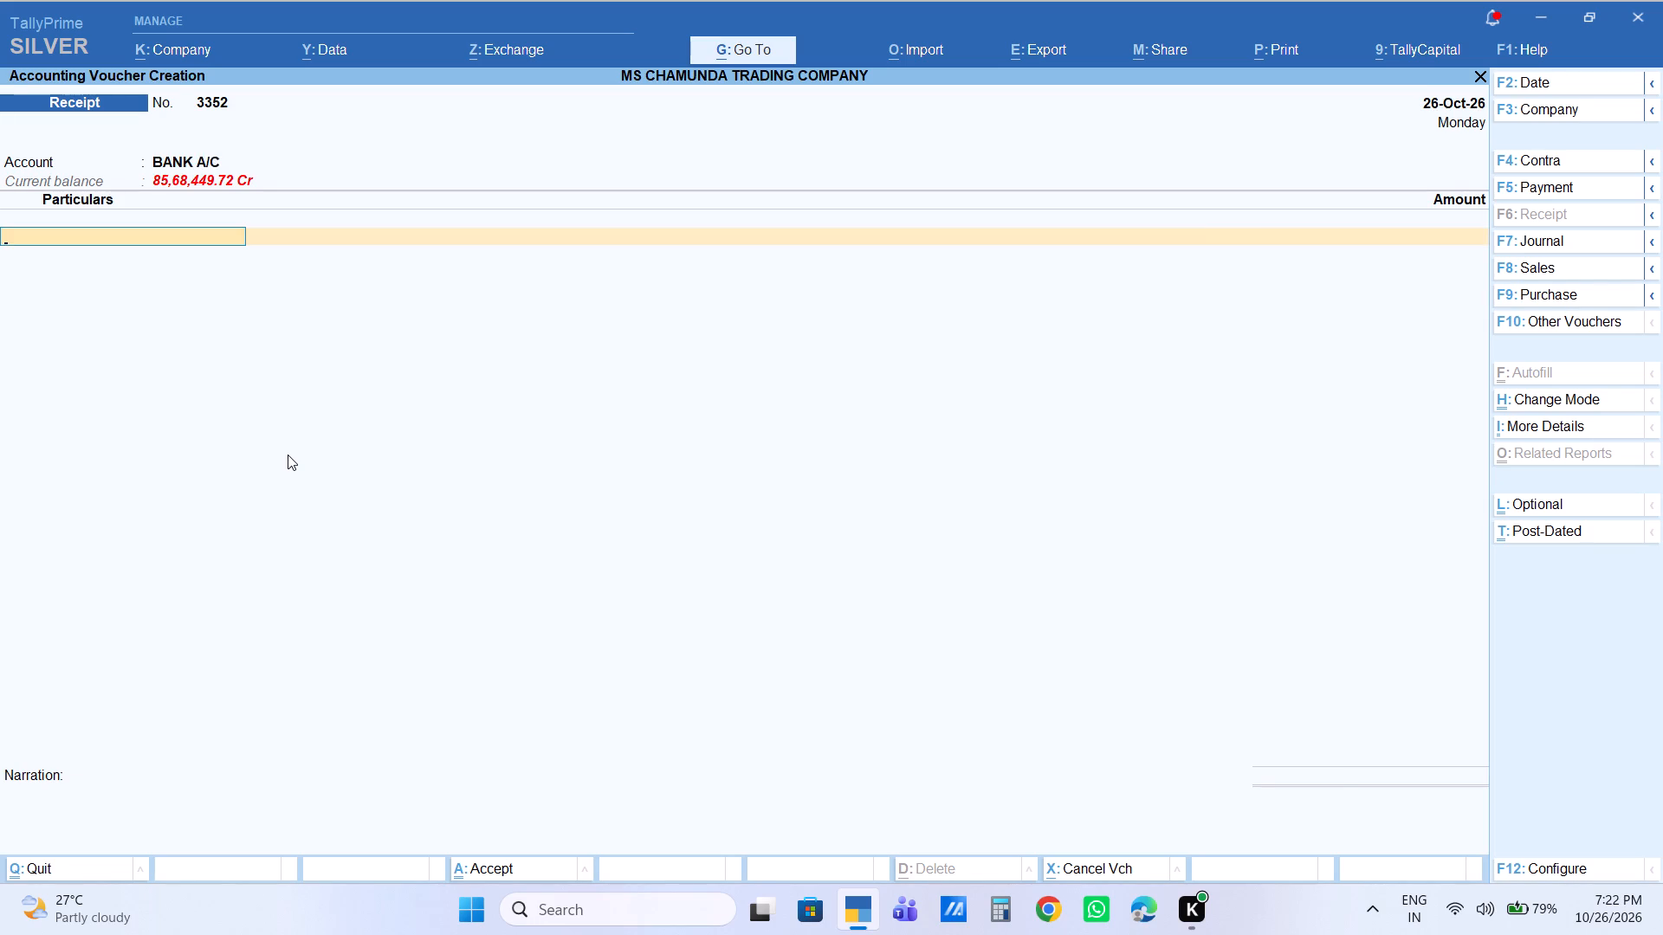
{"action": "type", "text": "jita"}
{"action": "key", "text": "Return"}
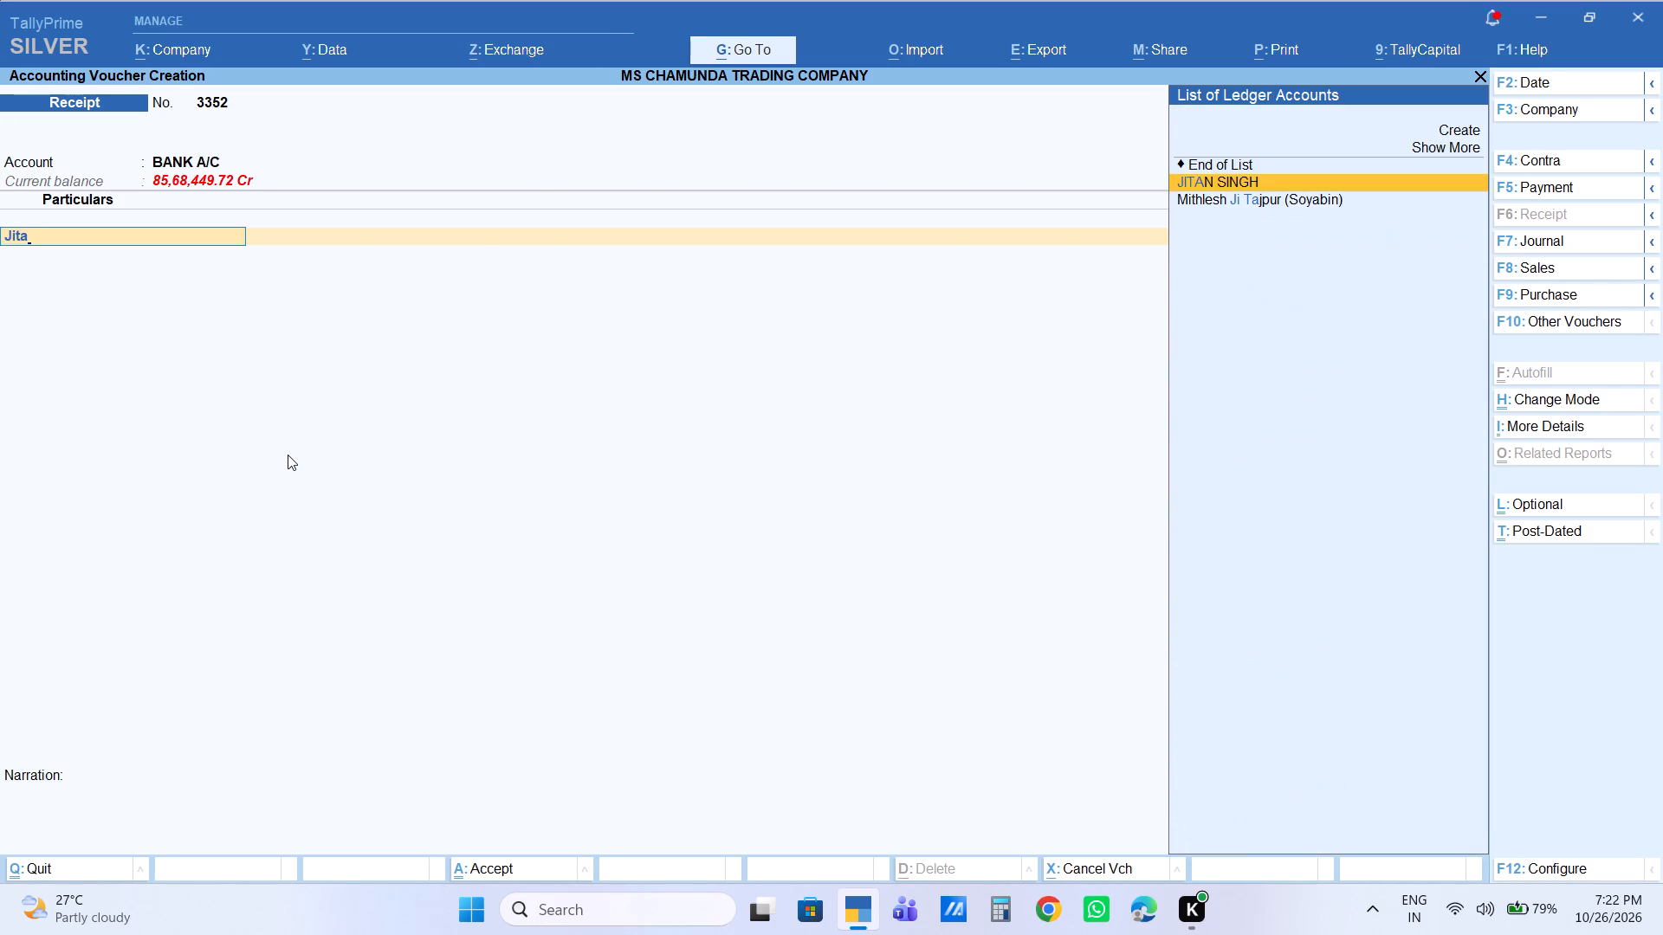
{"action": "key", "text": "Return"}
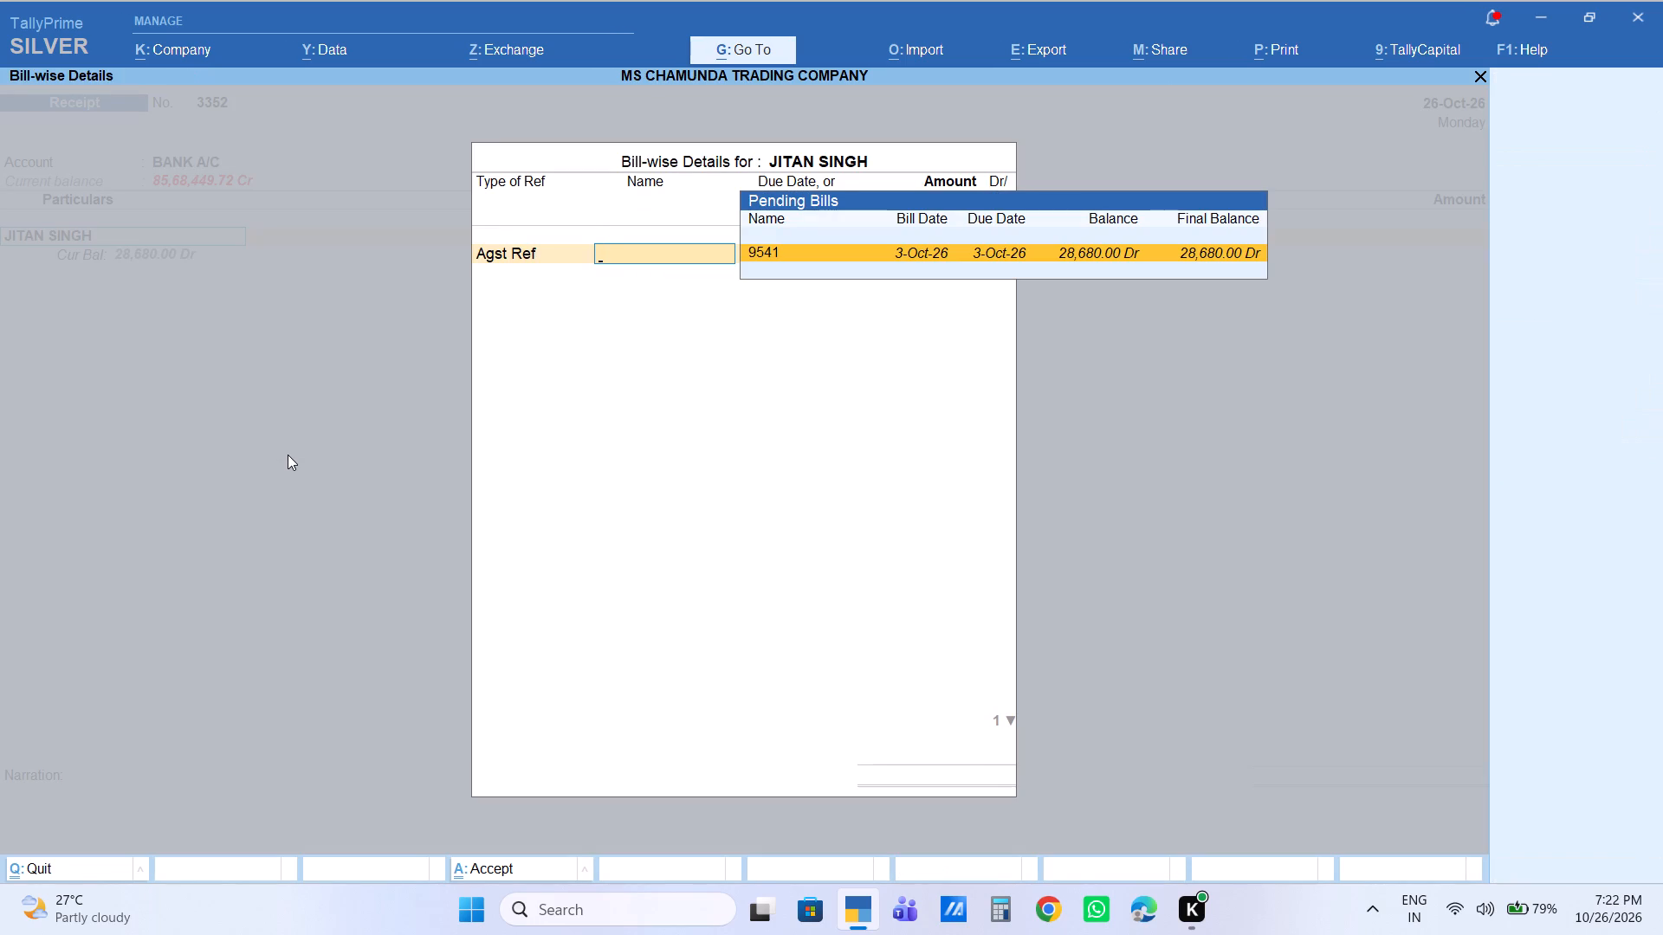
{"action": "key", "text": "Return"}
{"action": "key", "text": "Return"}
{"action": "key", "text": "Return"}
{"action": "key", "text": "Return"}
Save the 28,680 receipt voucher with default Cheque/DD bank allocation details and the narration "no dues".
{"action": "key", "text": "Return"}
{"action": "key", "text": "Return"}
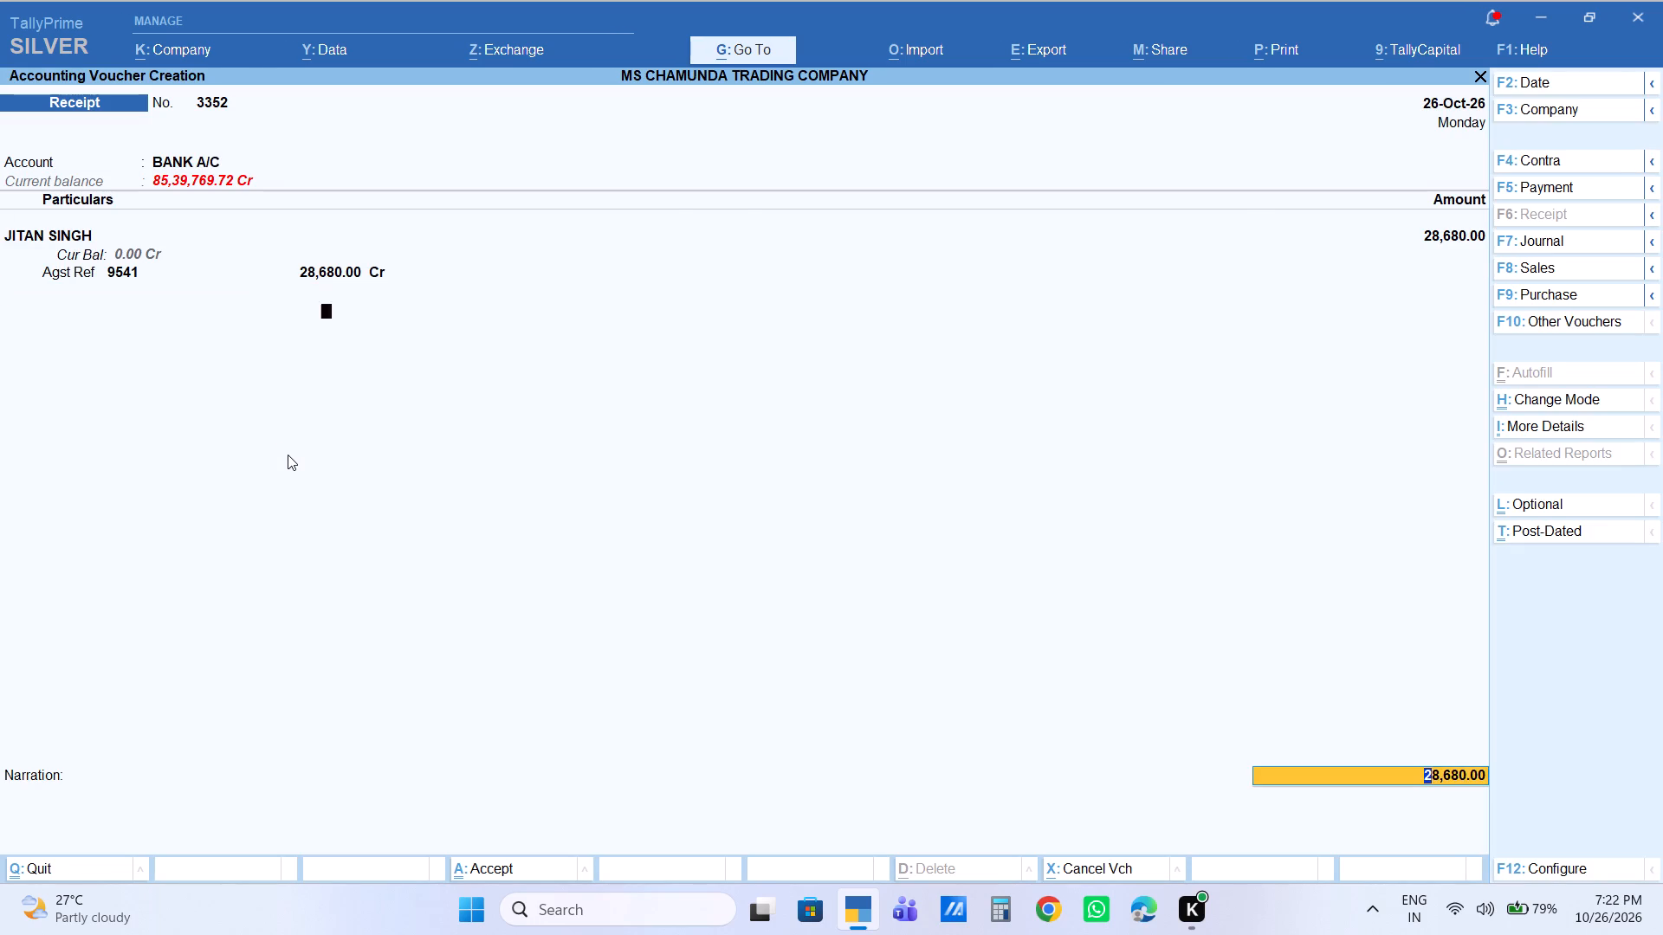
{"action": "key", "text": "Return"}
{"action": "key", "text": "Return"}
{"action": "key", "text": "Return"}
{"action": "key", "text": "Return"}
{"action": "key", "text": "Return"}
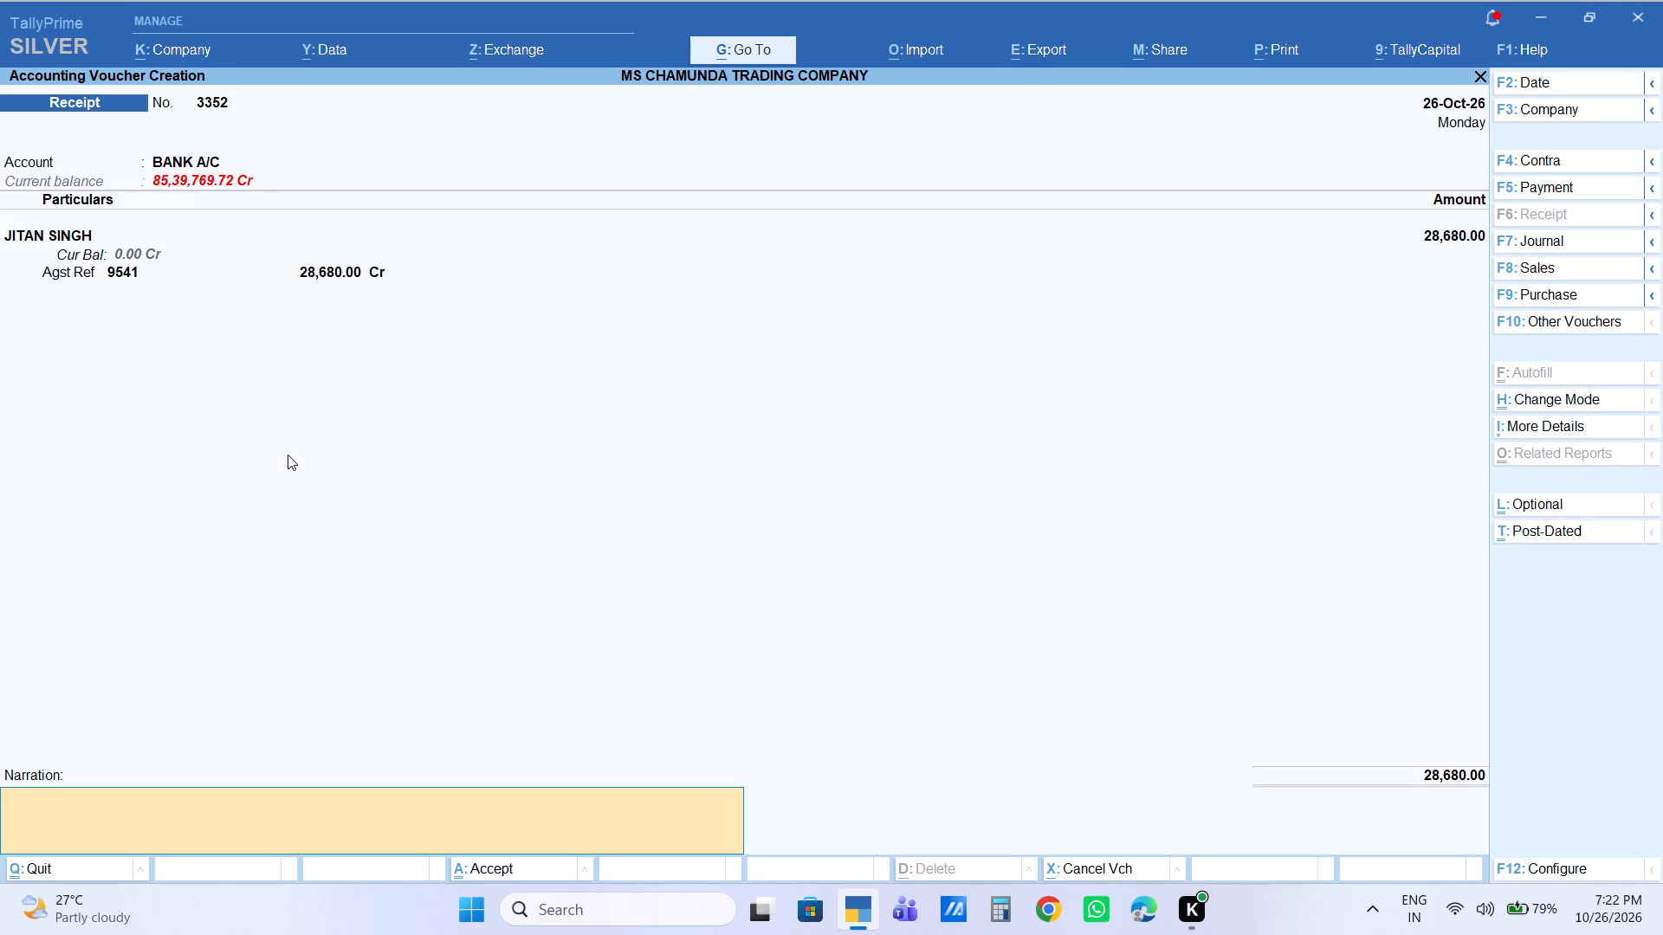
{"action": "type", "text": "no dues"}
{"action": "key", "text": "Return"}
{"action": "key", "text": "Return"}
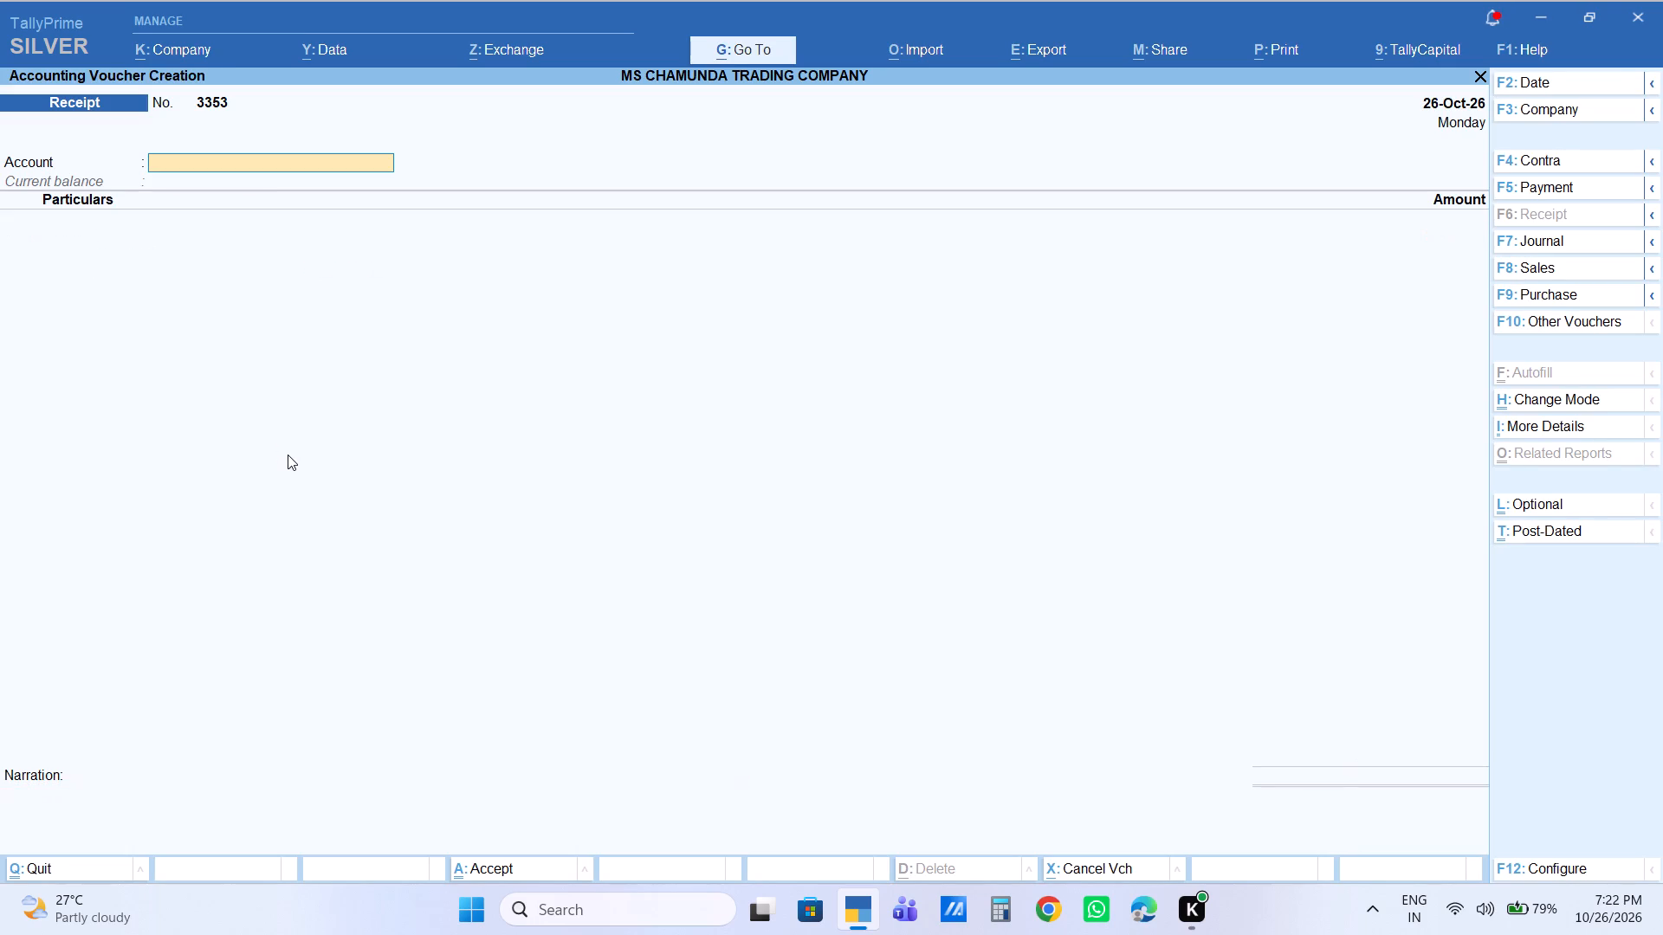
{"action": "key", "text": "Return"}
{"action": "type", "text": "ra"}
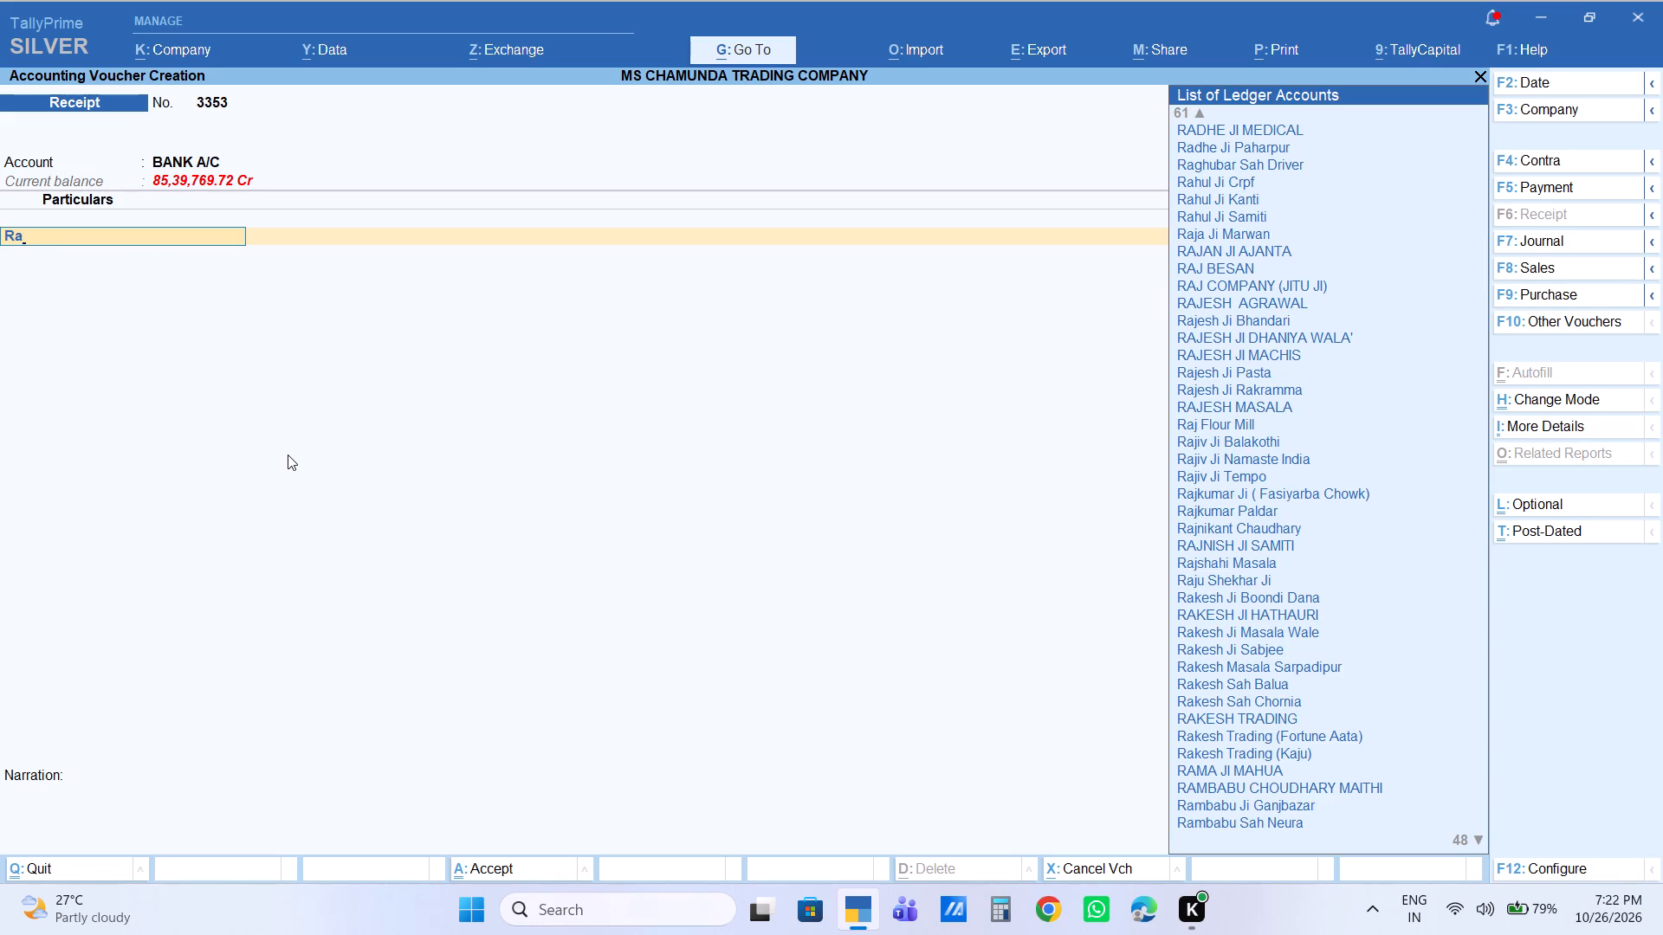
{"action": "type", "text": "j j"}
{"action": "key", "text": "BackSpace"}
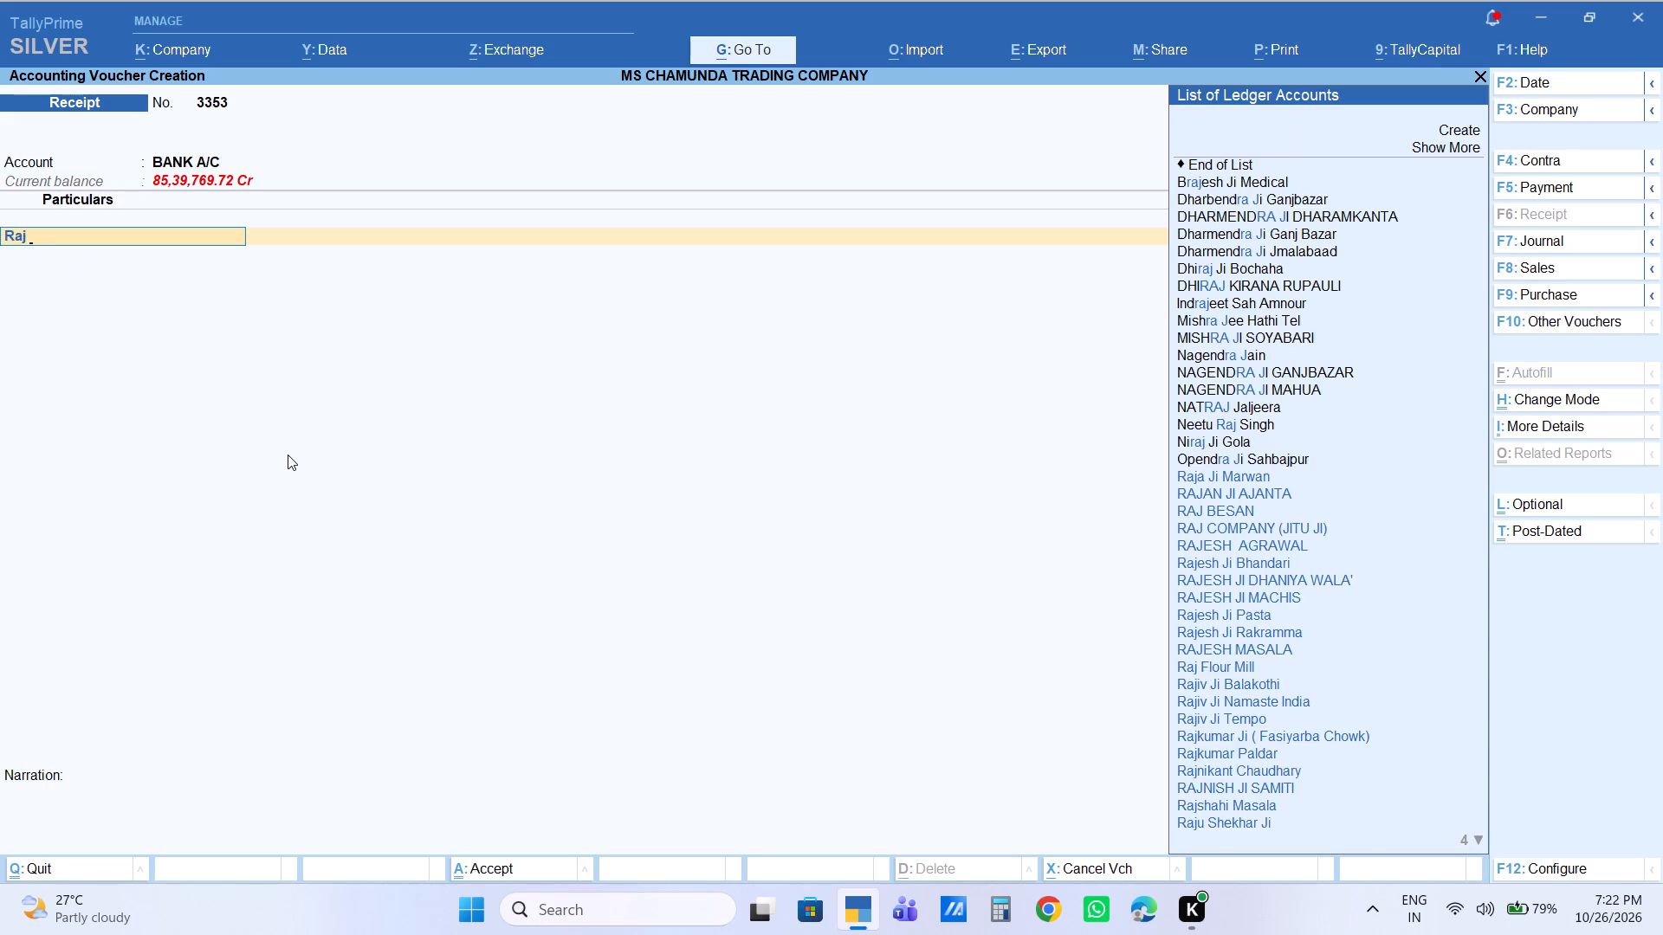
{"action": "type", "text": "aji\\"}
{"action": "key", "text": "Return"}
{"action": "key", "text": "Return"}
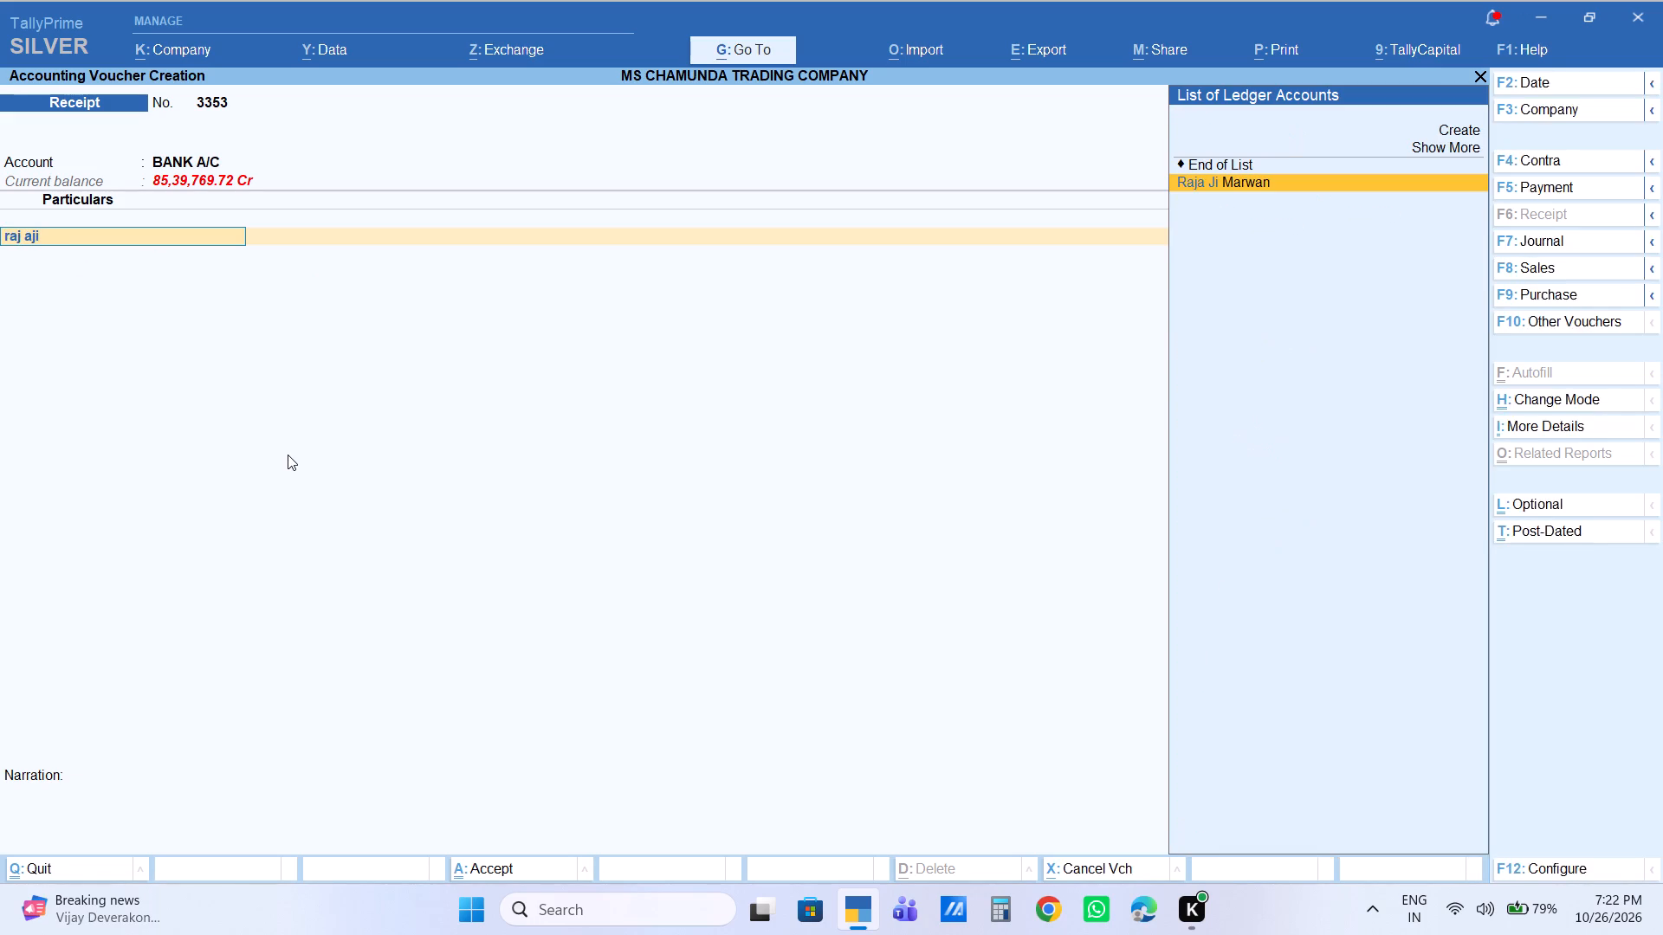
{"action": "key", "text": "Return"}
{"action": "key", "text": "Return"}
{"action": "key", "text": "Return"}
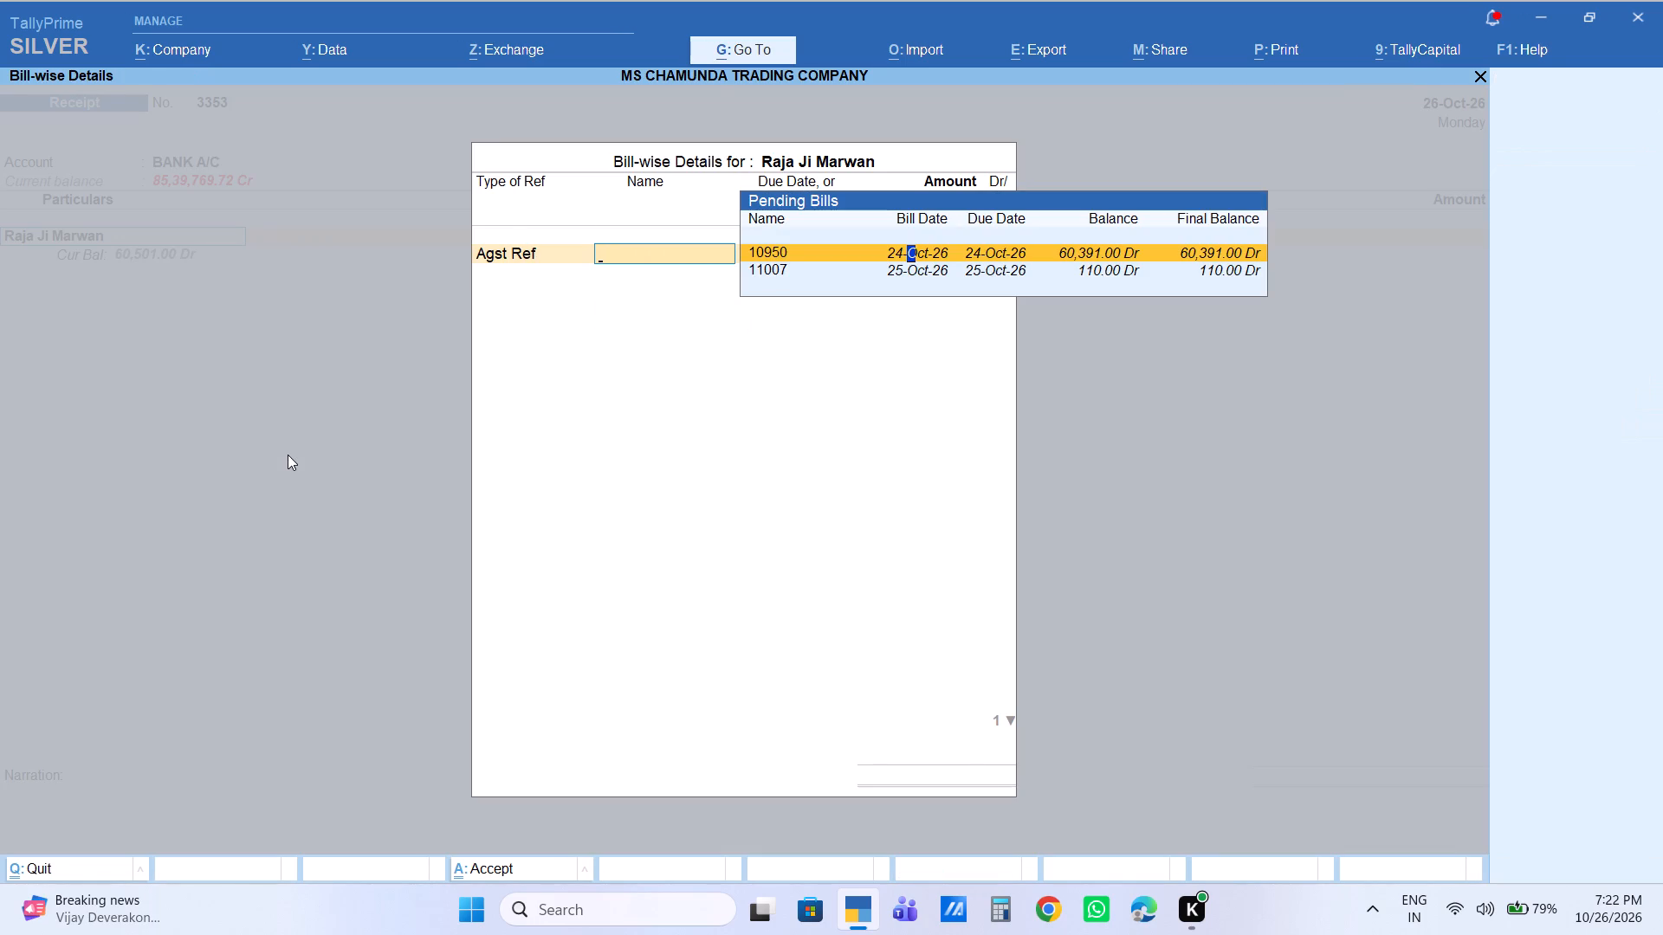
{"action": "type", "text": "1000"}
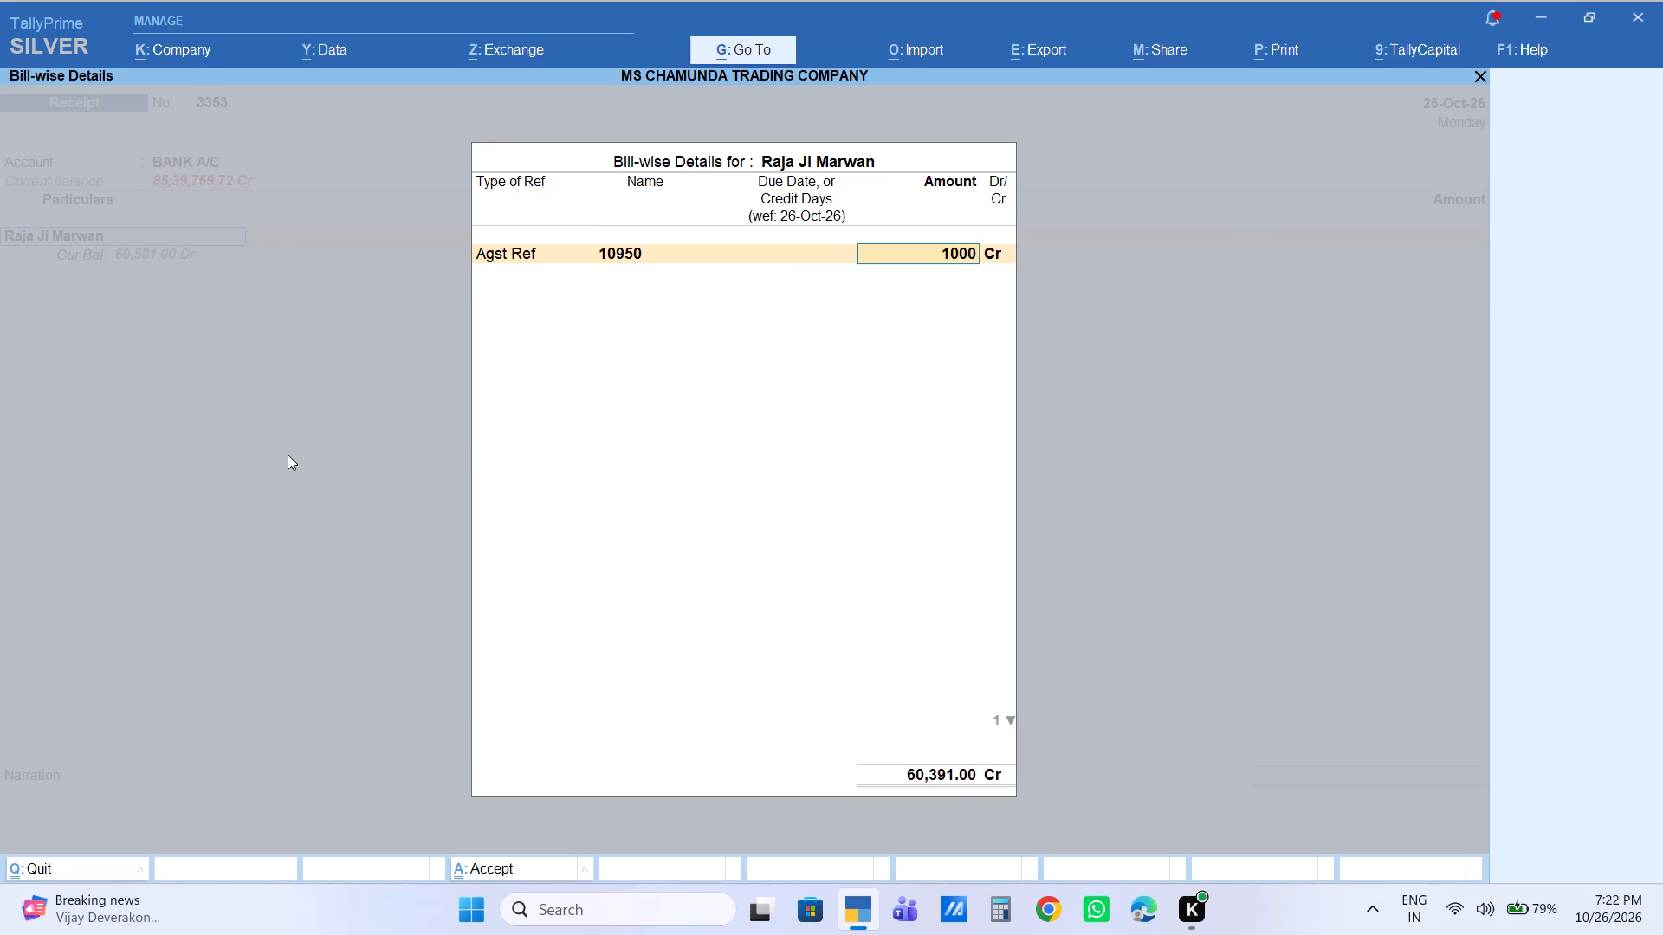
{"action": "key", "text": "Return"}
{"action": "key", "text": "Return"}
{"action": "key", "text": "Return"}
Save the 1,000 receipt voucher of 26 October with default Cheque/DD bank allocation details and a blank narration.
{"action": "key", "text": "Return"}
{"action": "key", "text": "Return"}
{"action": "key", "text": "Return"}
{"action": "key", "text": "Return"}
{"action": "key", "text": "Return"}
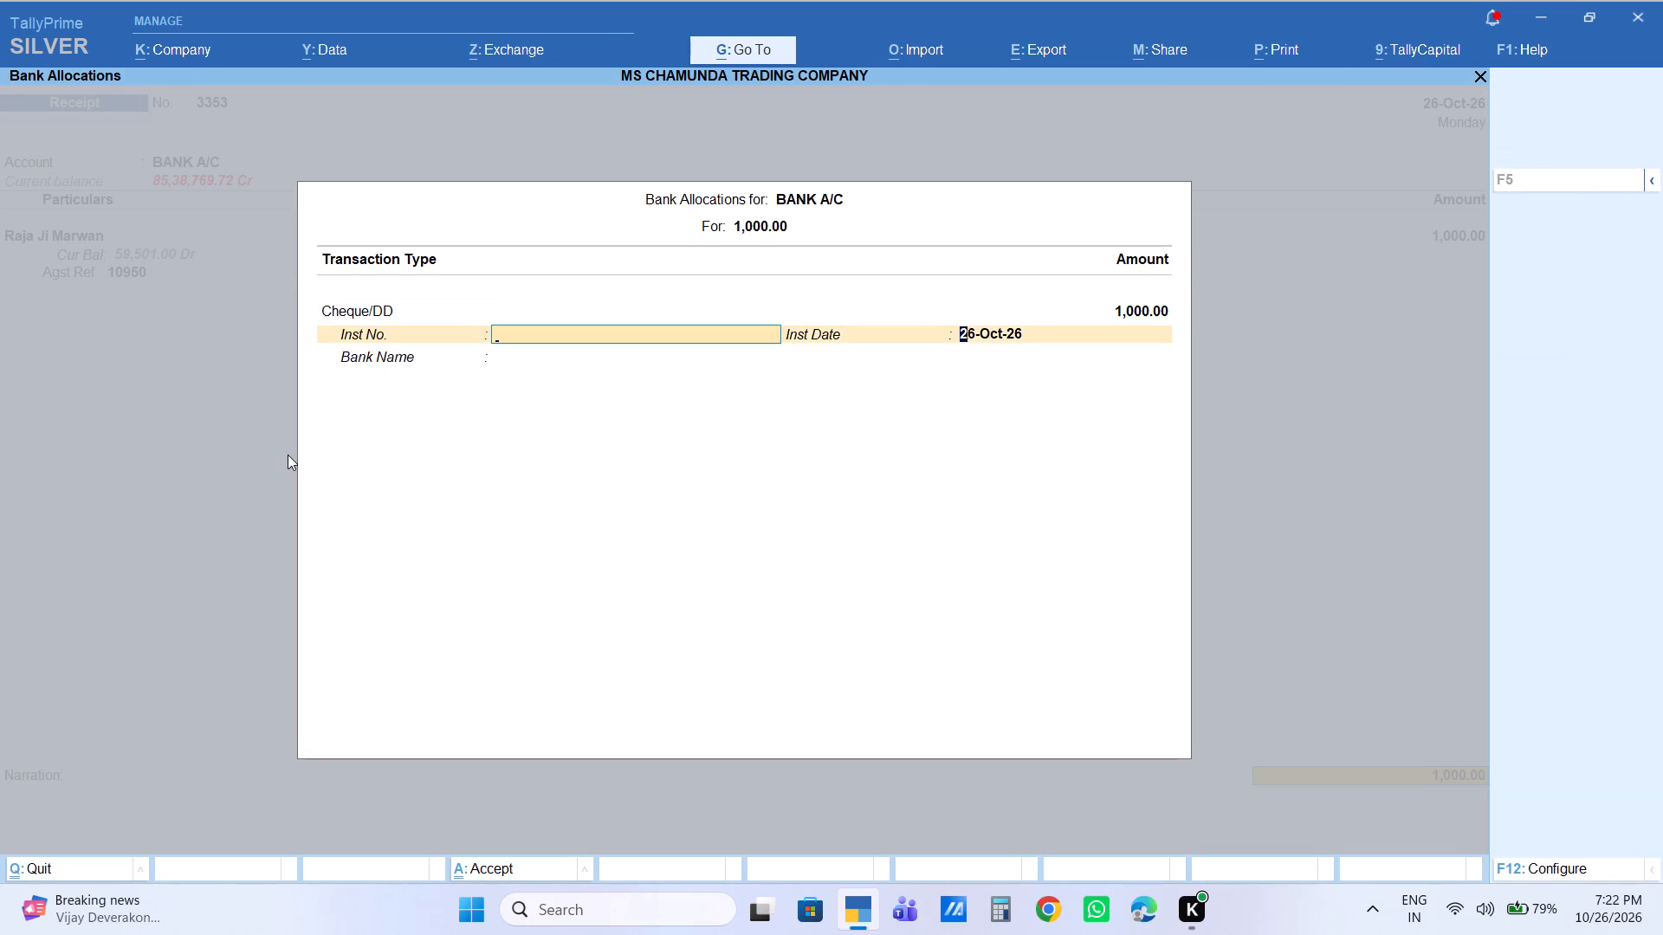
{"action": "key", "text": "Return"}
{"action": "key", "text": "Return"}
{"action": "key", "text": "Return"}
{"action": "key", "text": "Return"}
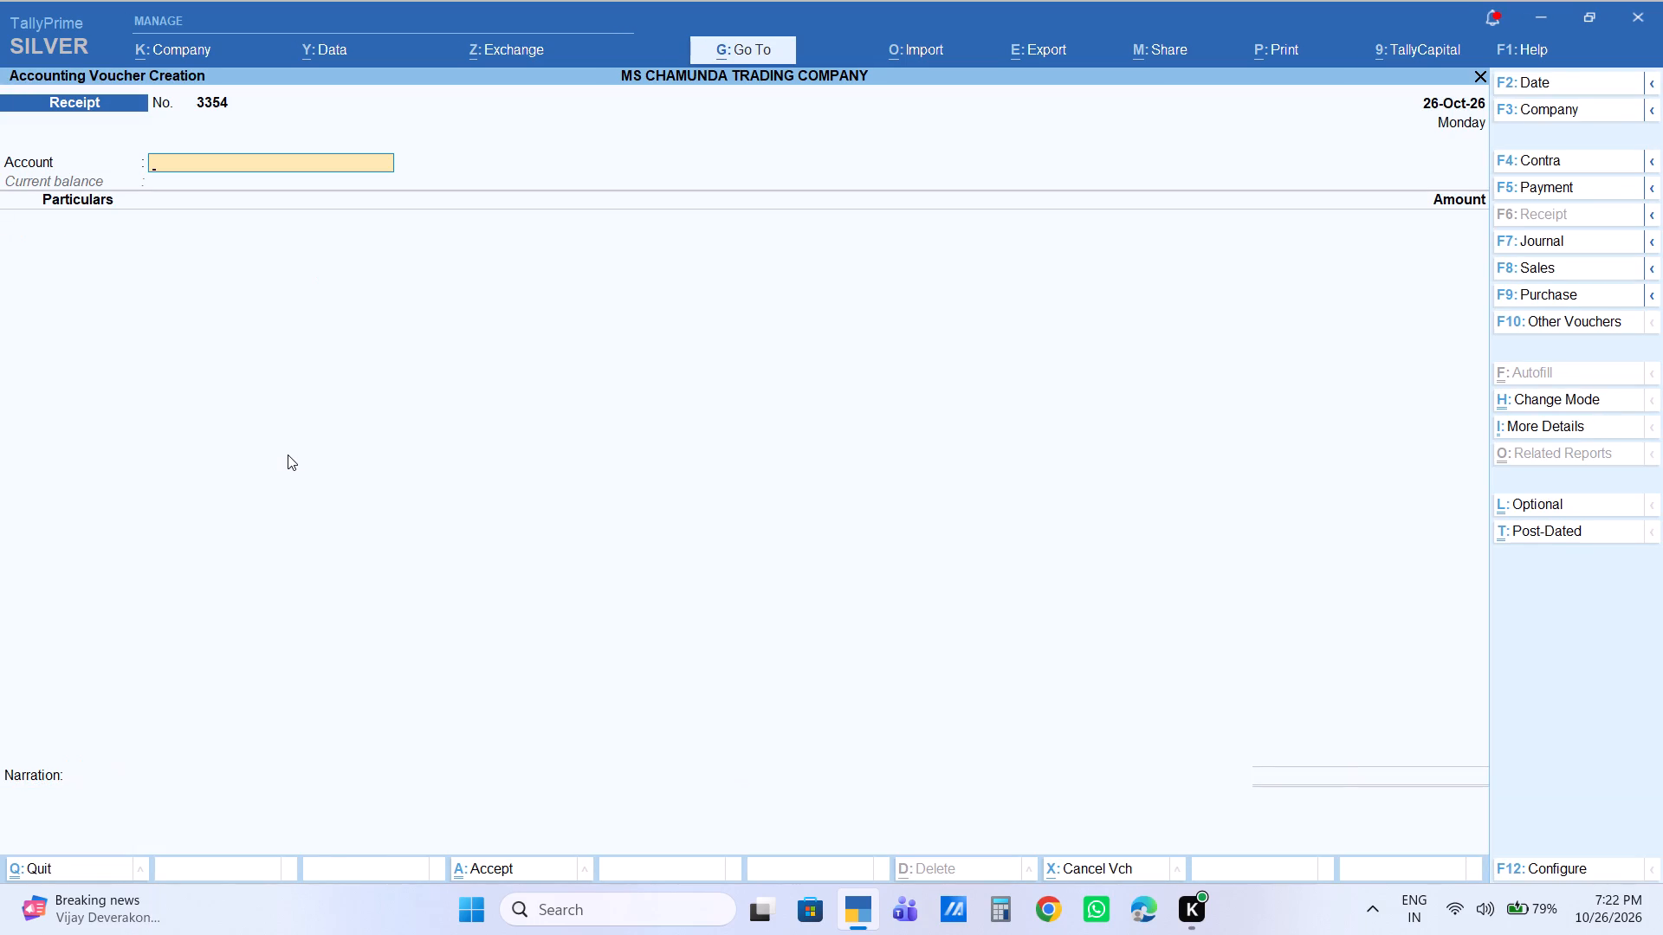
{"action": "key", "text": "Return"}
{"action": "type", "text": "arju"}
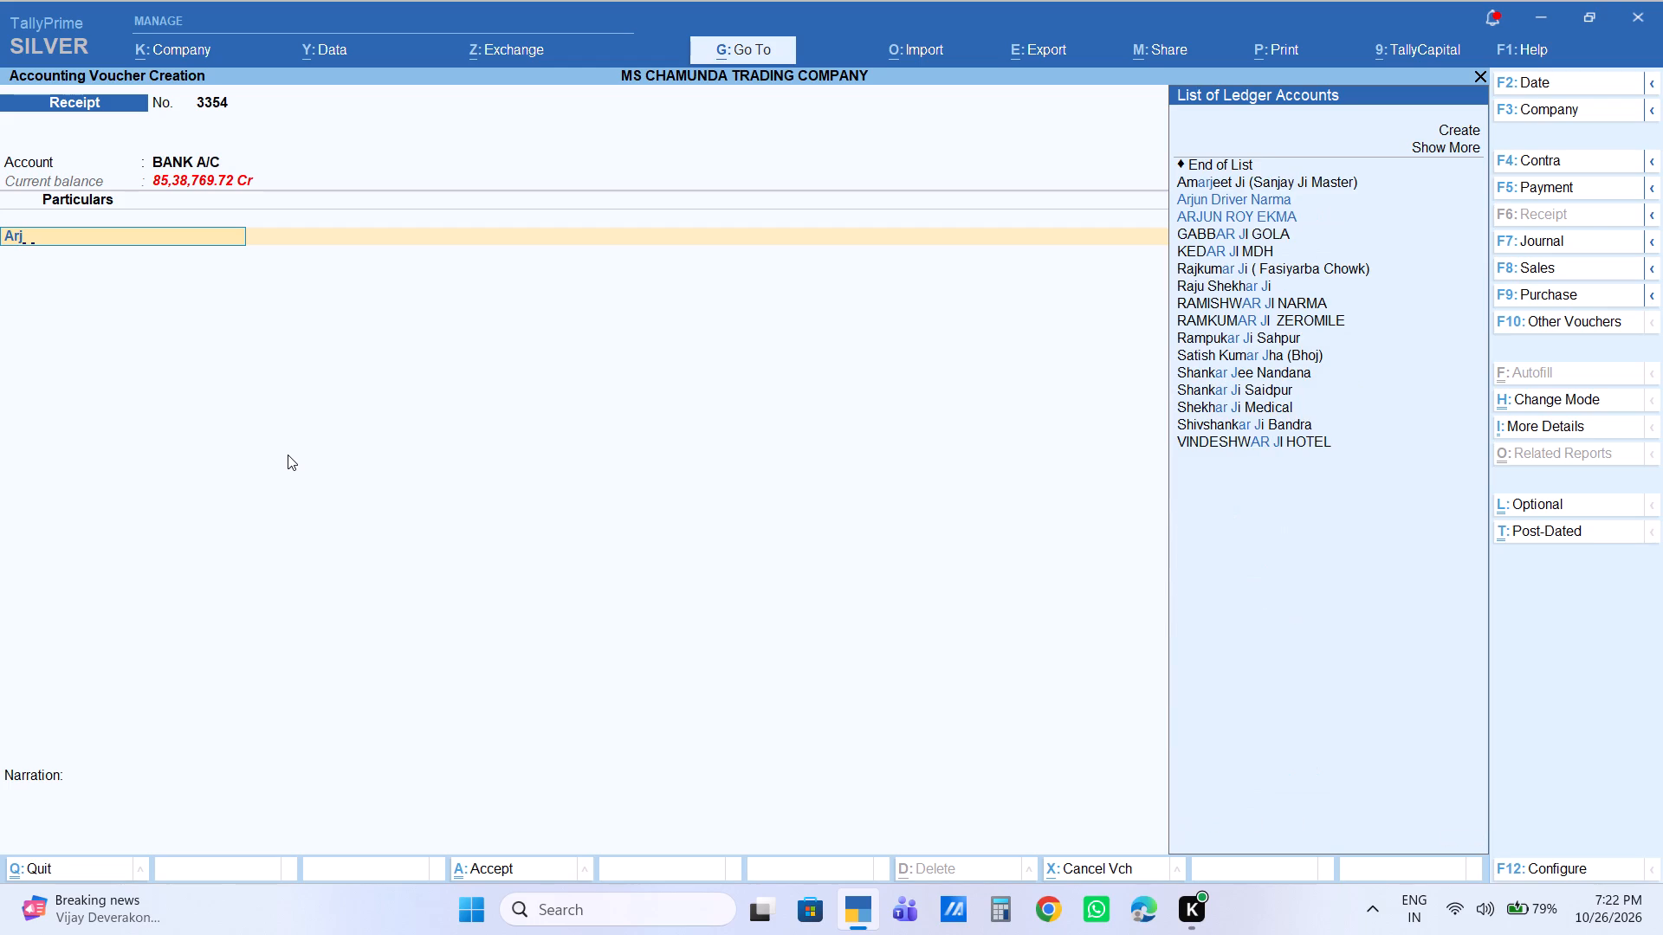
{"action": "key", "text": "Down"}
{"action": "key", "text": "Down"}
{"action": "key", "text": "Return"}
{"action": "key", "text": "Return"}
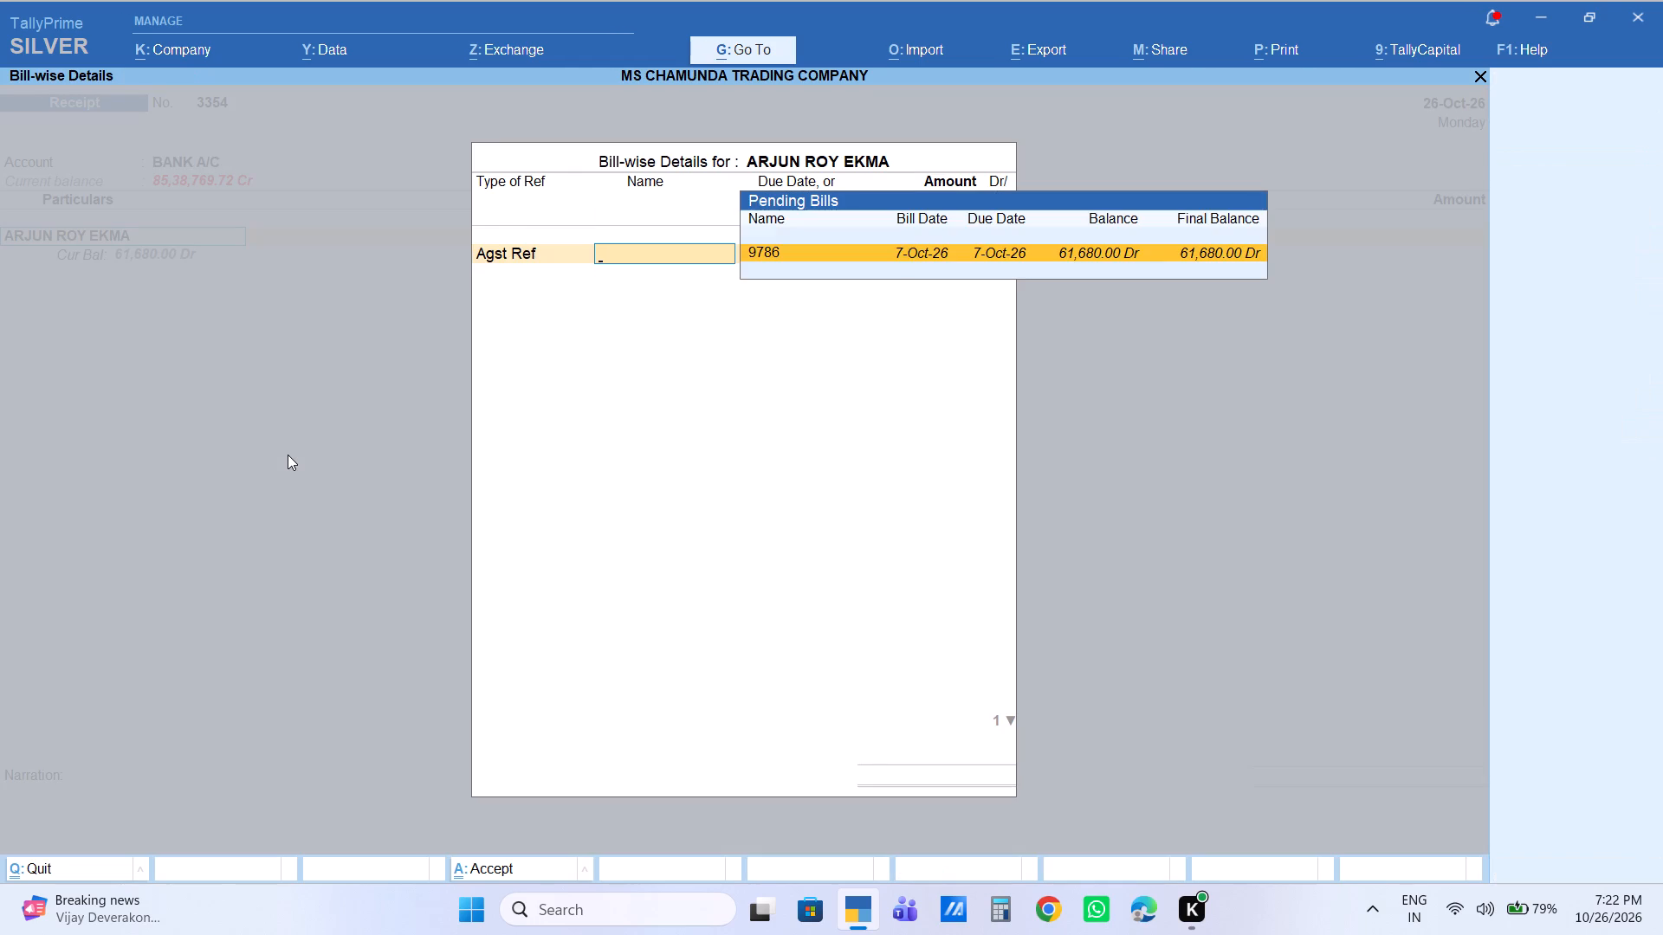
{"action": "key", "text": "Return"}
{"action": "key", "text": "BackSpace"}
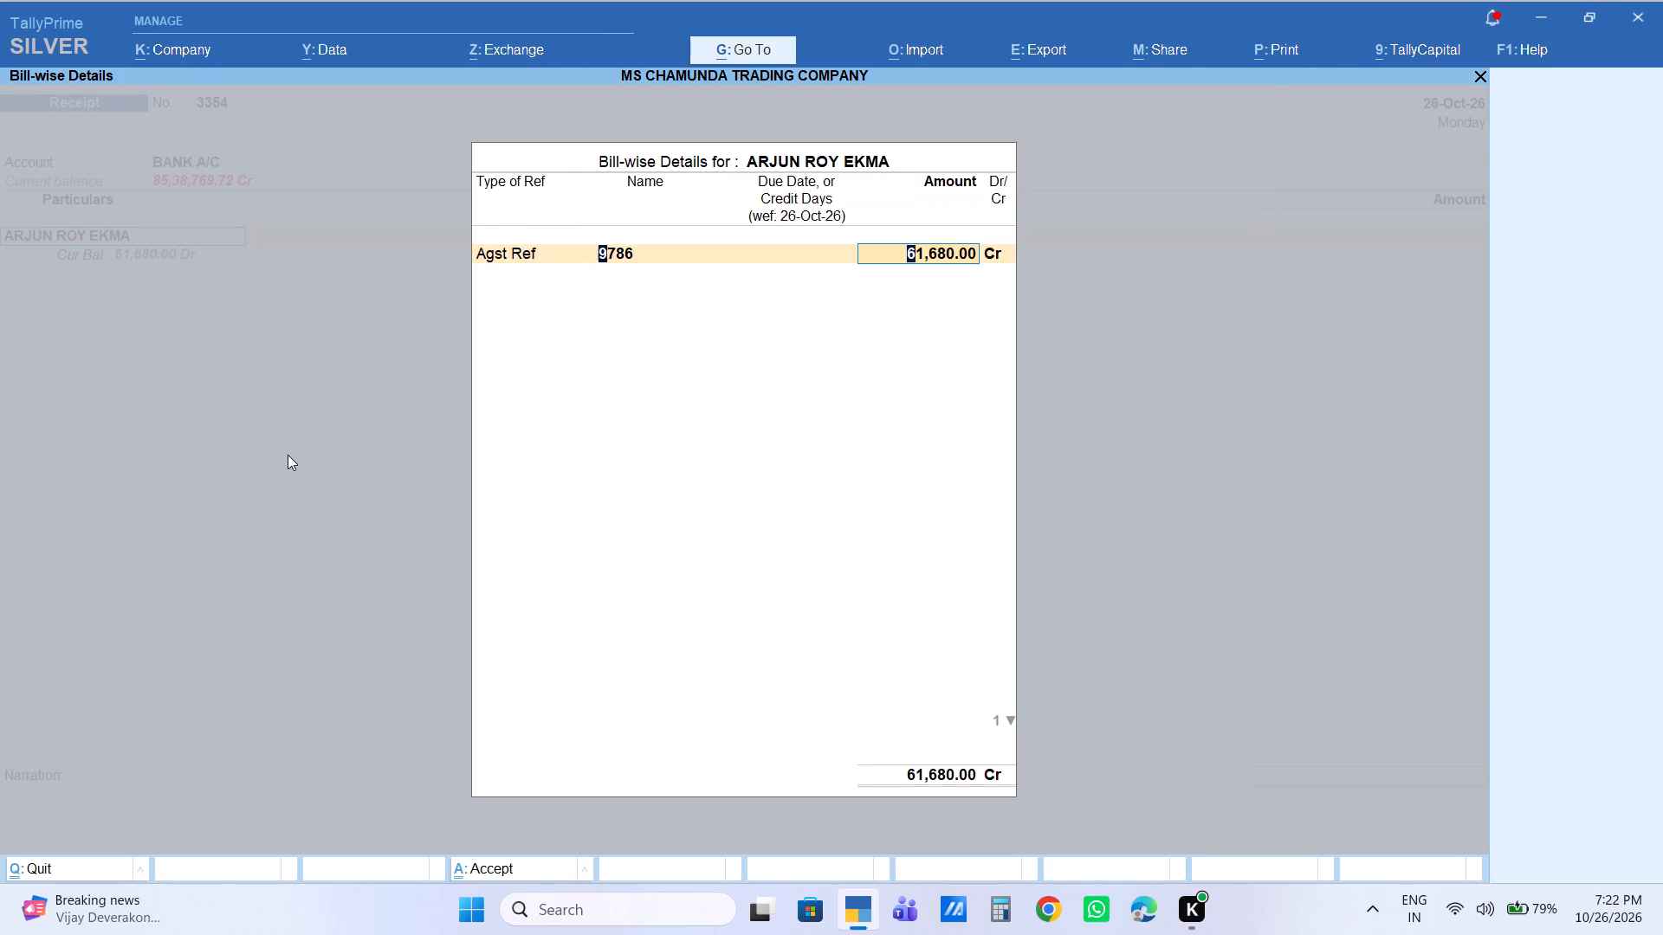
{"action": "key", "text": "Return"}
{"action": "type", "text": "56"}
{"action": "type", "text": "22"}
{"action": "key", "text": "Return"}
{"action": "key", "text": "Return"}
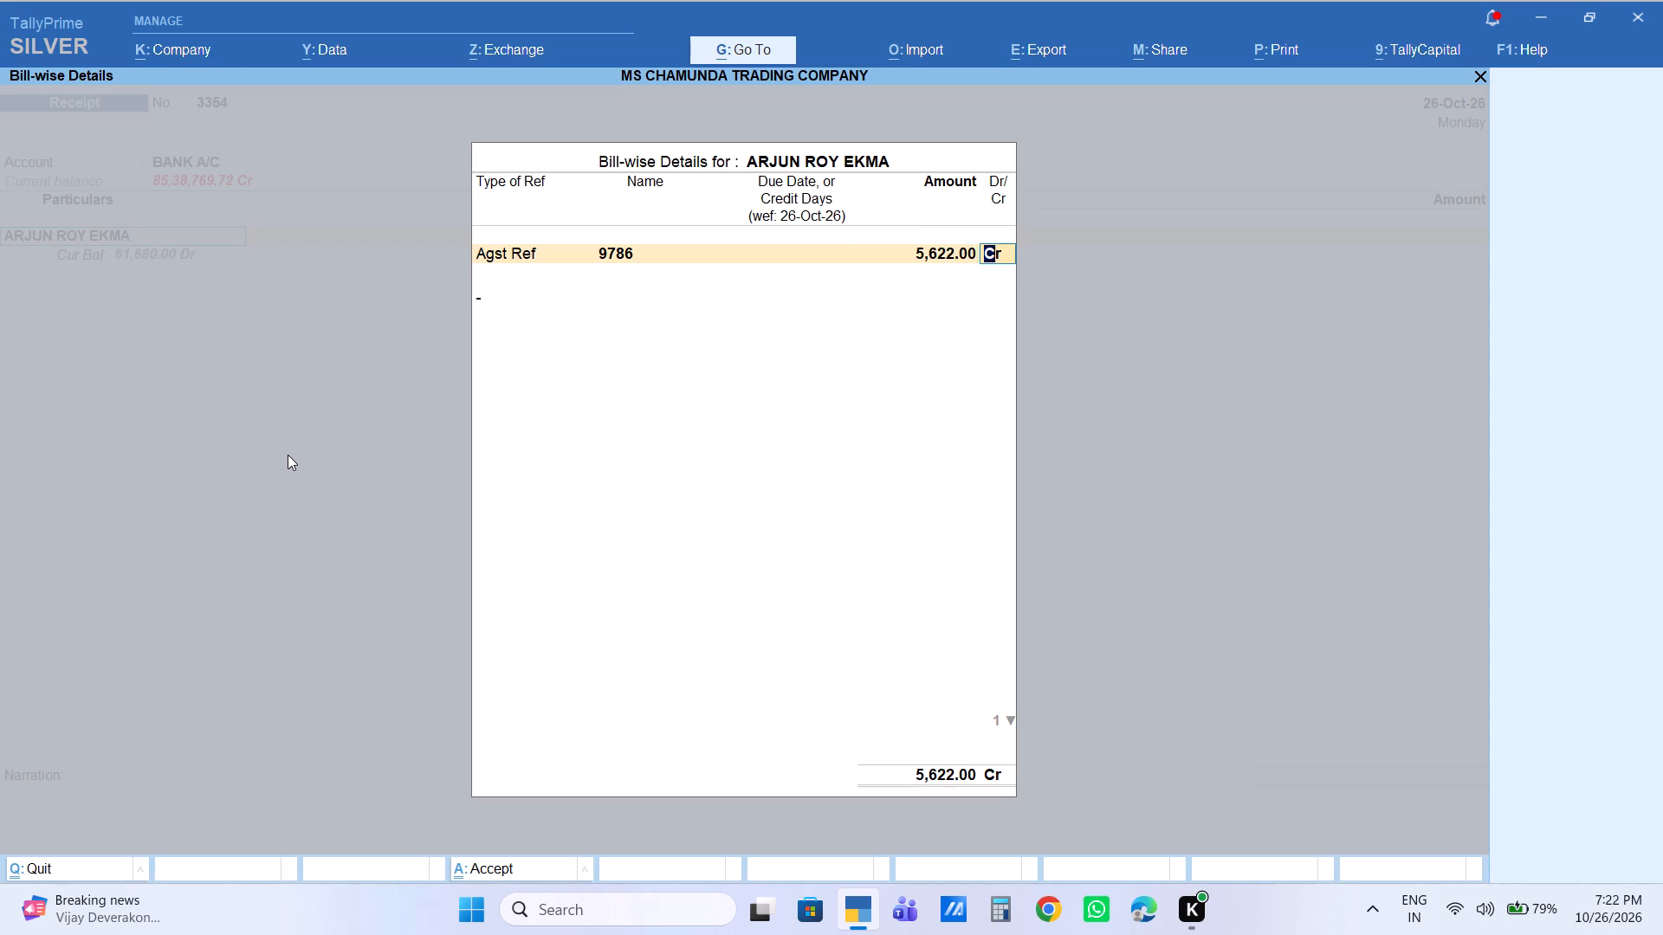
{"action": "key", "text": "Return"}
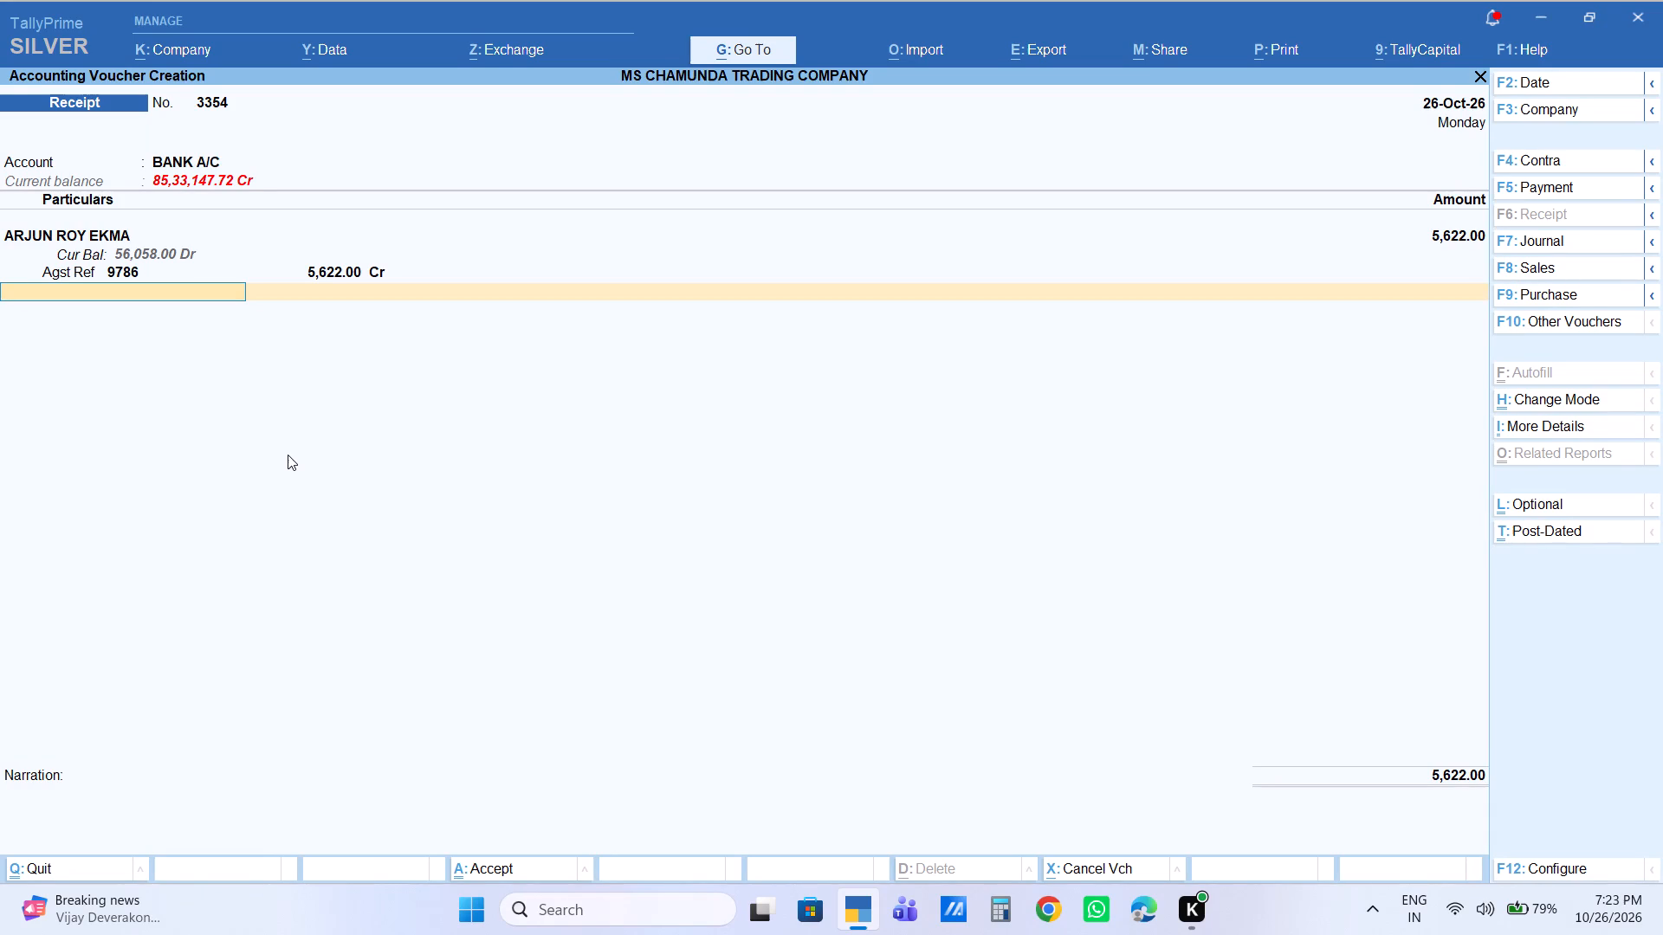
Set the receipt's amount against bill 9786 to 10,000.
{"action": "key", "text": "BackSpace"}
{"action": "key", "text": "BackSpace"}
{"action": "type", "text": "10000"}
{"action": "key", "text": "Return"}
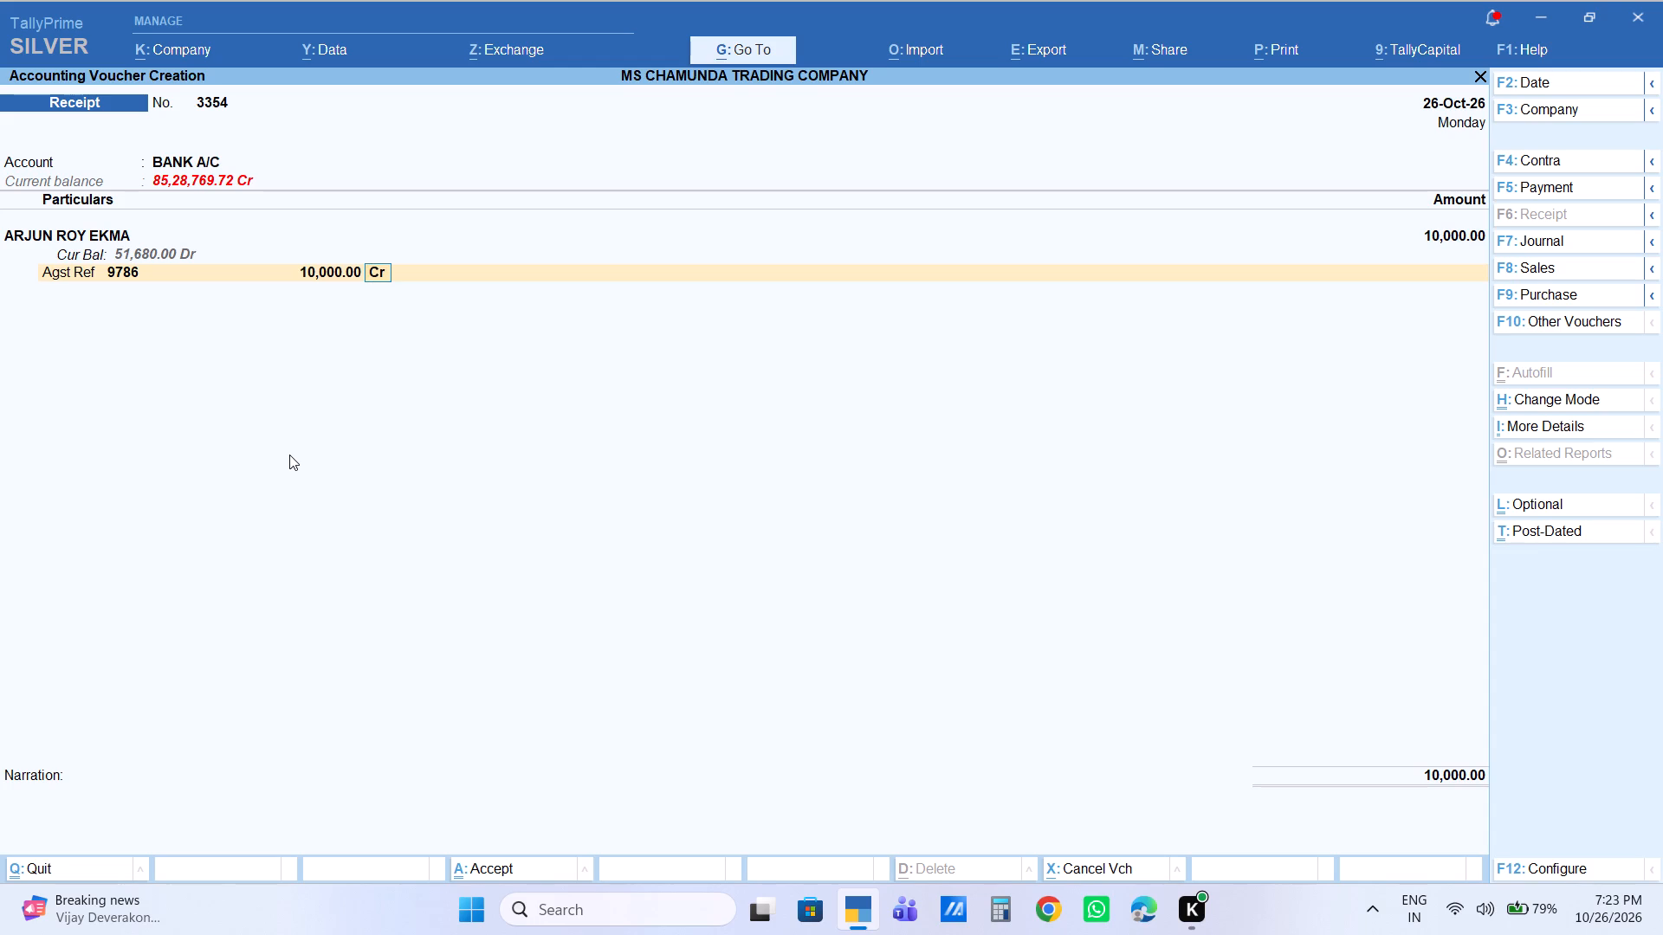
Redate the 10,000 receipt to 22 October and save it with default Cheque/DD bank allocation details and a blank narration.
{"action": "key", "text": "F2"}
{"action": "type", "text": "22"}
{"action": "key", "text": "Return"}
{"action": "key", "text": "Return"}
{"action": "key", "text": "Return"}
{"action": "key", "text": "Return"}
{"action": "key", "text": "Return"}
{"action": "key", "text": "Return"}
{"action": "key", "text": "Return"}
{"action": "key", "text": "Return"}
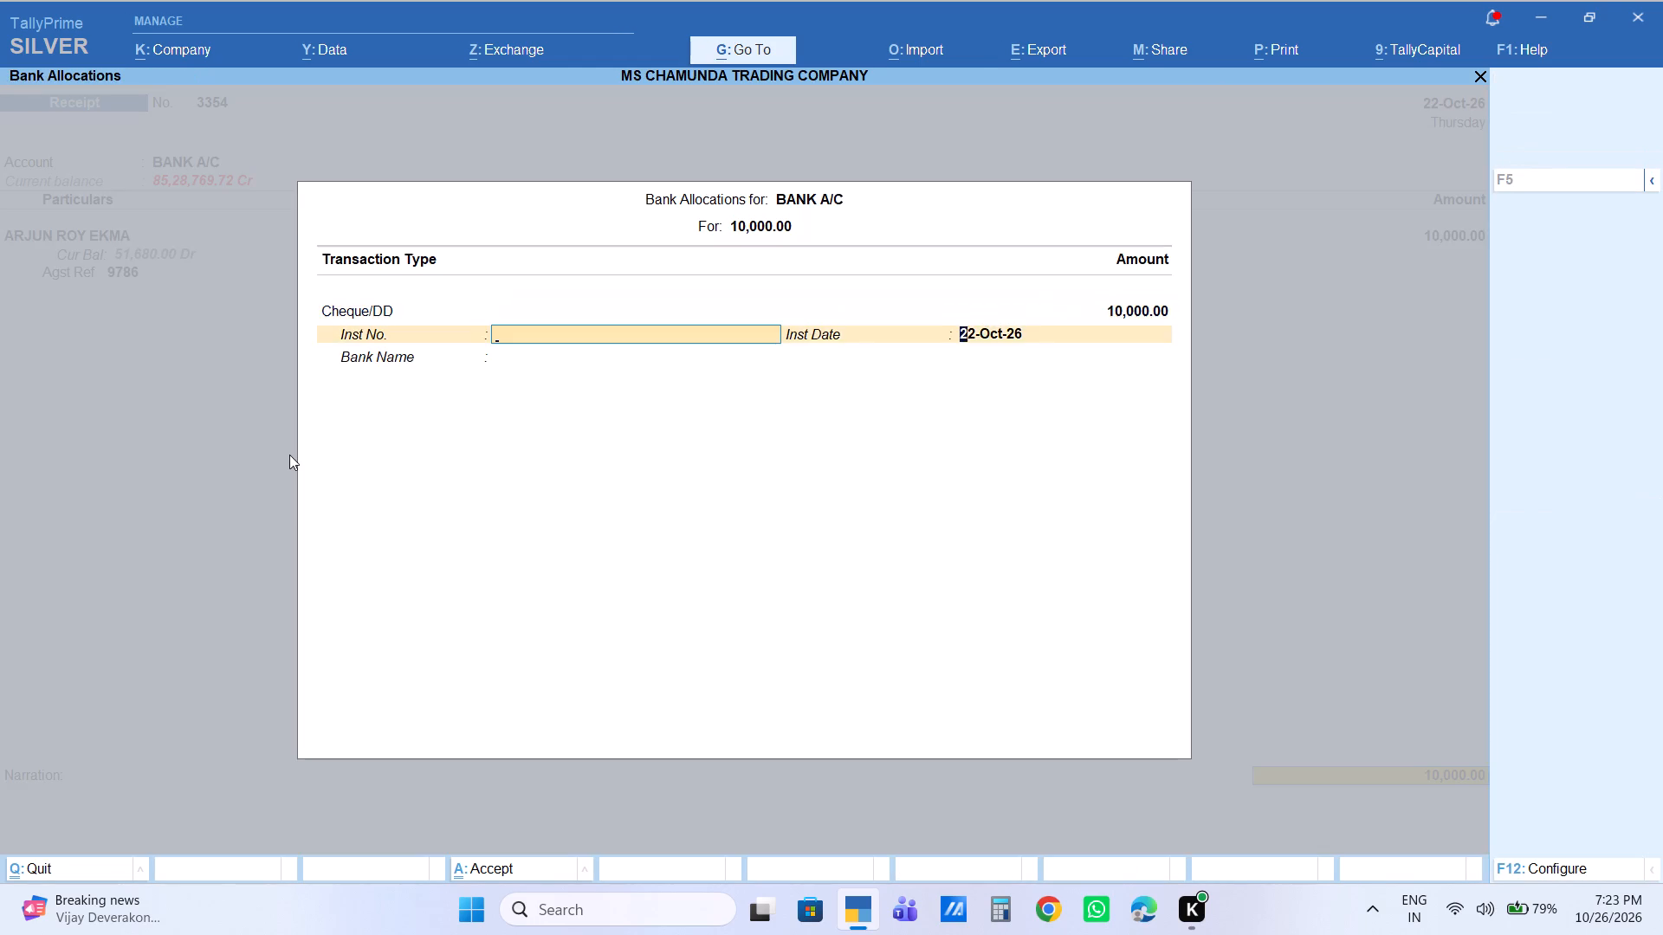
{"action": "key", "text": "Return"}
{"action": "key", "text": "Return"}
{"action": "key", "text": "Return"}
{"action": "key", "text": "Return"}
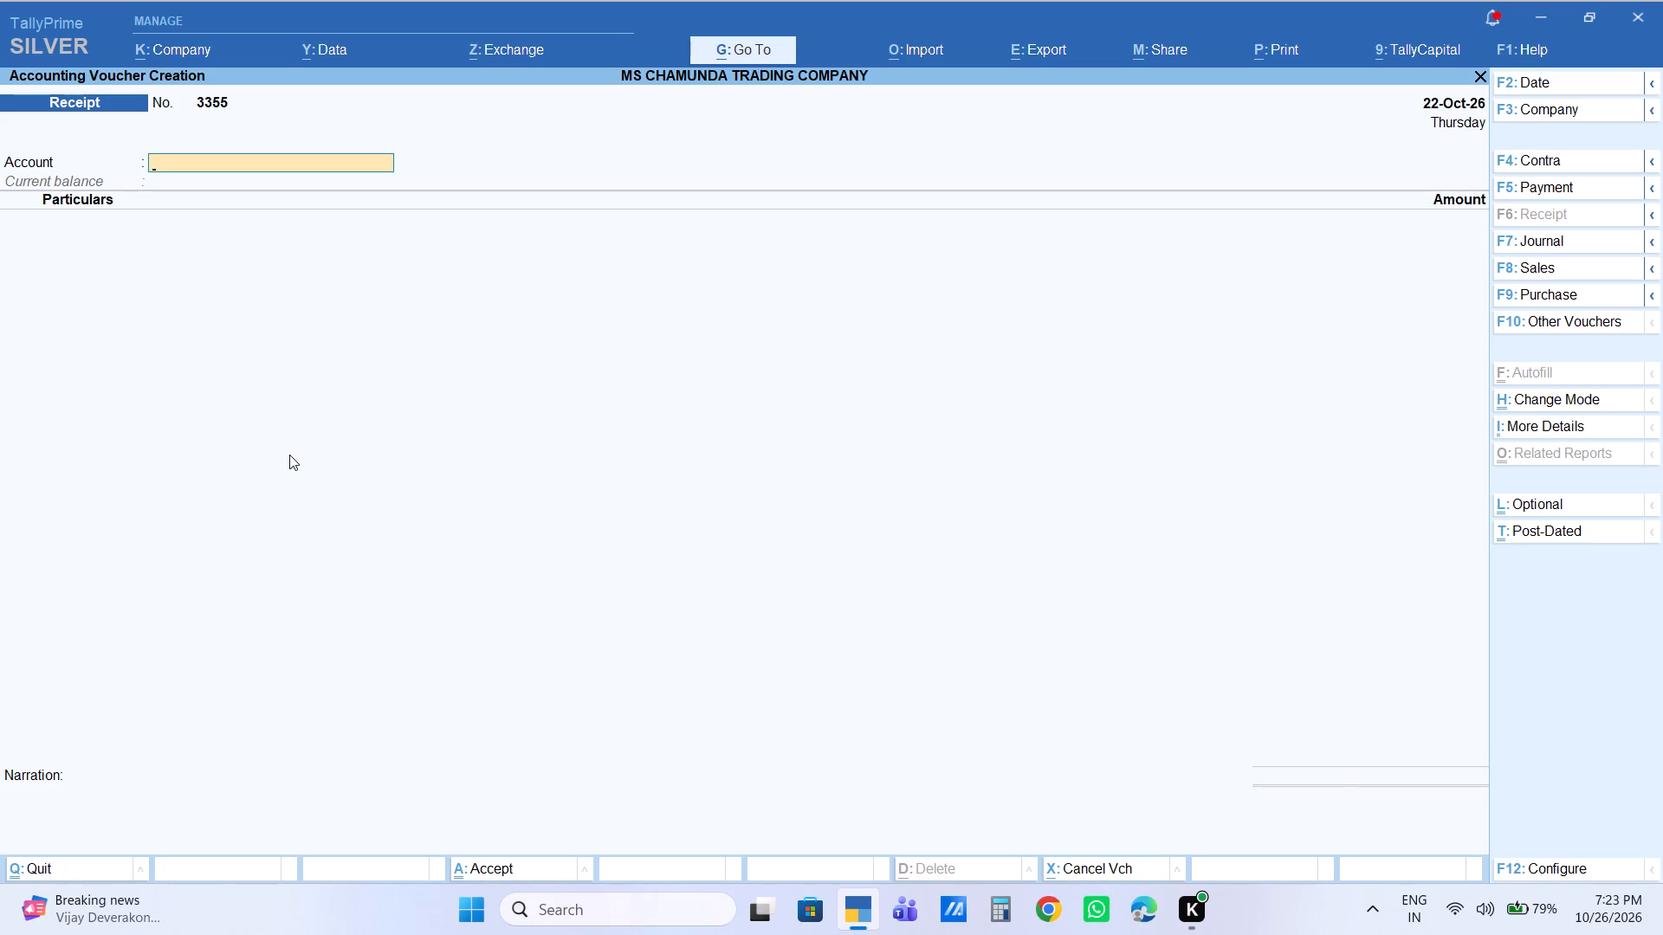
{"action": "key", "text": "F2"}
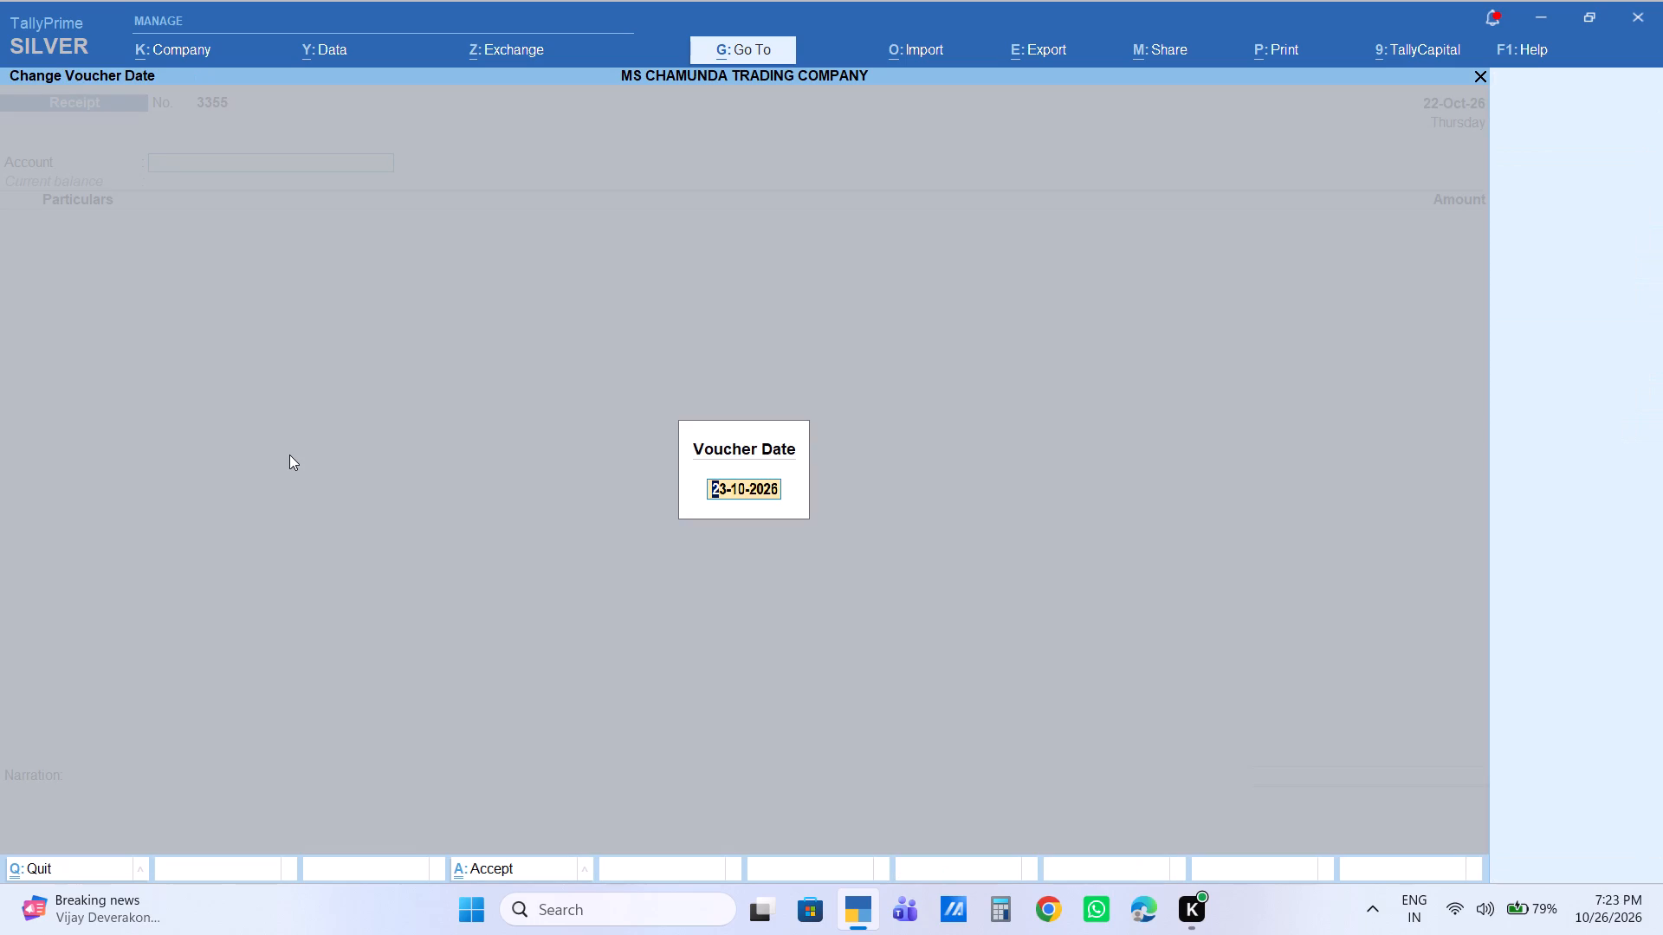
{"action": "type", "text": "26"}
{"action": "key", "text": "Return"}
{"action": "key", "text": "Return"}
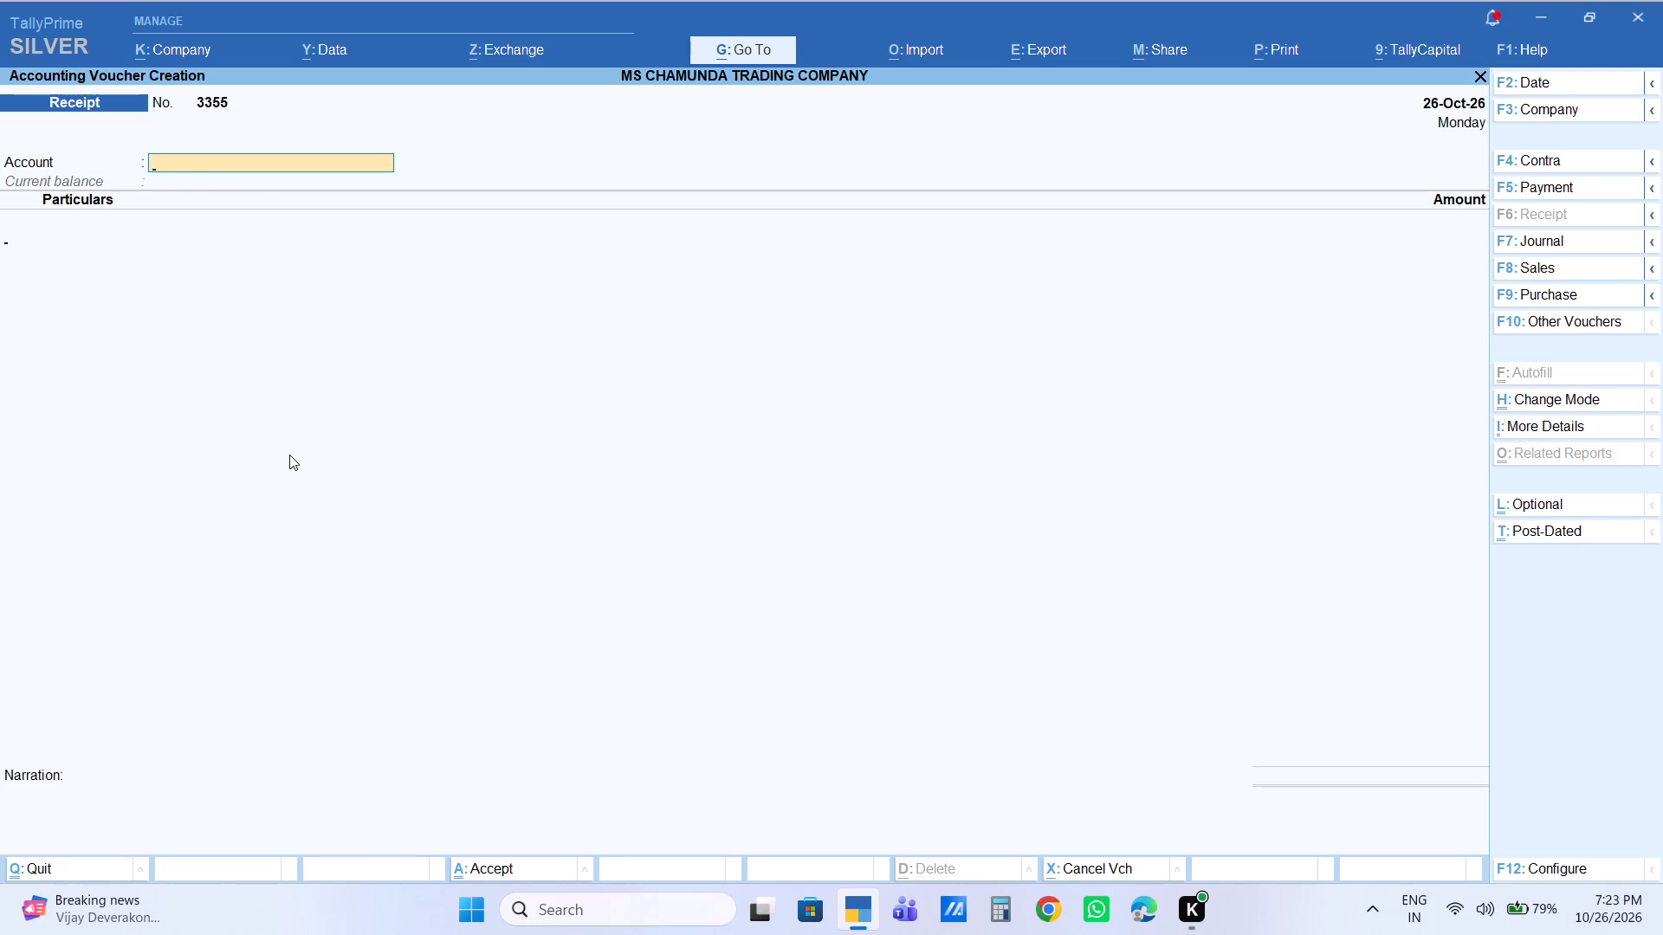
{"action": "type", "text": "ar"}
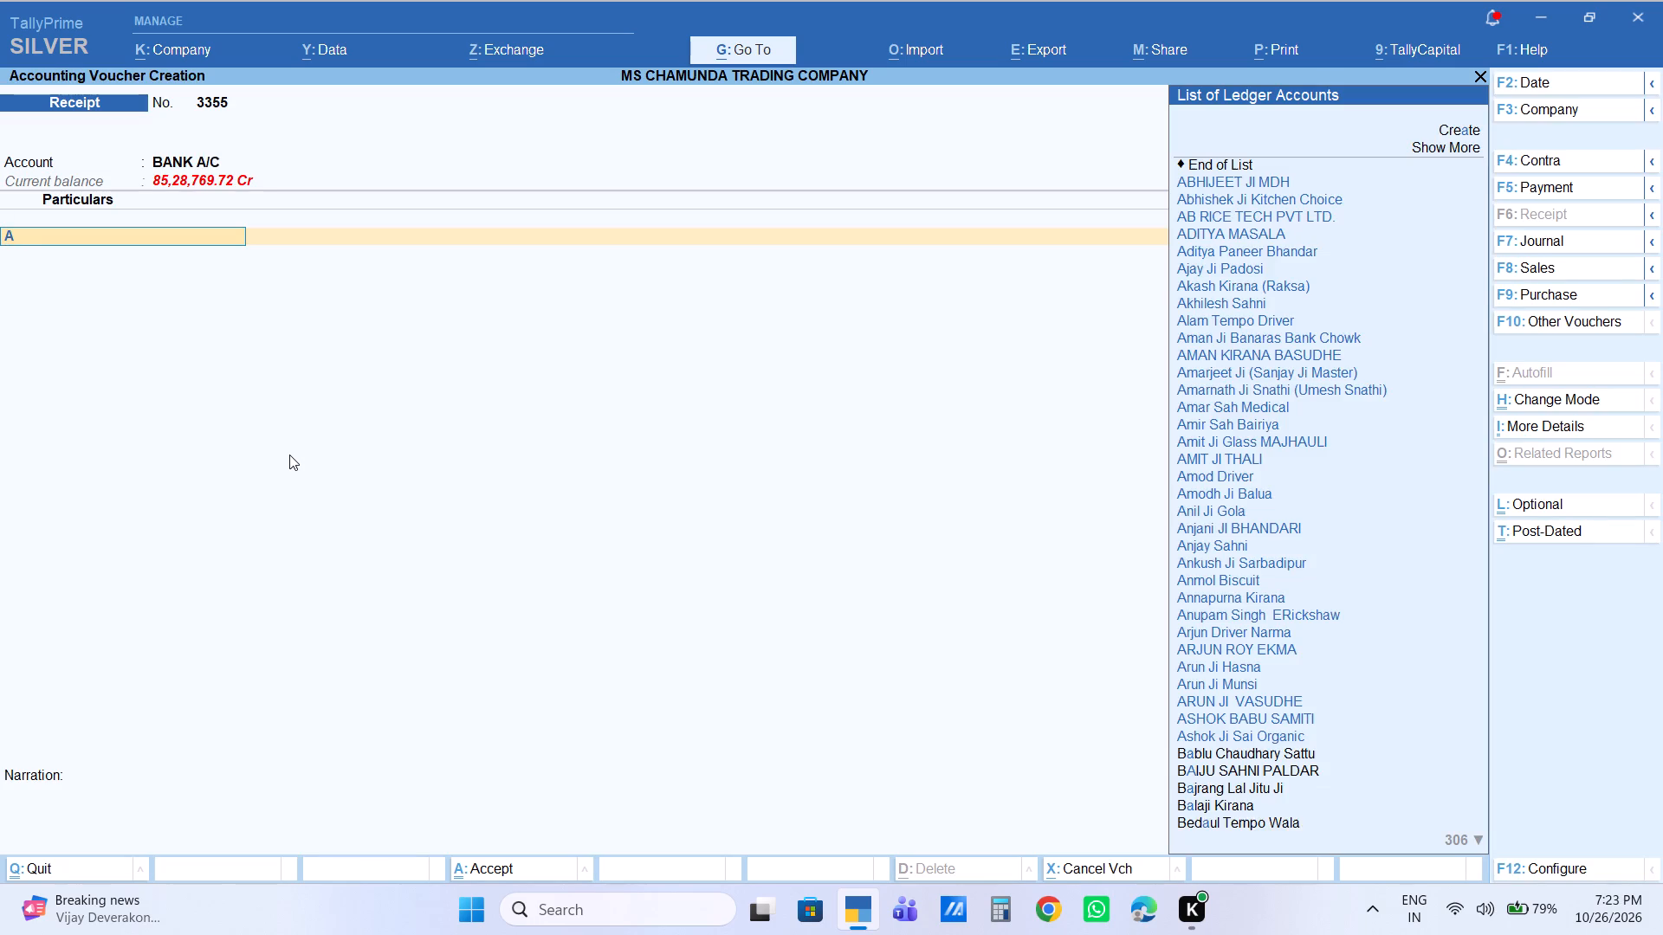
{"action": "type", "text": "ju"}
{"action": "key", "text": "Down"}
{"action": "key", "text": "Down"}
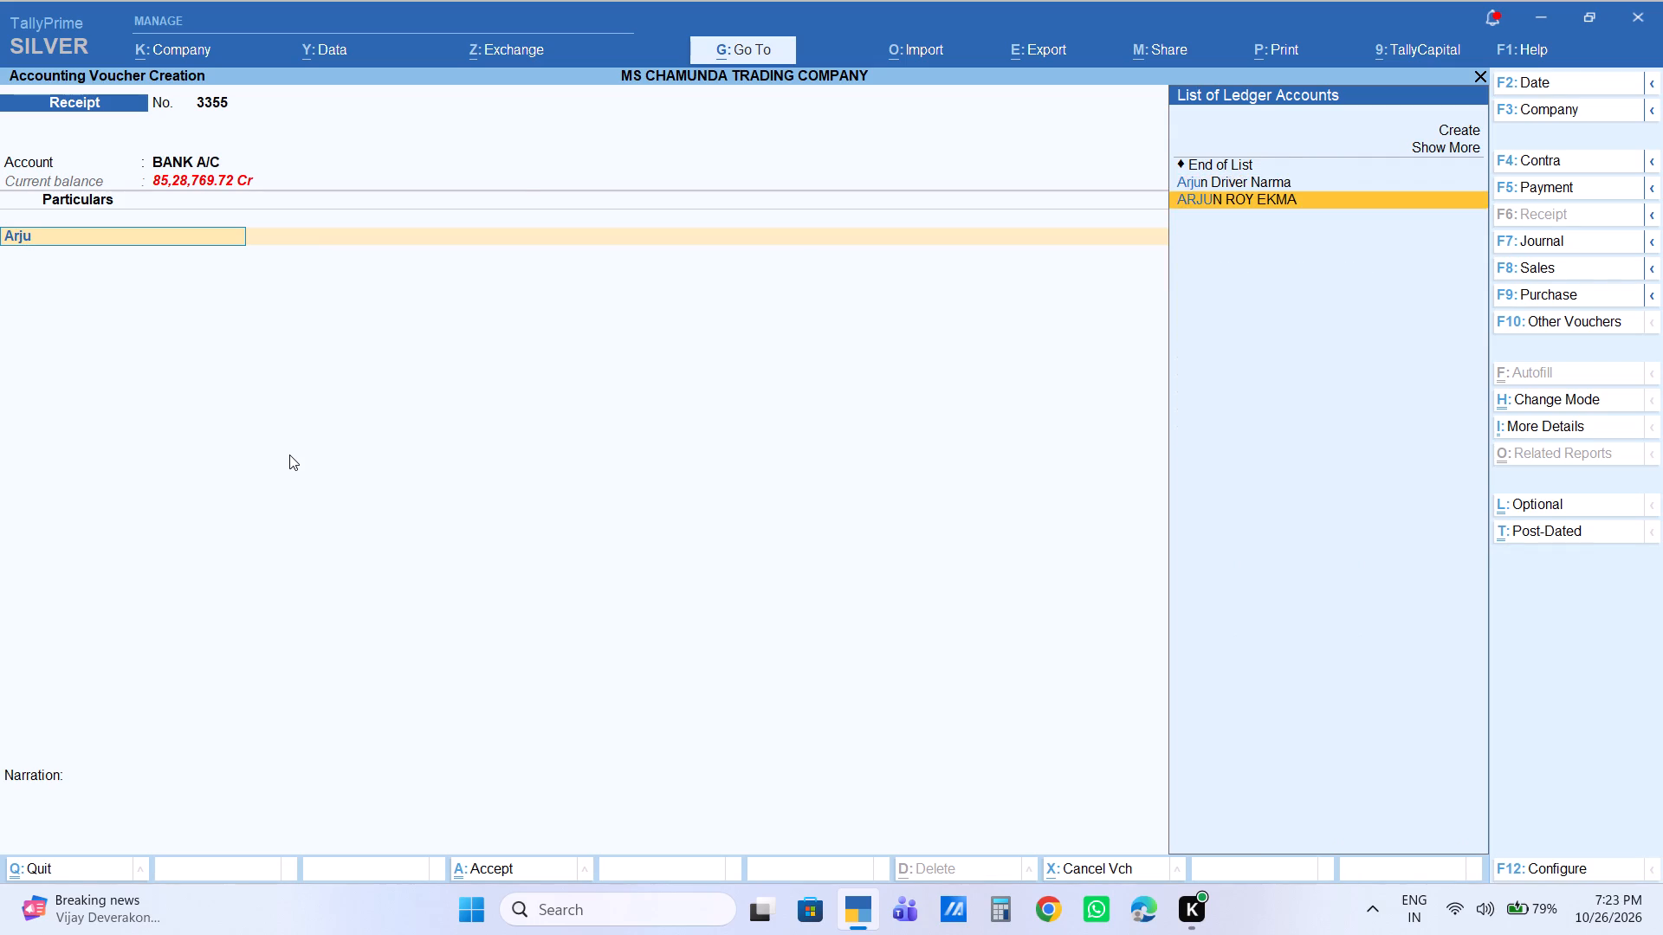
{"action": "key", "text": "Return"}
{"action": "key", "text": "Return"}
{"action": "key", "text": "Return"}
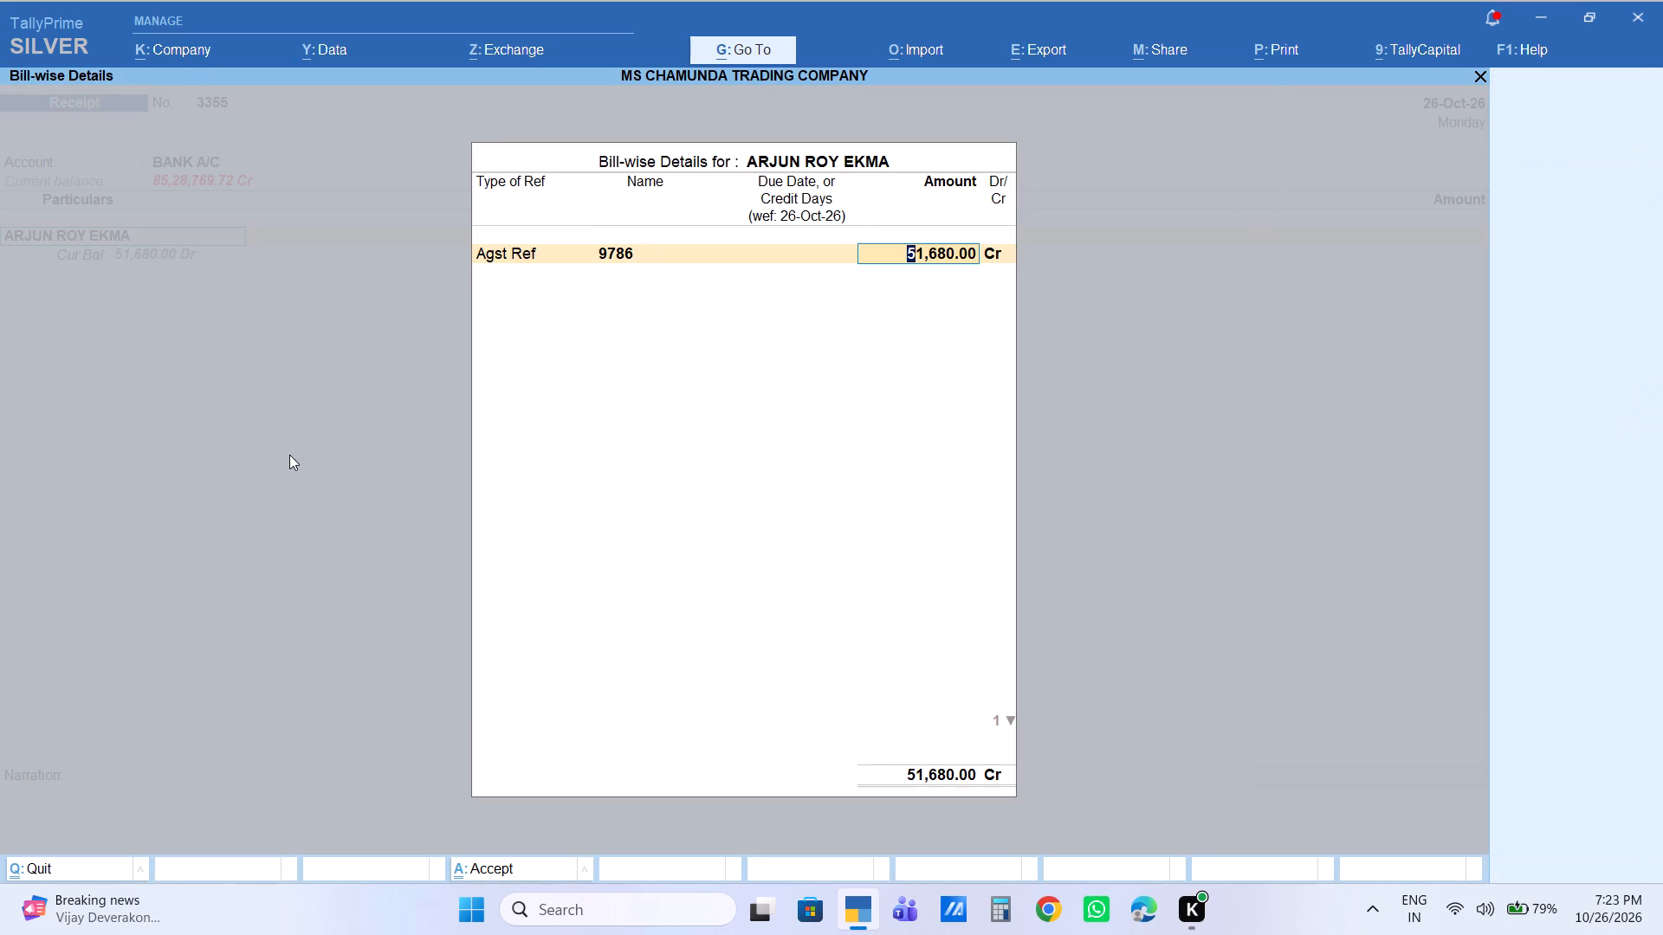
{"action": "type", "text": "5622"}
{"action": "key", "text": "Return"}
{"action": "key", "text": "Return"}
{"action": "key", "text": "Return"}
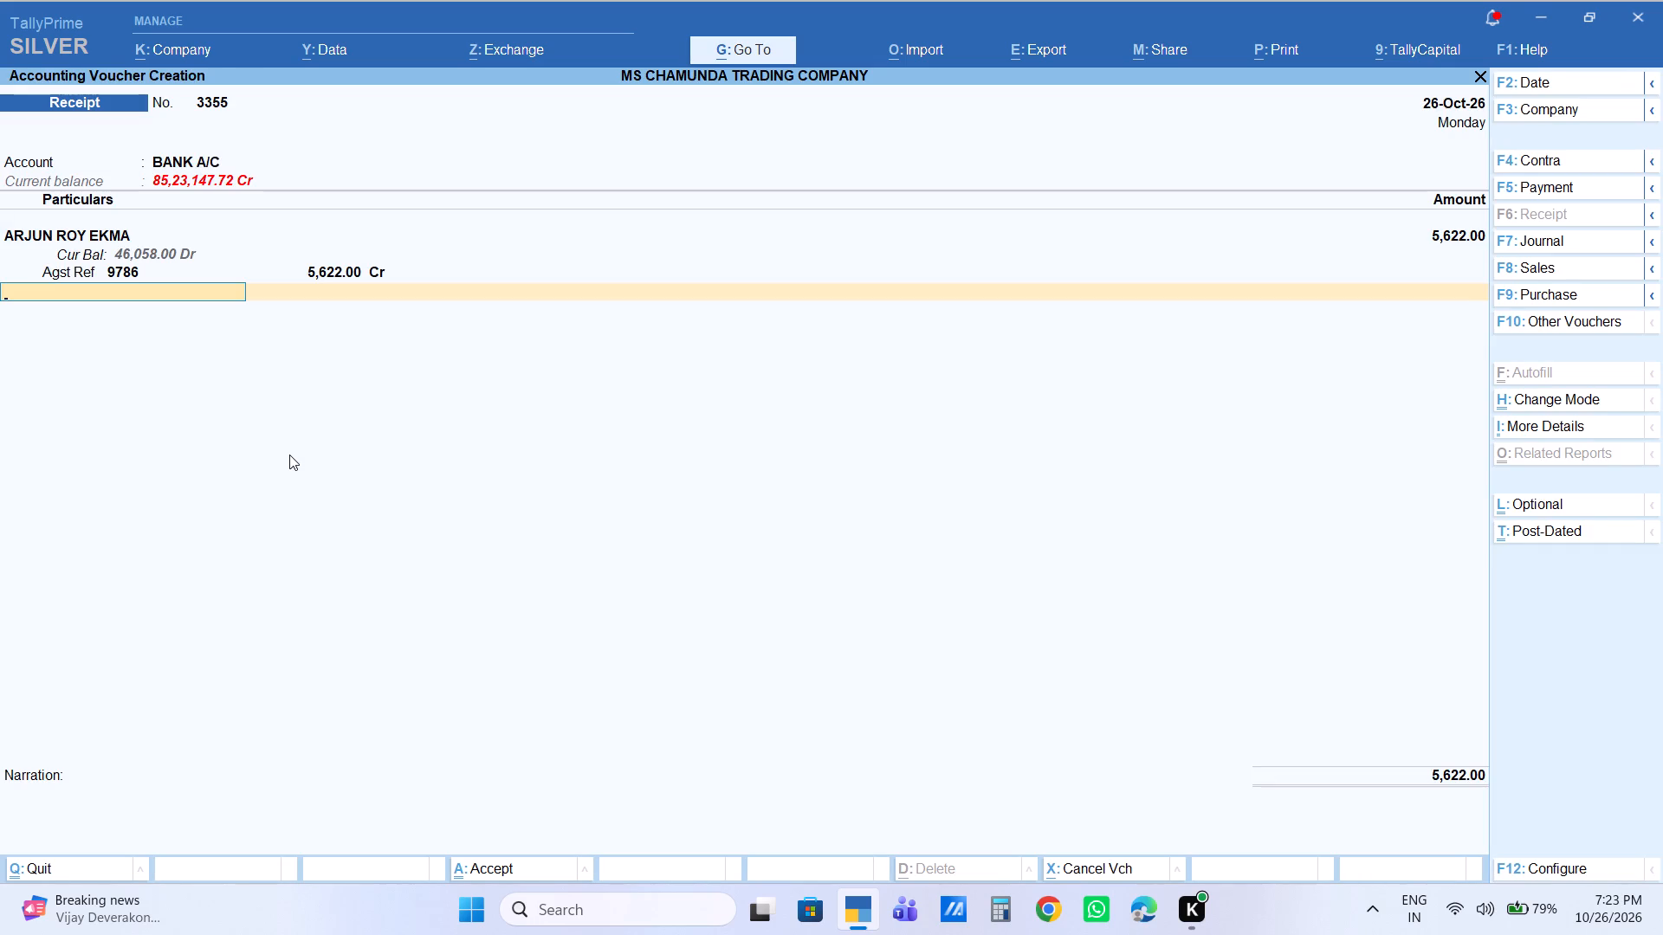
Save the 5,622 receipt voucher with default Cheque/DD bank allocation details and a blank narration.
{"action": "key", "text": "Return"}
{"action": "key", "text": "Return"}
{"action": "key", "text": "Return"}
{"action": "key", "text": "Return"}
{"action": "key", "text": "Return"}
{"action": "key", "text": "Return"}
{"action": "key", "text": "Return"}
{"action": "key", "text": "Return"}
{"action": "key", "text": "Return"}
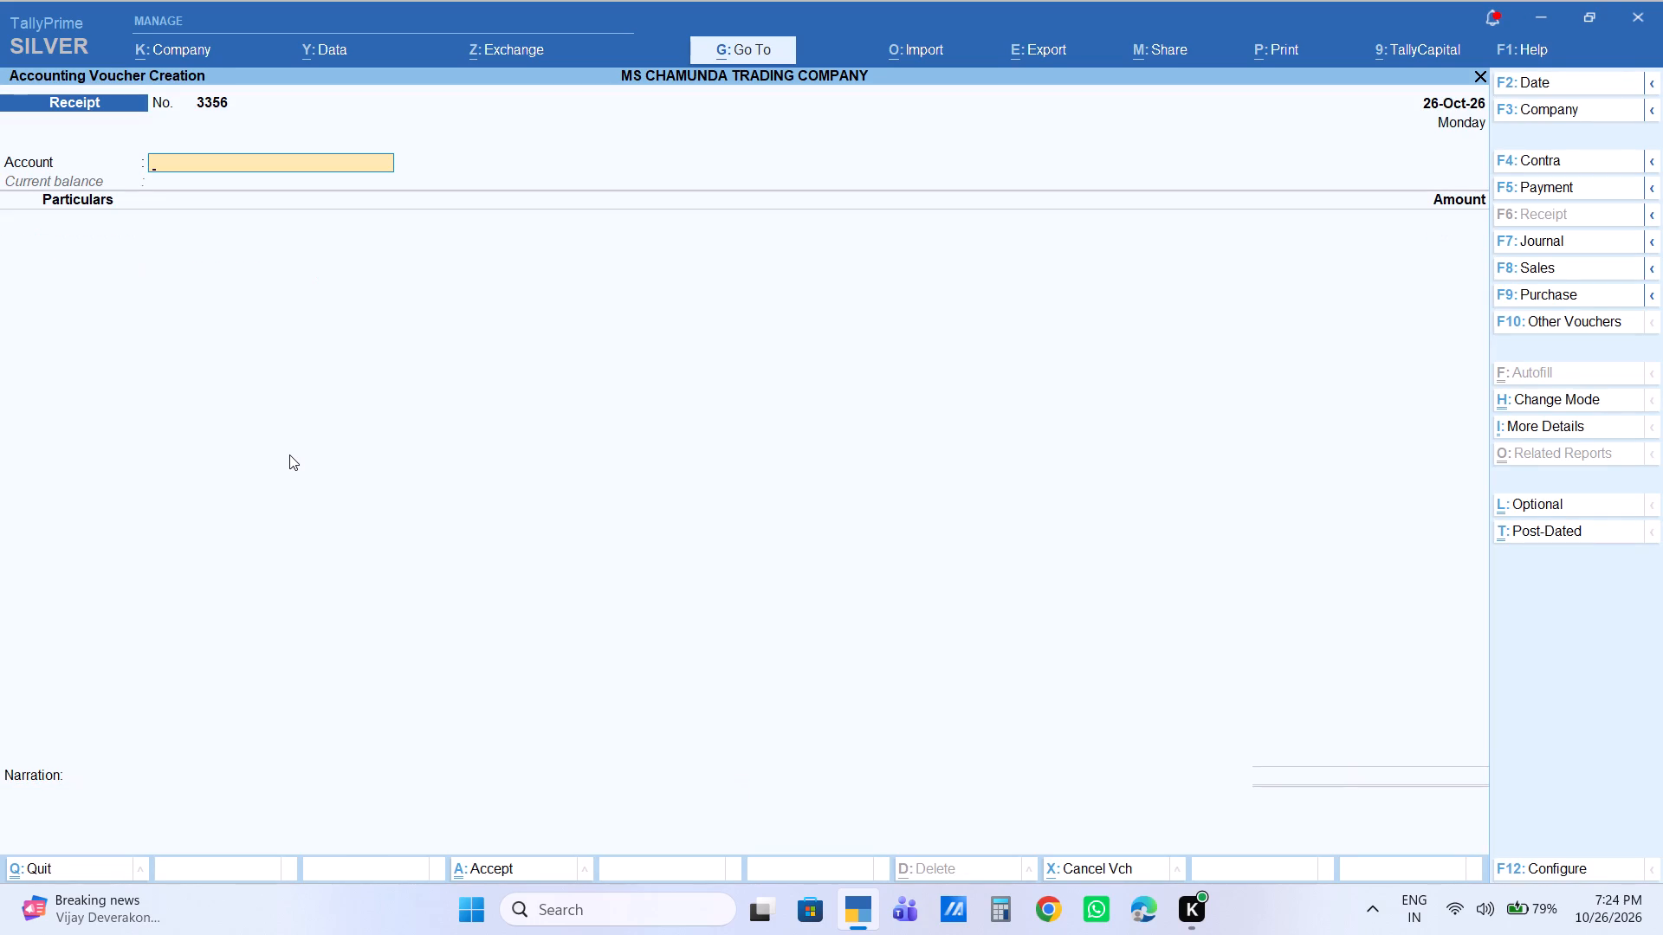
Enter a Cash payment voucher on 26 October debiting Mishra Jee Hathi Tel with 50,000 against bill 919.
{"action": "key", "text": "F5"}
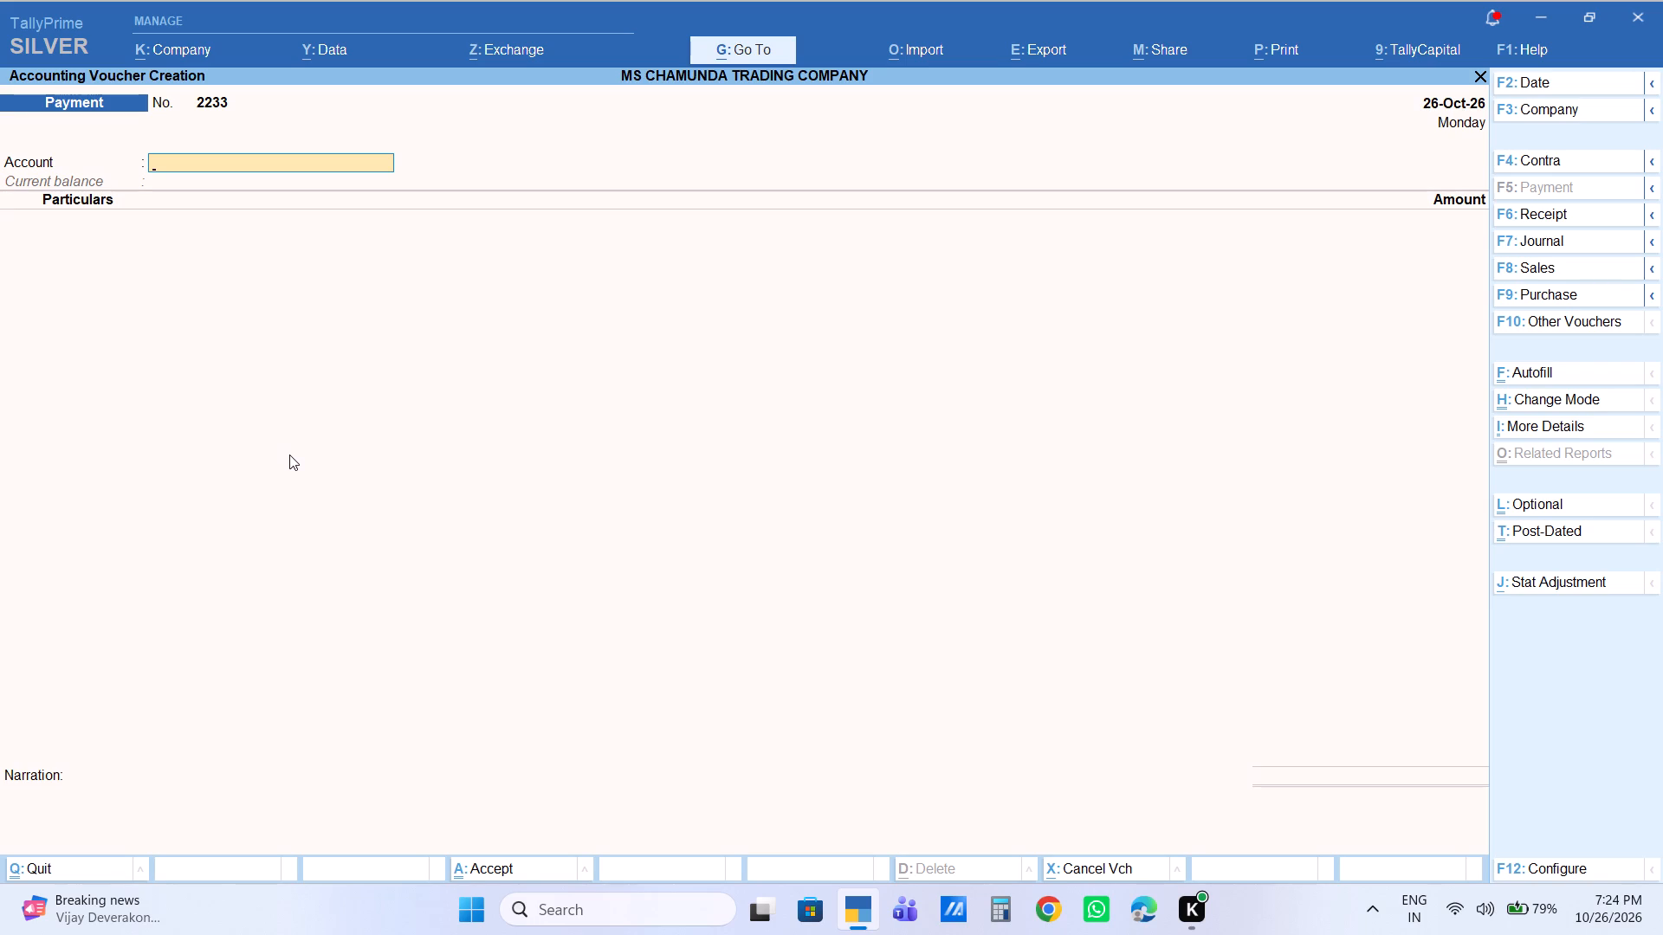
{"action": "type", "text": "cas"}
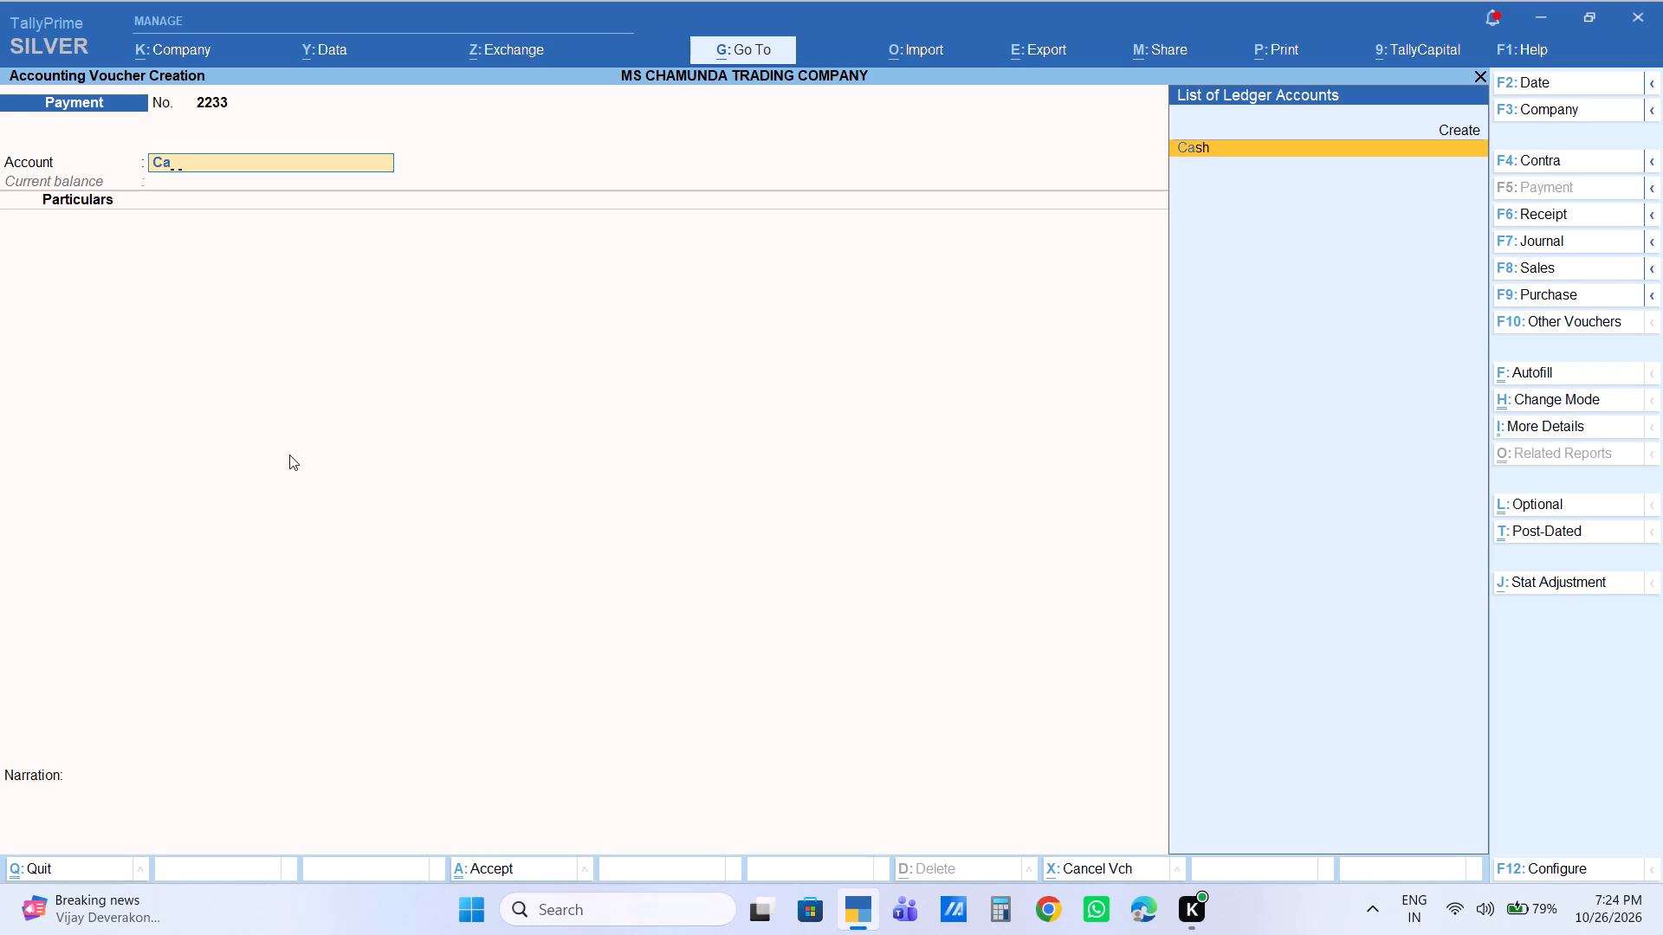
{"action": "key", "text": "Return"}
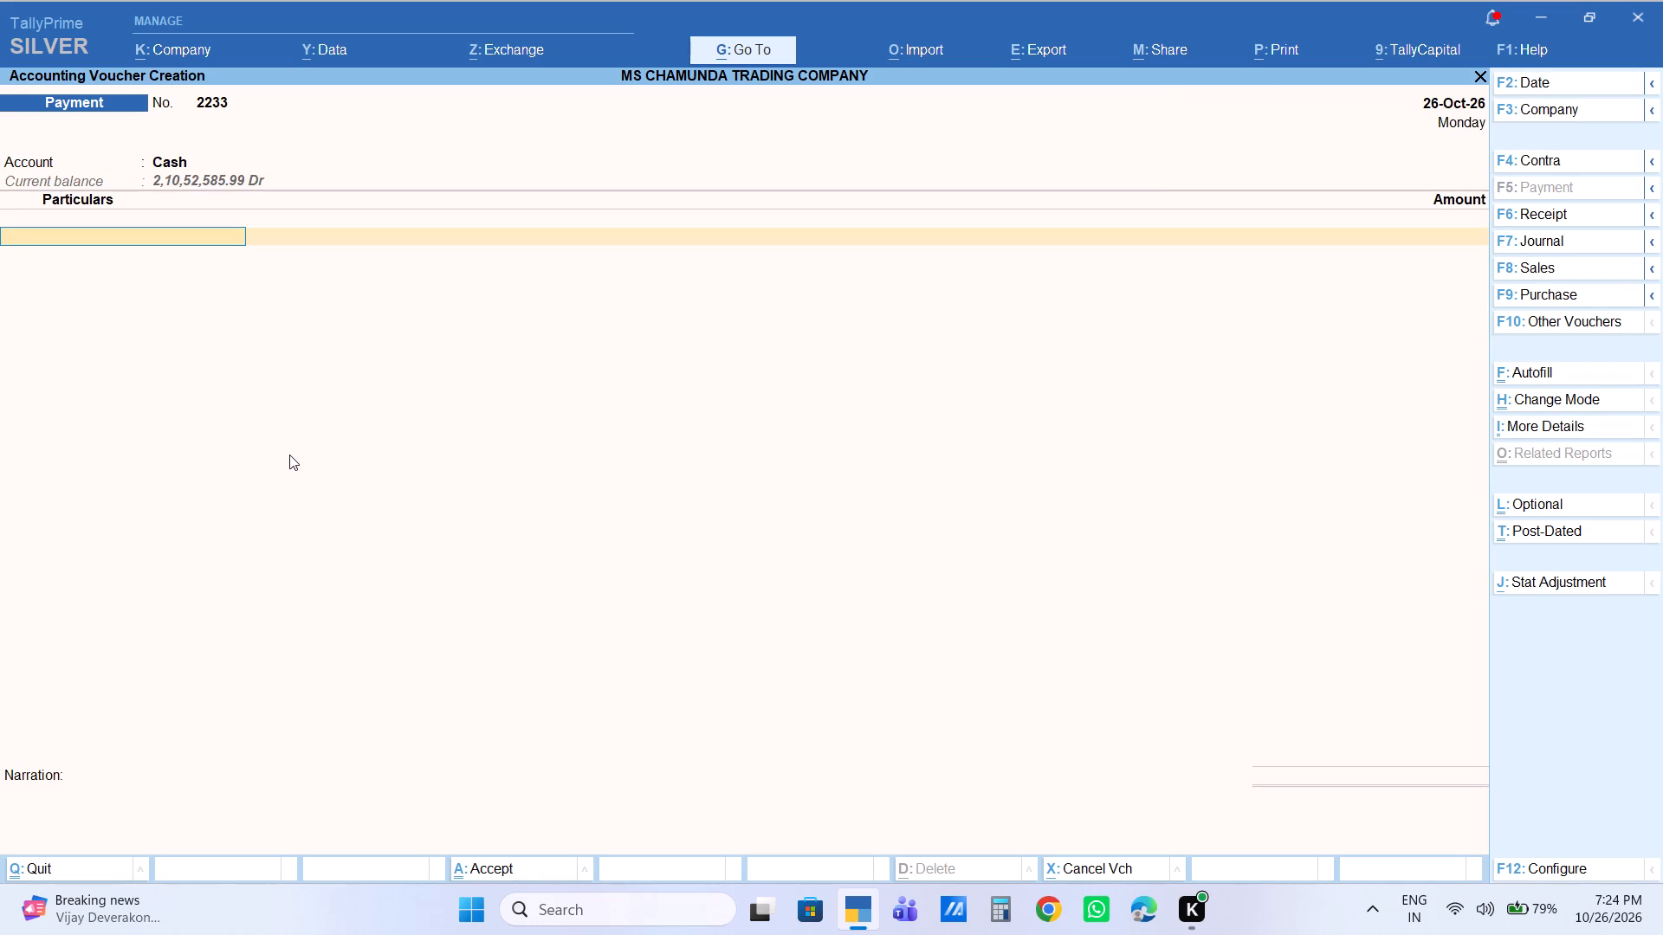
{"action": "type", "text": "mishra"}
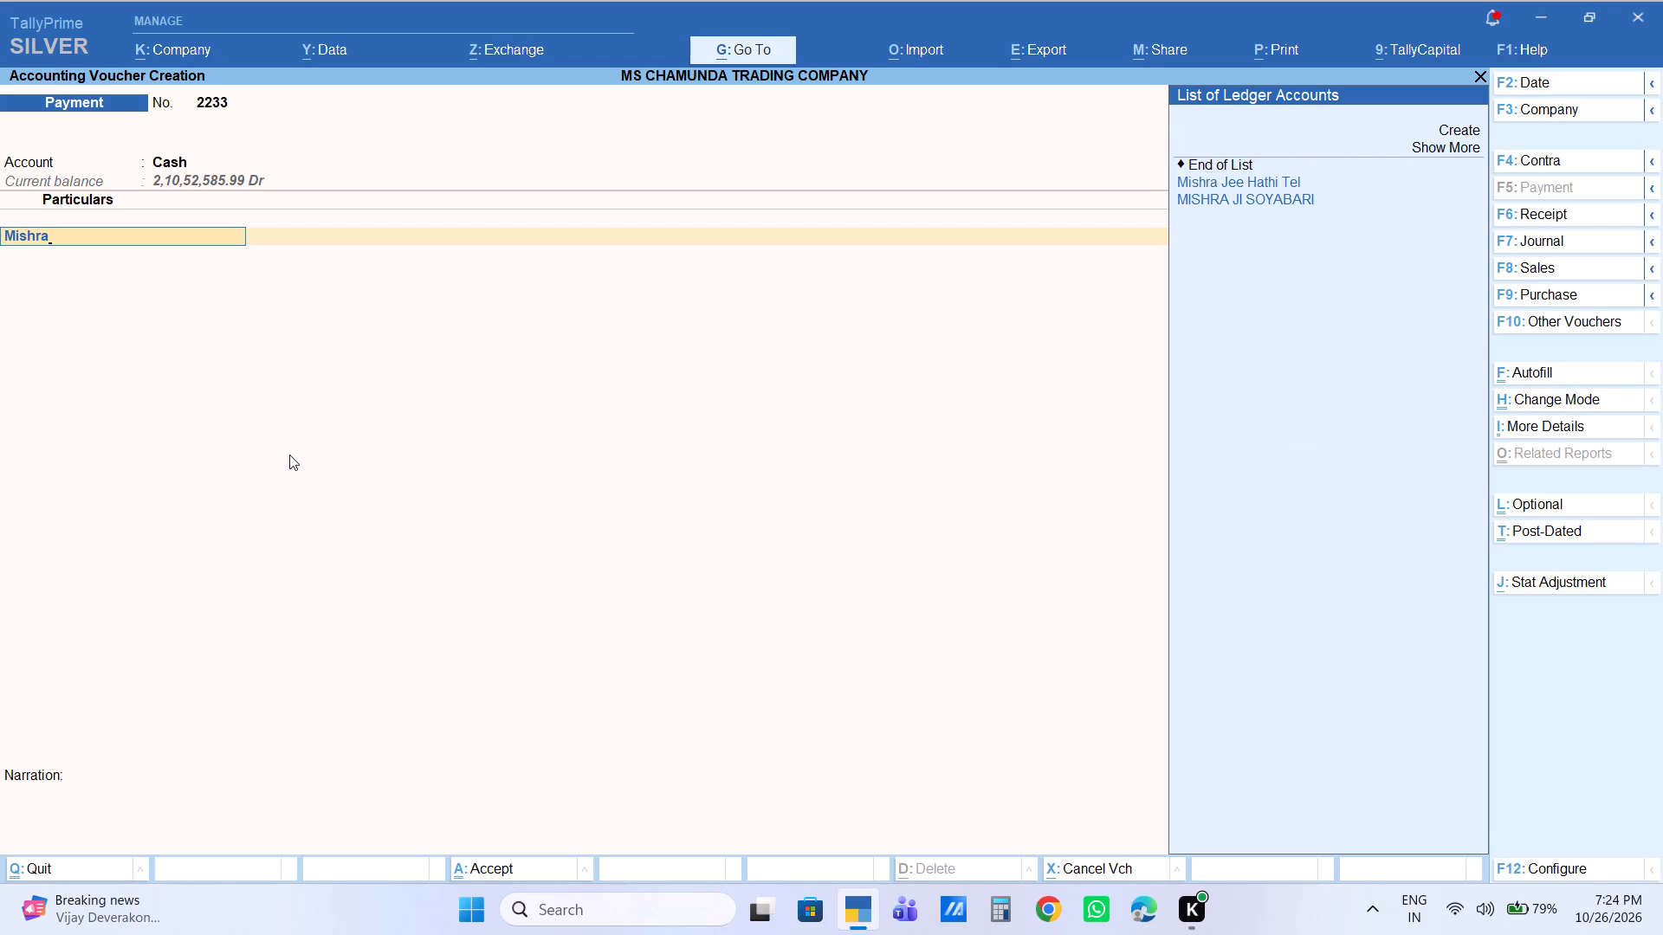
{"action": "key", "text": "Down"}
{"action": "key", "text": "Return"}
{"action": "key", "text": "Return"}
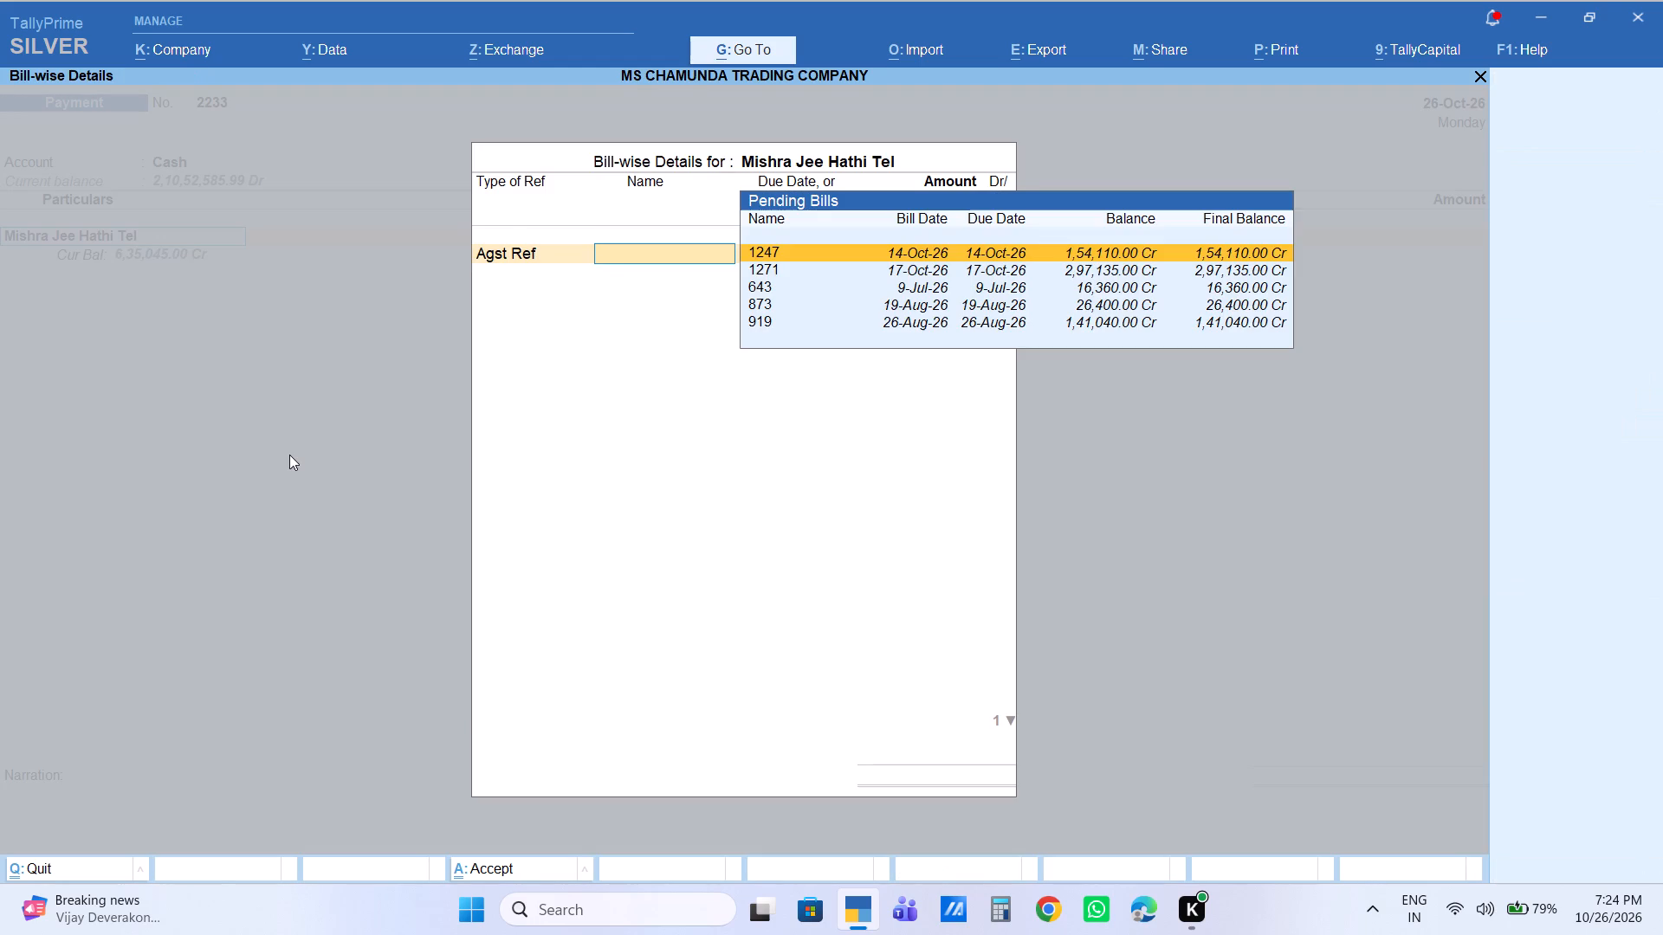
{"action": "key", "text": "Down"}
{"action": "key", "text": "Down"}
{"action": "key", "text": "Down"}
{"action": "key", "text": "Down"}
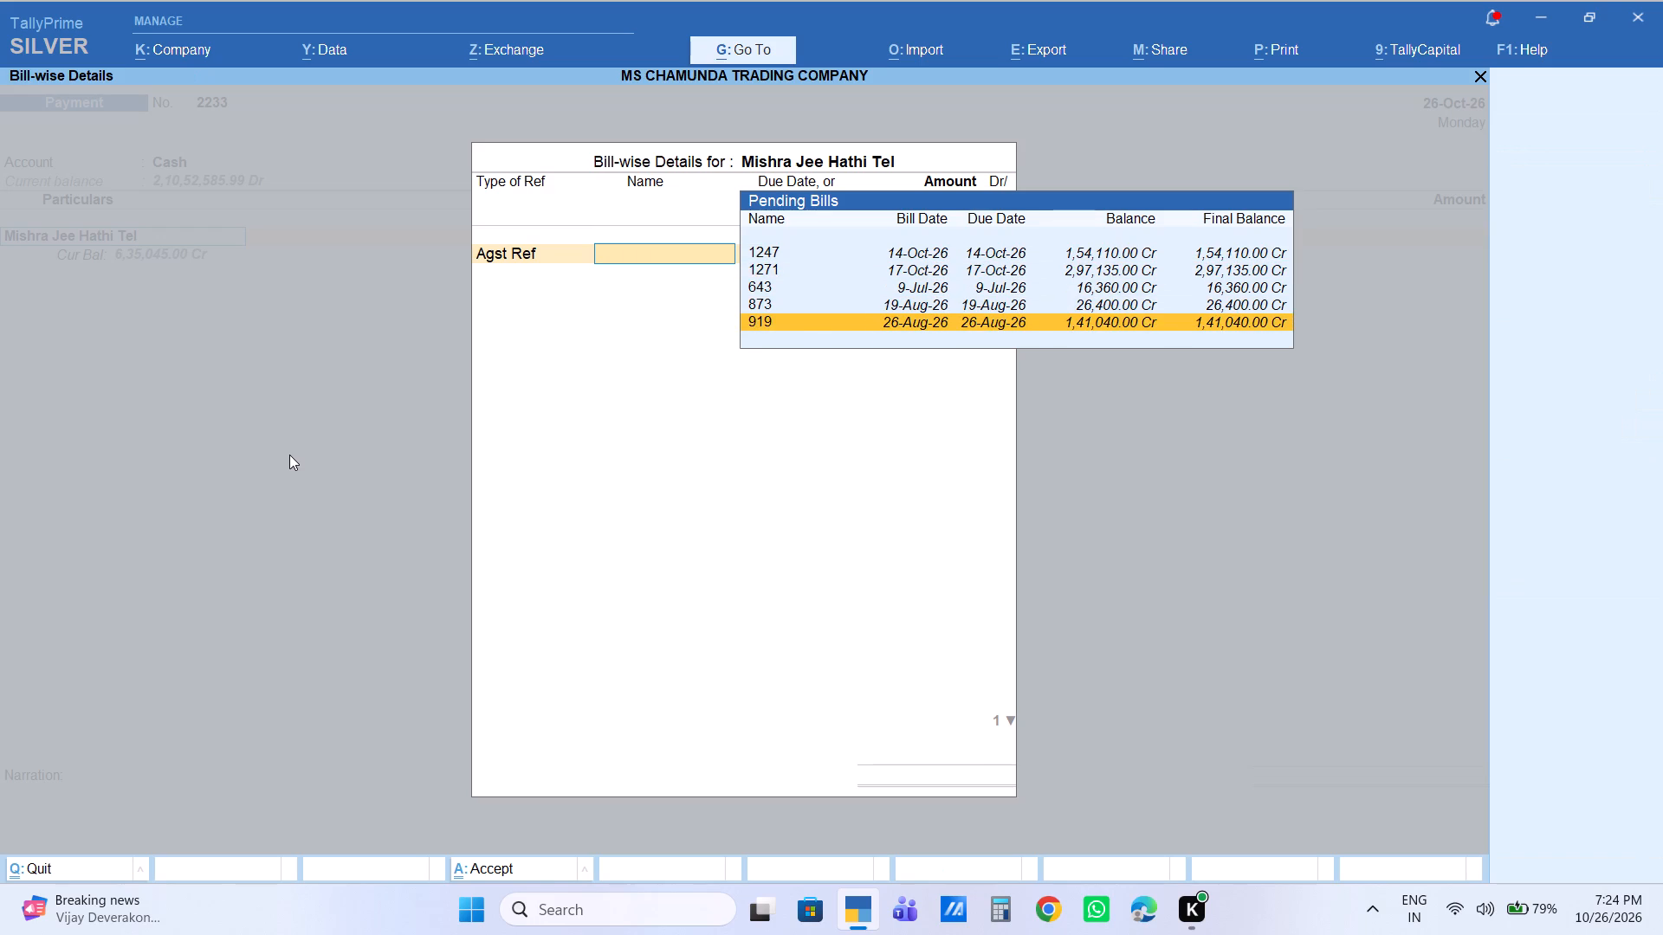
{"action": "key", "text": "Return"}
{"action": "type", "text": "50000"}
{"action": "key", "text": "Return"}
{"action": "key", "text": "Return"}
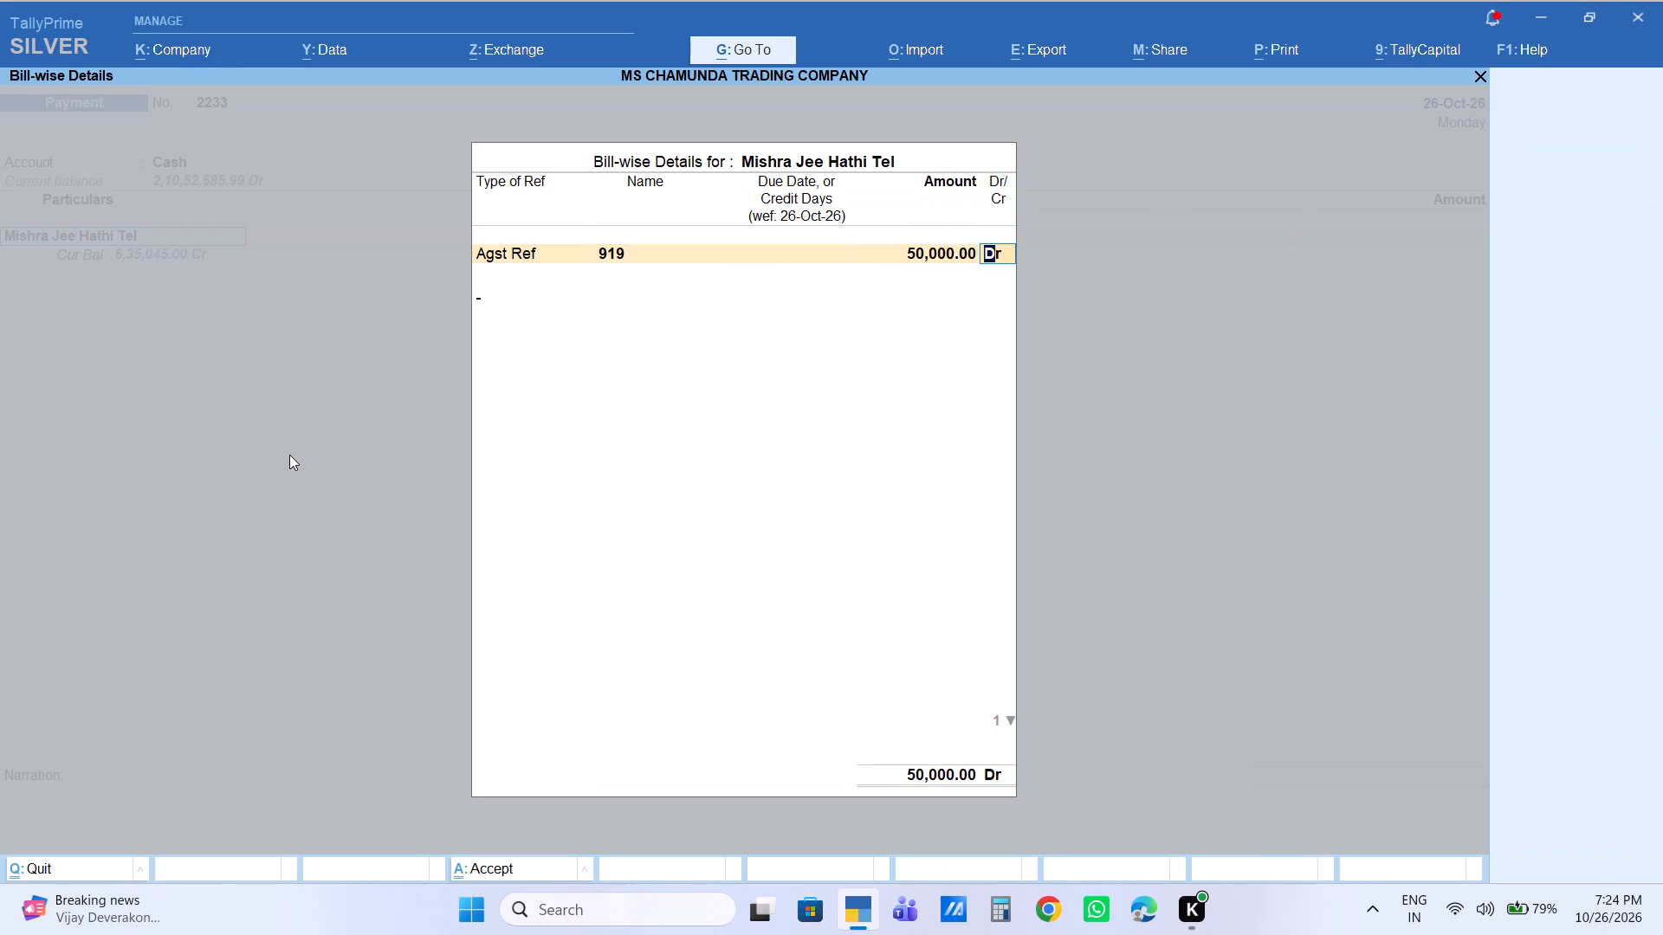
{"action": "key", "text": "Return"}
{"action": "key", "text": "Return"}
{"action": "key", "text": "Return"}
{"action": "key", "text": "Return"}
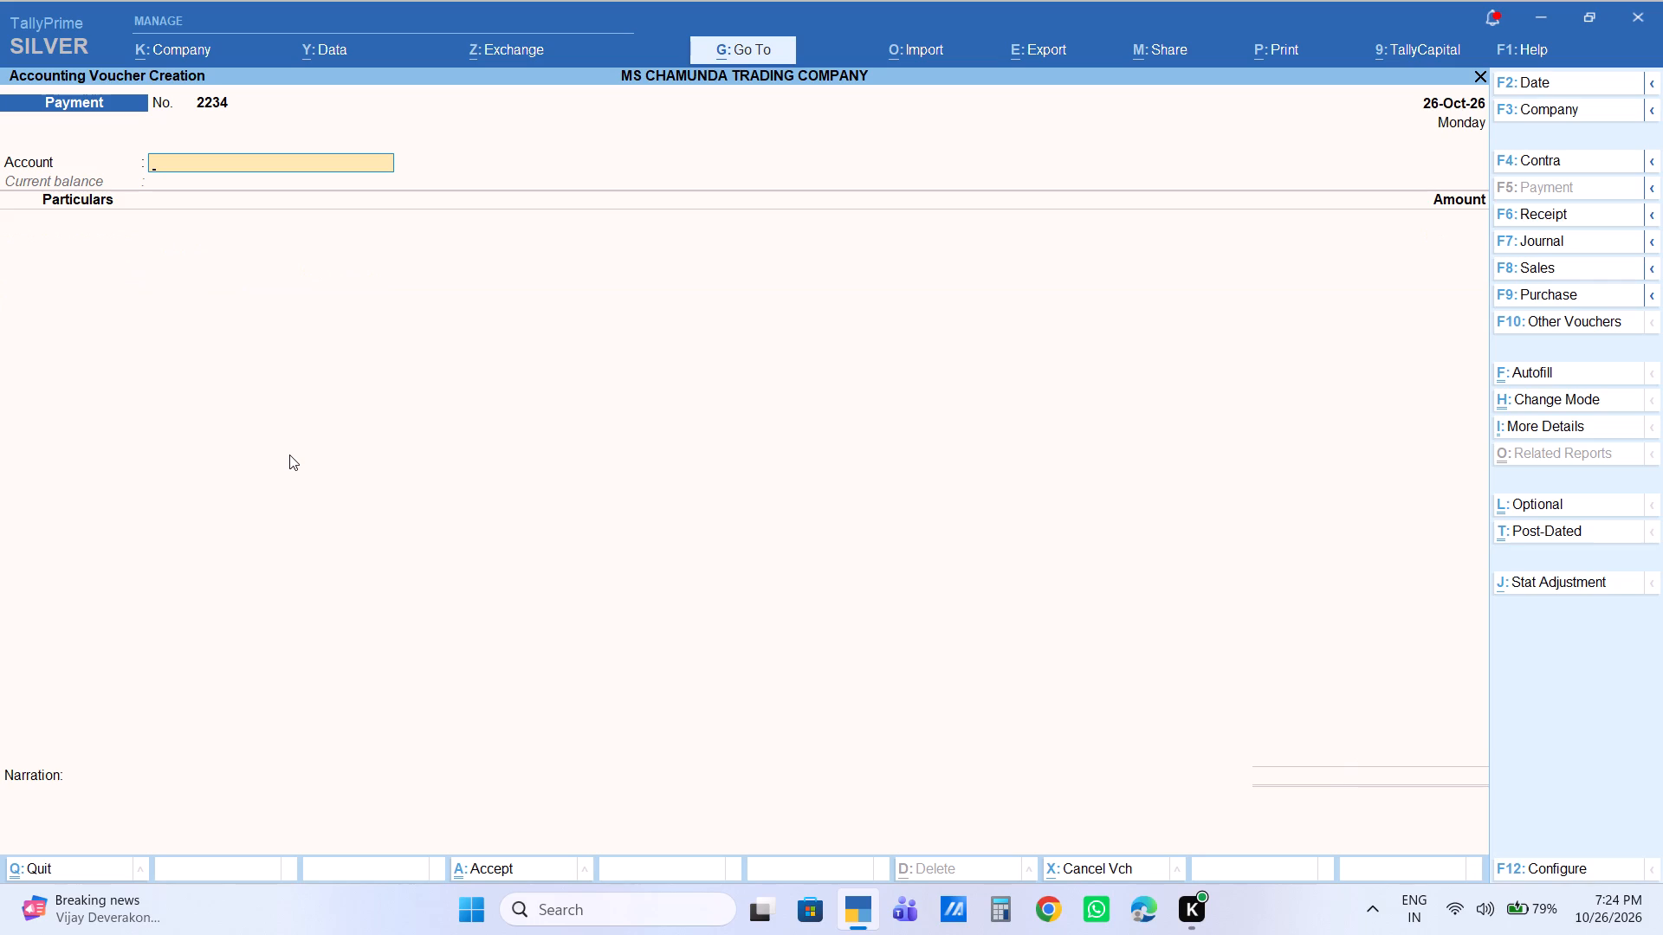
{"action": "type", "text": "cas"}
{"action": "key", "text": "Return"}
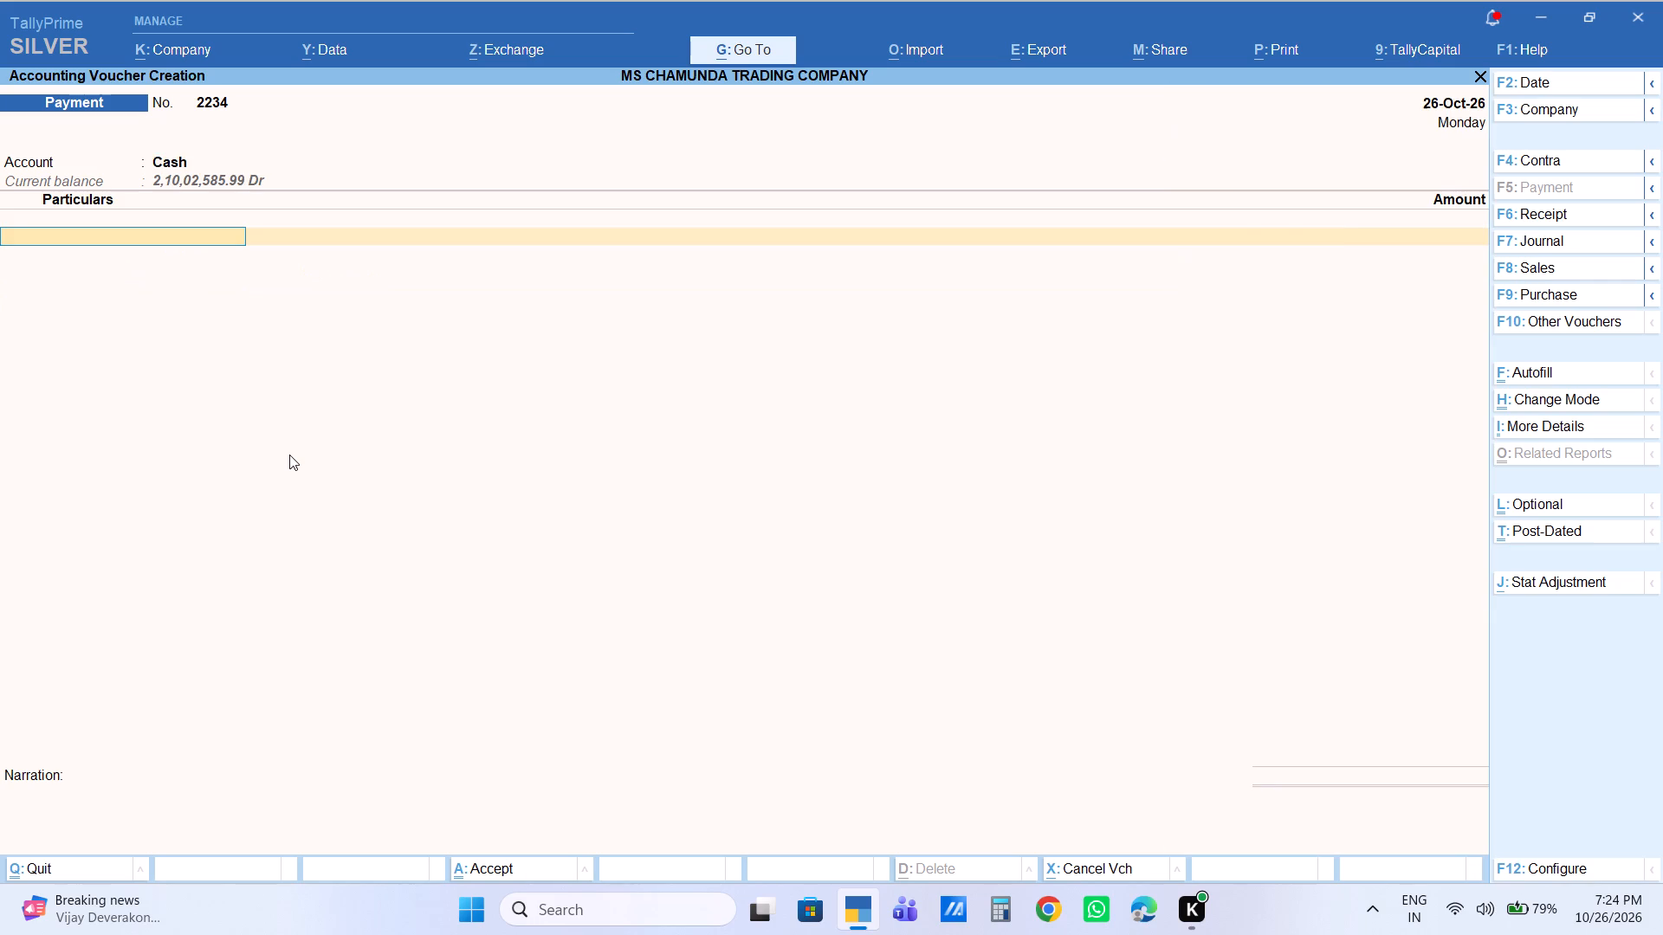
{"action": "type", "text": "pawa"}
{"action": "key", "text": "Return"}
{"action": "key", "text": "Return"}
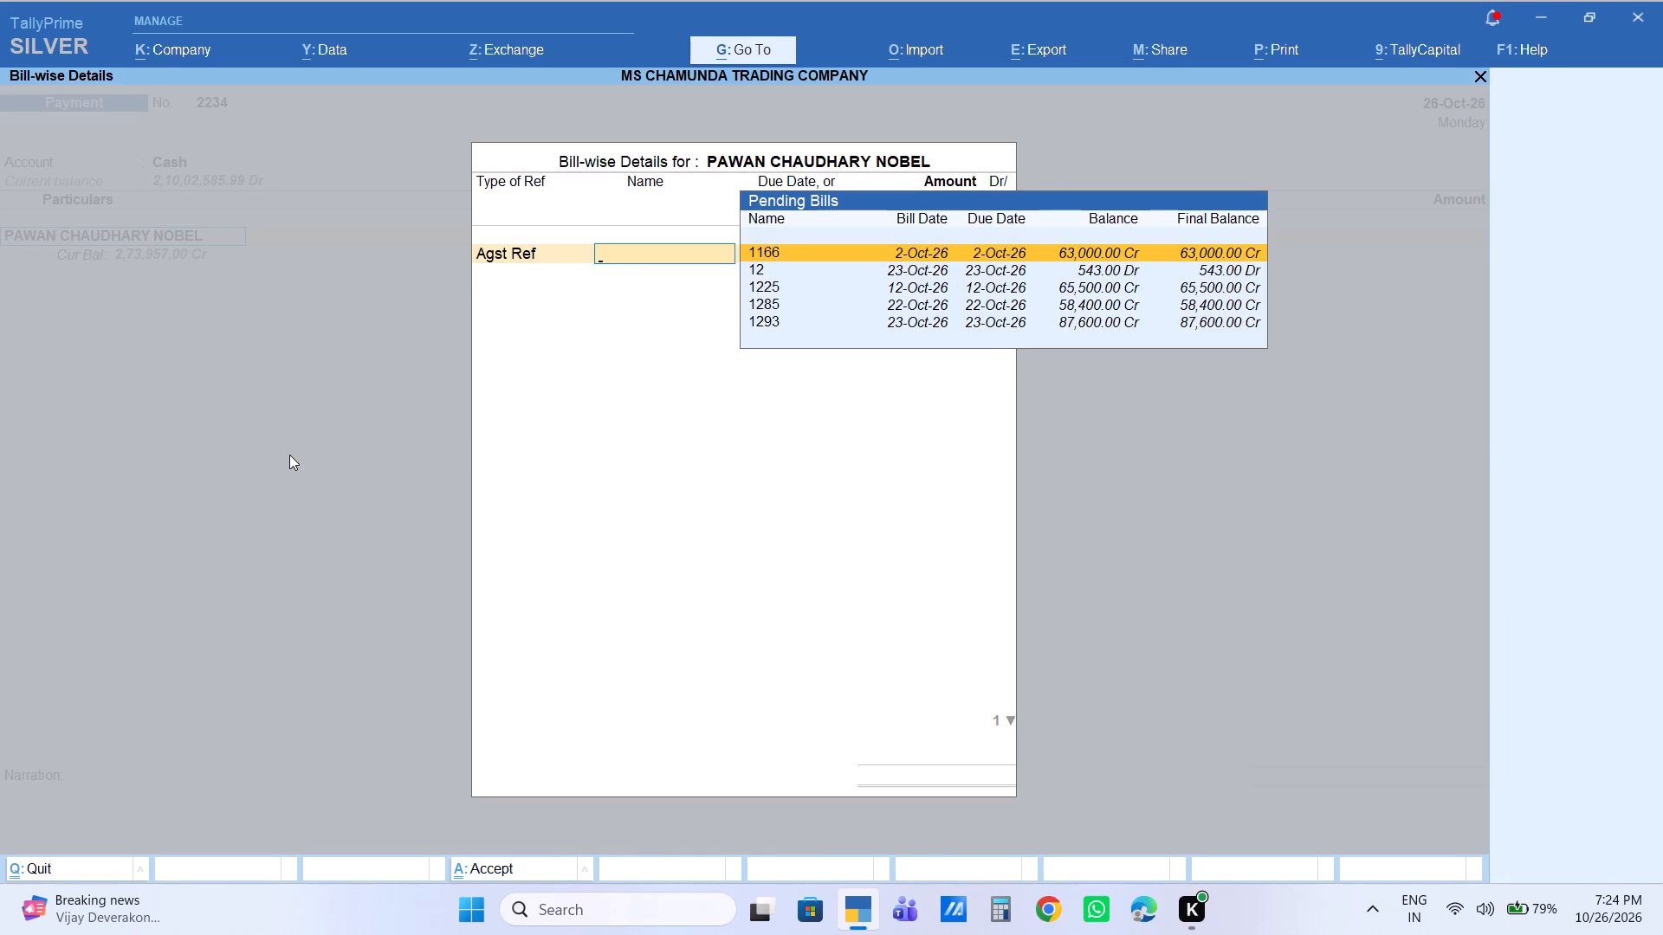
{"action": "key", "text": "Return"}
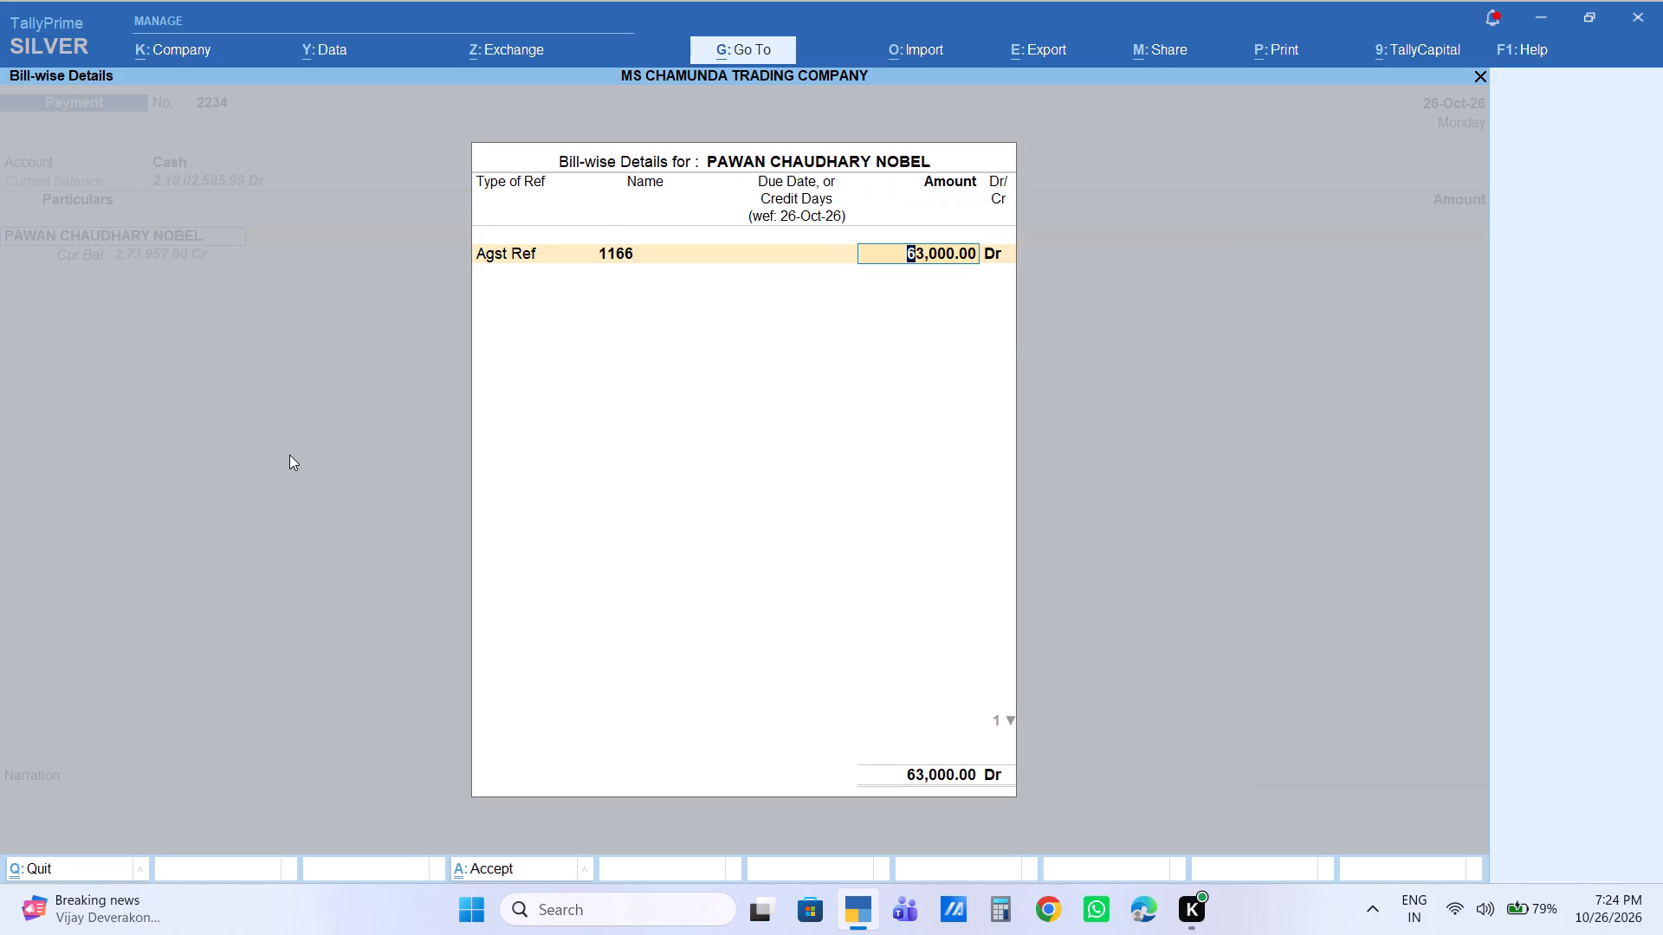
{"action": "key", "text": "BackSpace"}
{"action": "key", "text": "Return"}
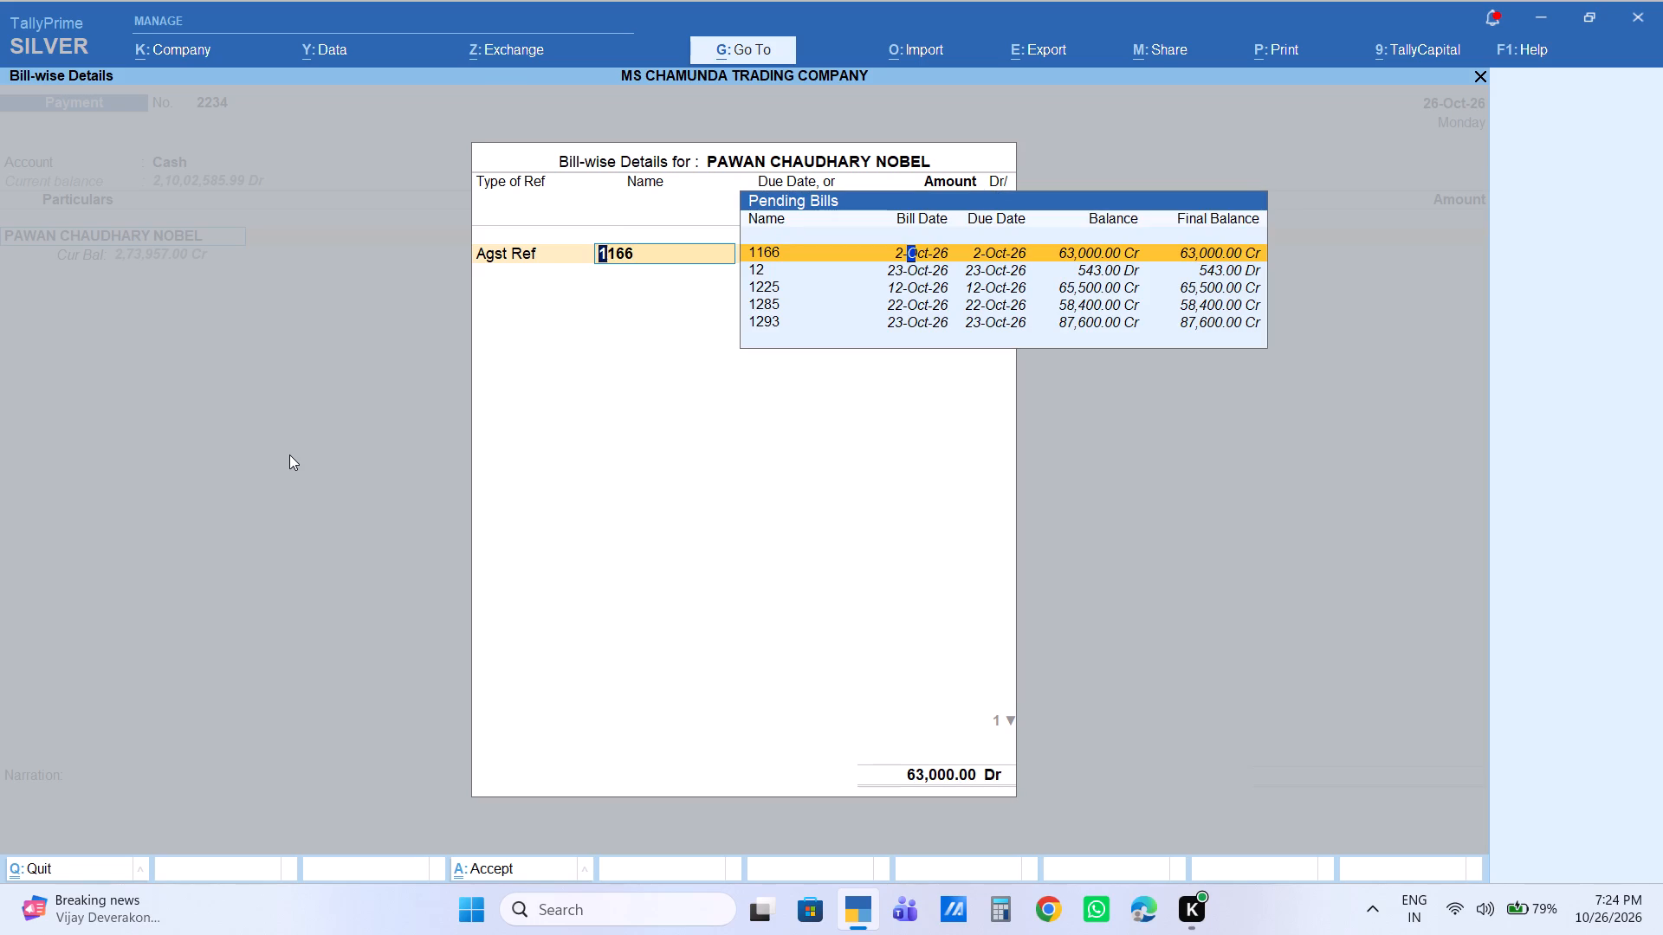
{"action": "type", "text": "30000"}
{"action": "key", "text": "Return"}
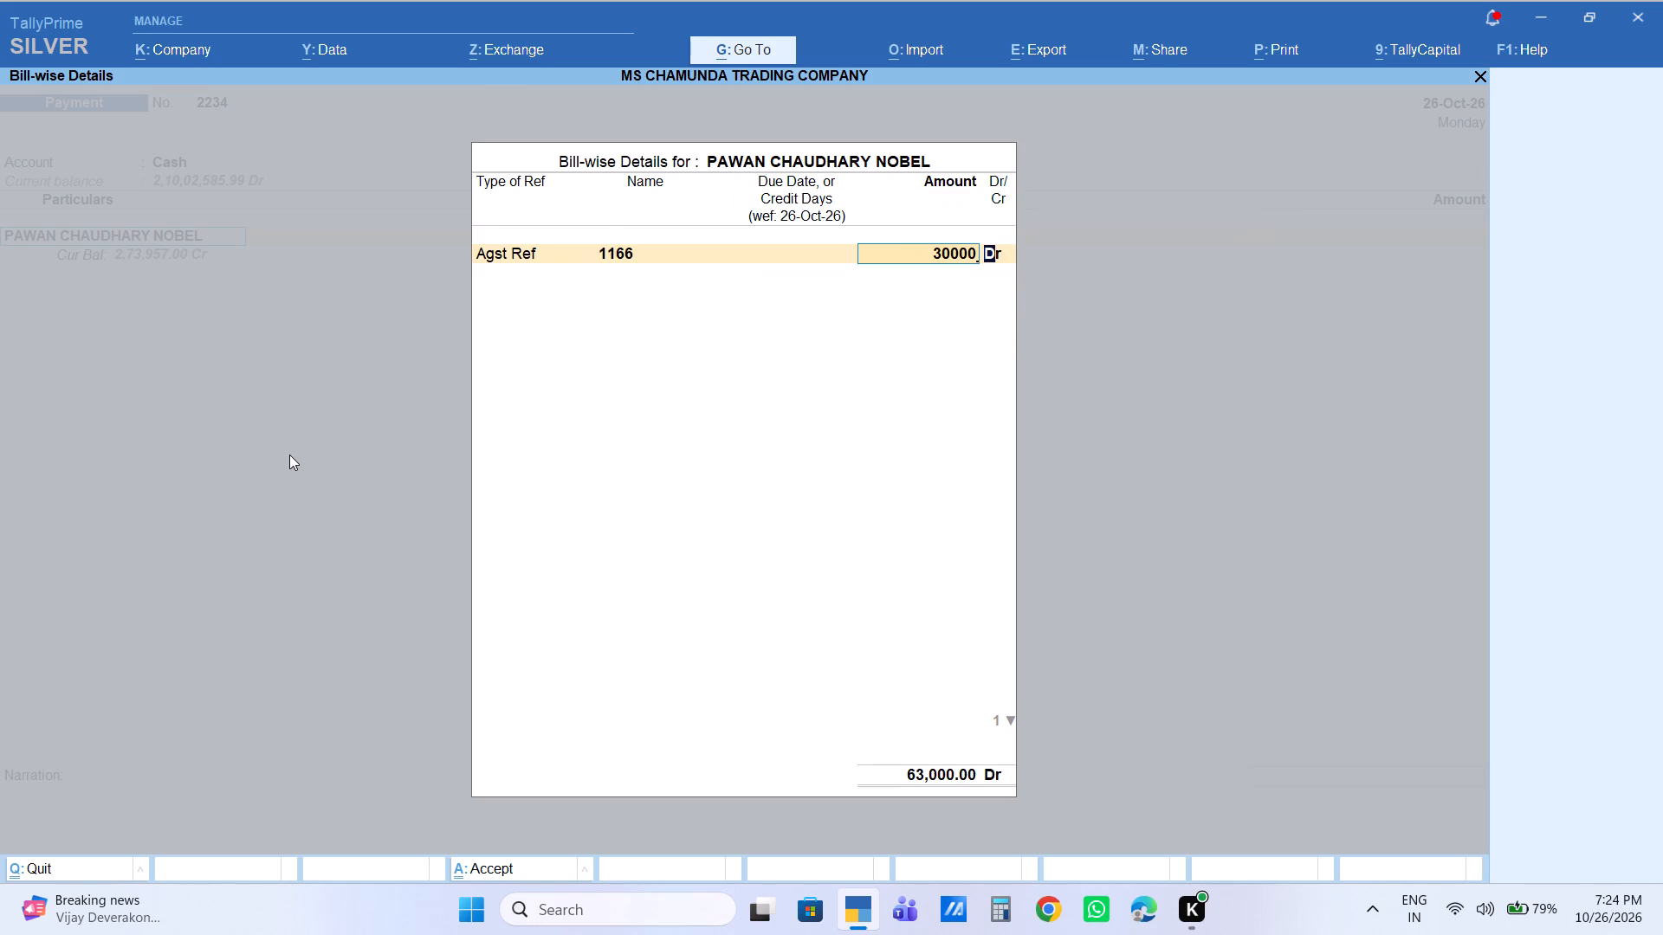
{"action": "key", "text": "Return"}
{"action": "key", "text": "Return"}
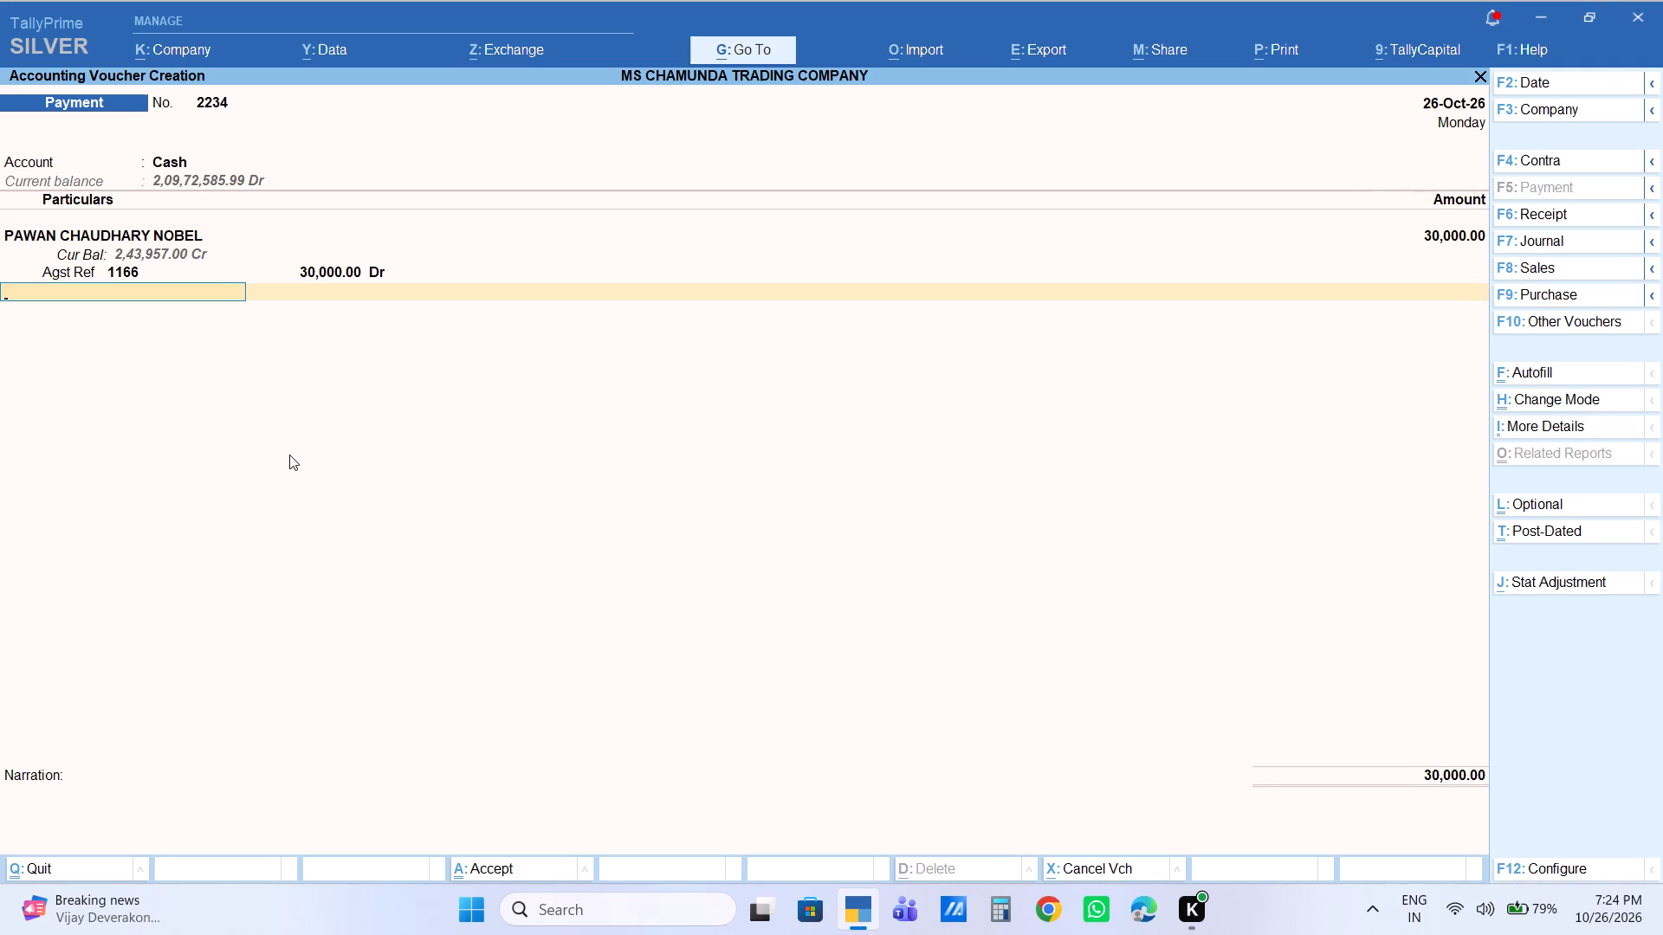
Save the 30,000 payment voucher of 26 October with a blank narration.
{"action": "key", "text": "Return"}
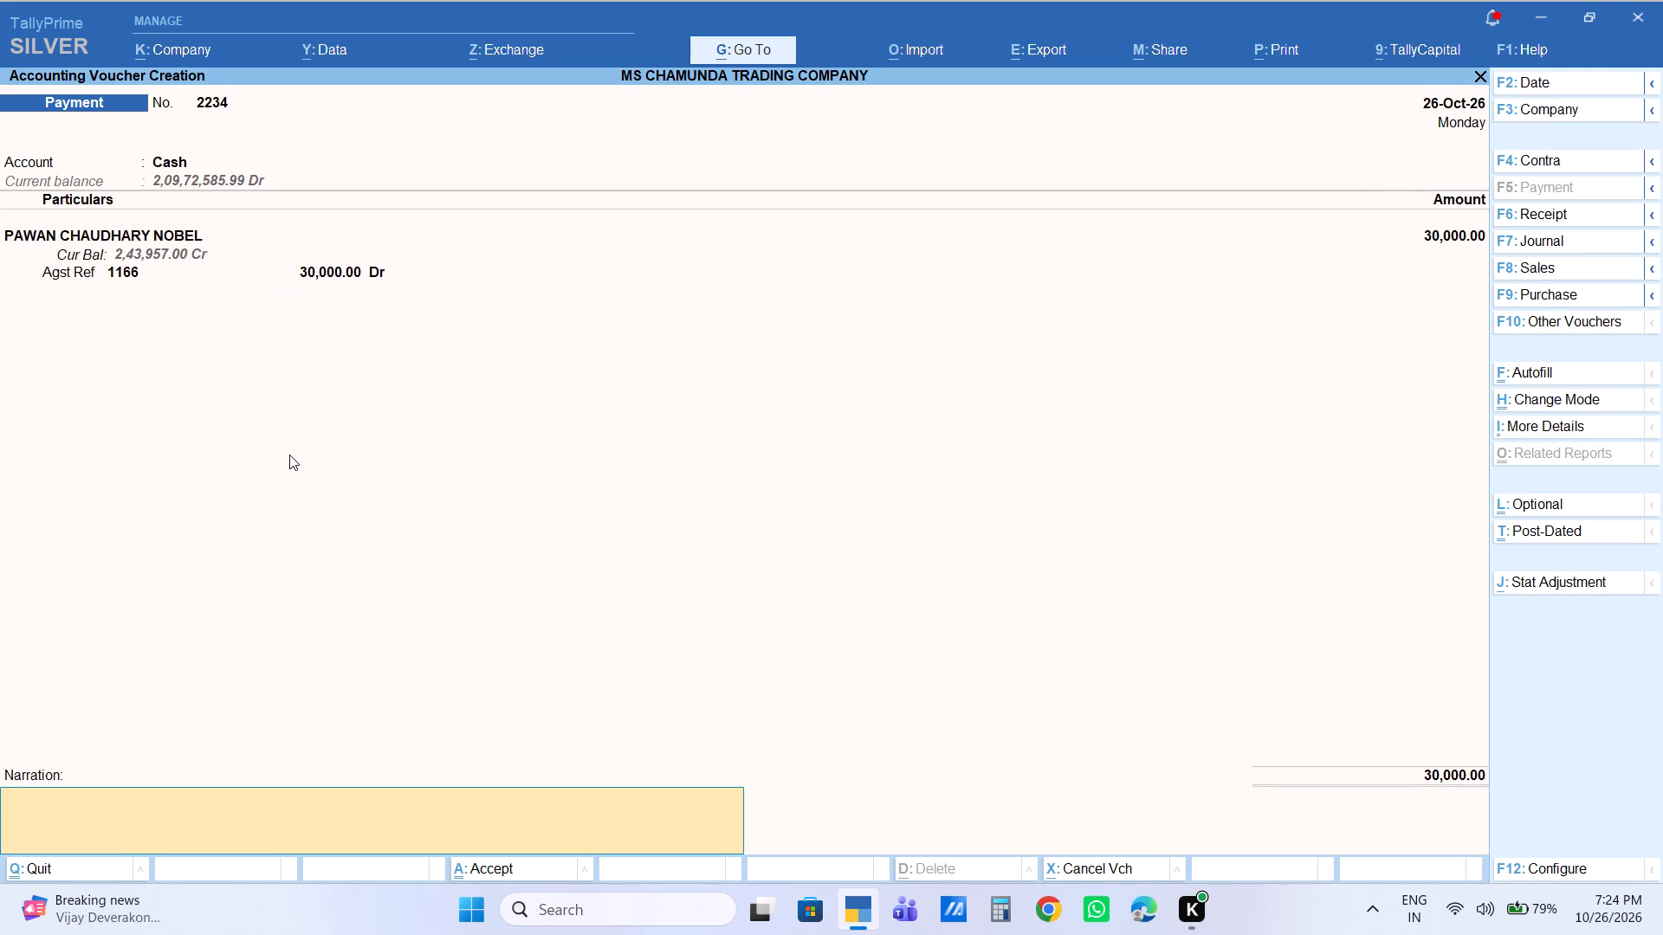
{"action": "key", "text": "Return"}
{"action": "key", "text": "Return"}
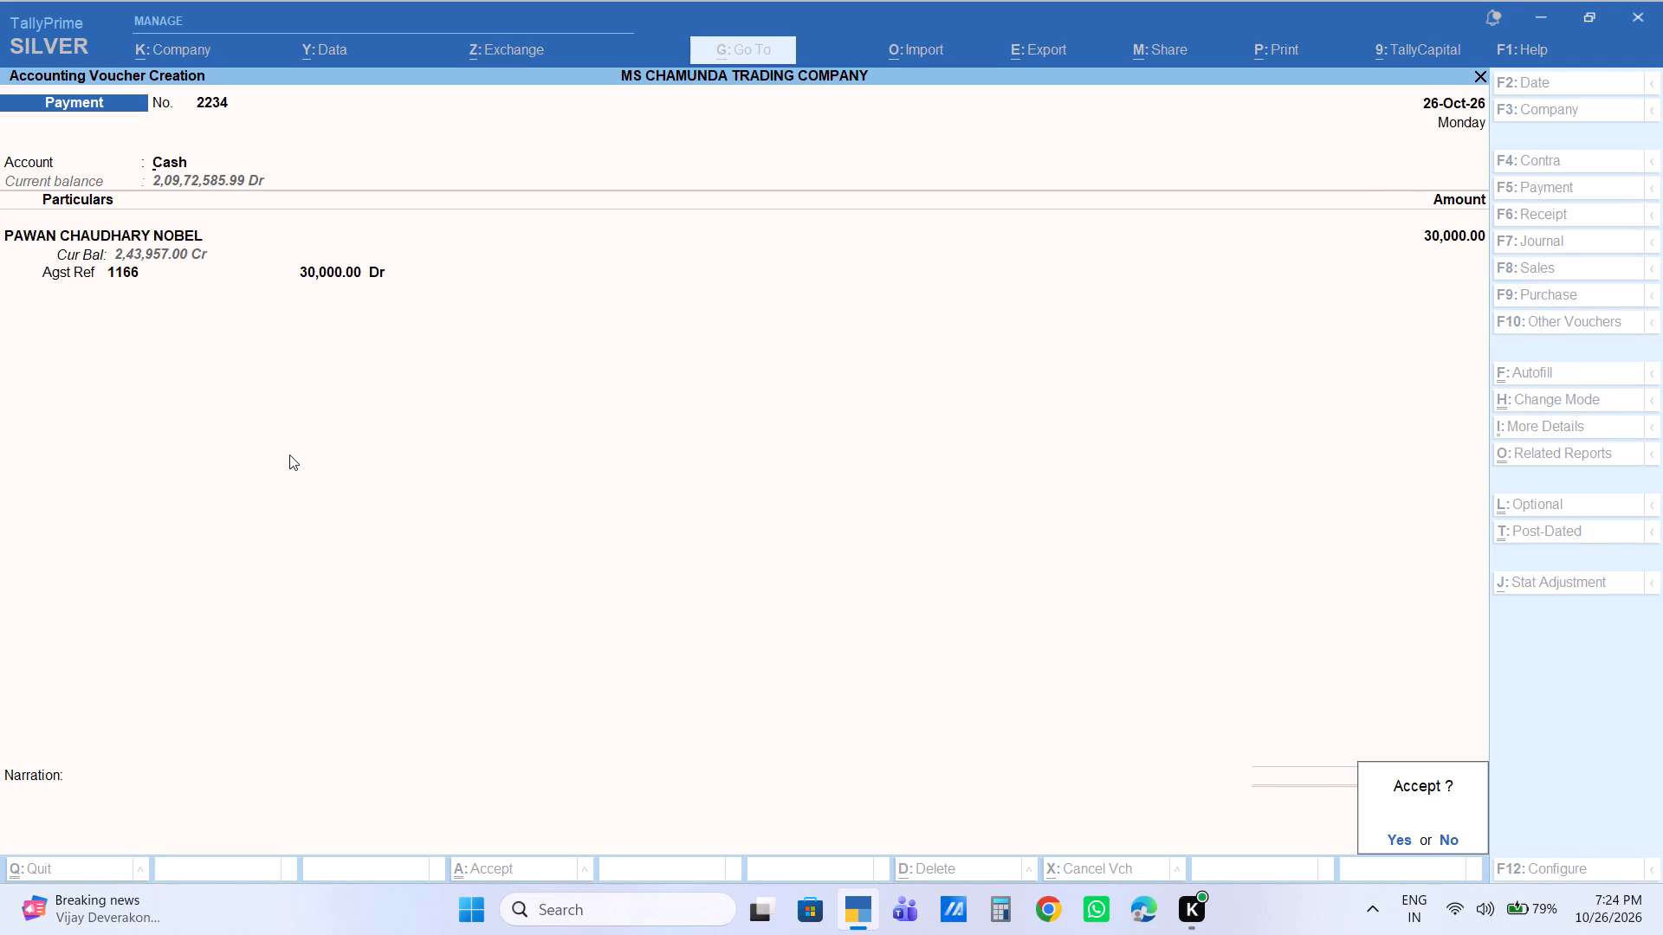
{"action": "type", "text": "cas"}
{"action": "key", "text": "Return"}
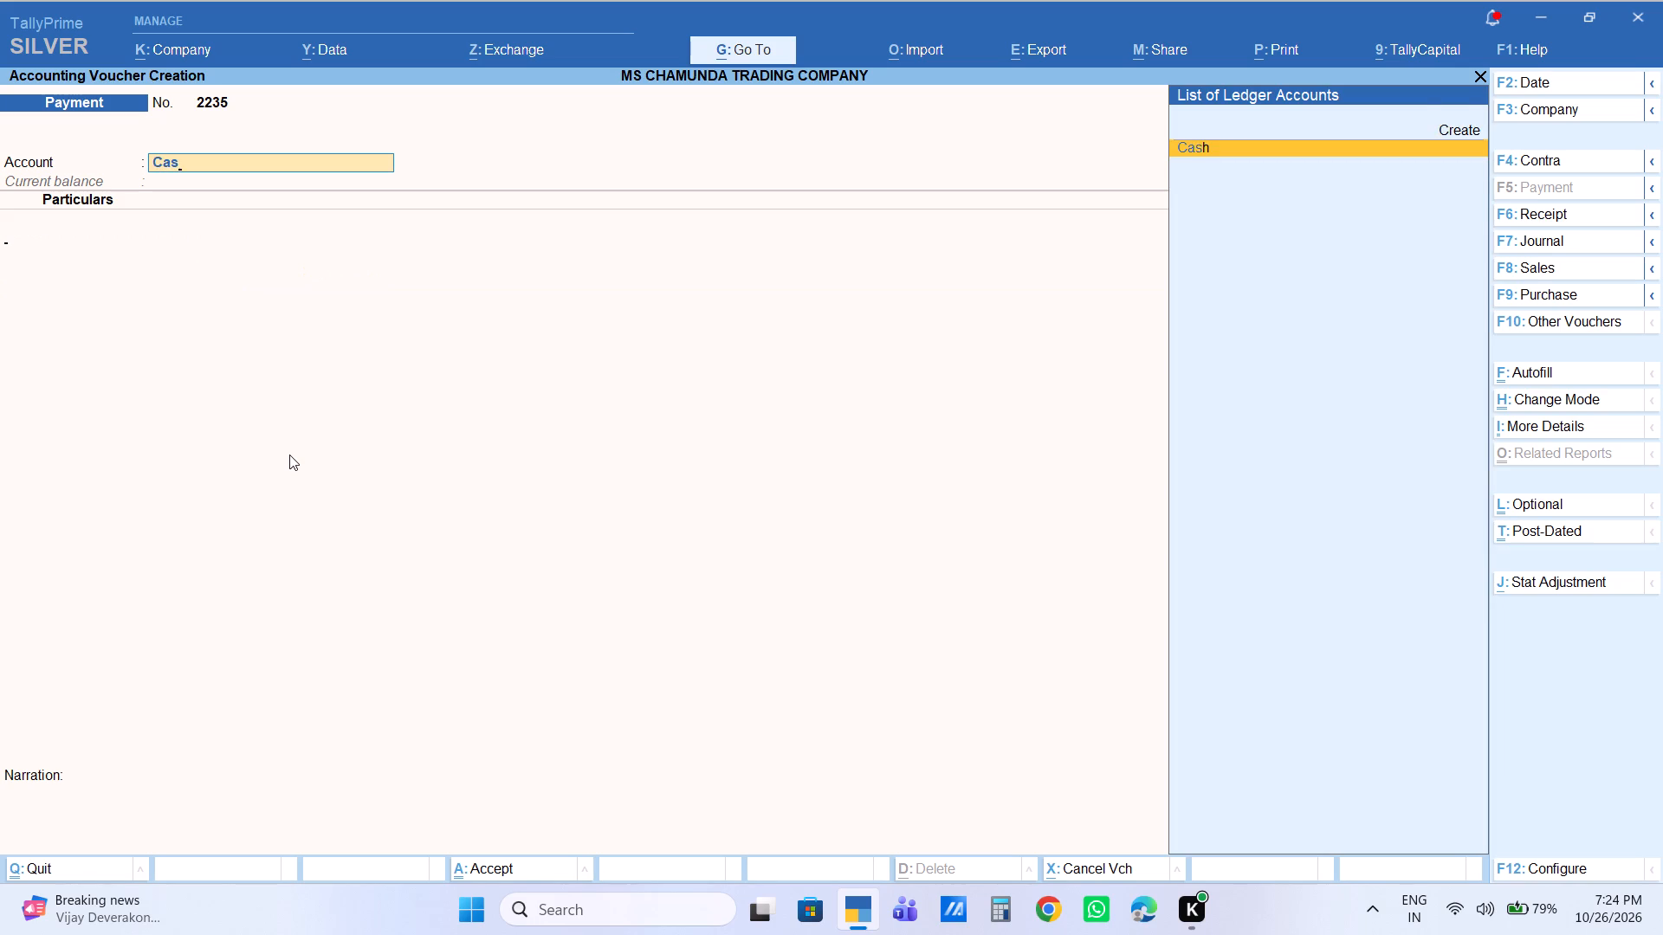
{"action": "type", "text": "krishna"}
{"action": "key", "text": "Down"}
{"action": "key", "text": "Return"}
{"action": "key", "text": "Return"}
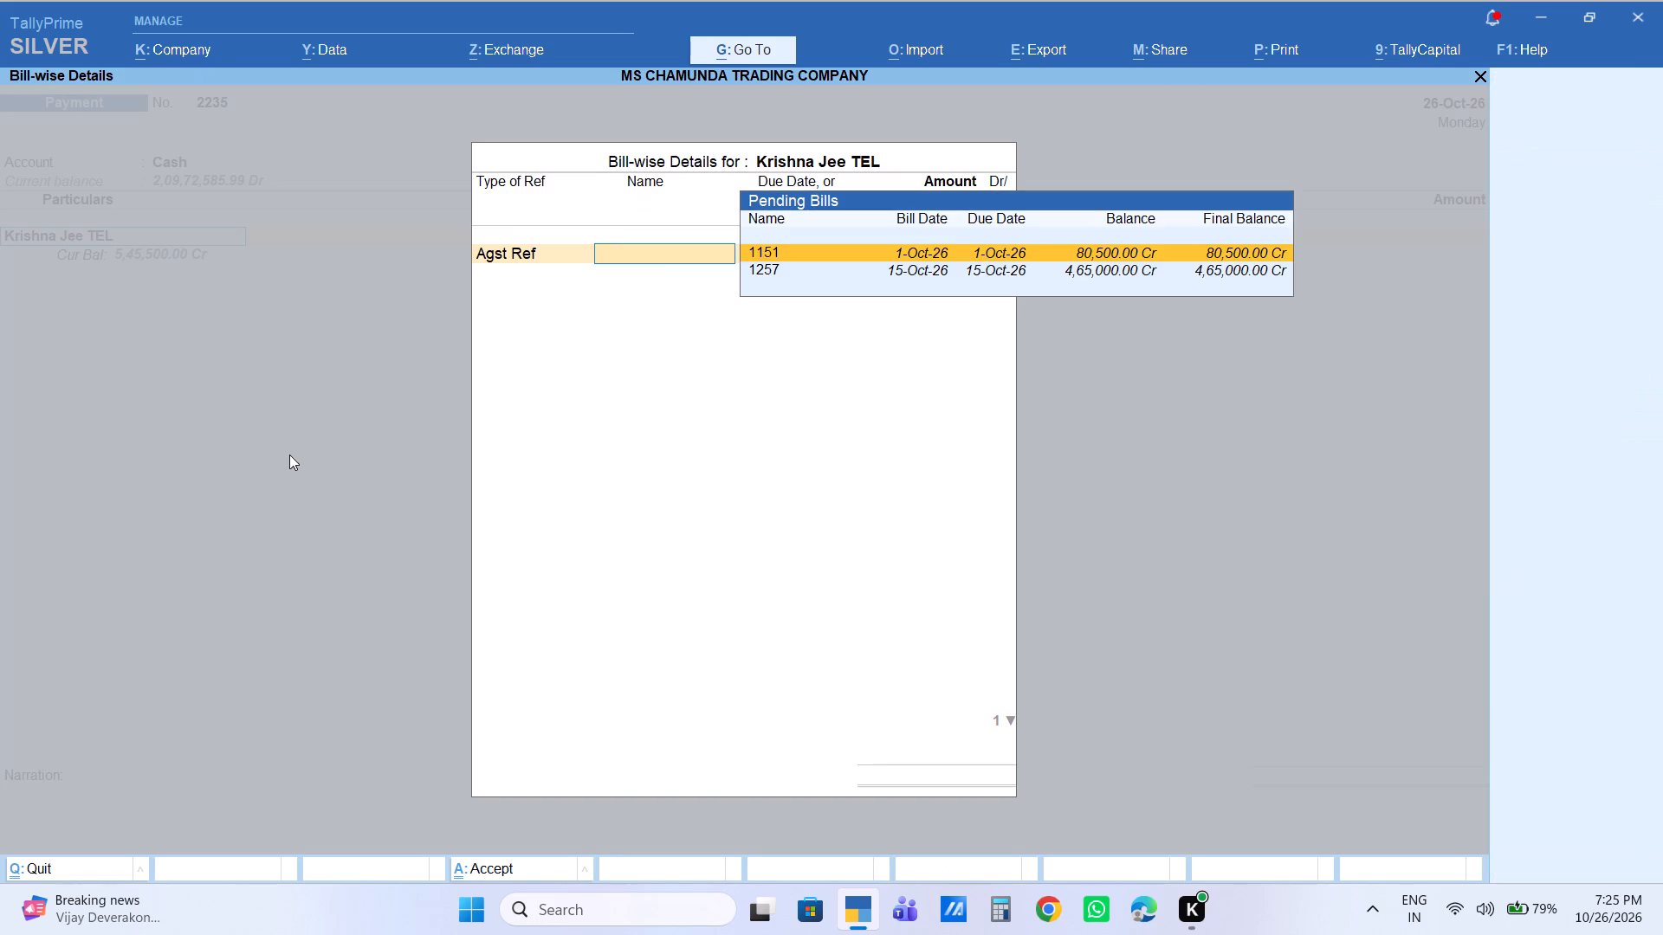
{"action": "key", "text": "Return"}
{"action": "type", "text": "50000"}
{"action": "key", "text": "Return"}
{"action": "key", "text": "Return"}
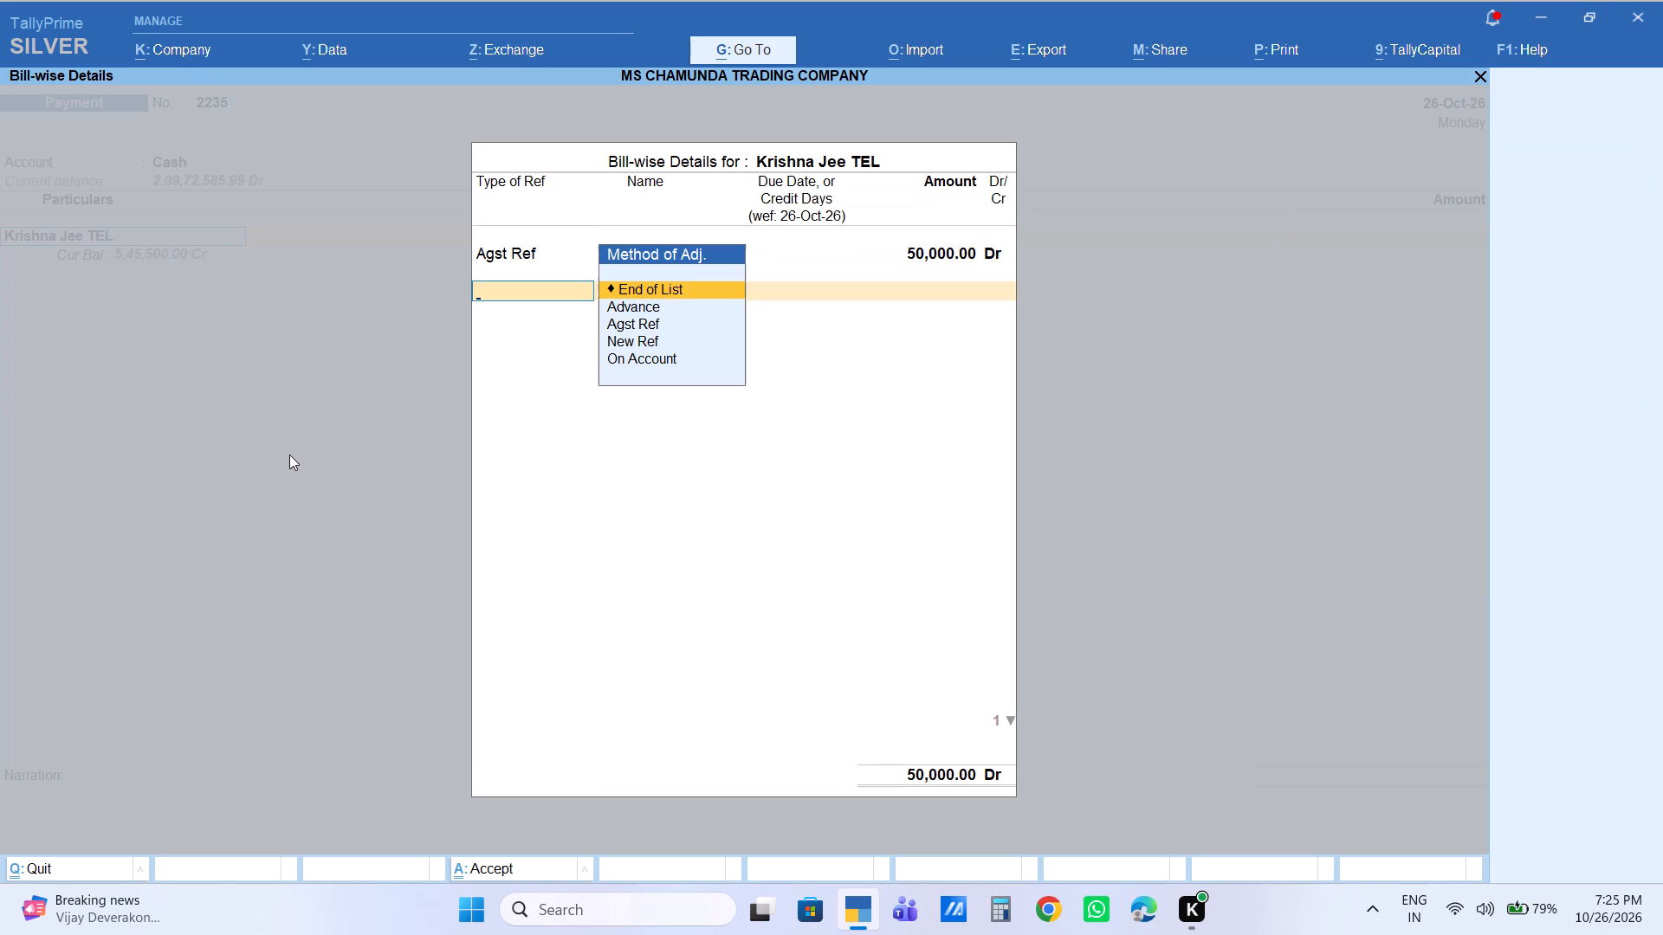
{"action": "key", "text": "Return"}
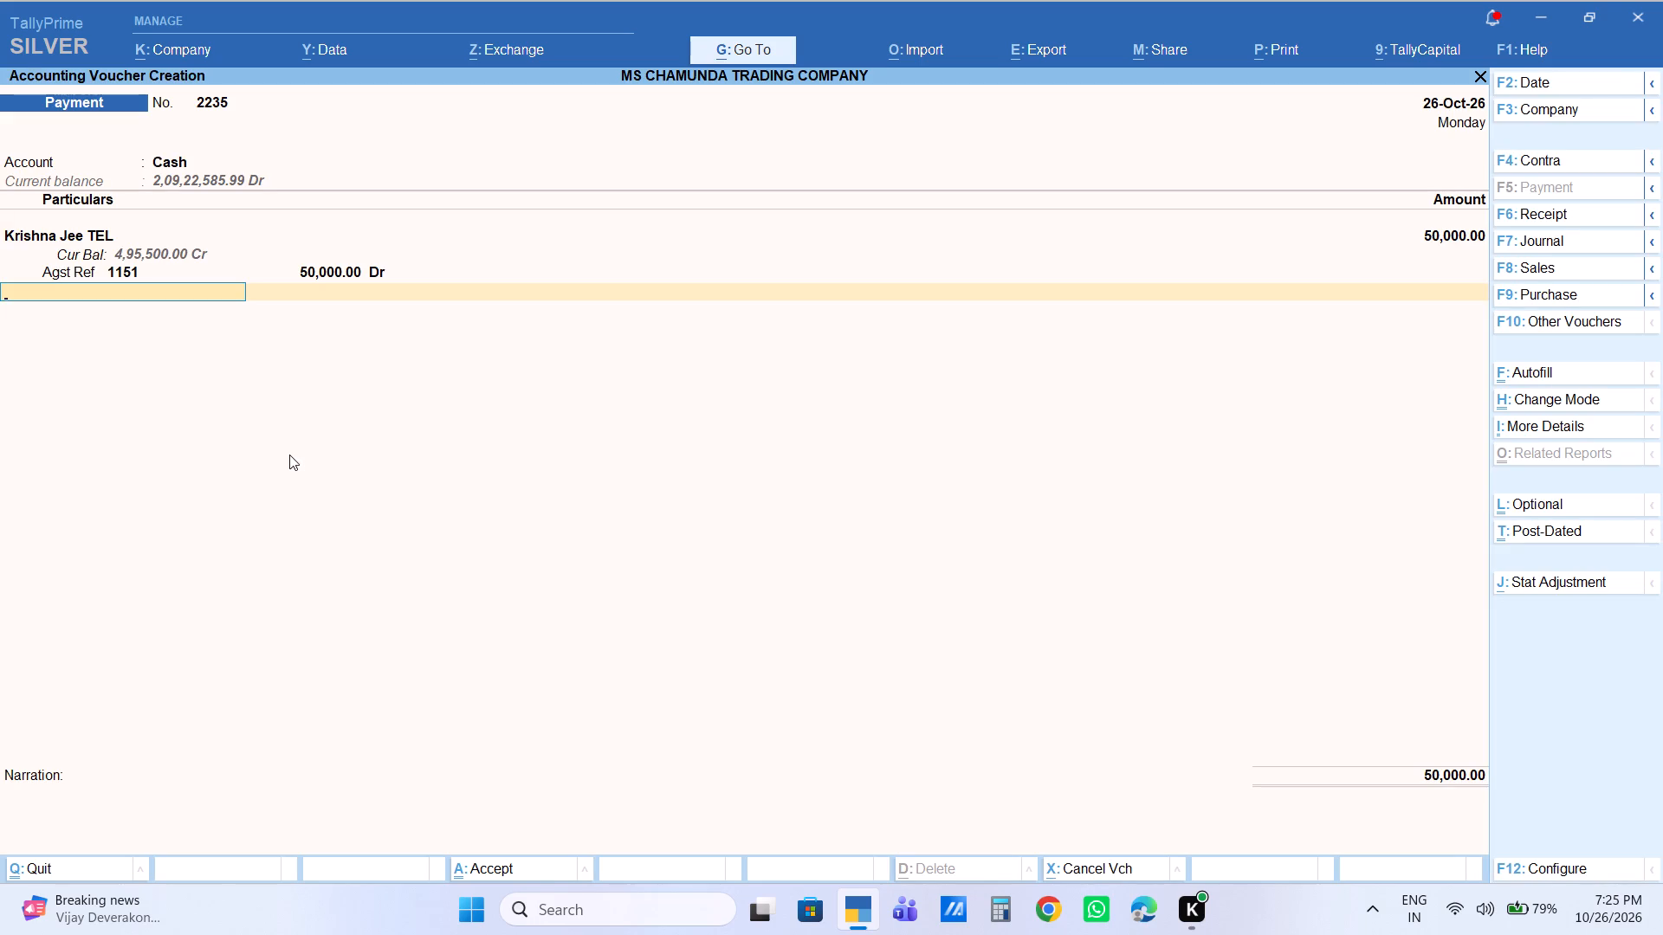
{"action": "key", "text": "Return"}
{"action": "key", "text": "Return"}
{"action": "key", "text": "Return"}
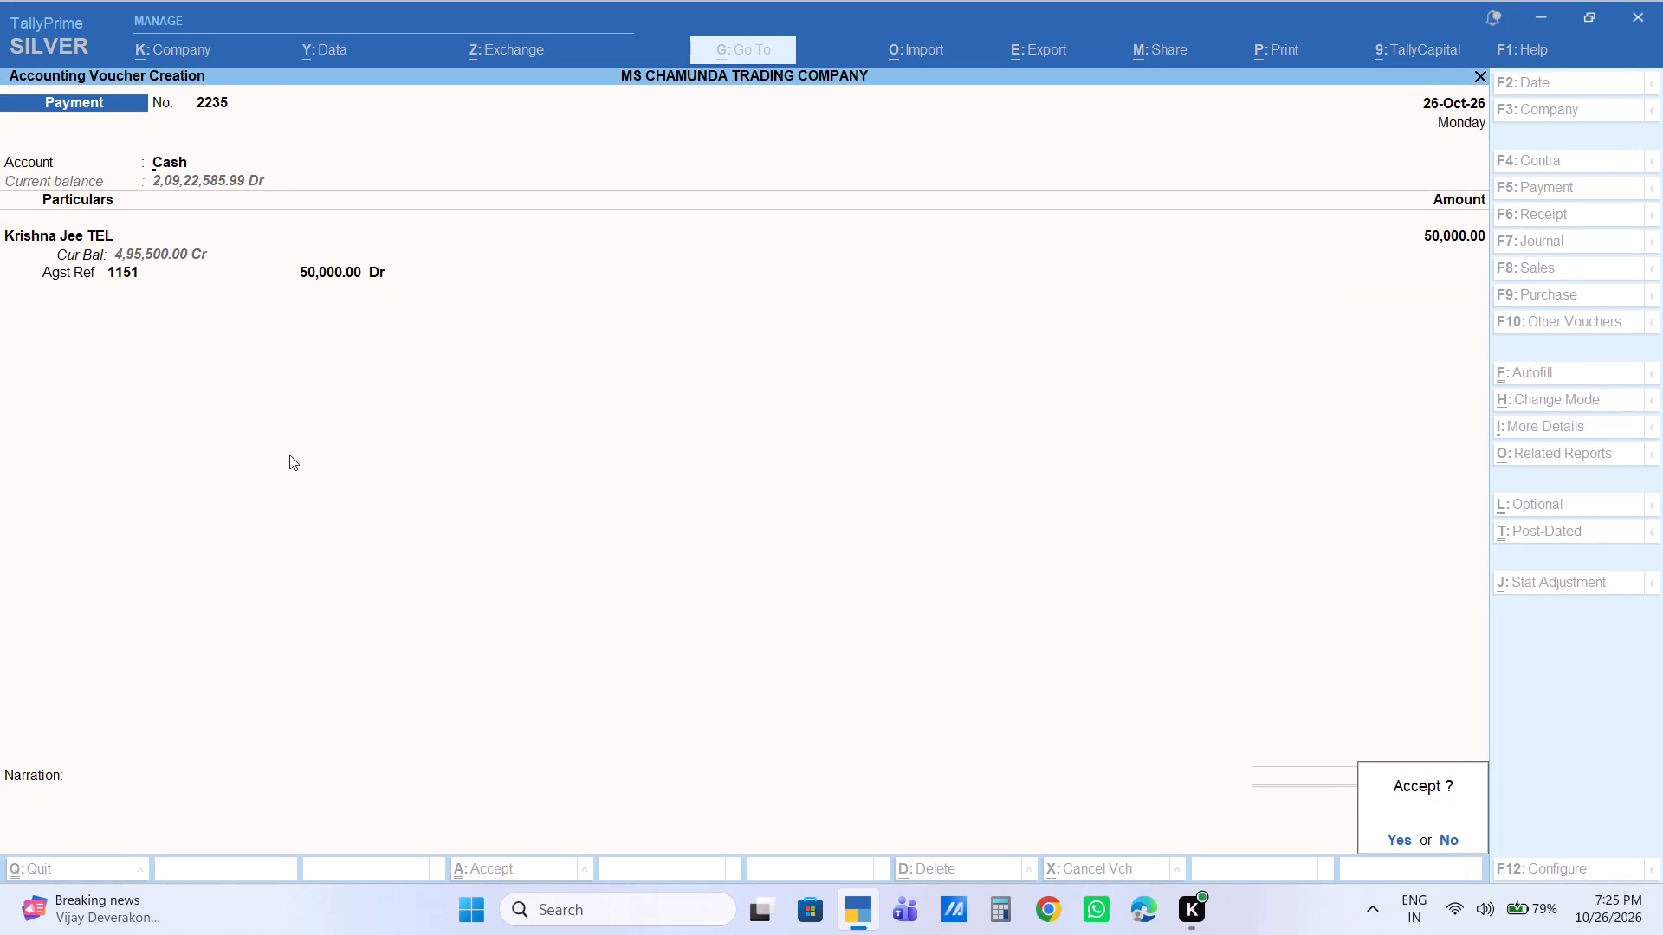
{"action": "type", "text": "cas"}
{"action": "key", "text": "Return"}
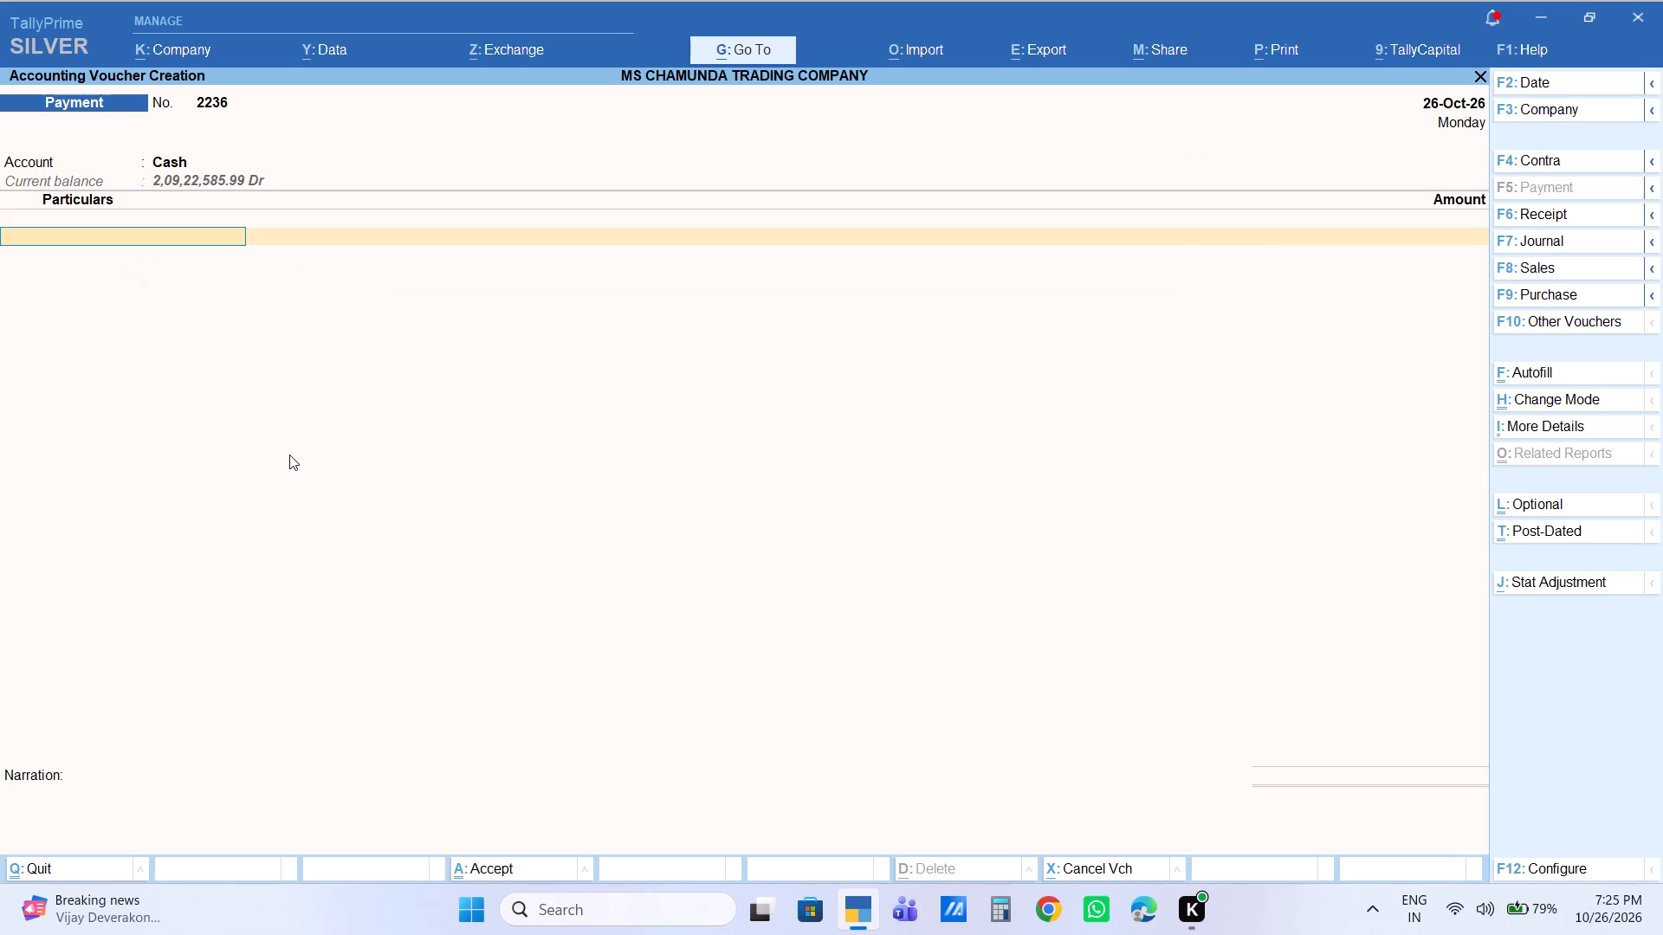
{"action": "type", "text": "rajes"}
{"action": "key", "text": "Down"}
{"action": "key", "text": "Down"}
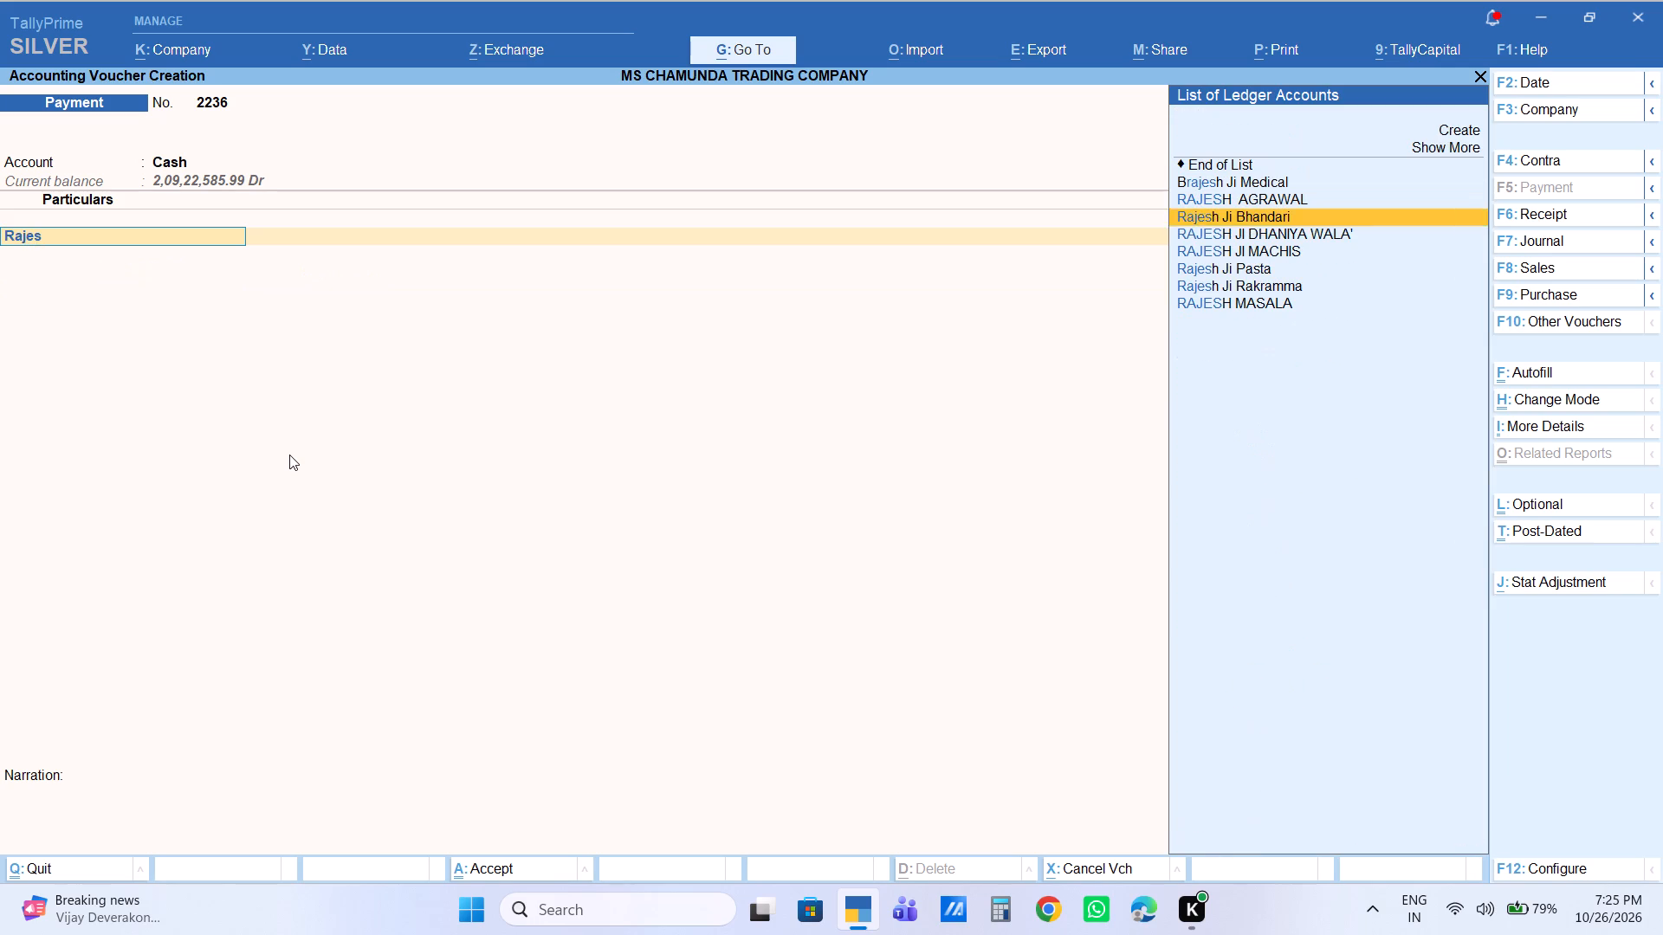
{"action": "key", "text": "Down"}
{"action": "key", "text": "Down"}
{"action": "key", "text": "Return"}
{"action": "key", "text": "Return"}
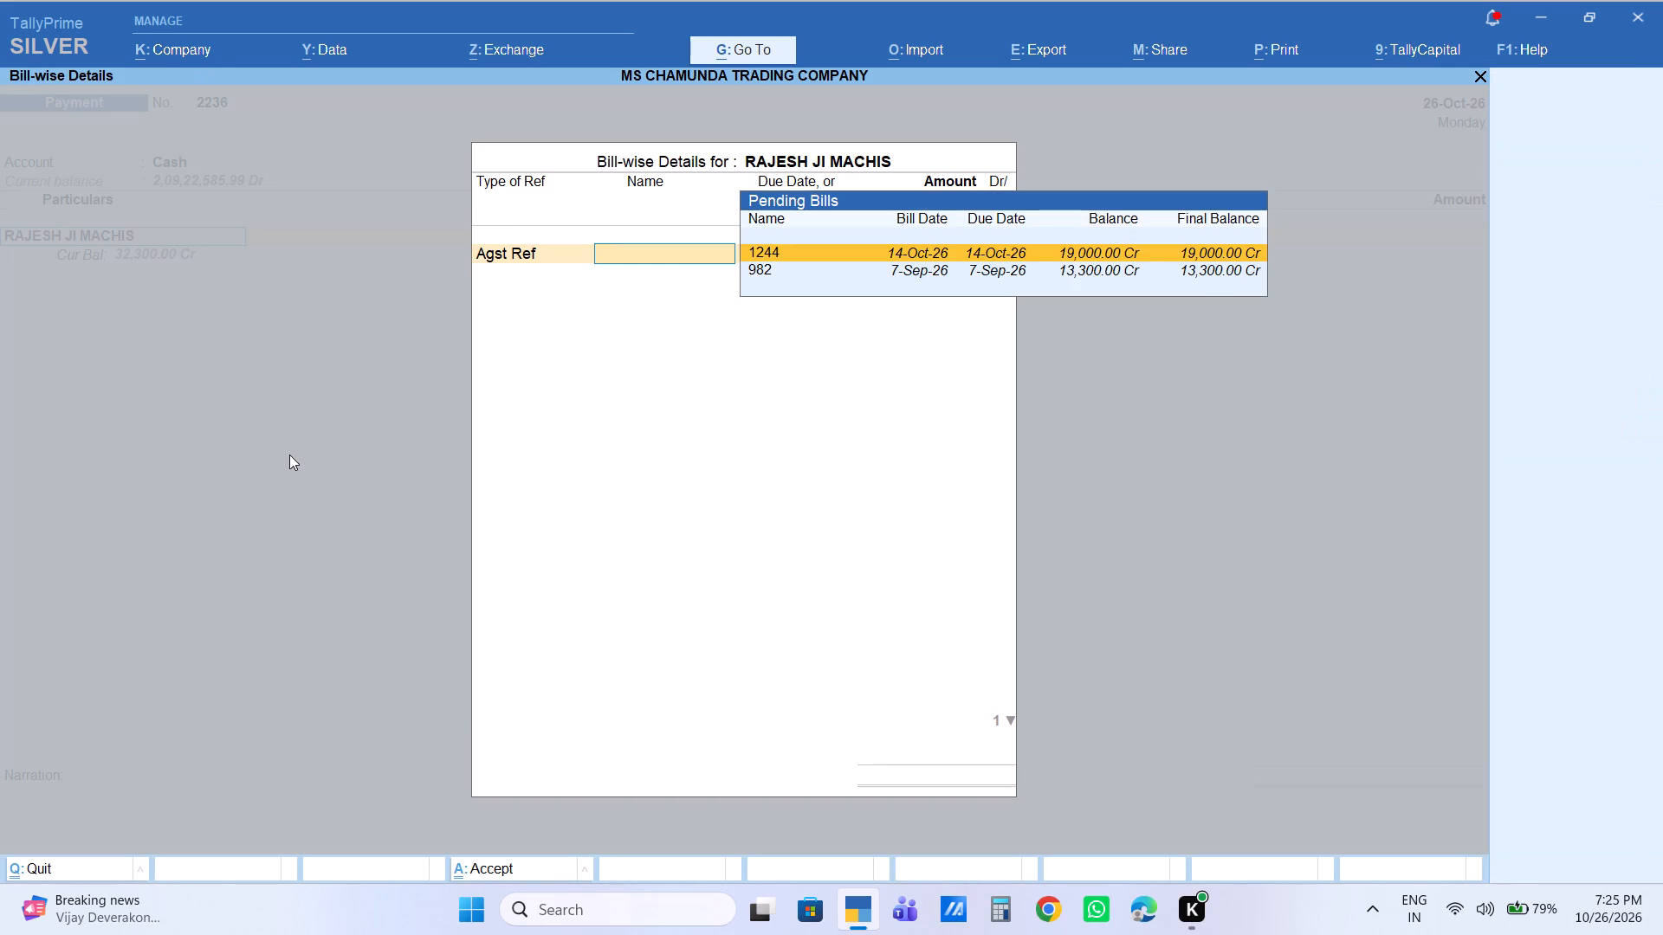
{"action": "key", "text": "Down"}
{"action": "key", "text": "Return"}
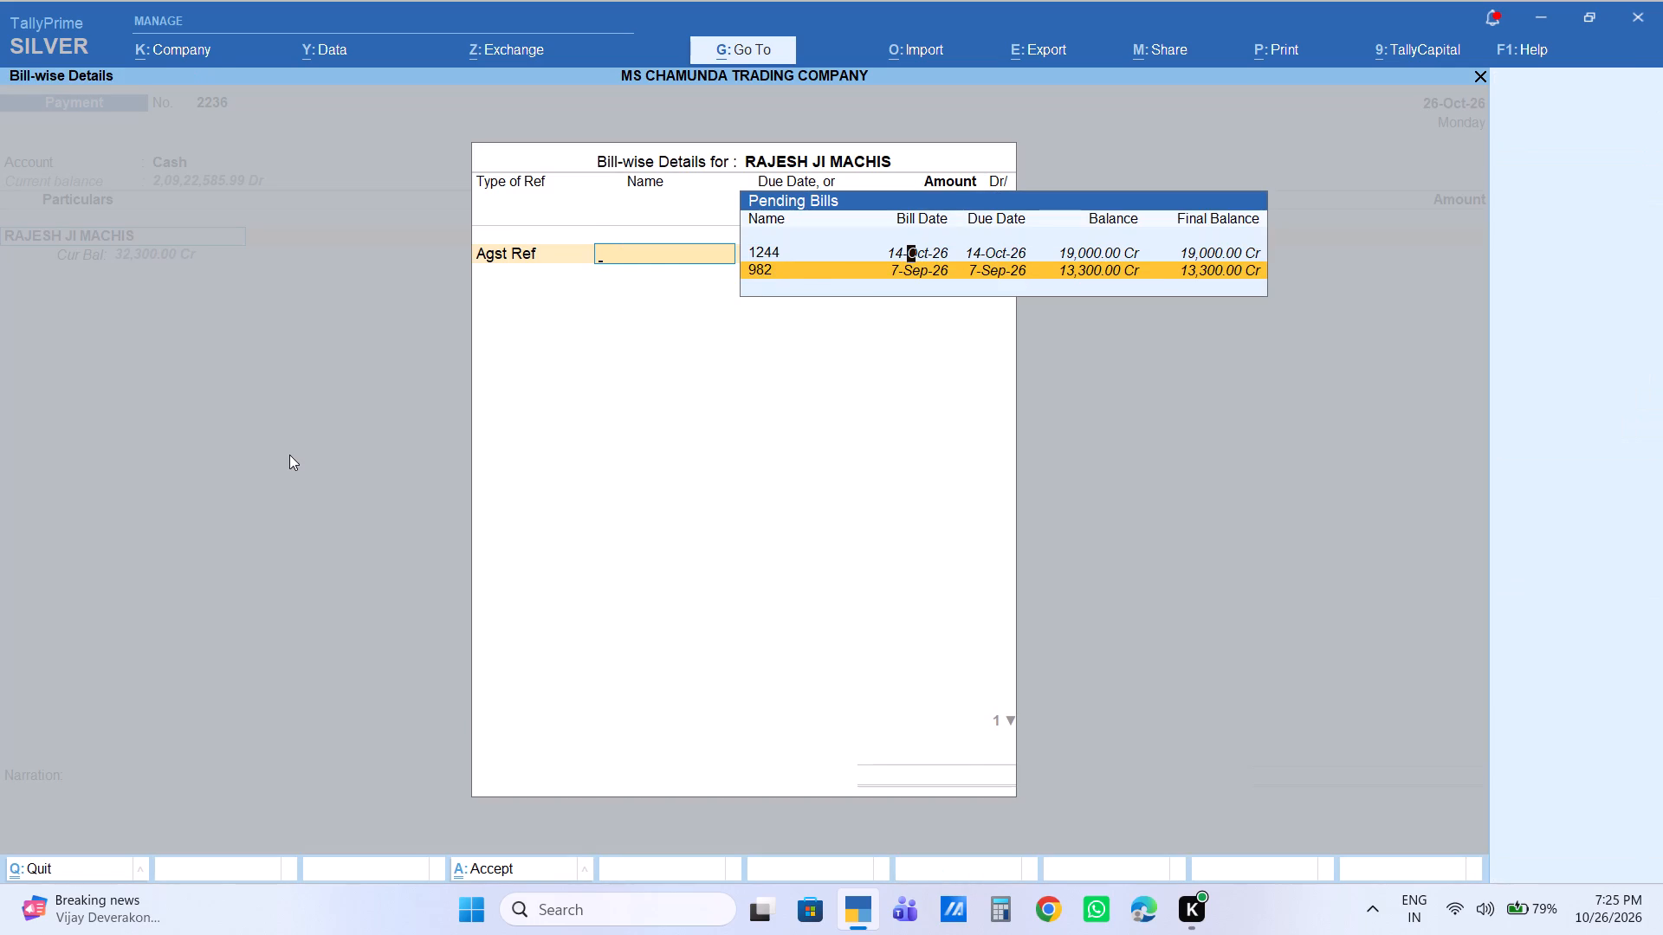
{"action": "type", "text": "10000"}
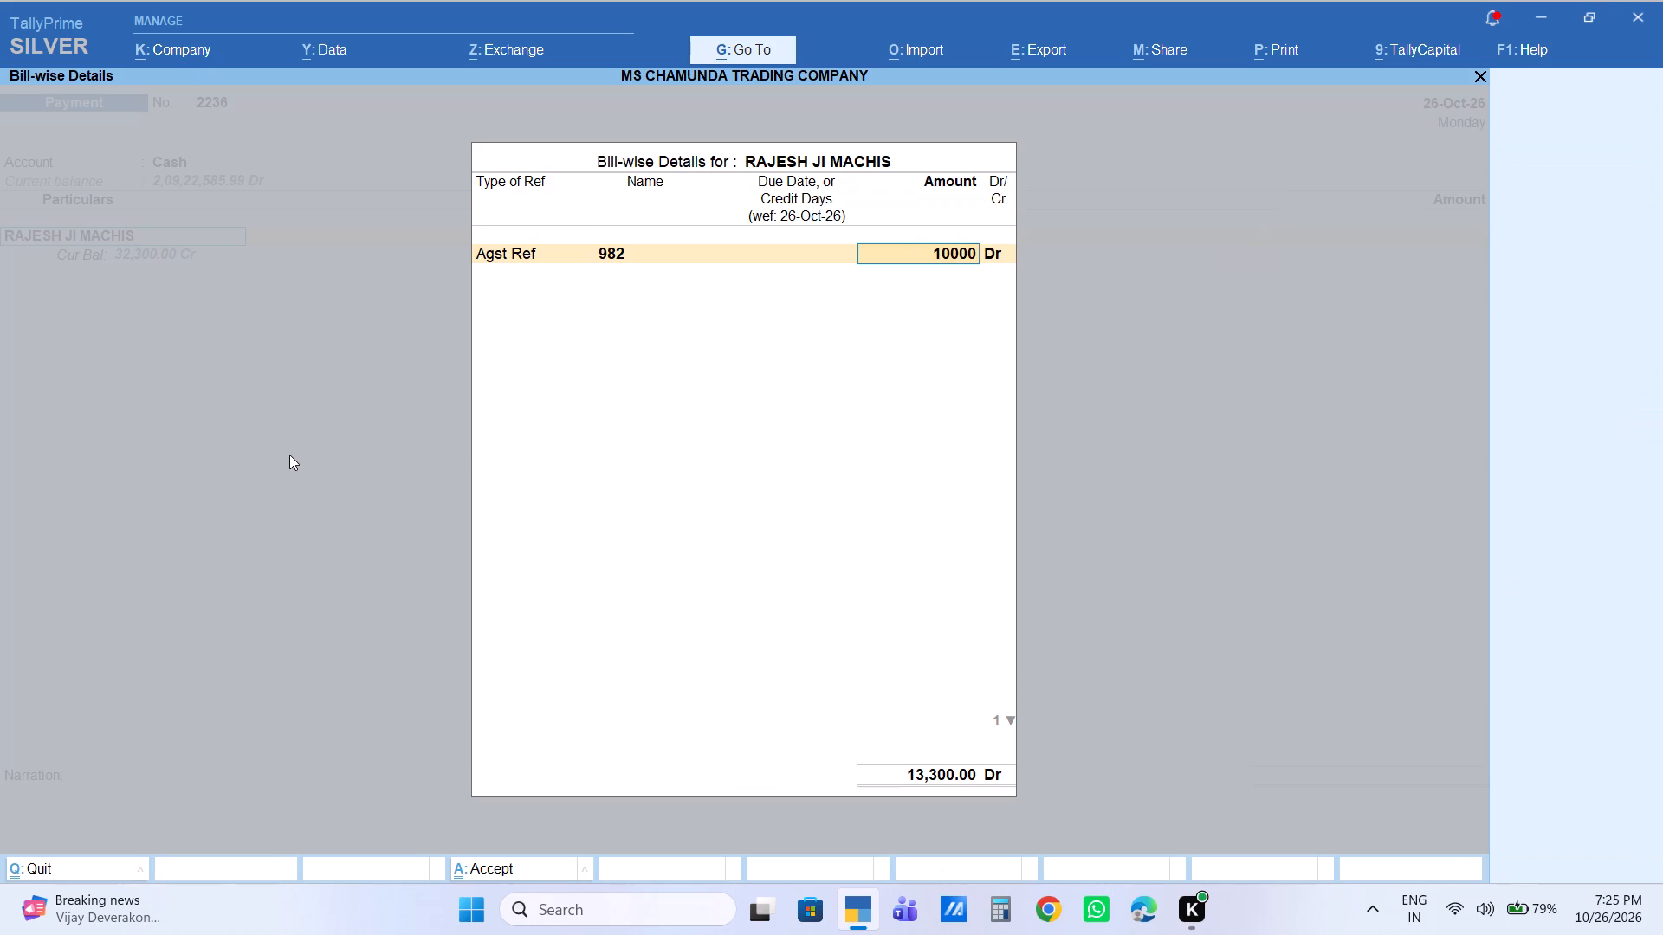
{"action": "key", "text": "Return"}
{"action": "key", "text": "Return"}
{"action": "key", "text": "Return"}
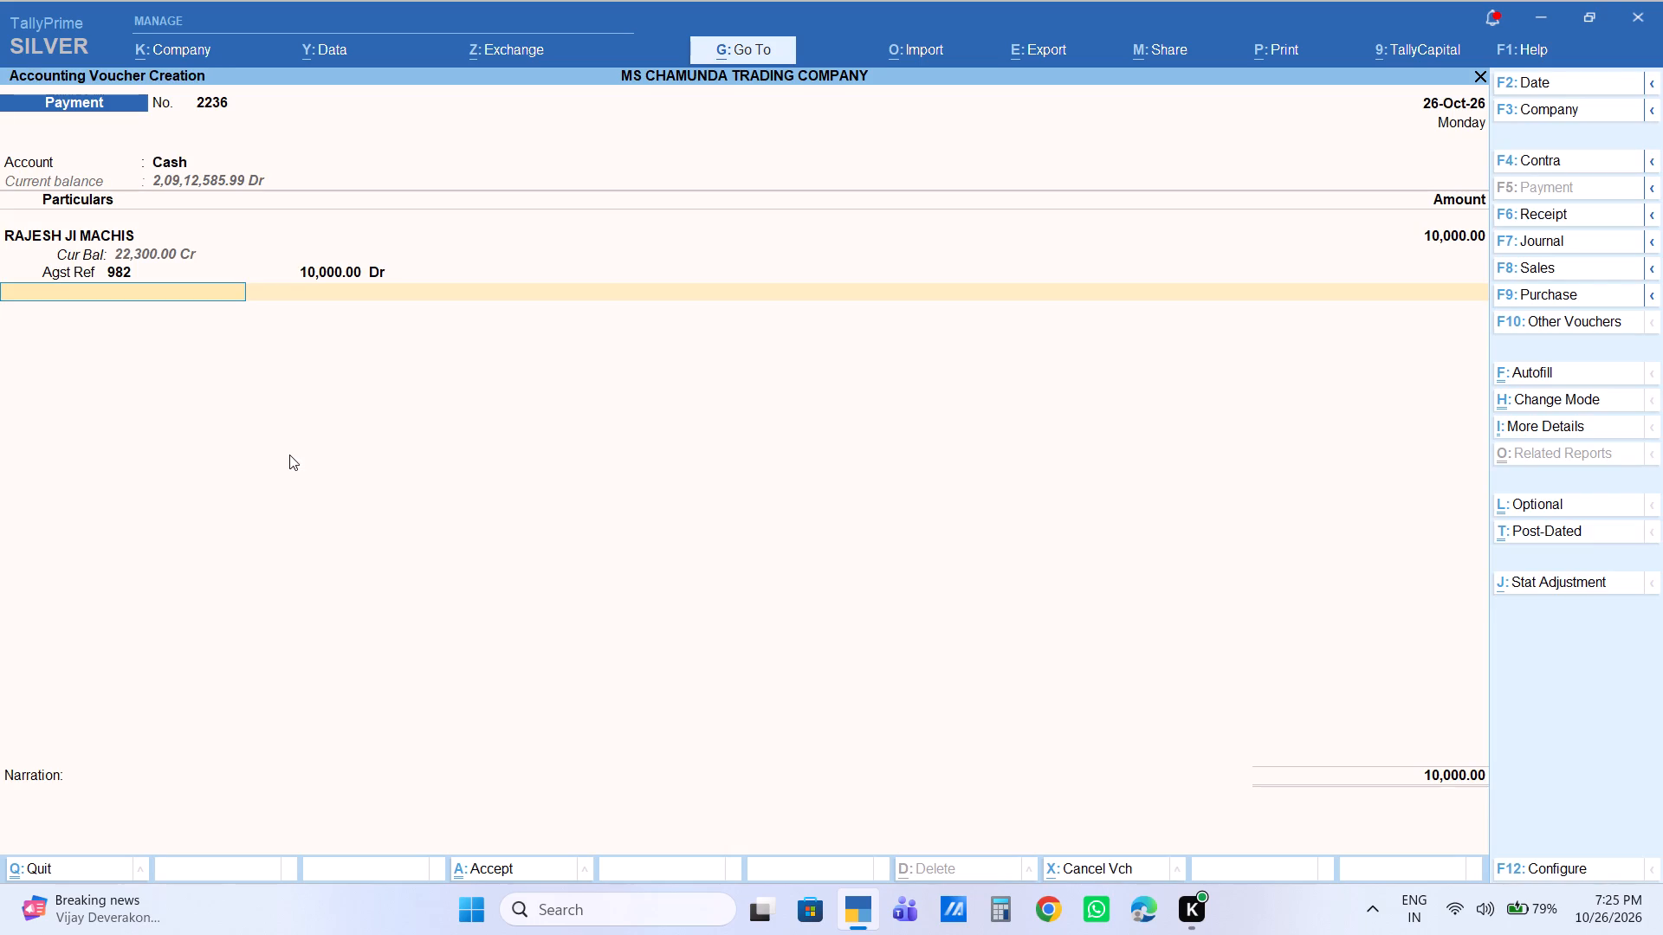
Save the 10,000 RAJESH JI MACHIS payment voucher with a blank narration.
{"action": "key", "text": "Return"}
{"action": "key", "text": "Return"}
{"action": "key", "text": "Return"}
{"action": "key", "text": "Return"}
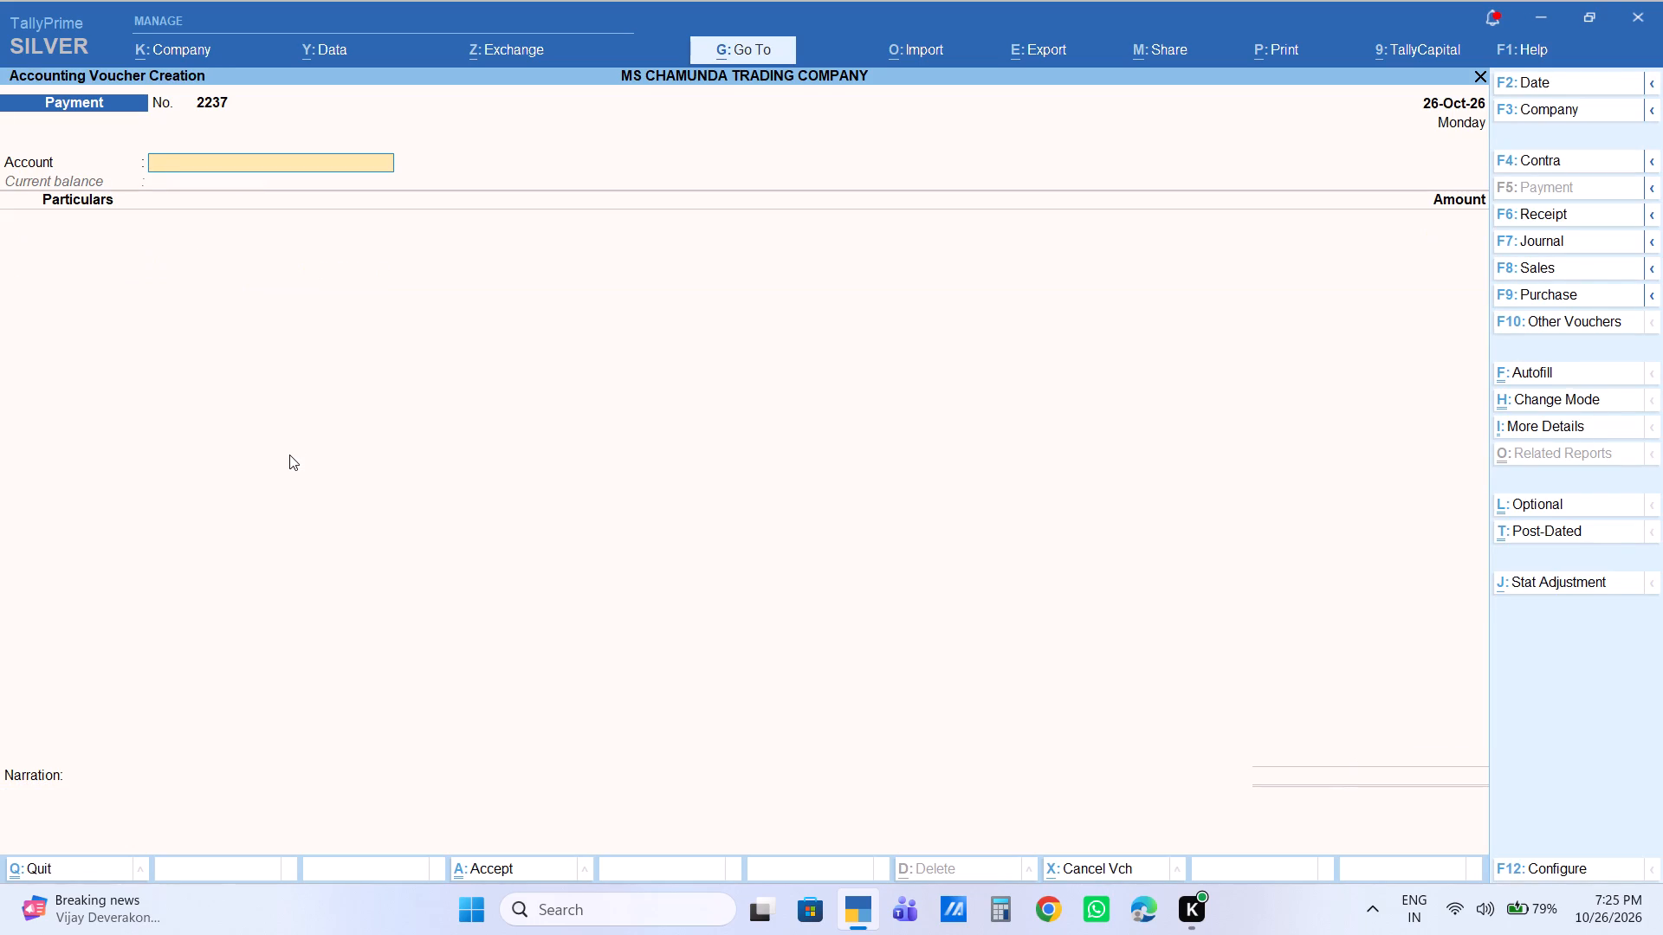
Enter a Cash payment voucher on 26 October debiting SUNNY TRADING COMPANY with 50,000 against bill 1190.
{"action": "type", "text": "cas"}
{"action": "key", "text": "Return"}
{"action": "type", "text": "sunny"}
{"action": "key", "text": "Return"}
{"action": "key", "text": "Return"}
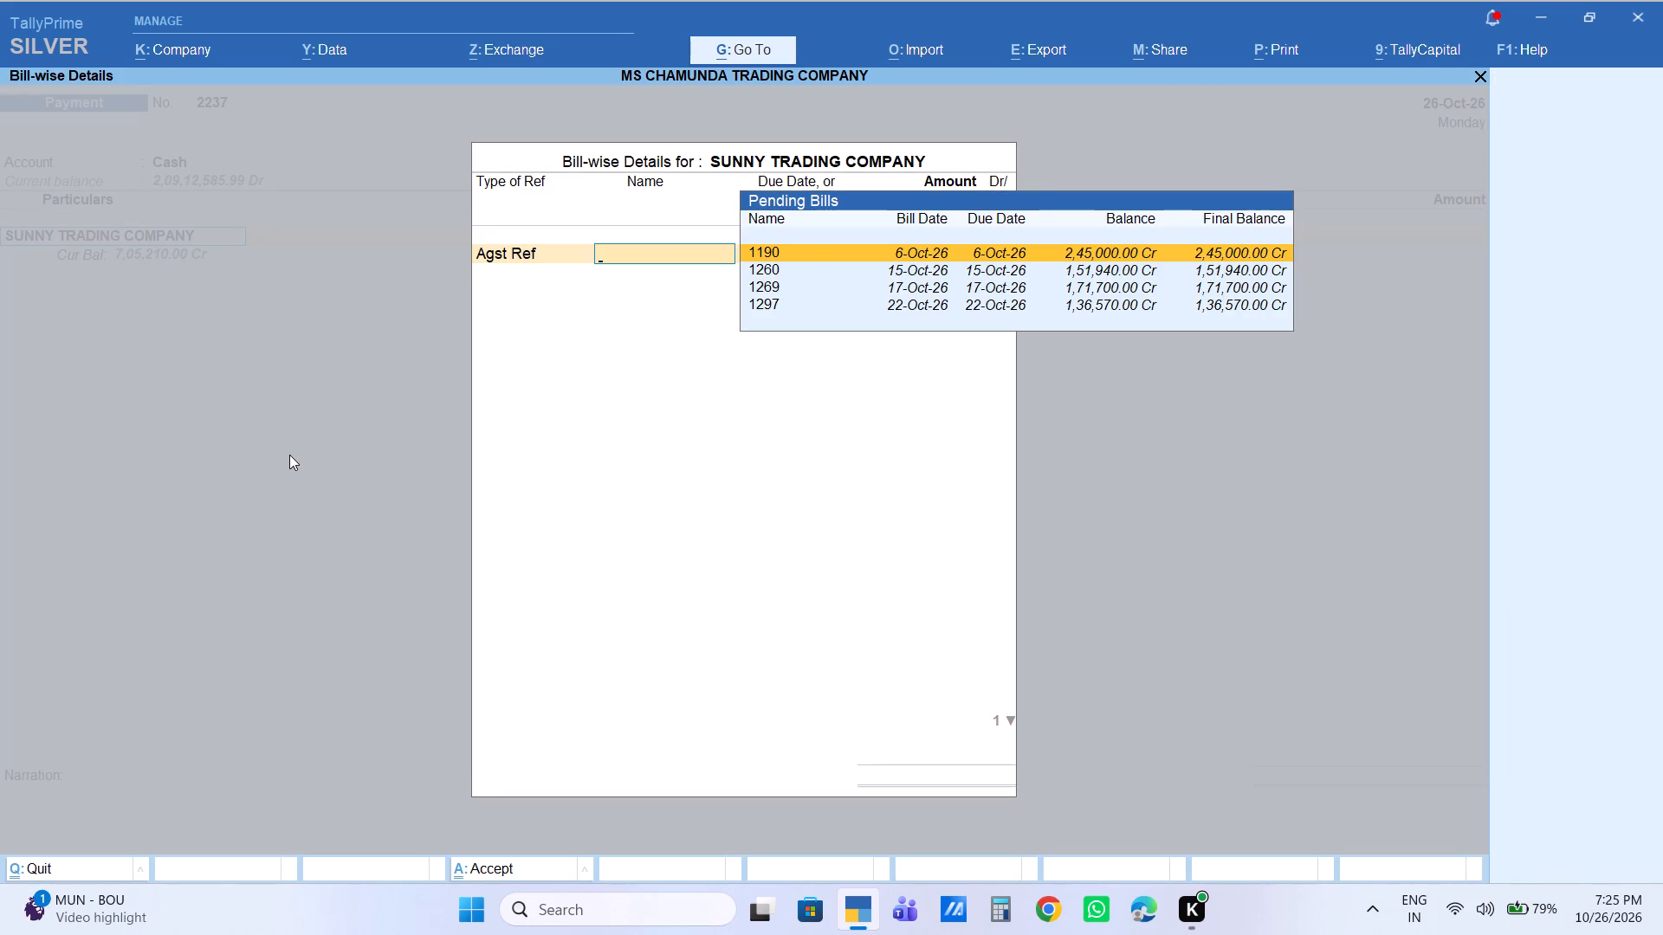
{"action": "key", "text": "Down"}
{"action": "key", "text": "Down"}
{"action": "key", "text": "Down"}
{"action": "key", "text": "Down"}
{"action": "key", "text": "Down"}
{"action": "key", "text": "Down"}
{"action": "key", "text": "Down"}
{"action": "key", "text": "Down"}
{"action": "key", "text": "Down"}
{"action": "key", "text": "Down"}
{"action": "key", "text": "Down"}
{"action": "key", "text": "Up"}
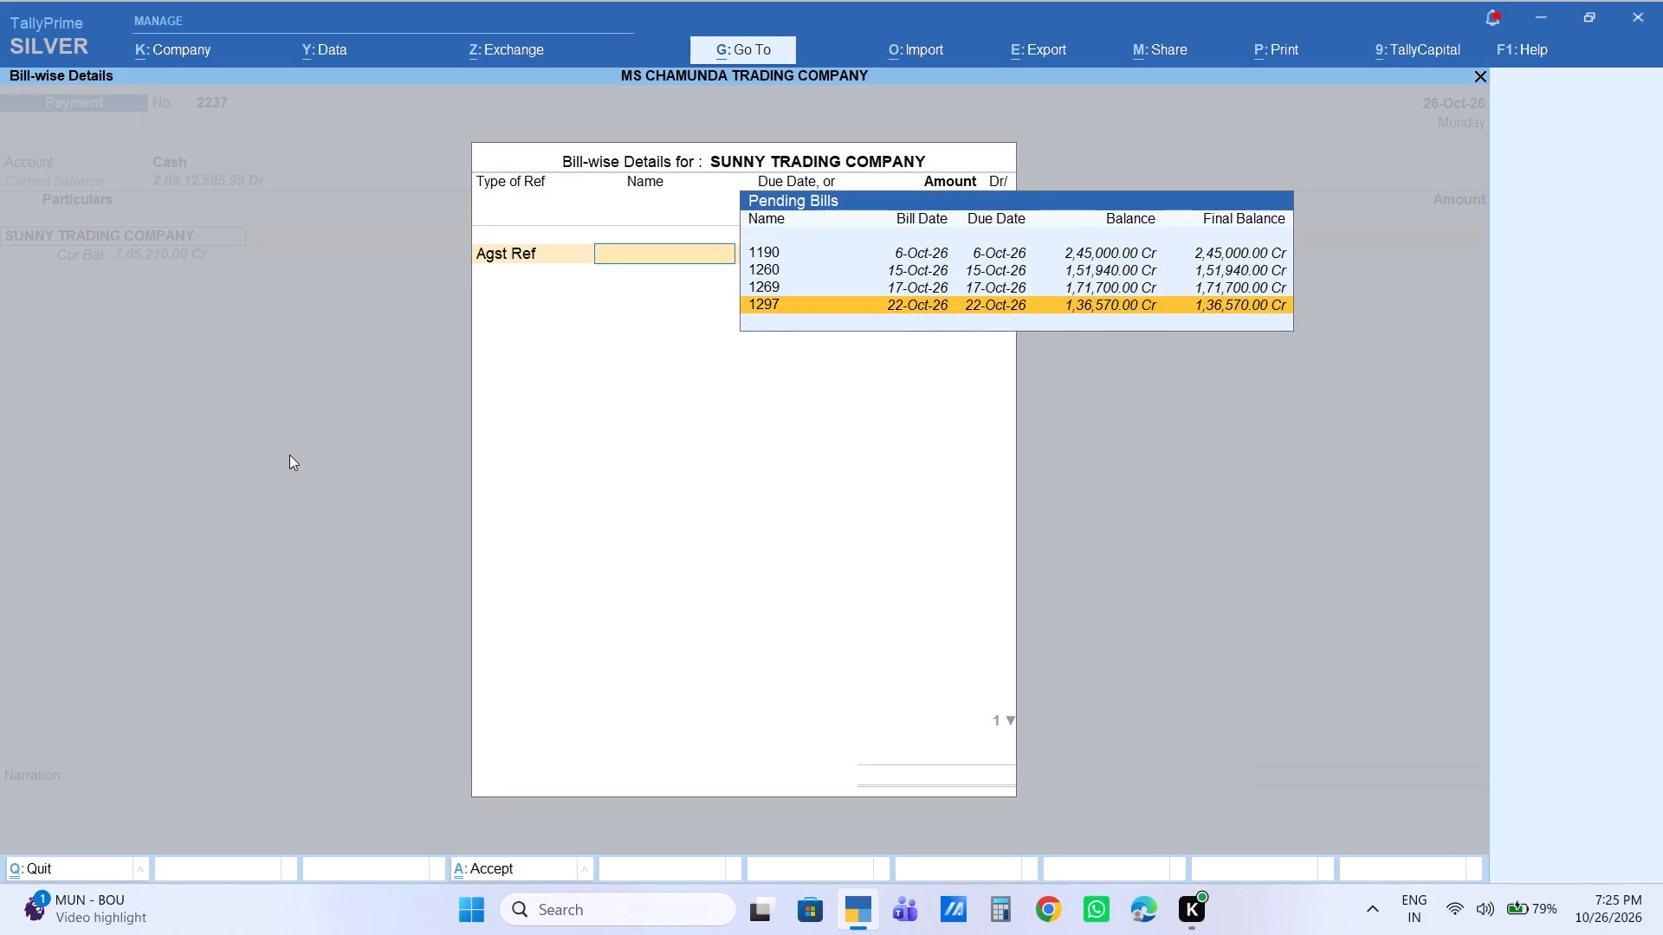
{"action": "key", "text": "Up"}
{"action": "key", "text": "Up"}
{"action": "key", "text": "Return"}
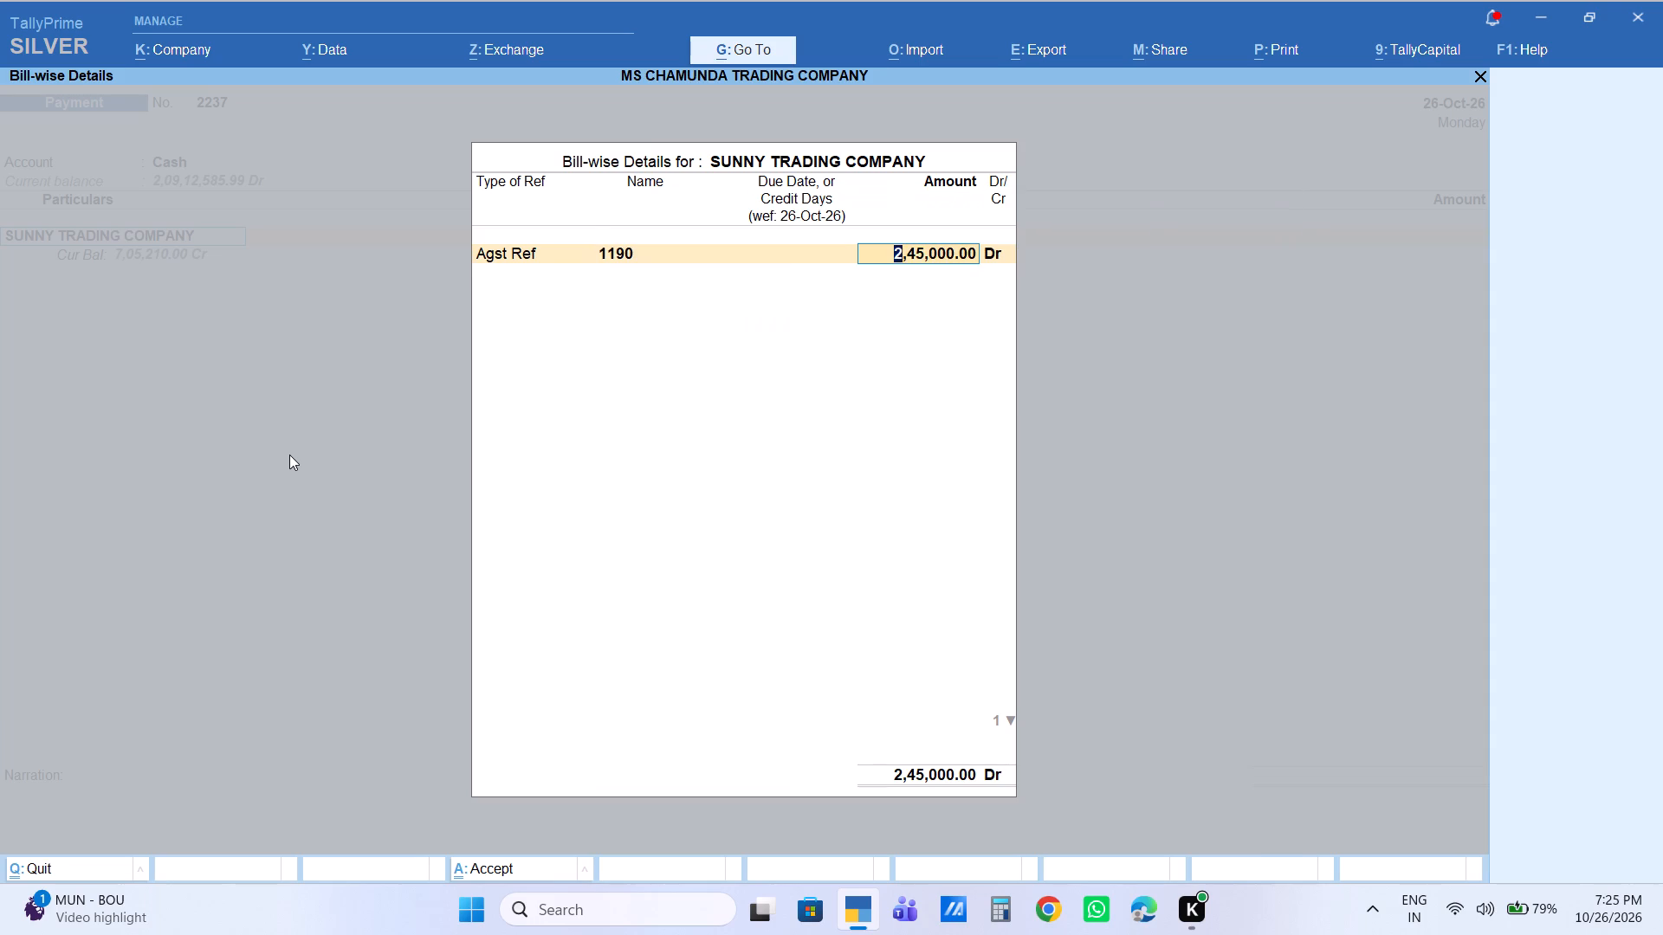
{"action": "type", "text": "50000"}
{"action": "key", "text": "Return"}
{"action": "key", "text": "Return"}
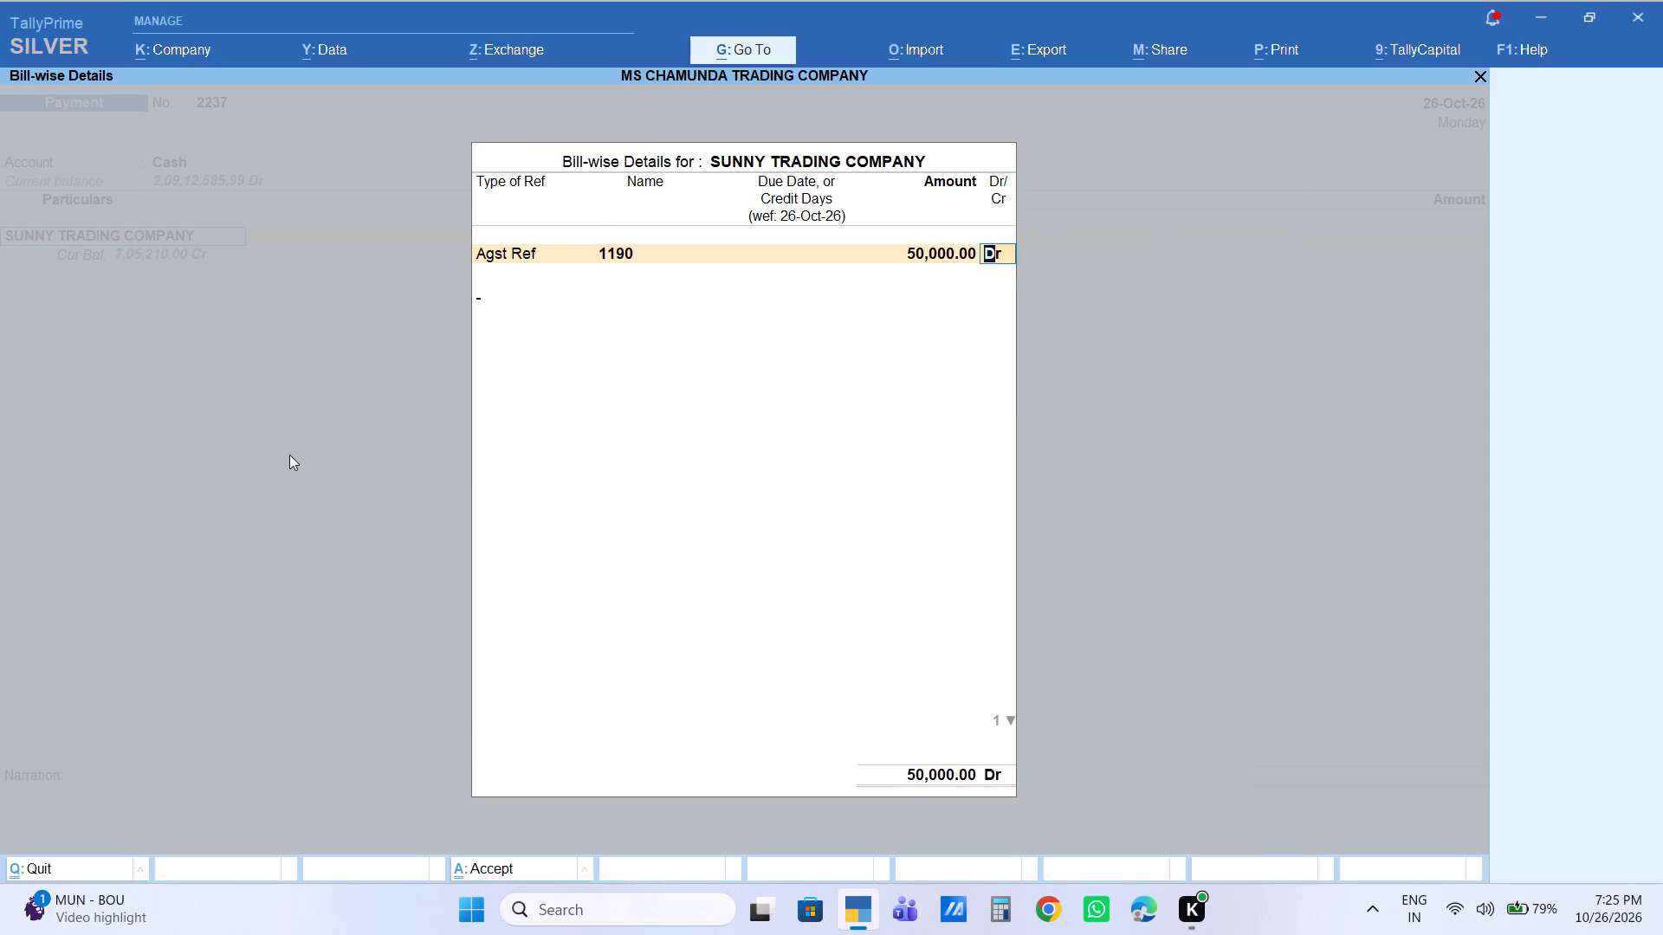
{"action": "key", "text": "Return"}
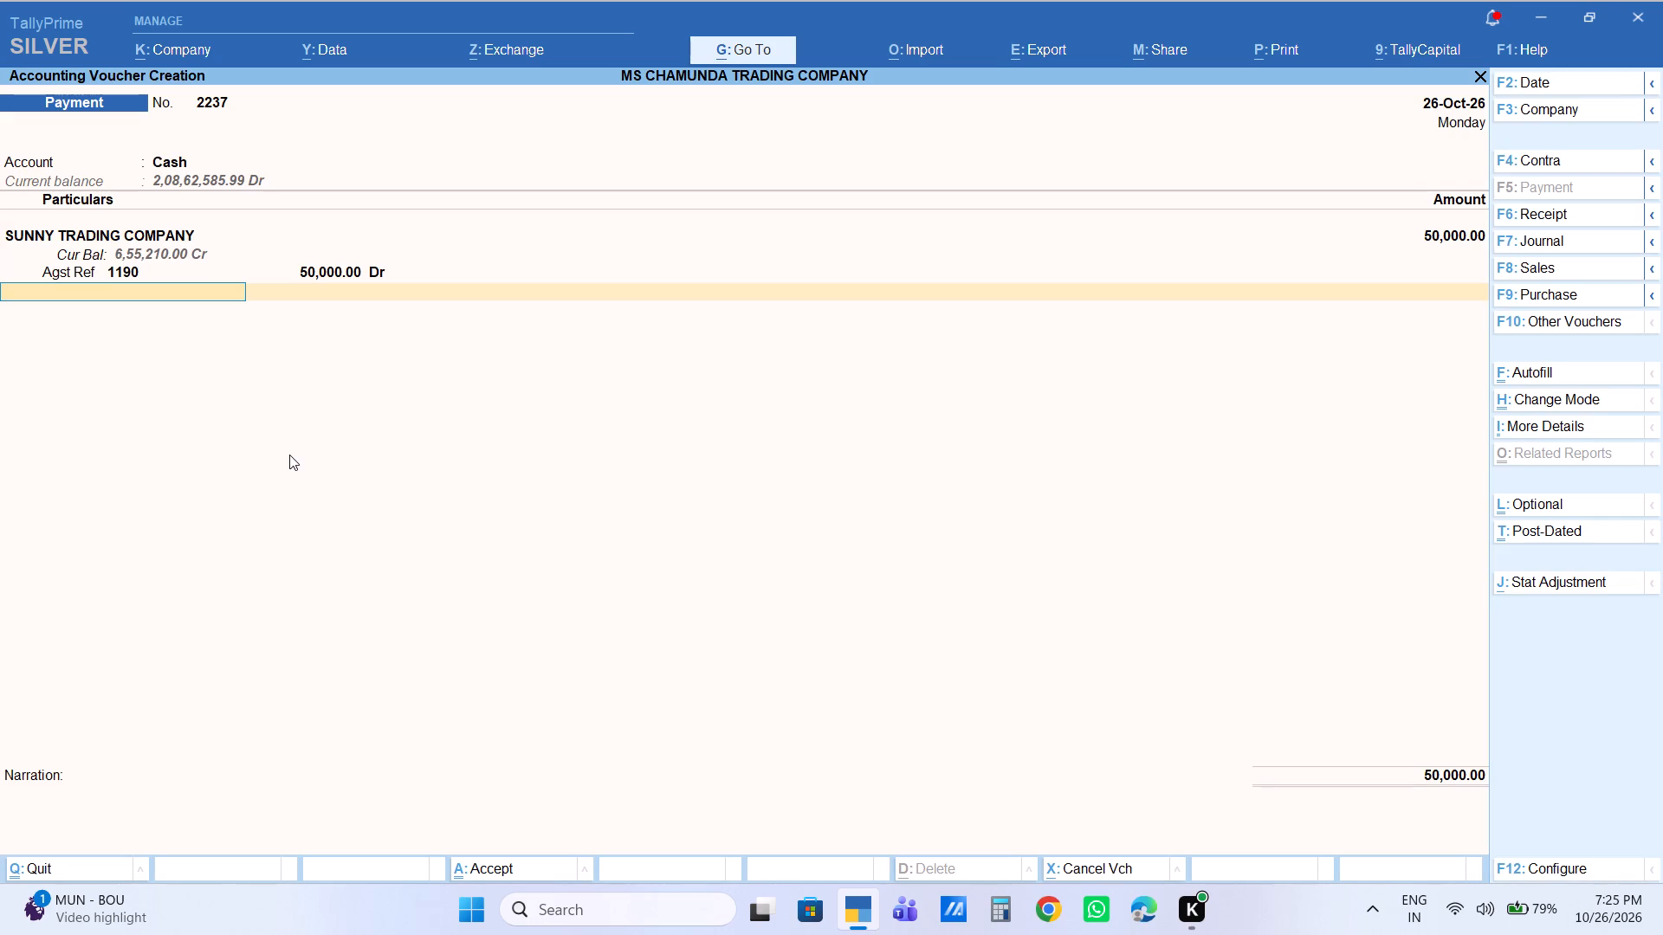
Save the 50,000 SUNNY TRADING COMPANY payment voucher with a blank narration.
{"action": "key", "text": "Return"}
{"action": "key", "text": "Return"}
{"action": "key", "text": "Return"}
{"action": "key", "text": "Return"}
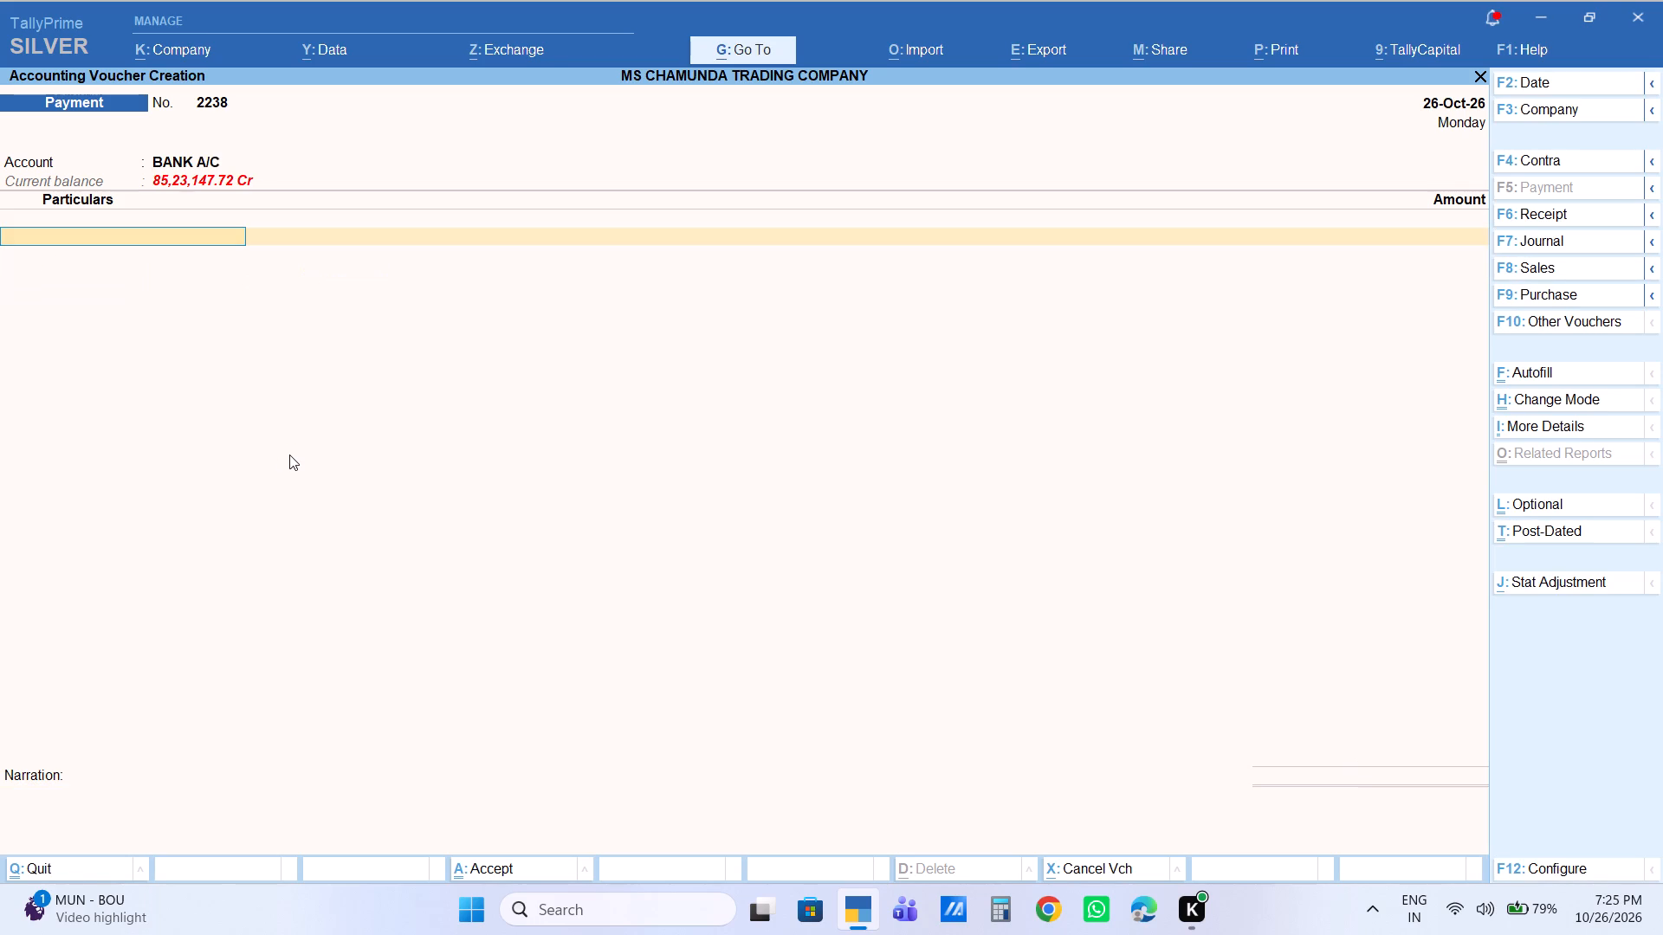
{"action": "key", "text": "BackSpace"}
{"action": "type", "text": "cas"}
{"action": "key", "text": "Return"}
{"action": "type", "text": "aman"}
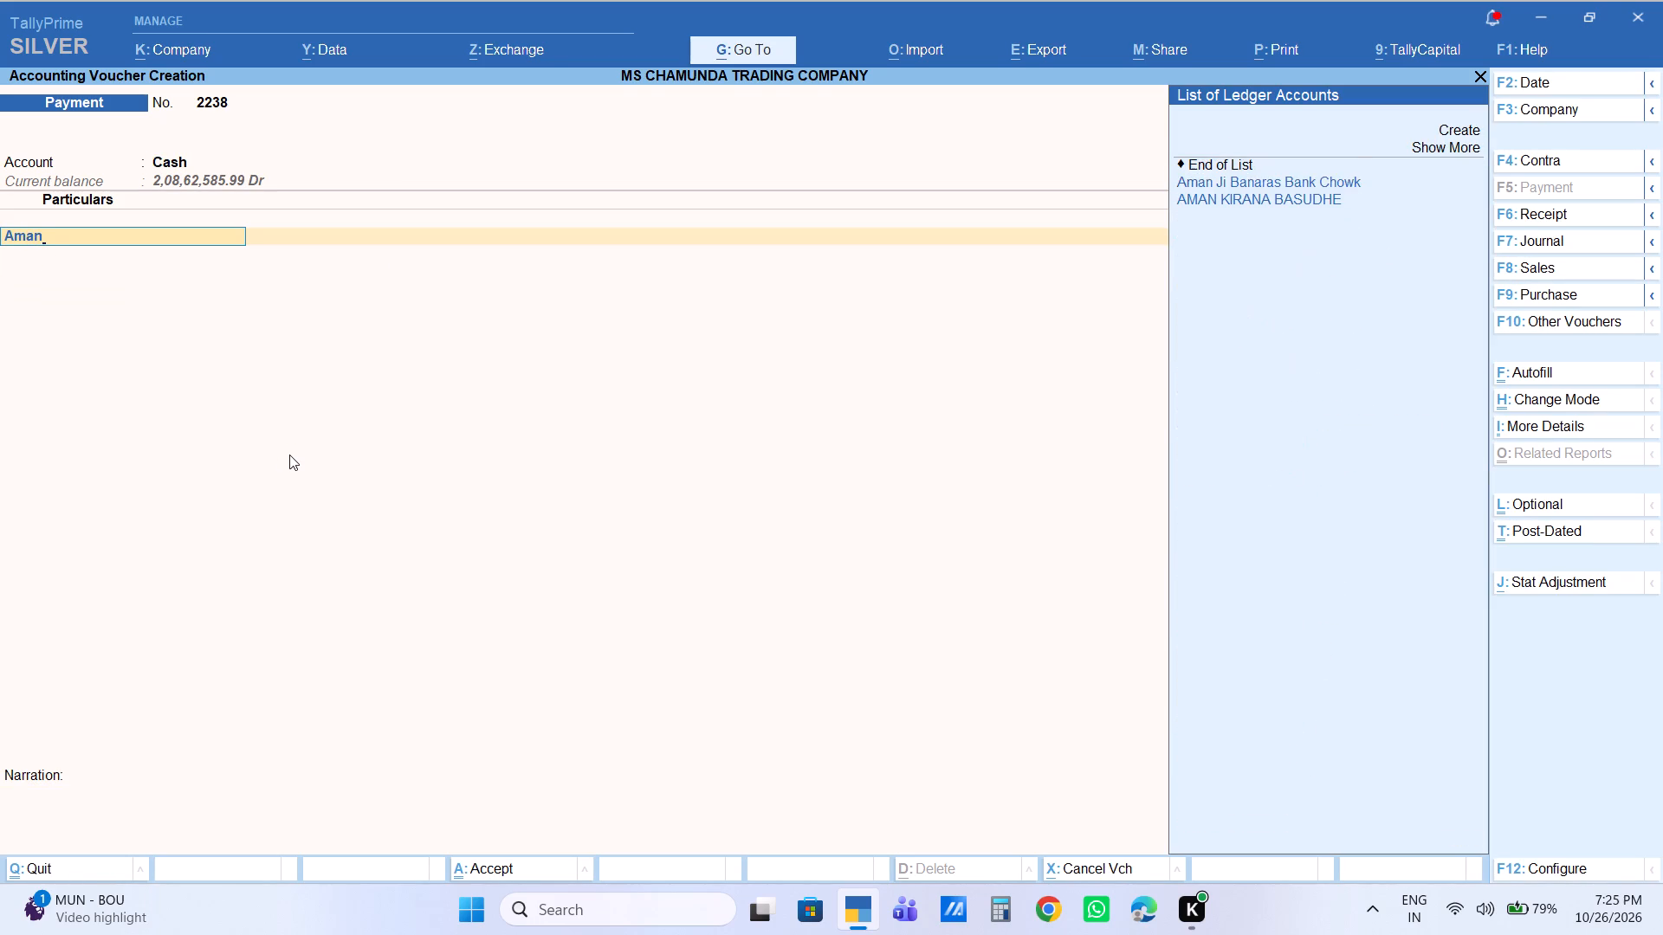
{"action": "key", "text": "Down"}
{"action": "key", "text": "Return"}
{"action": "key", "text": "Return"}
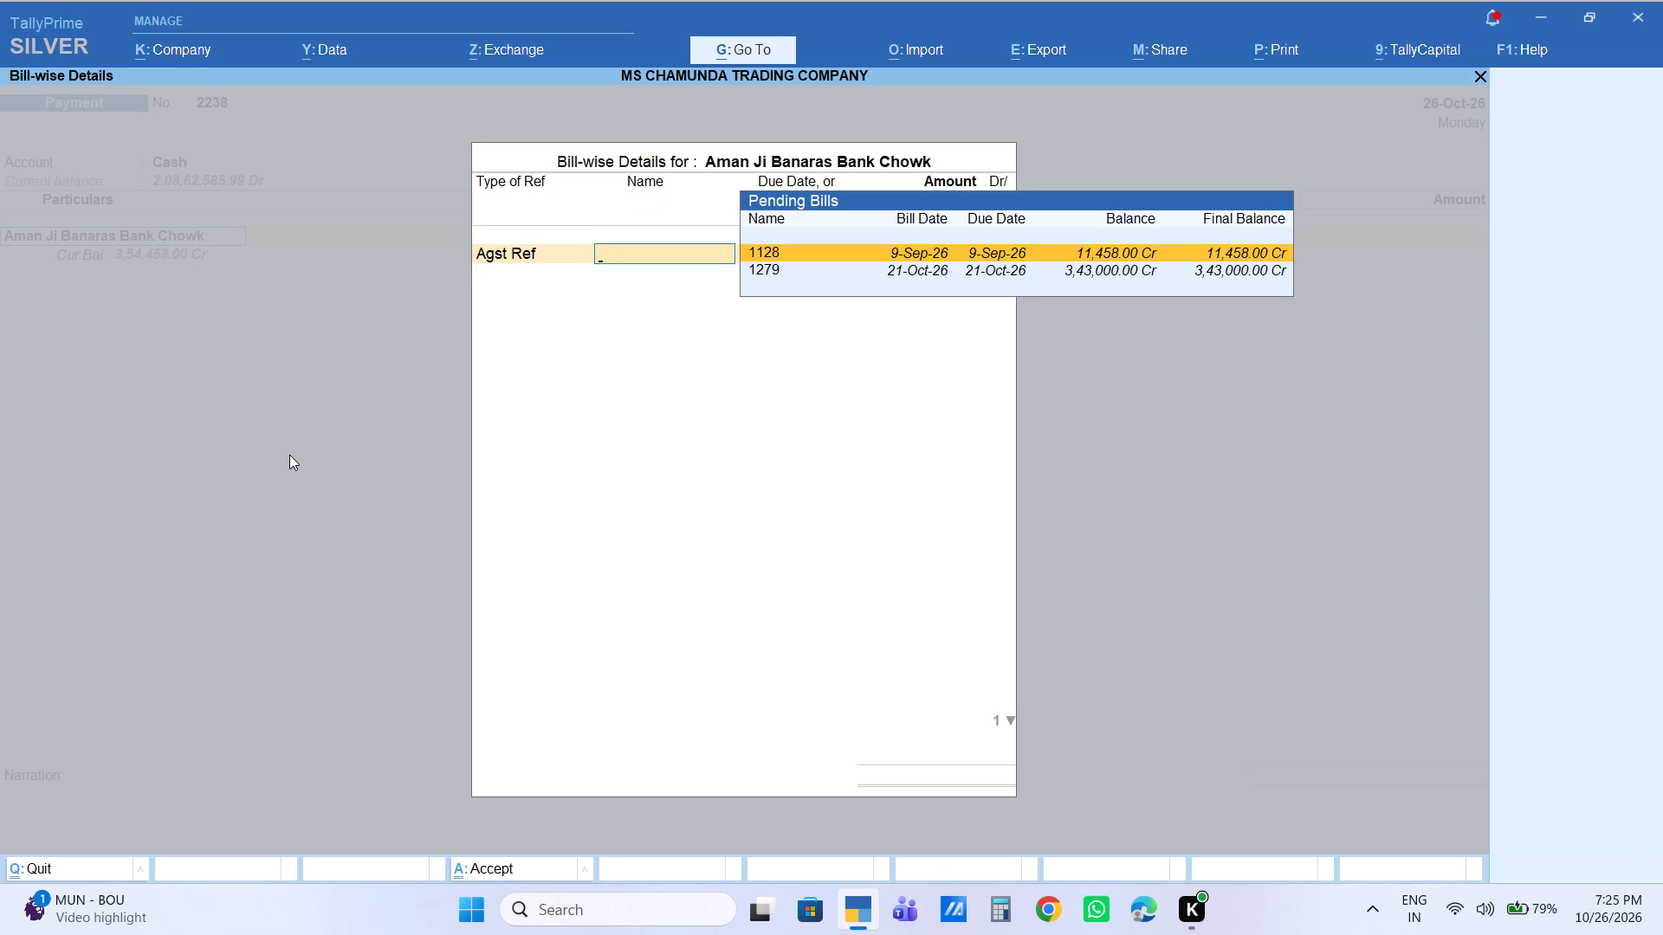
{"action": "key", "text": "Down"}
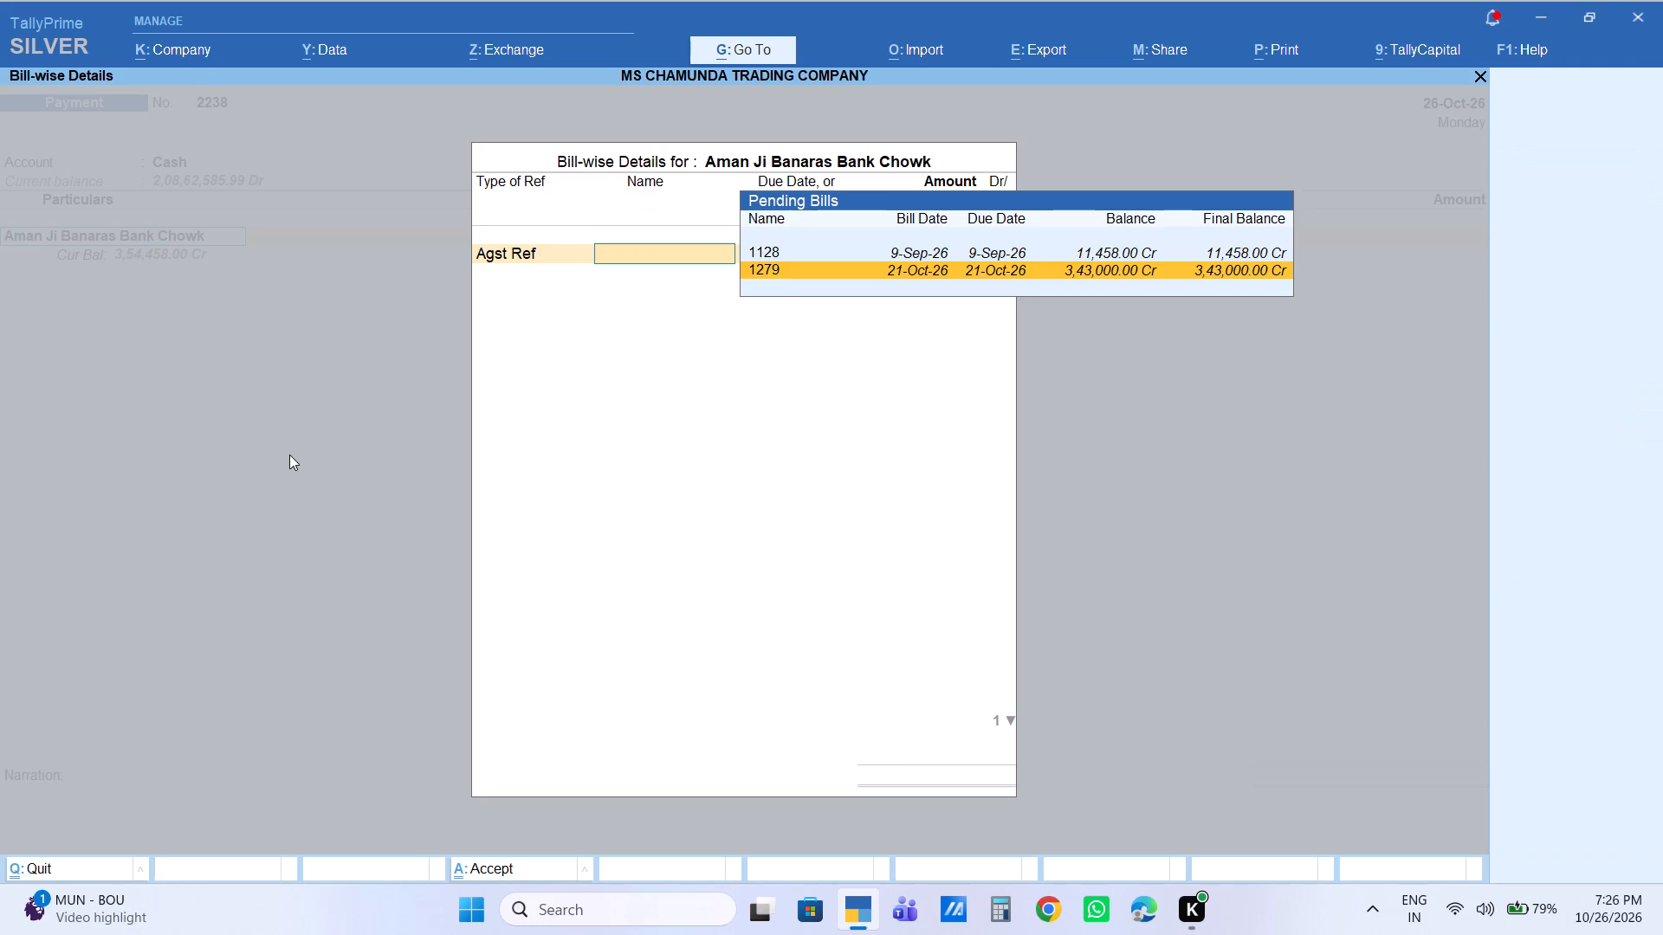
{"action": "key", "text": "Return"}
{"action": "type", "text": "50000"}
{"action": "key", "text": "Return"}
{"action": "key", "text": "Return"}
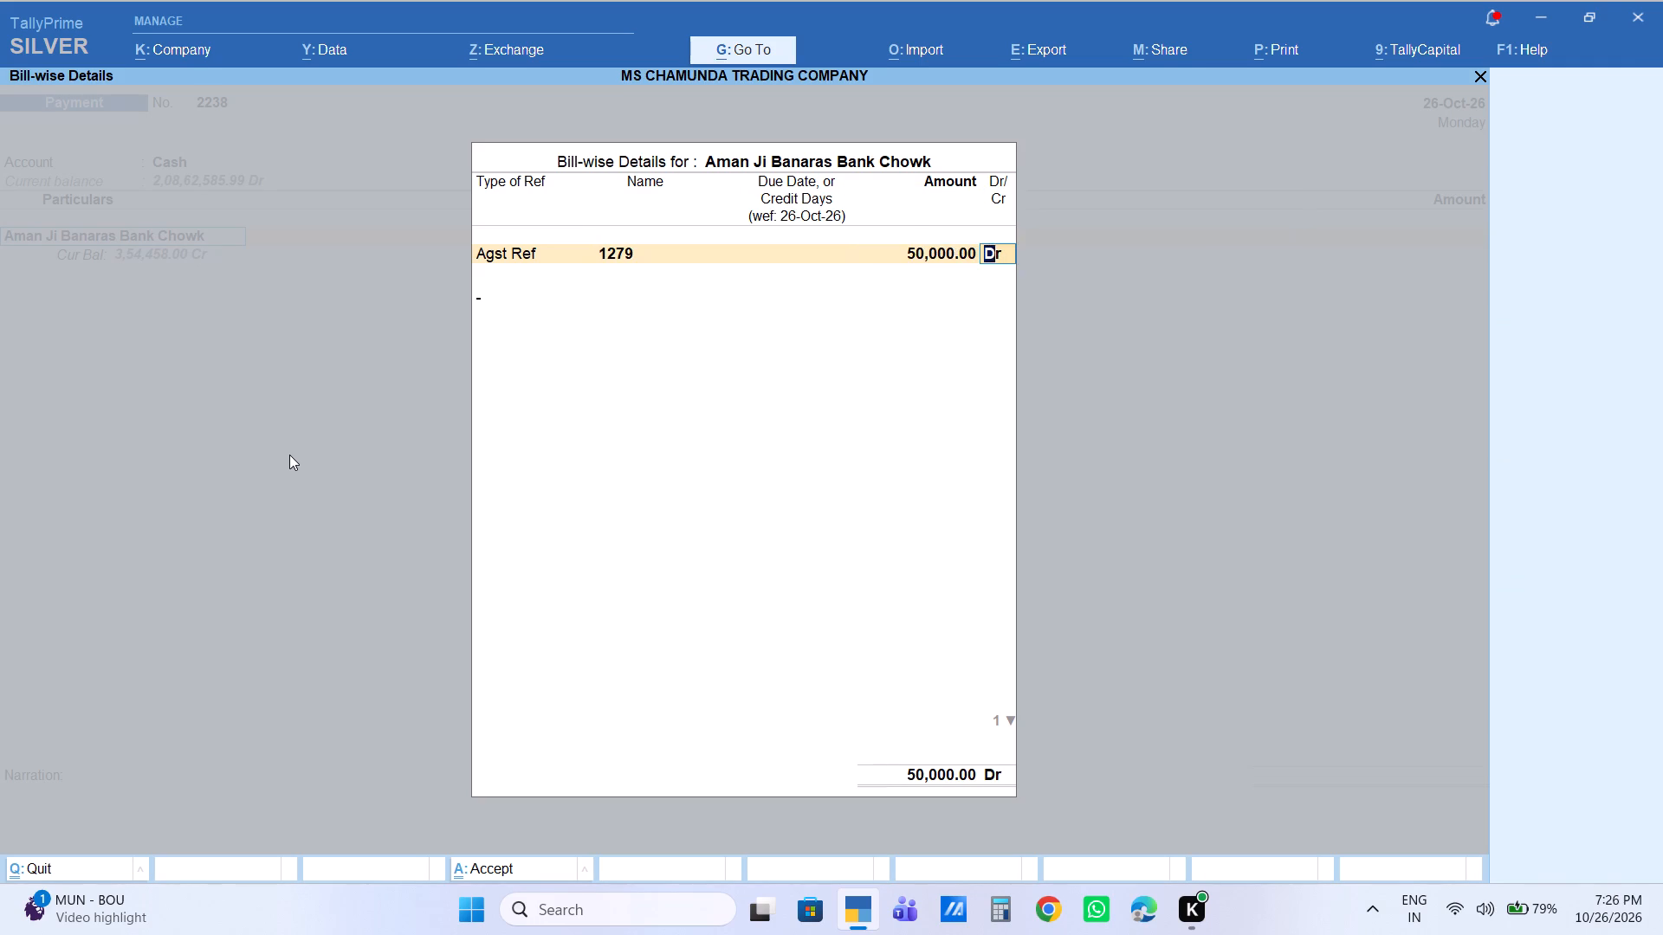
{"action": "key", "text": "Return"}
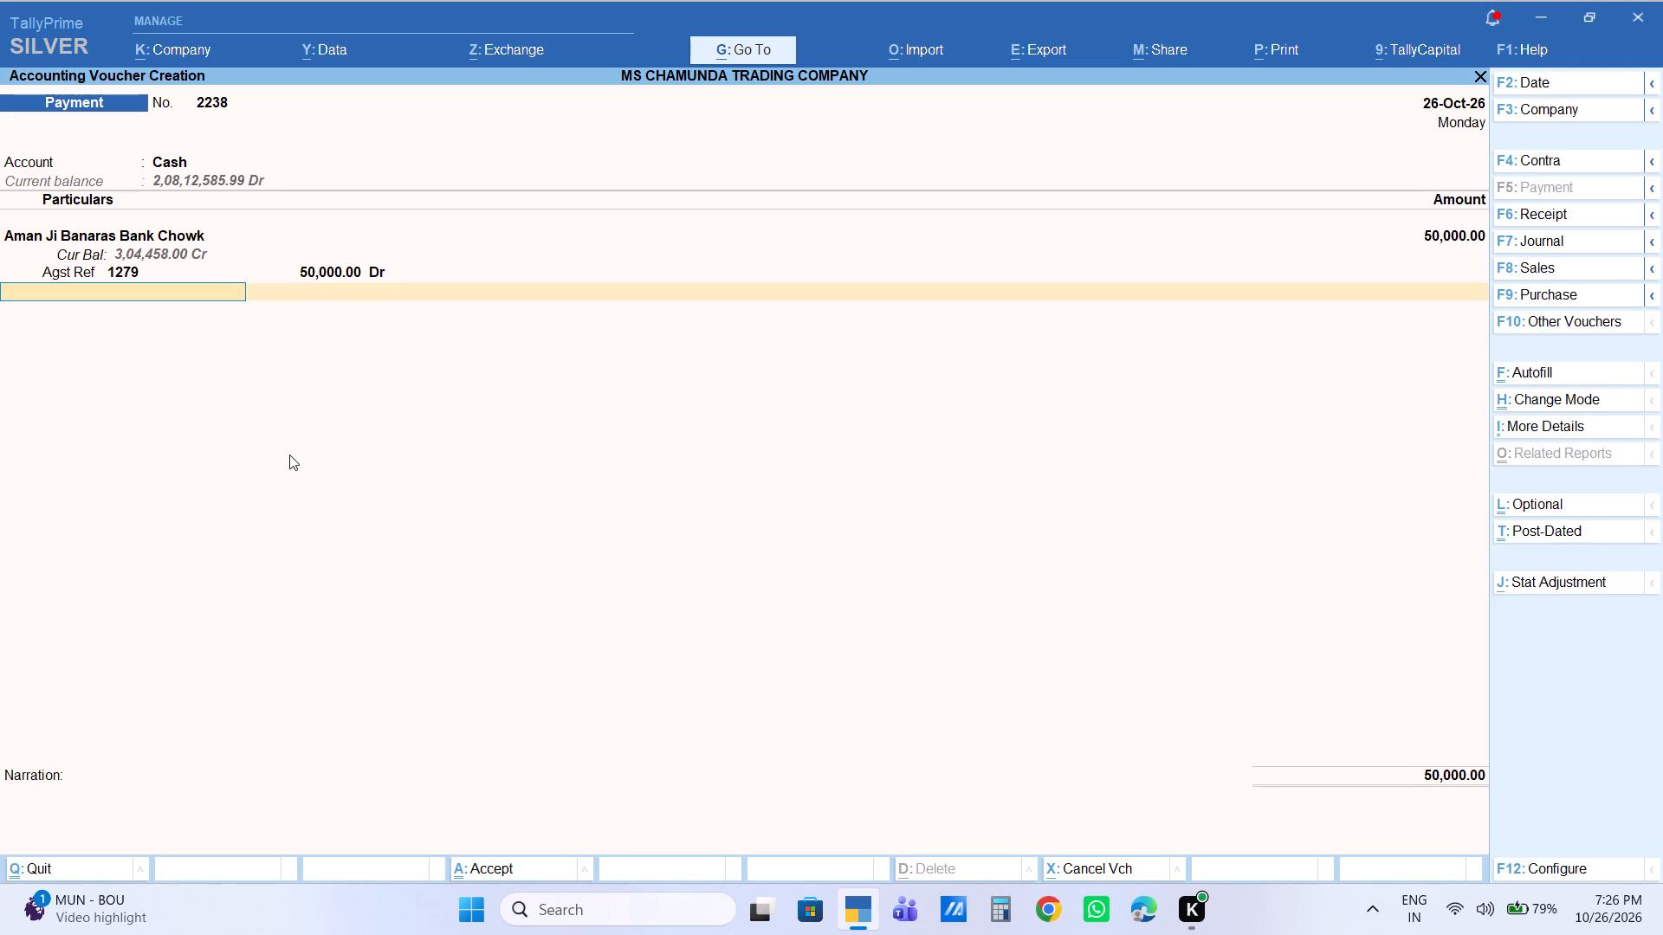
{"action": "key", "text": "Return"}
{"action": "key", "text": "Return"}
{"action": "key", "text": "Return"}
{"action": "key", "text": "Return"}
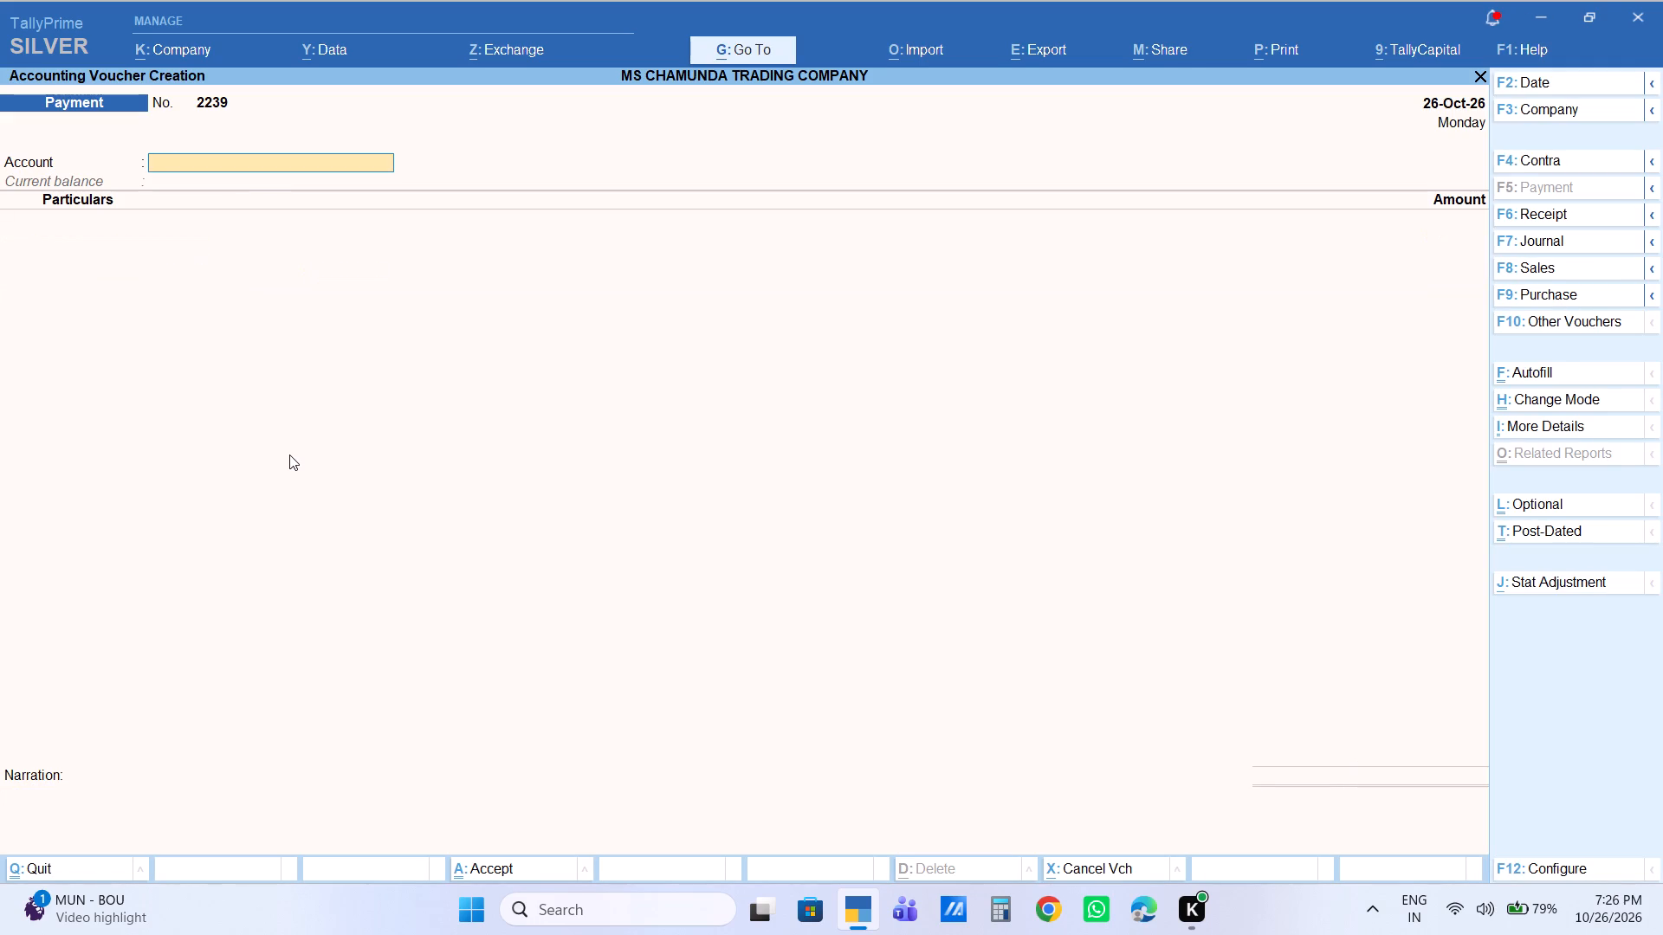
{"action": "type", "text": "ca"}
{"action": "key", "text": "Return"}
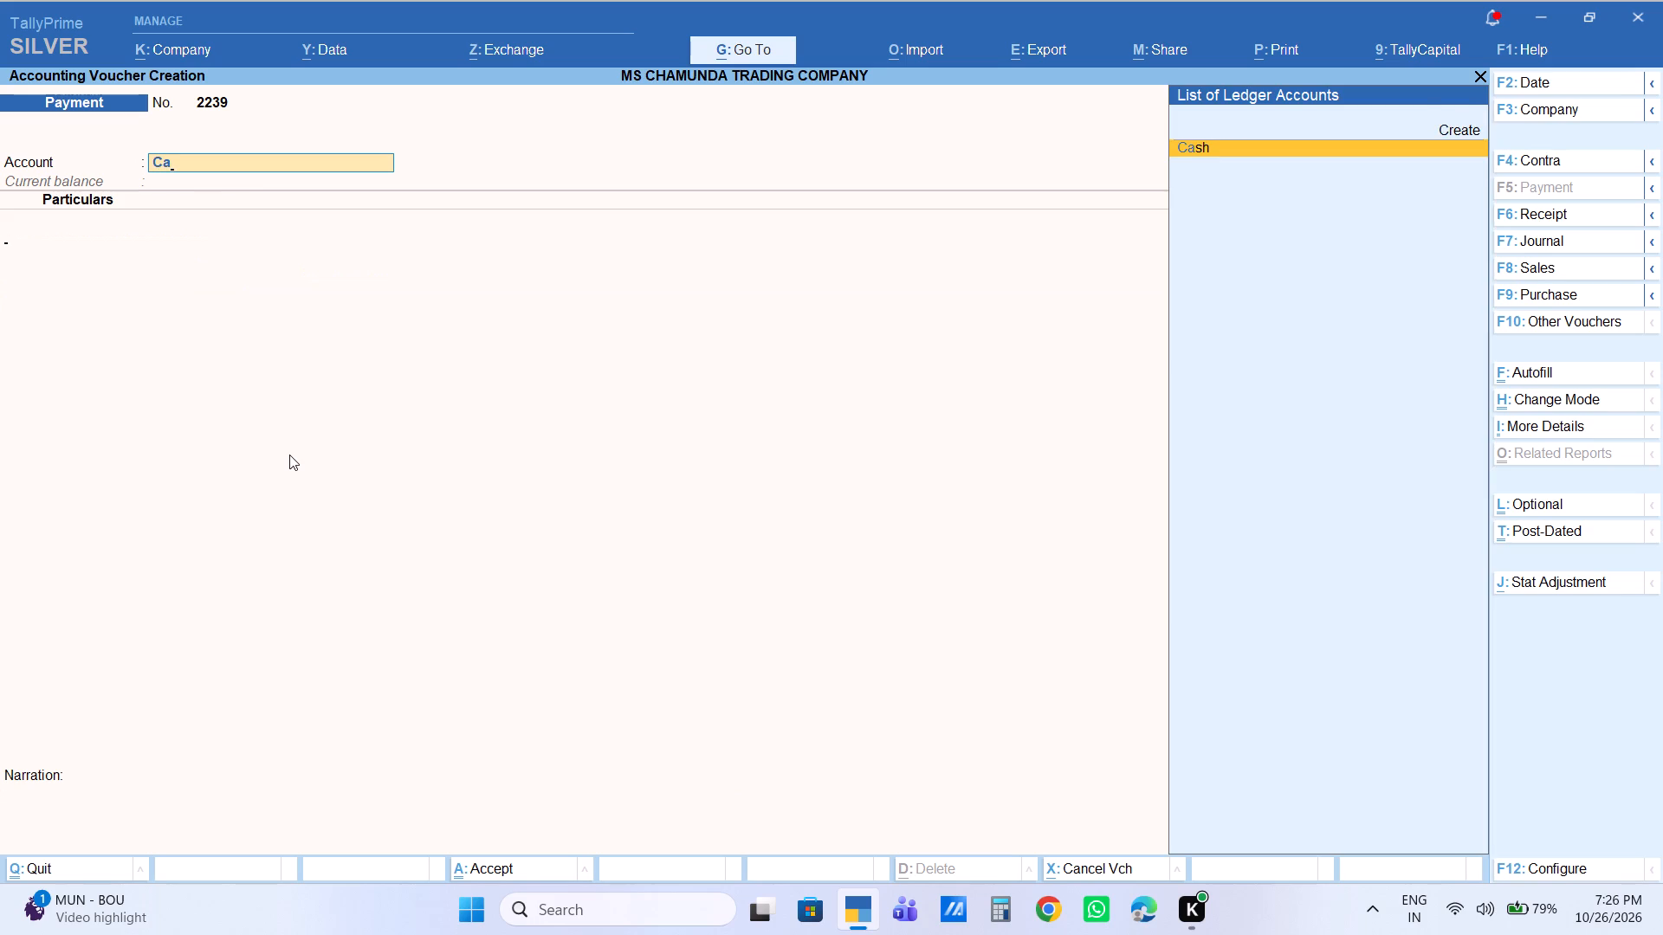
{"action": "type", "text": "raja"}
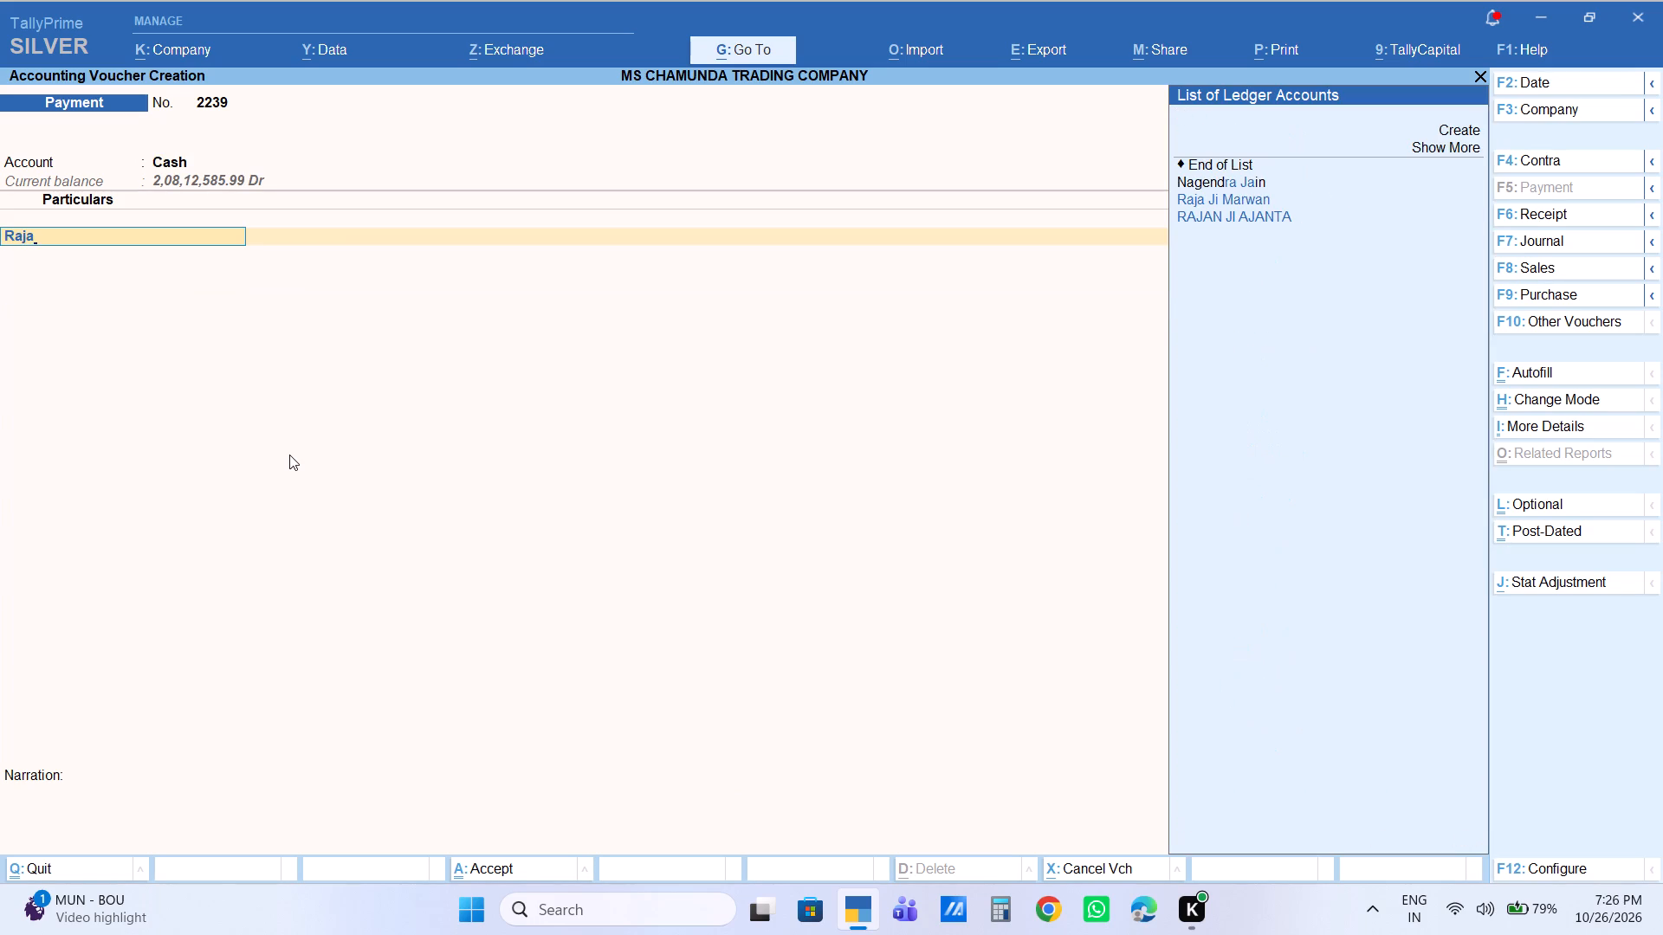
{"action": "key", "text": "Down"}
{"action": "key", "text": "Down"}
{"action": "key", "text": "Return"}
{"action": "key", "text": "Return"}
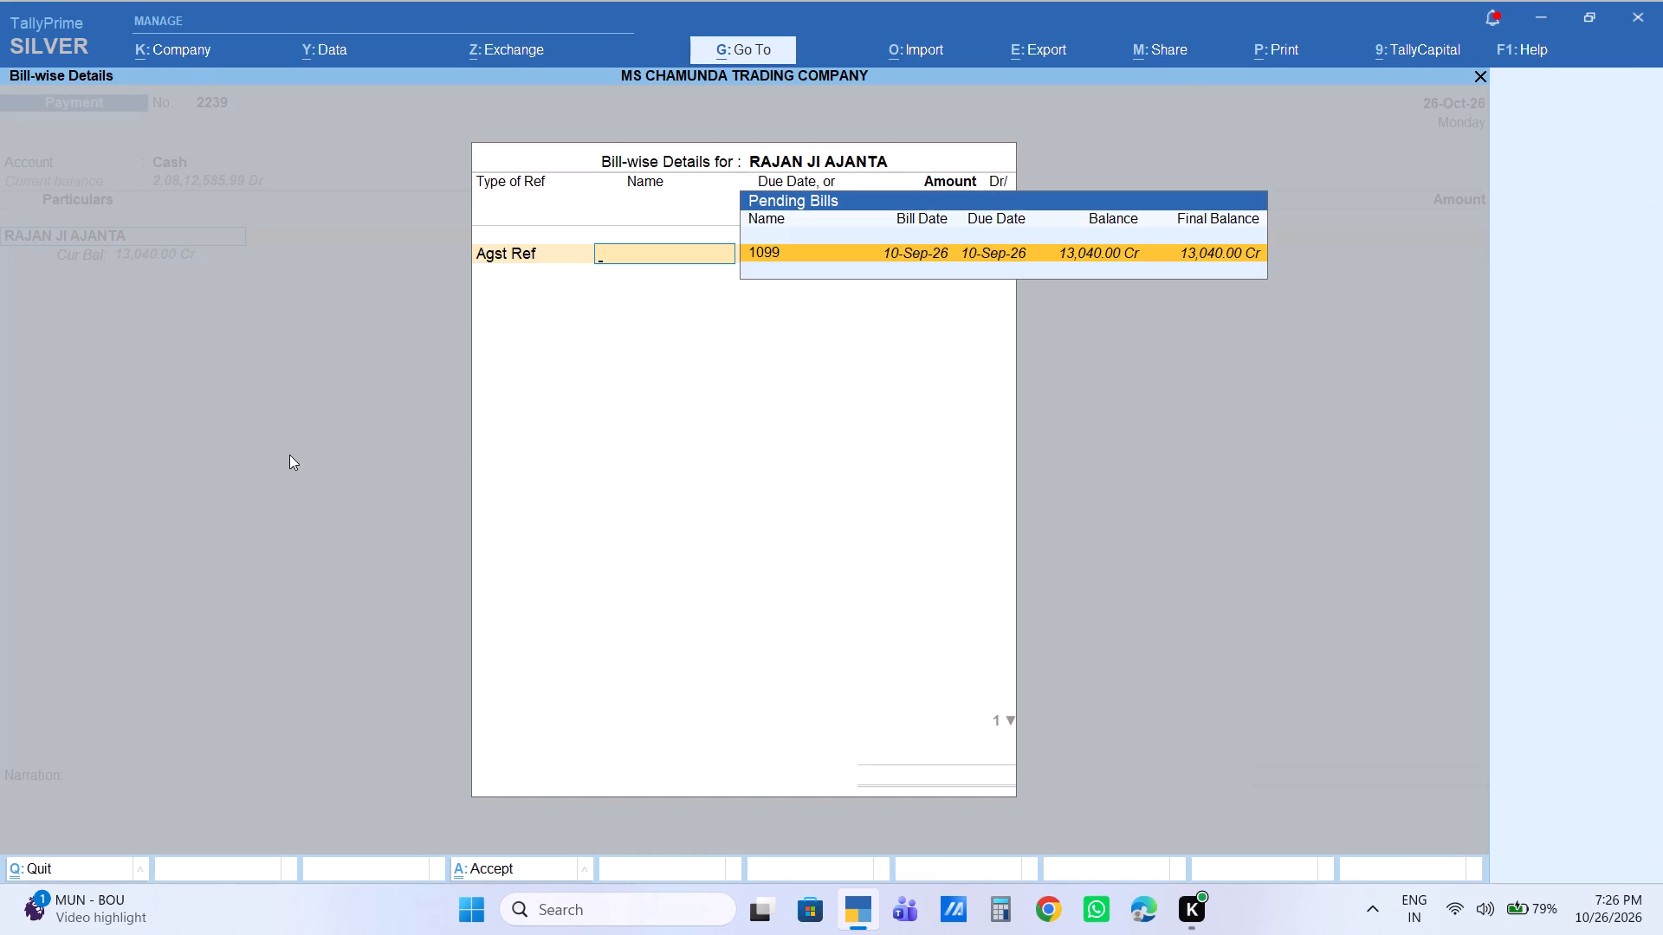
{"action": "key", "text": "Return"}
{"action": "type", "text": "10000"}
{"action": "key", "text": "Return"}
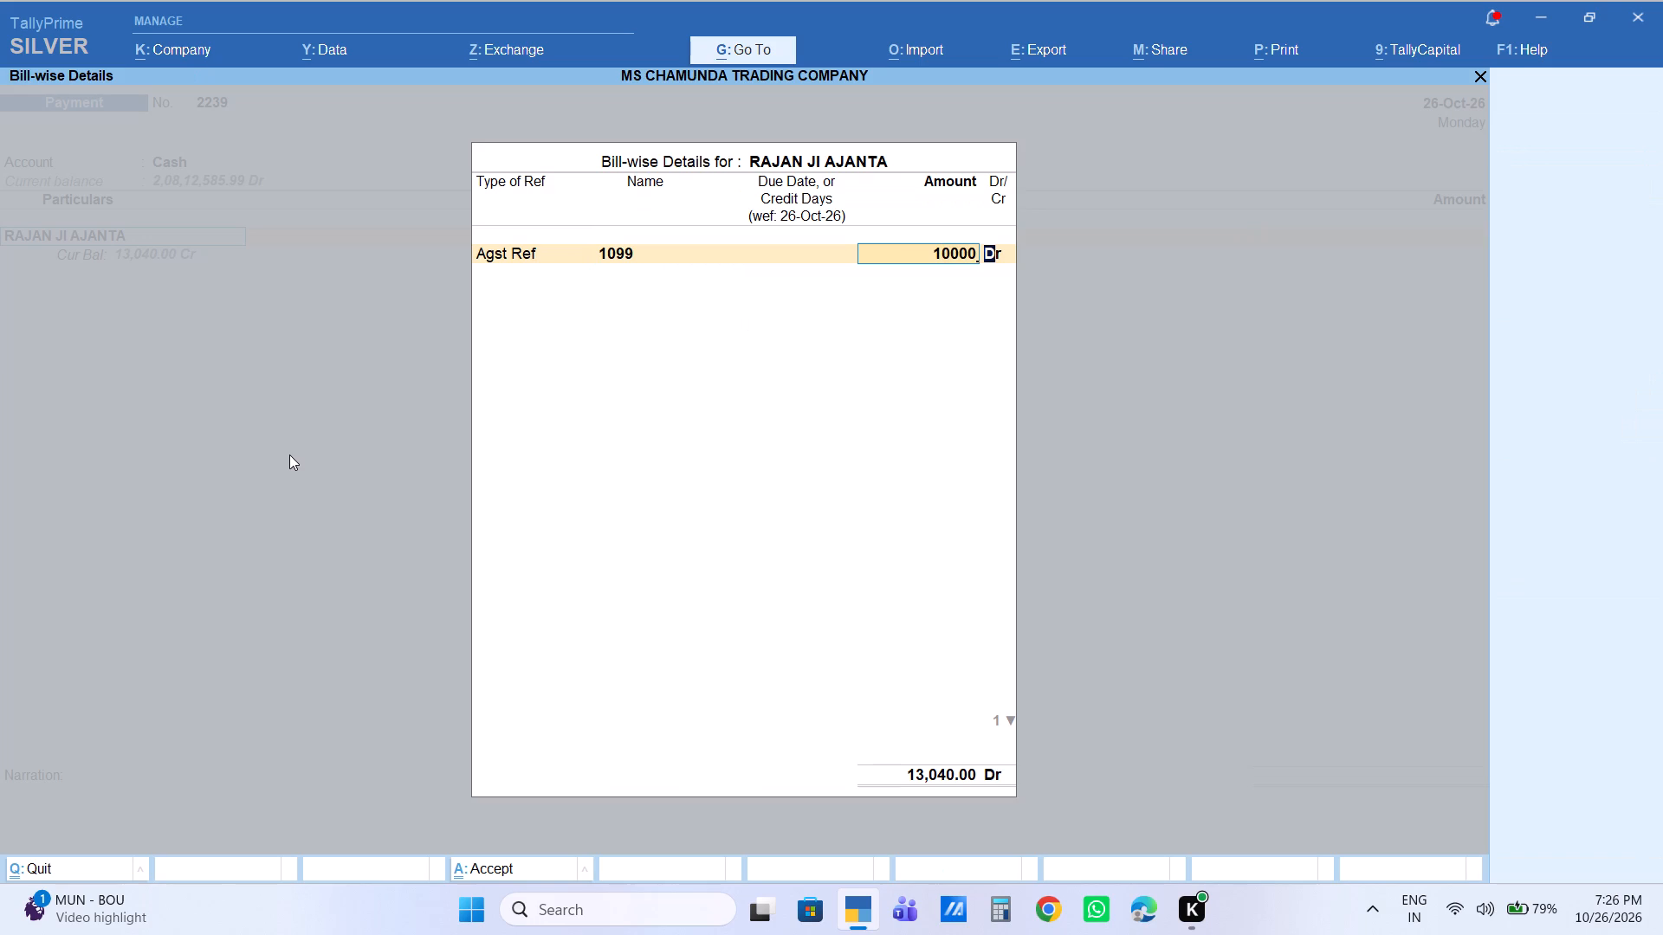
{"action": "key", "text": "Return"}
{"action": "key", "text": "Return"}
{"action": "key", "text": "Return"}
{"action": "key", "text": "Return"}
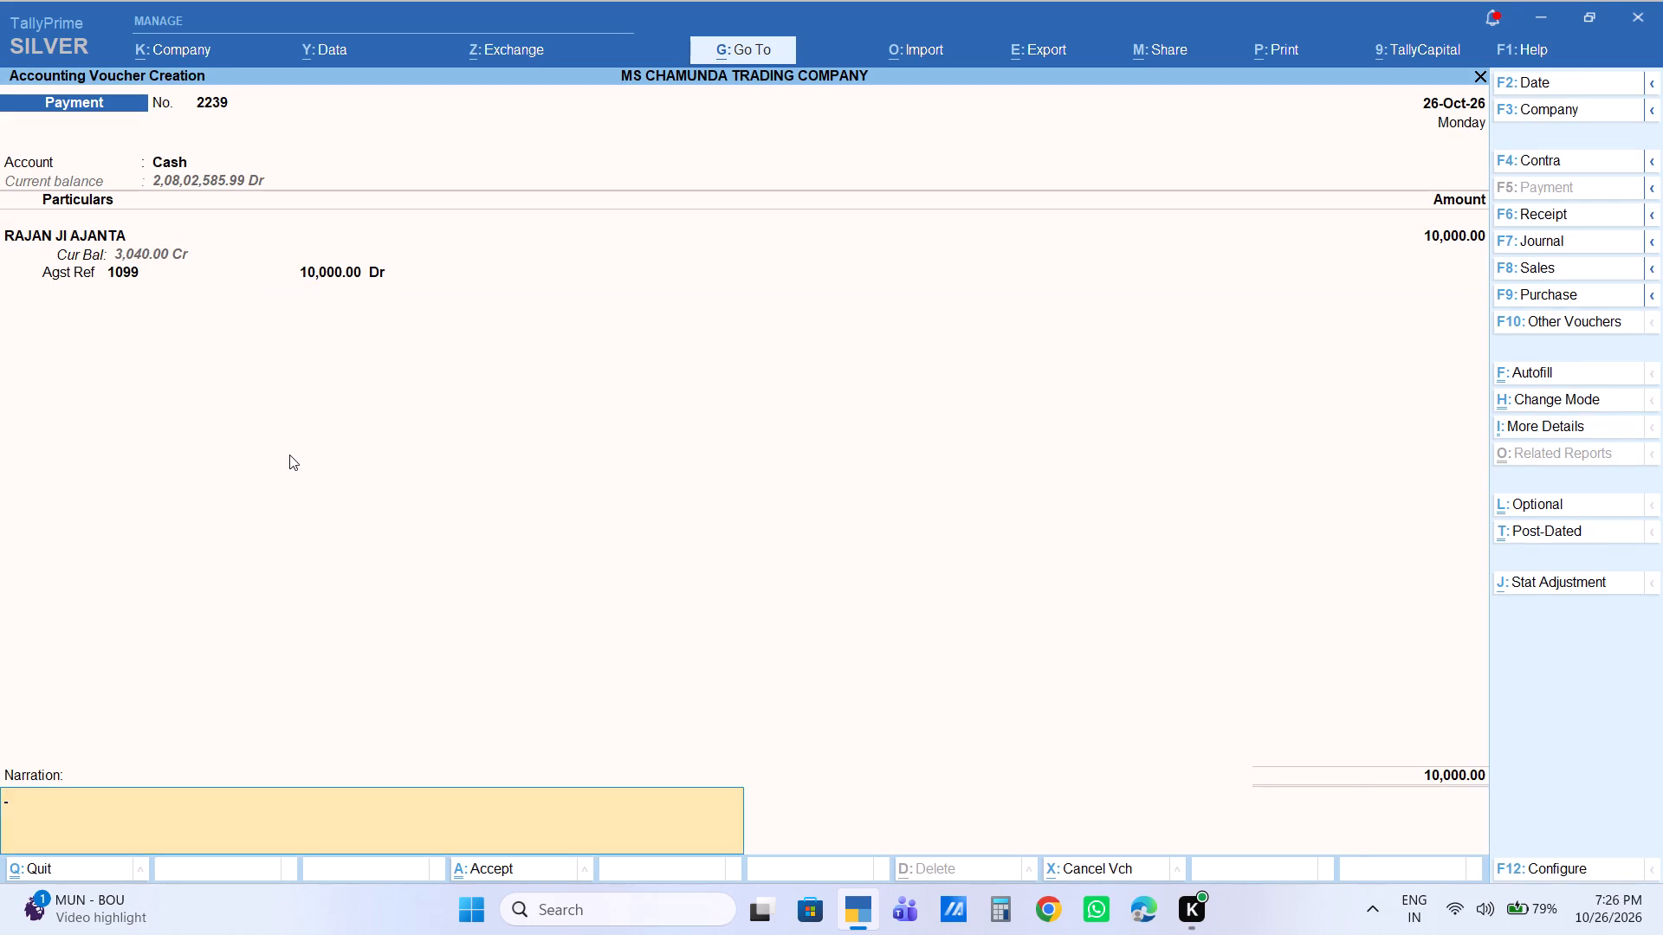
{"action": "key", "text": "Return"}
{"action": "key", "text": "Return"}
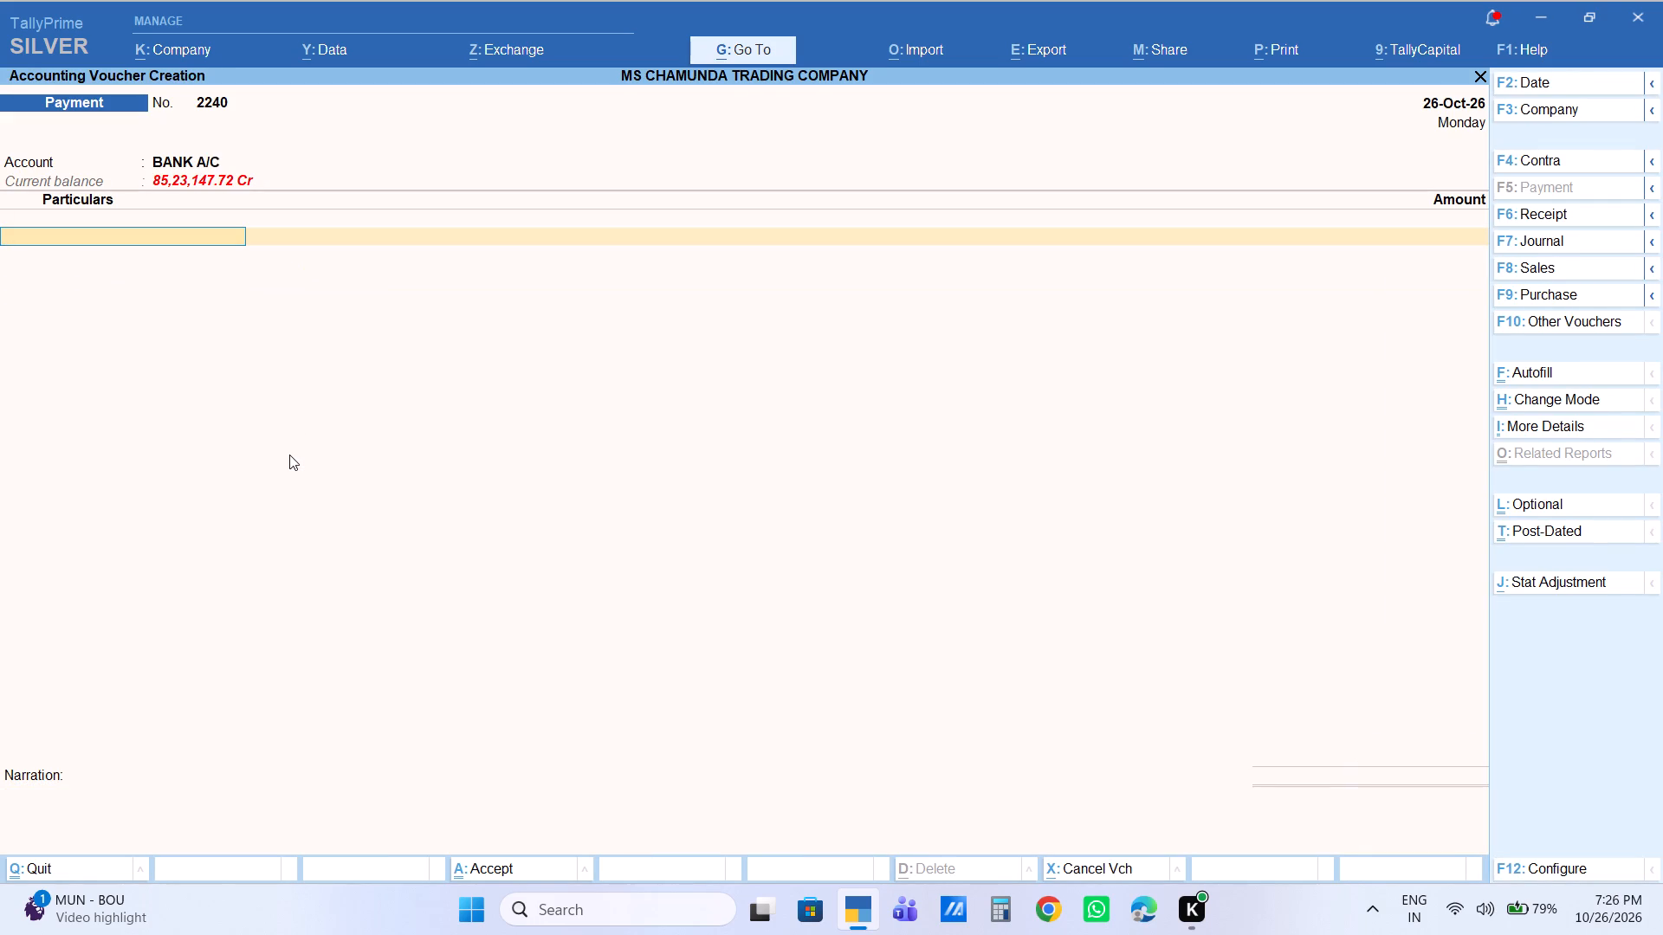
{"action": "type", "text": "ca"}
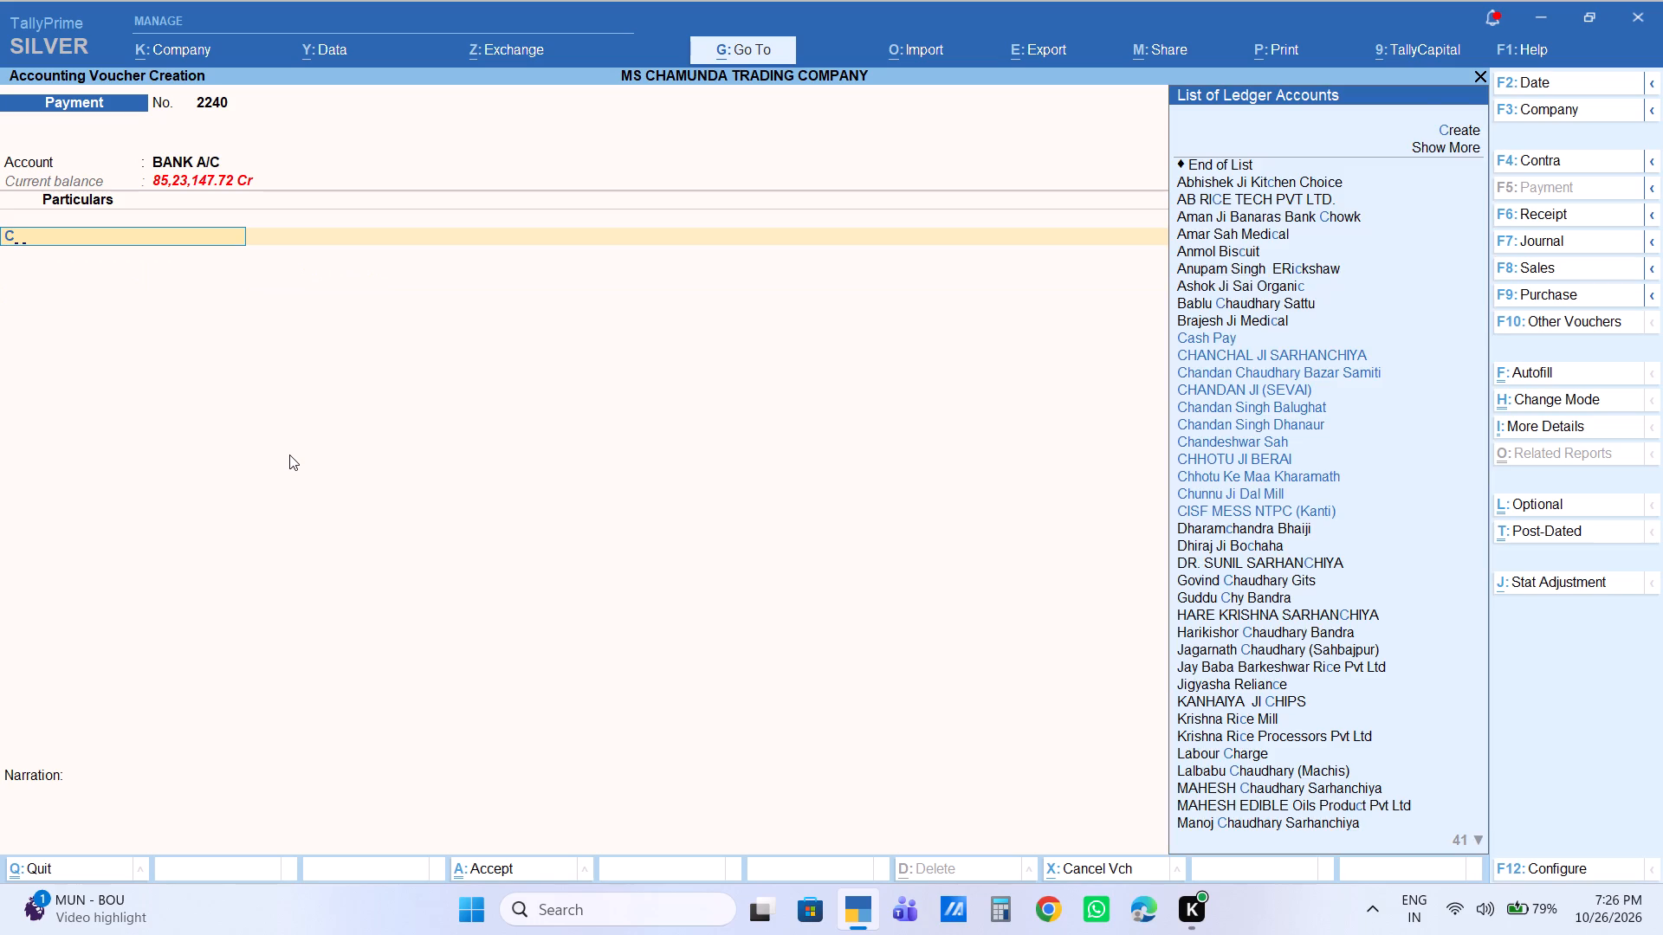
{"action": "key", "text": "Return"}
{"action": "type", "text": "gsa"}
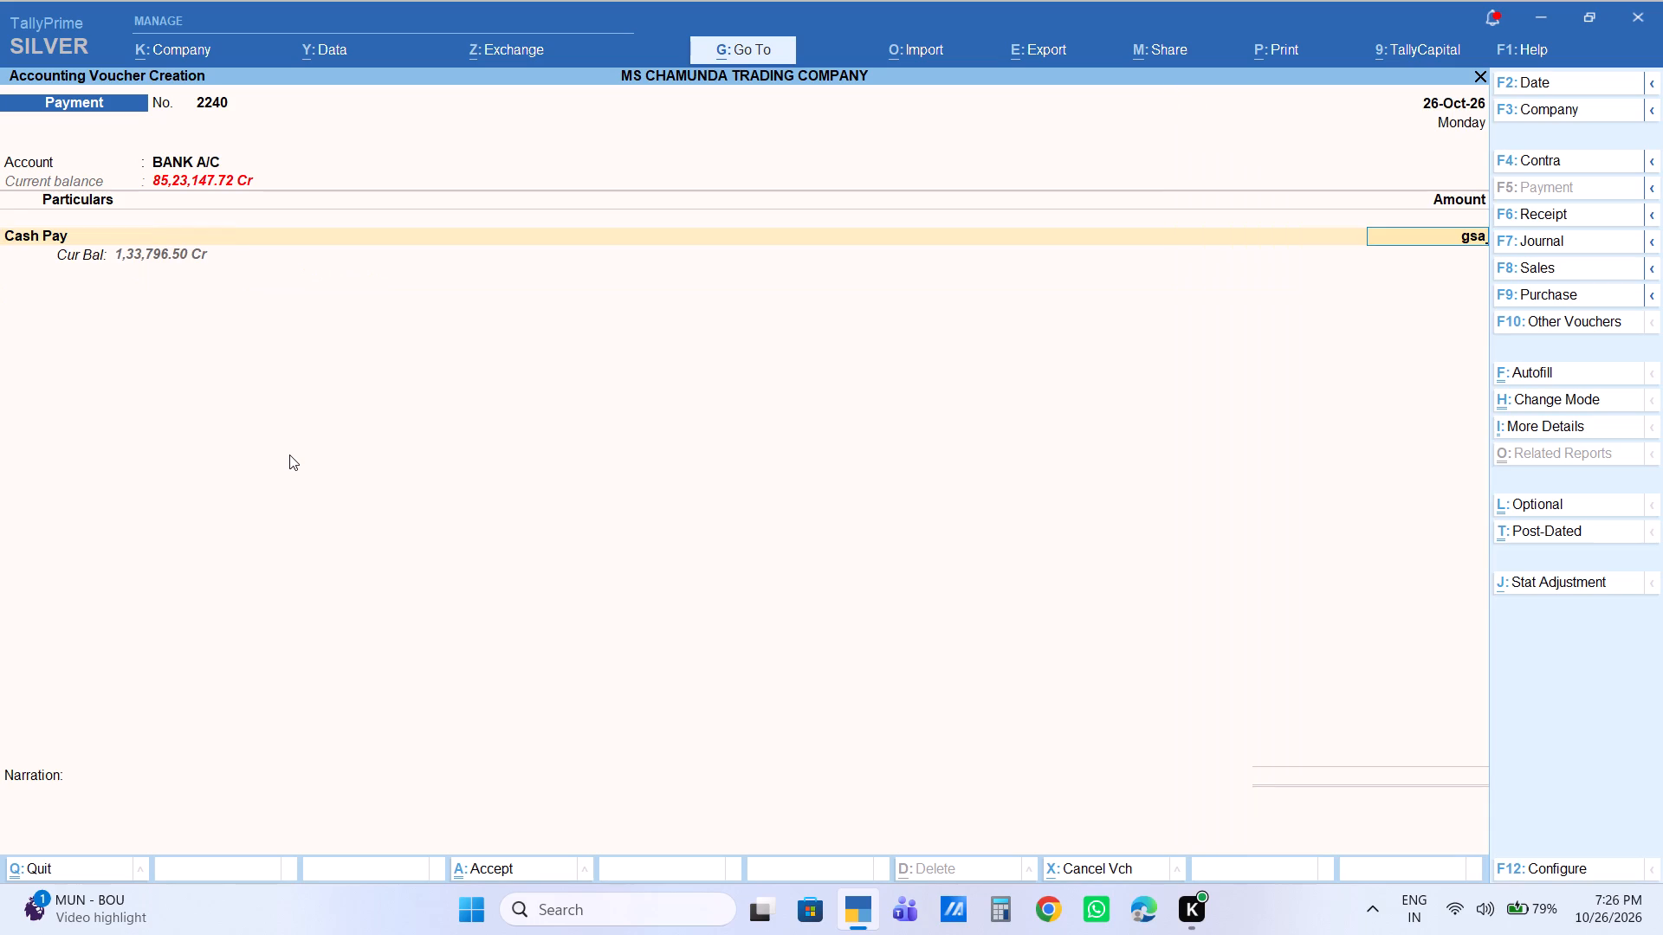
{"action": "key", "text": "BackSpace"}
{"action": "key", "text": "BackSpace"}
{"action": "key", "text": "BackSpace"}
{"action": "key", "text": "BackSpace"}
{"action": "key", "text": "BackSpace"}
Enter a Cash payment voucher on 26 October debiting GABBAR JI GOLA with 23,600 against bill 1164.
{"action": "type", "text": "ca"}
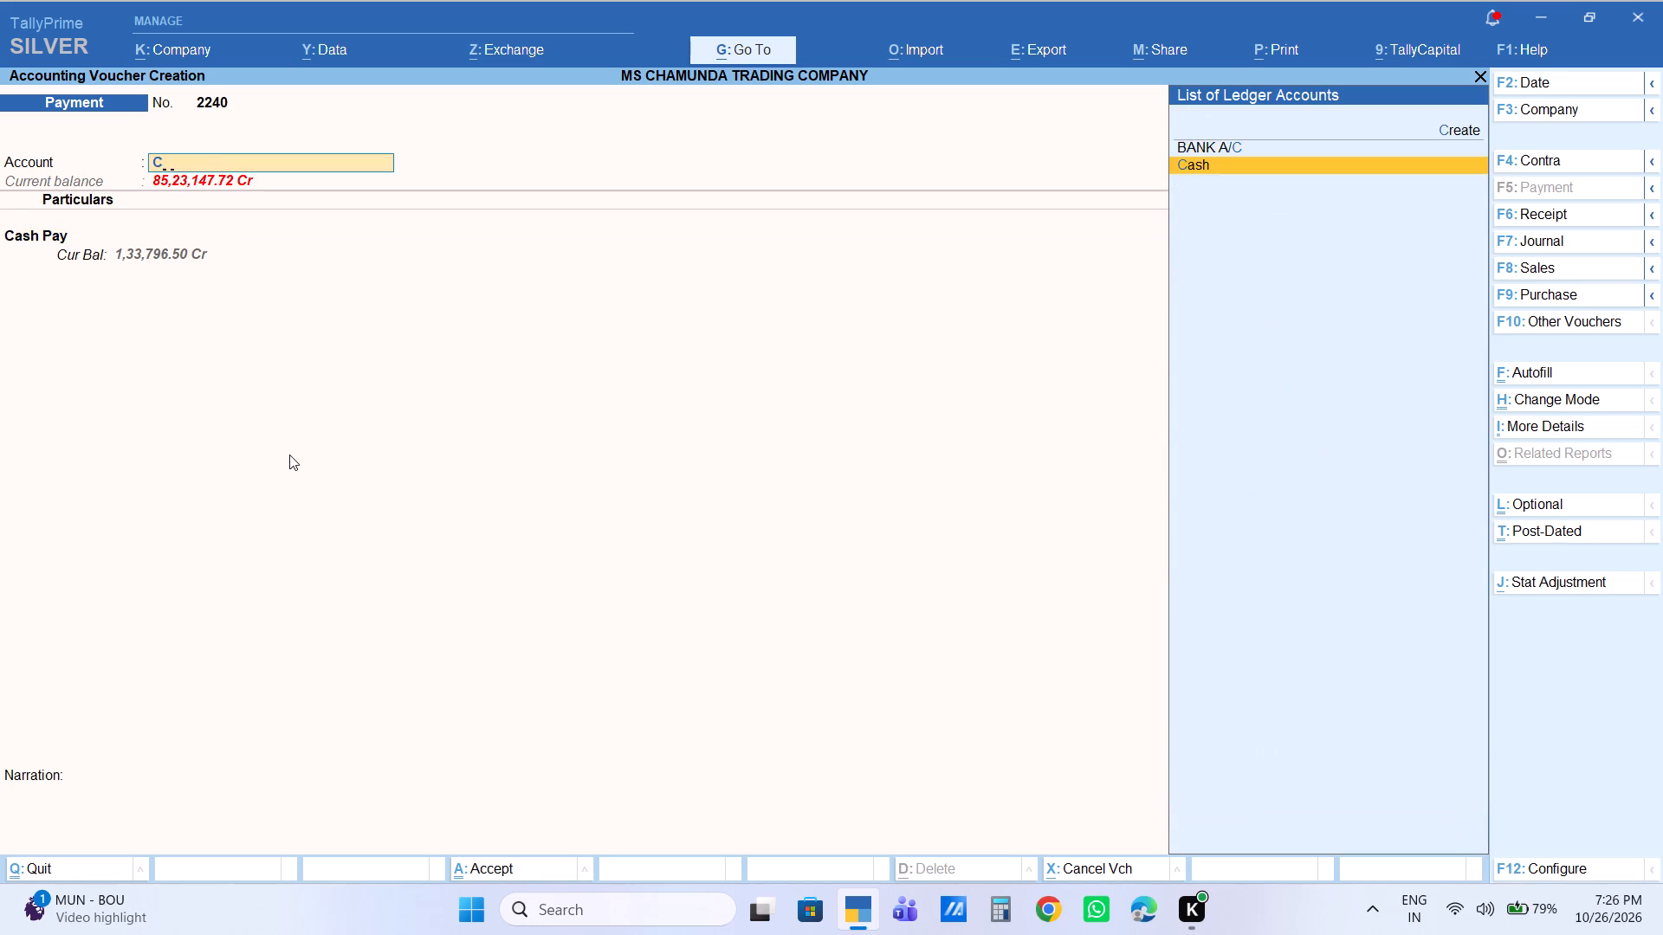
{"action": "key", "text": "Return"}
{"action": "type", "text": "gabba"}
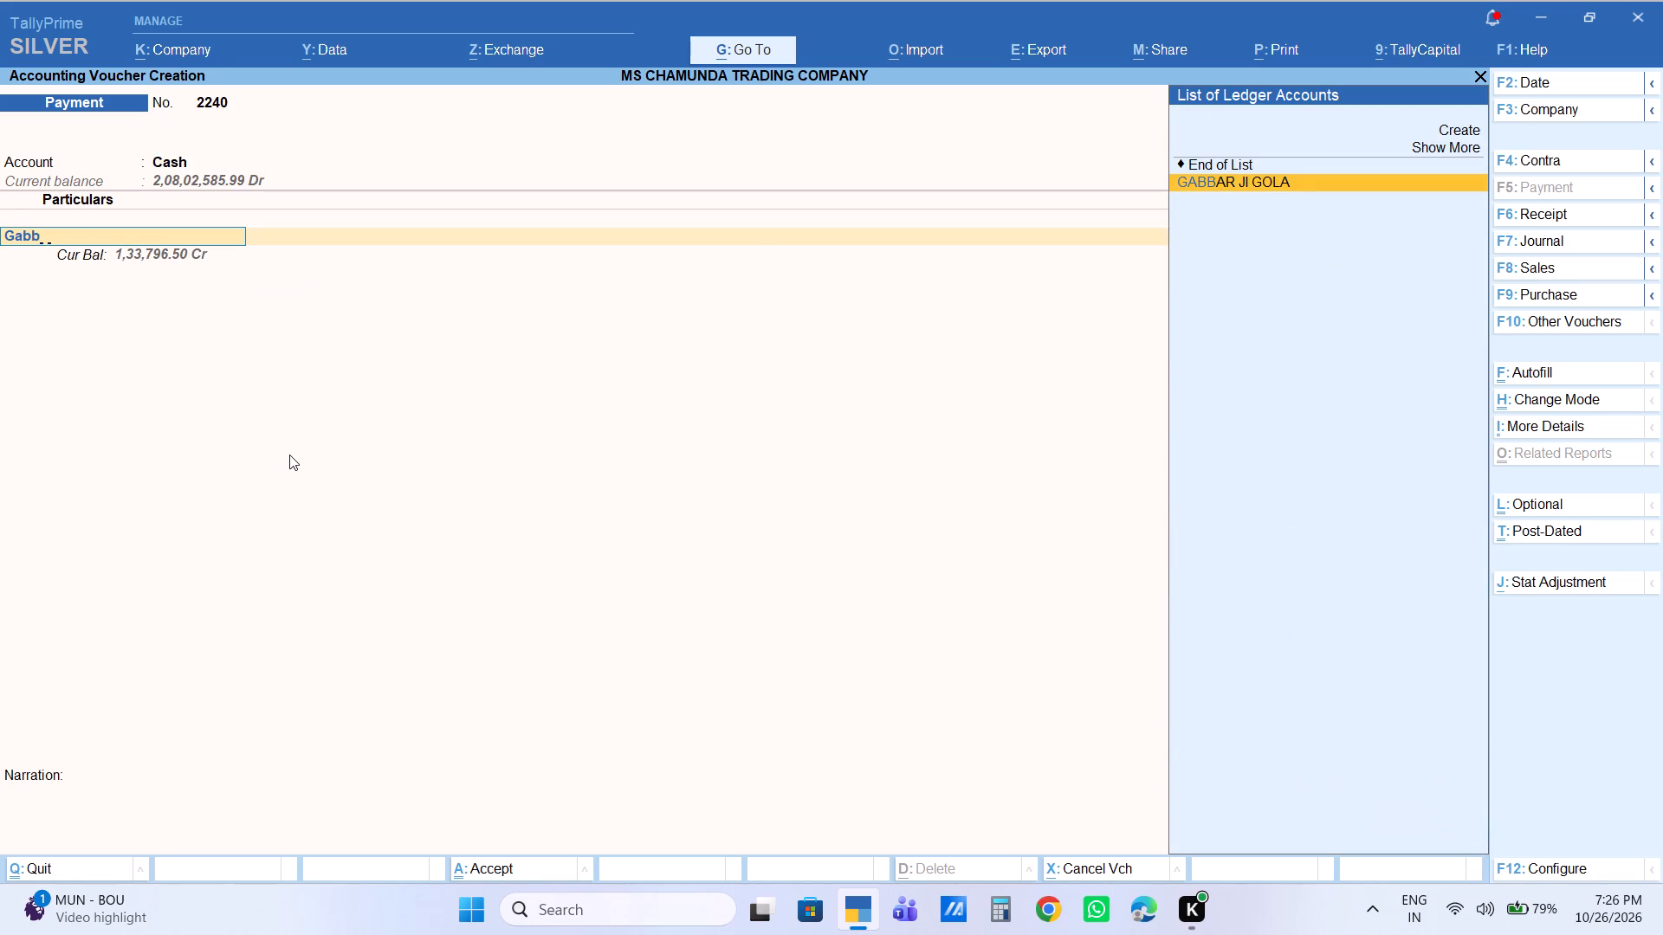
{"action": "key", "text": "Return"}
{"action": "key", "text": "Return"}
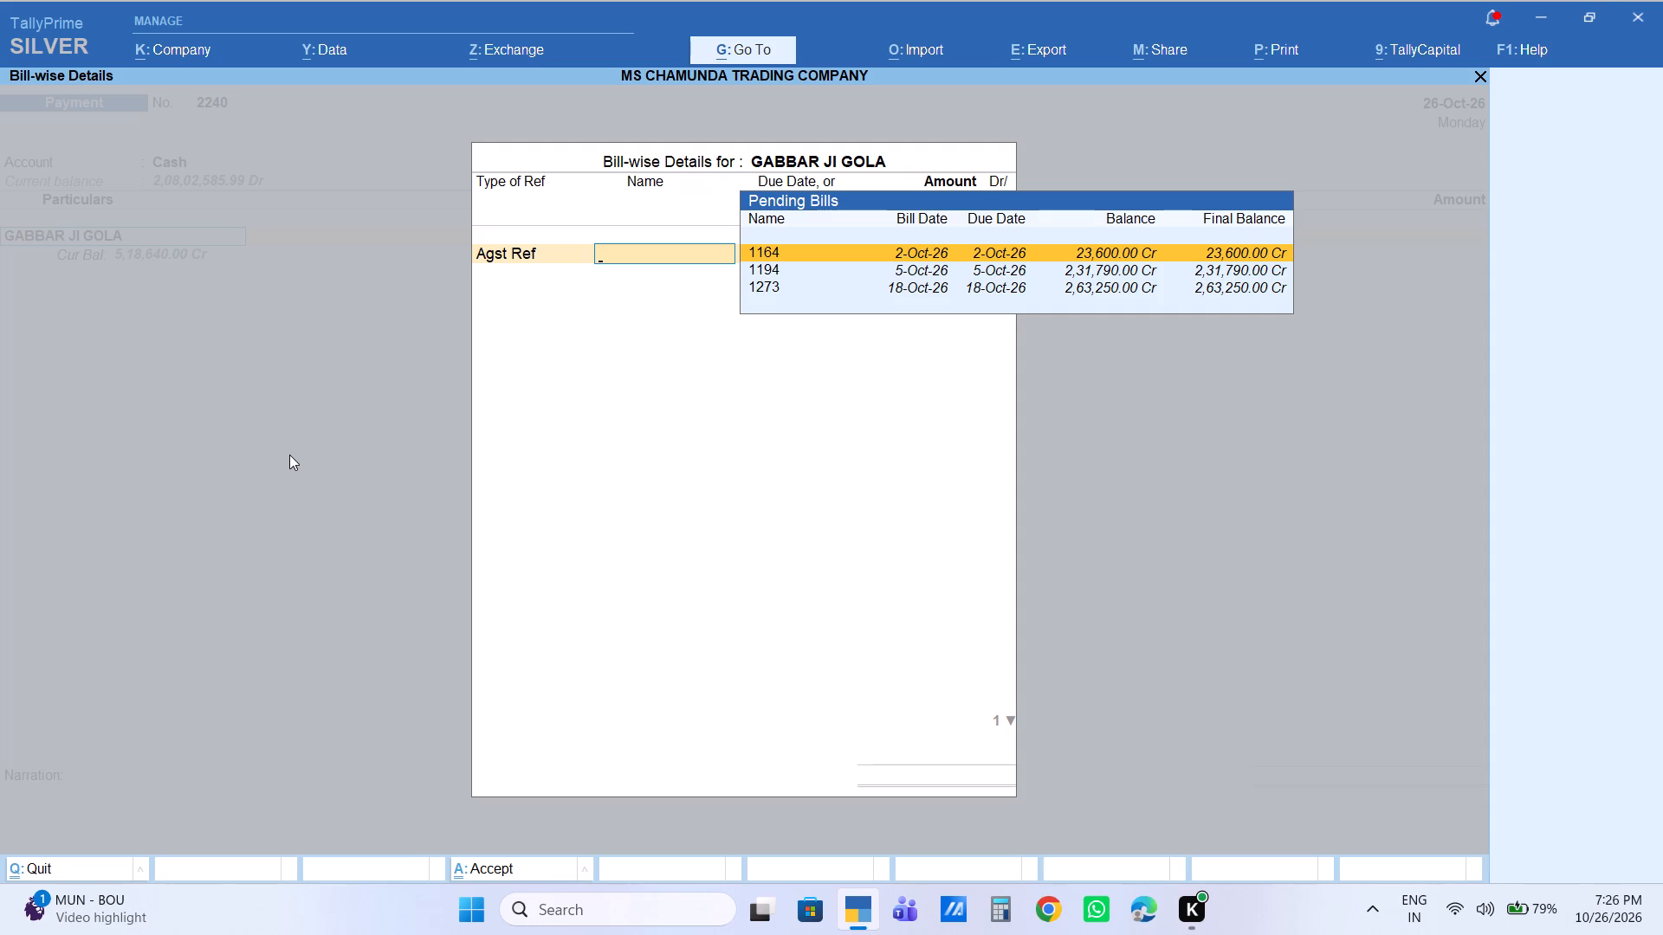
{"action": "key", "text": "Return"}
{"action": "key", "text": "Return"}
{"action": "key", "text": "Return"}
{"action": "key", "text": "Return"}
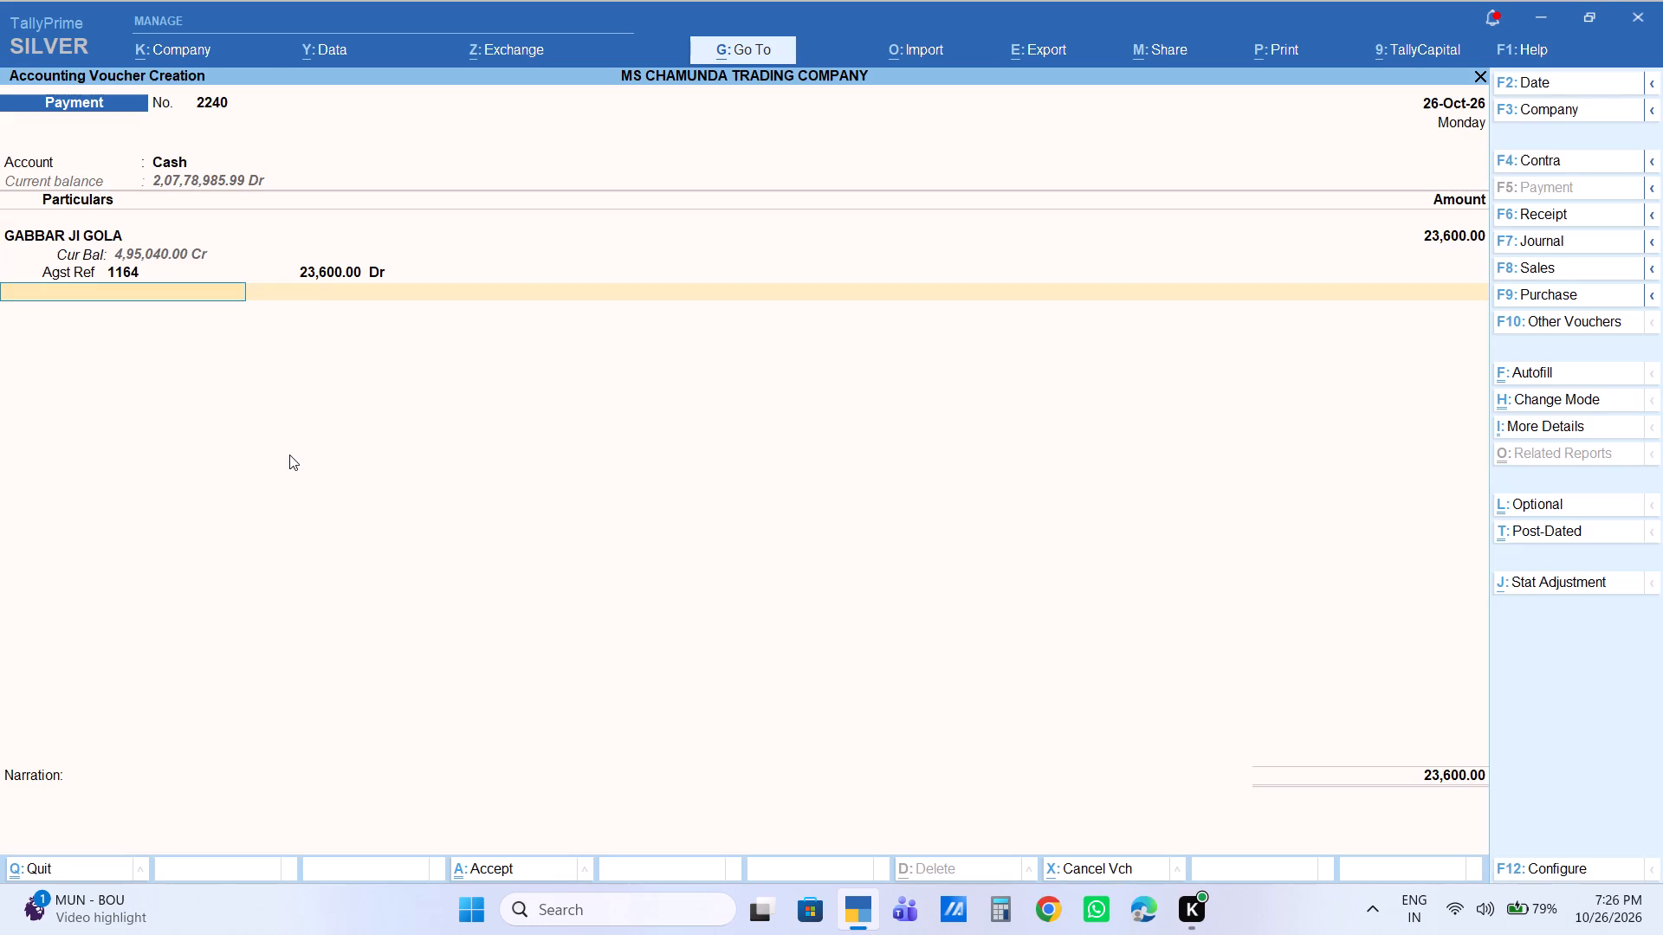
Save the 23,600 GABBAR JI GOLA payment voucher with the narration "bhugtani02/10/26".
{"action": "key", "text": "Return"}
{"action": "type", "text": "bhugtani"}
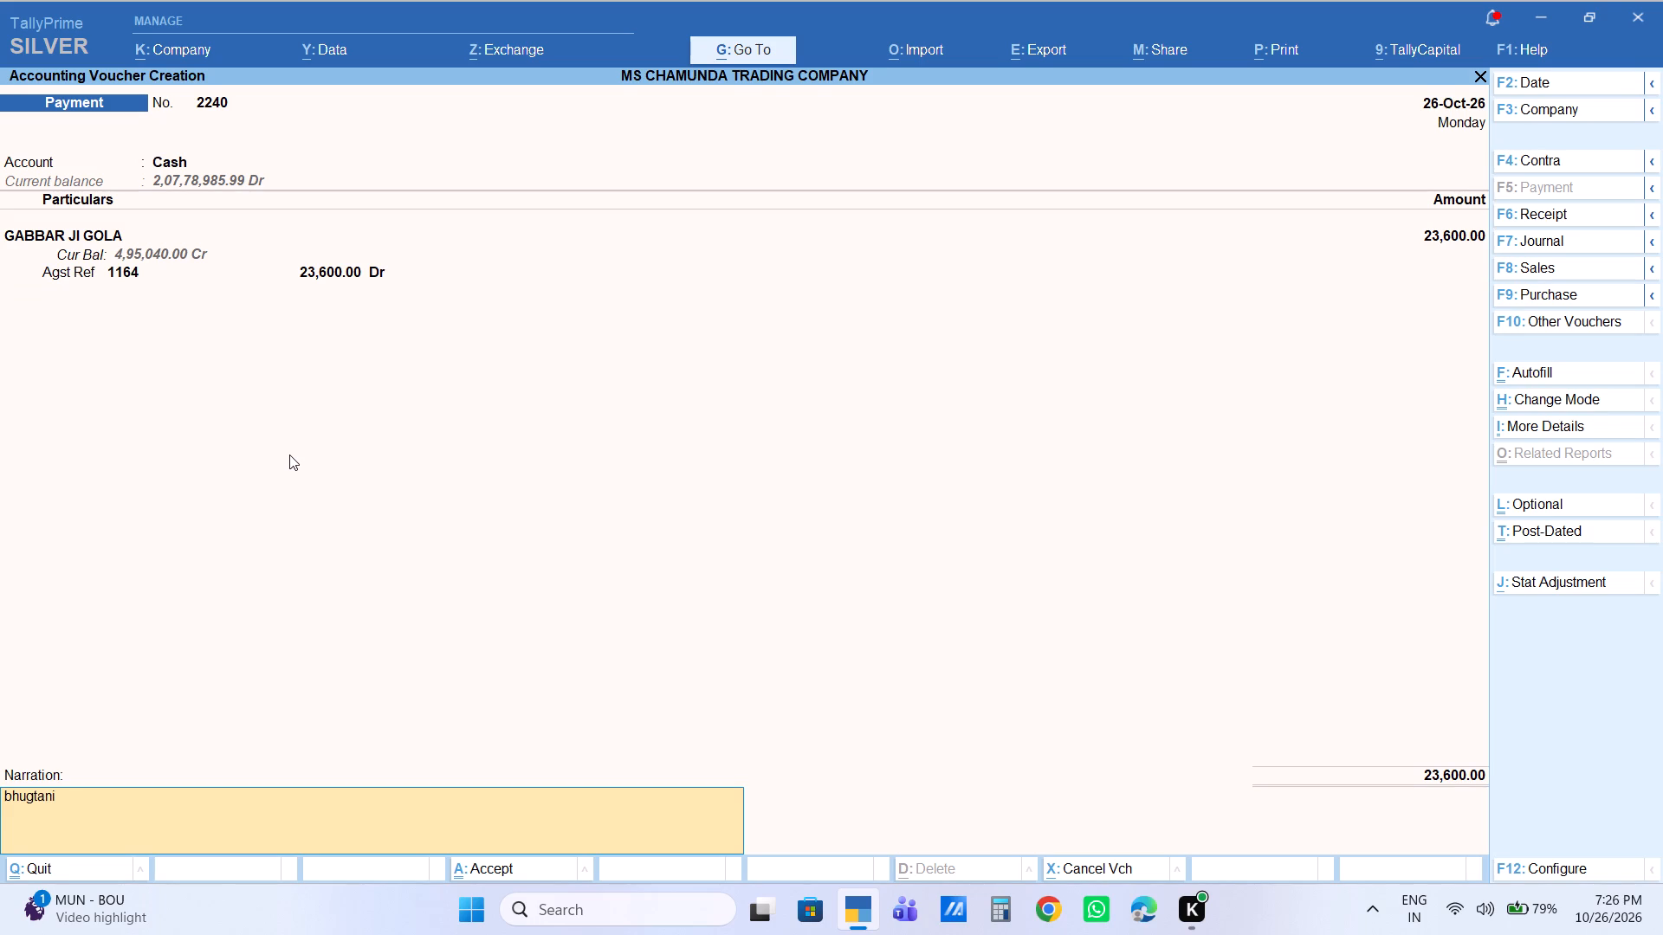
{"action": "type", "text": "02/10/26"}
{"action": "key", "text": "Return"}
{"action": "key", "text": "Return"}
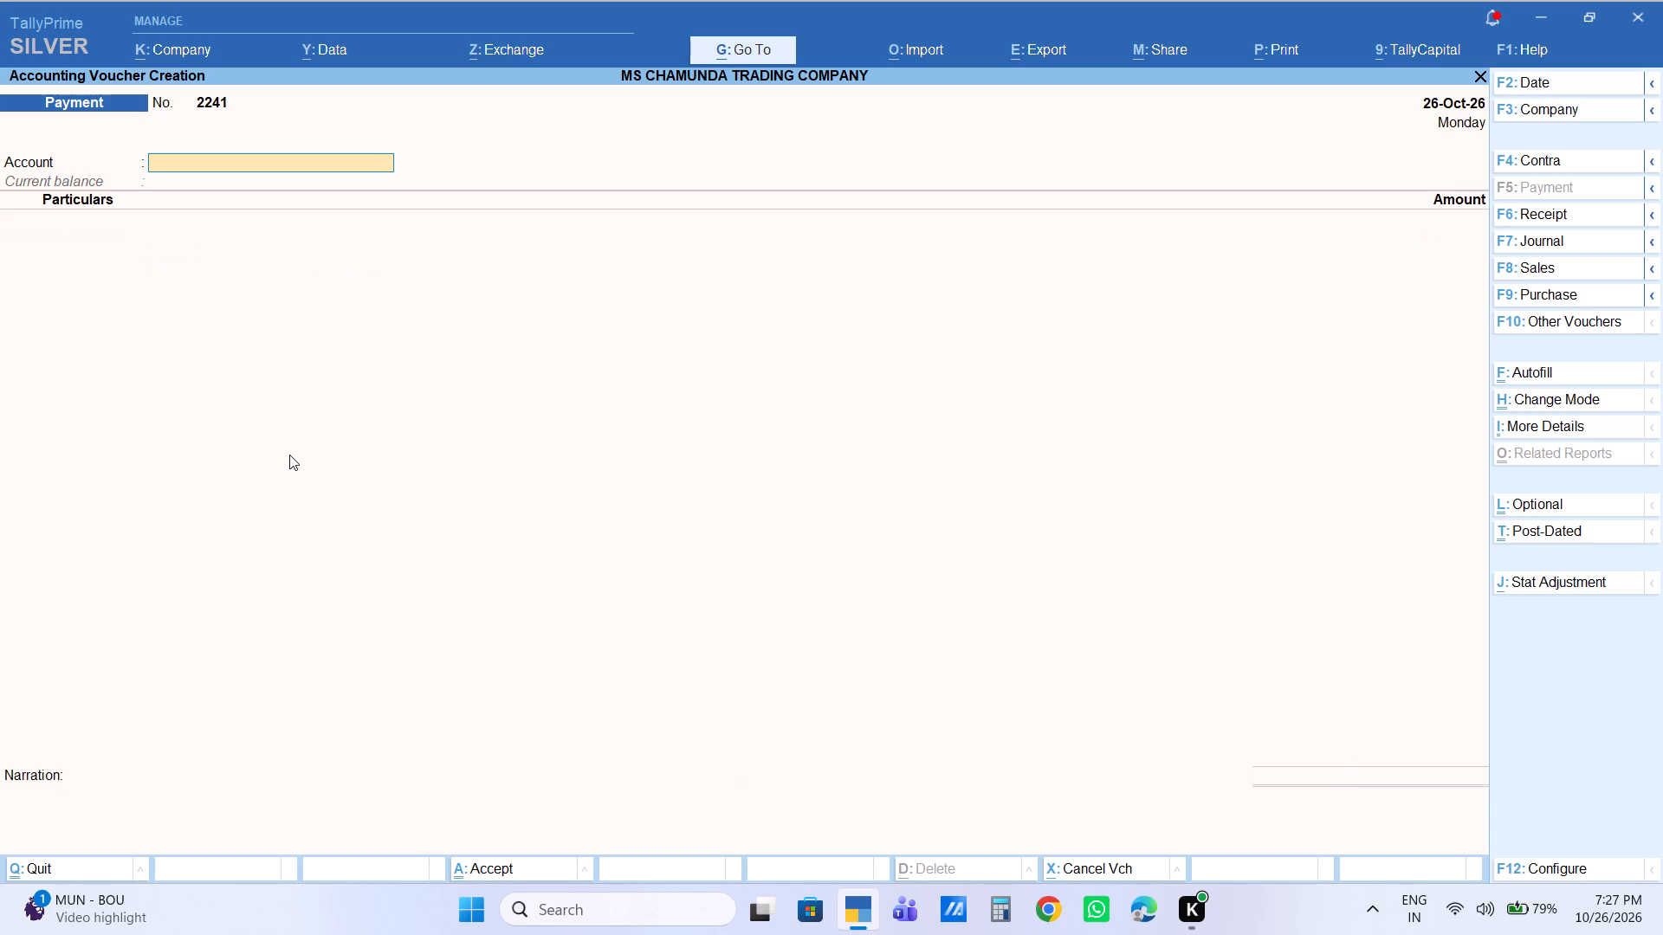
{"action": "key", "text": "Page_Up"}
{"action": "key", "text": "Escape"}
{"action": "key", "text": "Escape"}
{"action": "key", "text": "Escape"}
Enter a Cash payment voucher on 26 October debiting SUNIL JI BROKER with 50,000 against bill 872.
{"action": "type", "text": "cas"}
{"action": "key", "text": "Return"}
{"action": "type", "text": "sunil"}
{"action": "key", "text": "Down"}
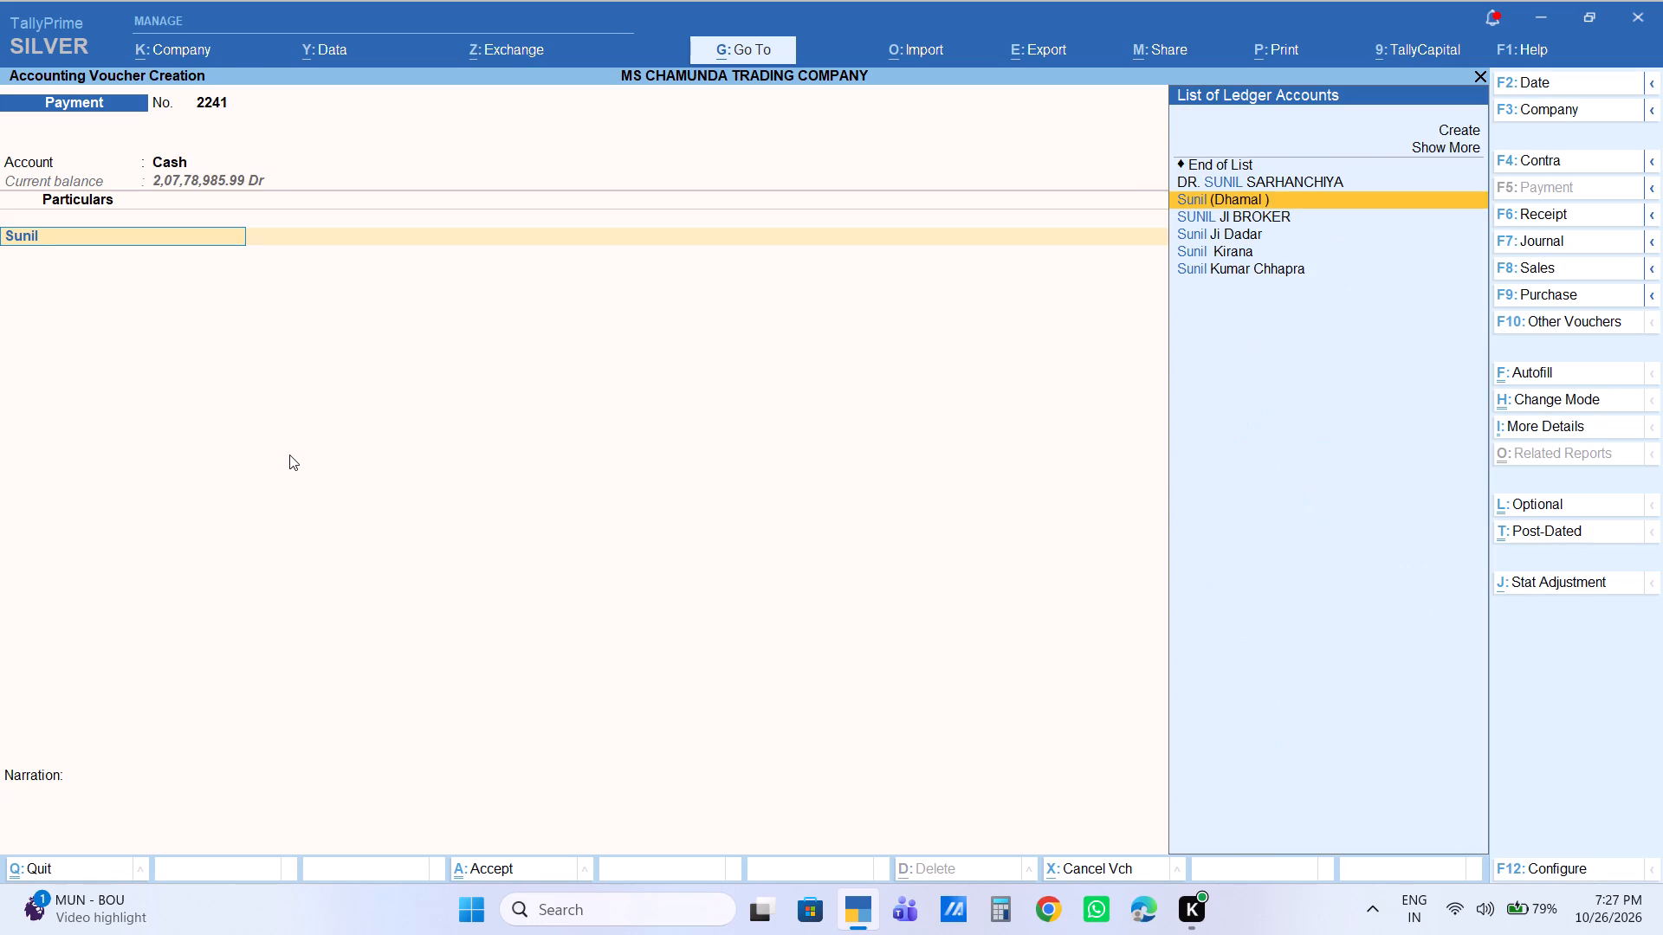
{"action": "key", "text": "Down"}
{"action": "key", "text": "Down"}
{"action": "key", "text": "Down"}
{"action": "key", "text": "Up"}
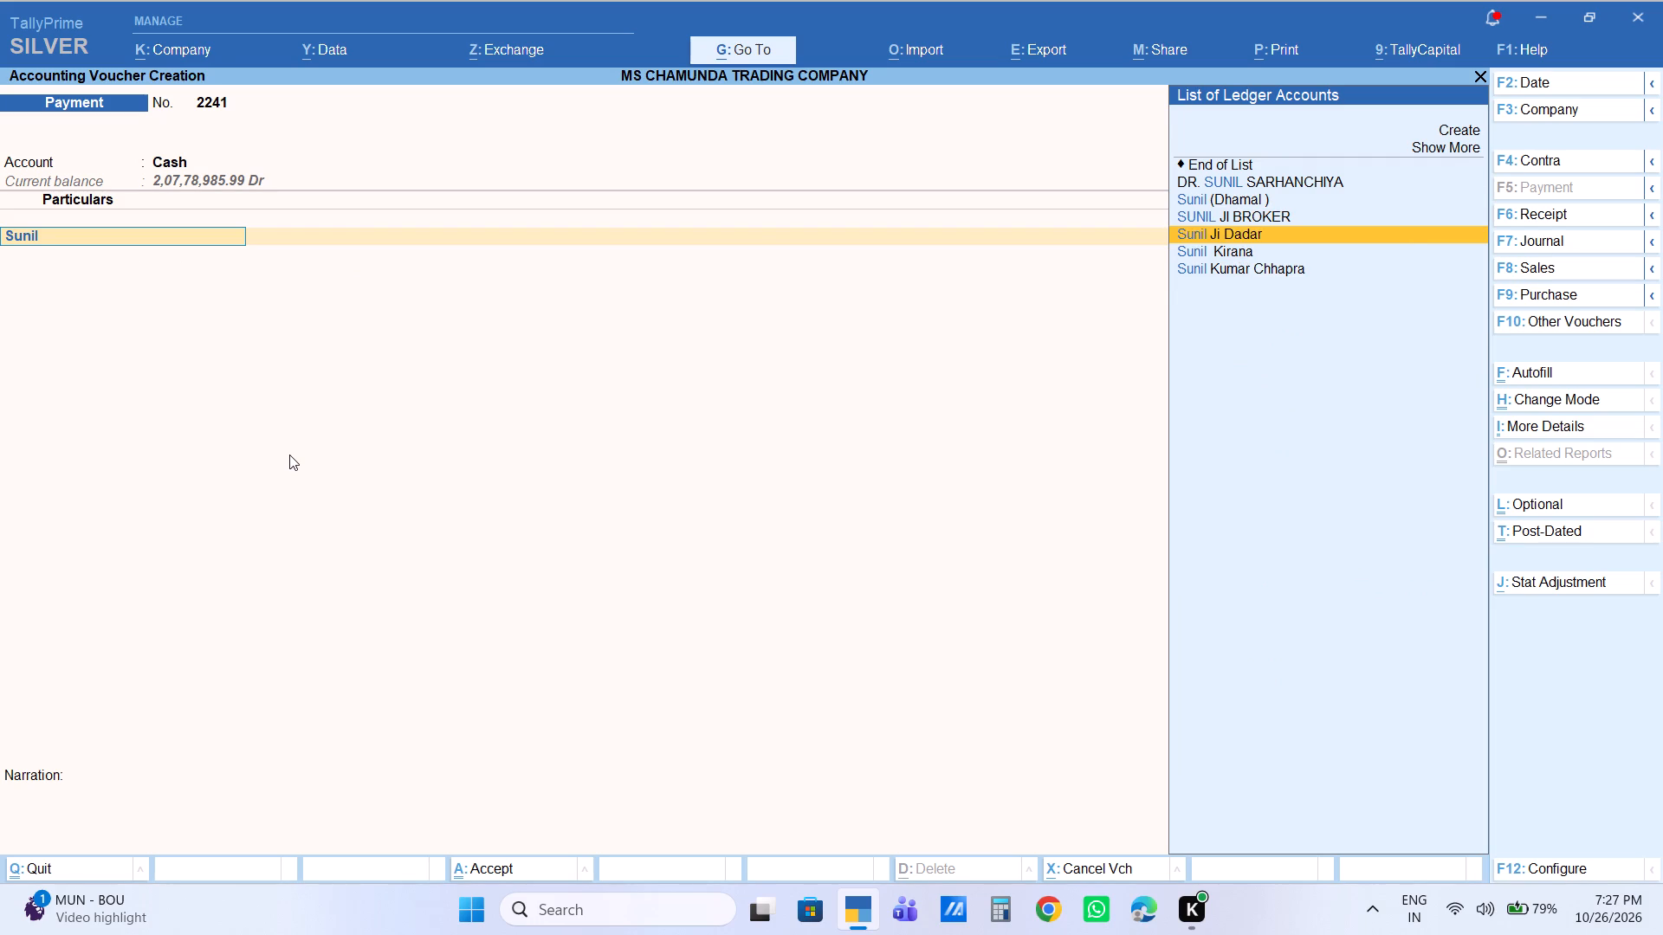
{"action": "key", "text": "Up"}
{"action": "key", "text": "Return"}
{"action": "key", "text": "Return"}
{"action": "key", "text": "Return"}
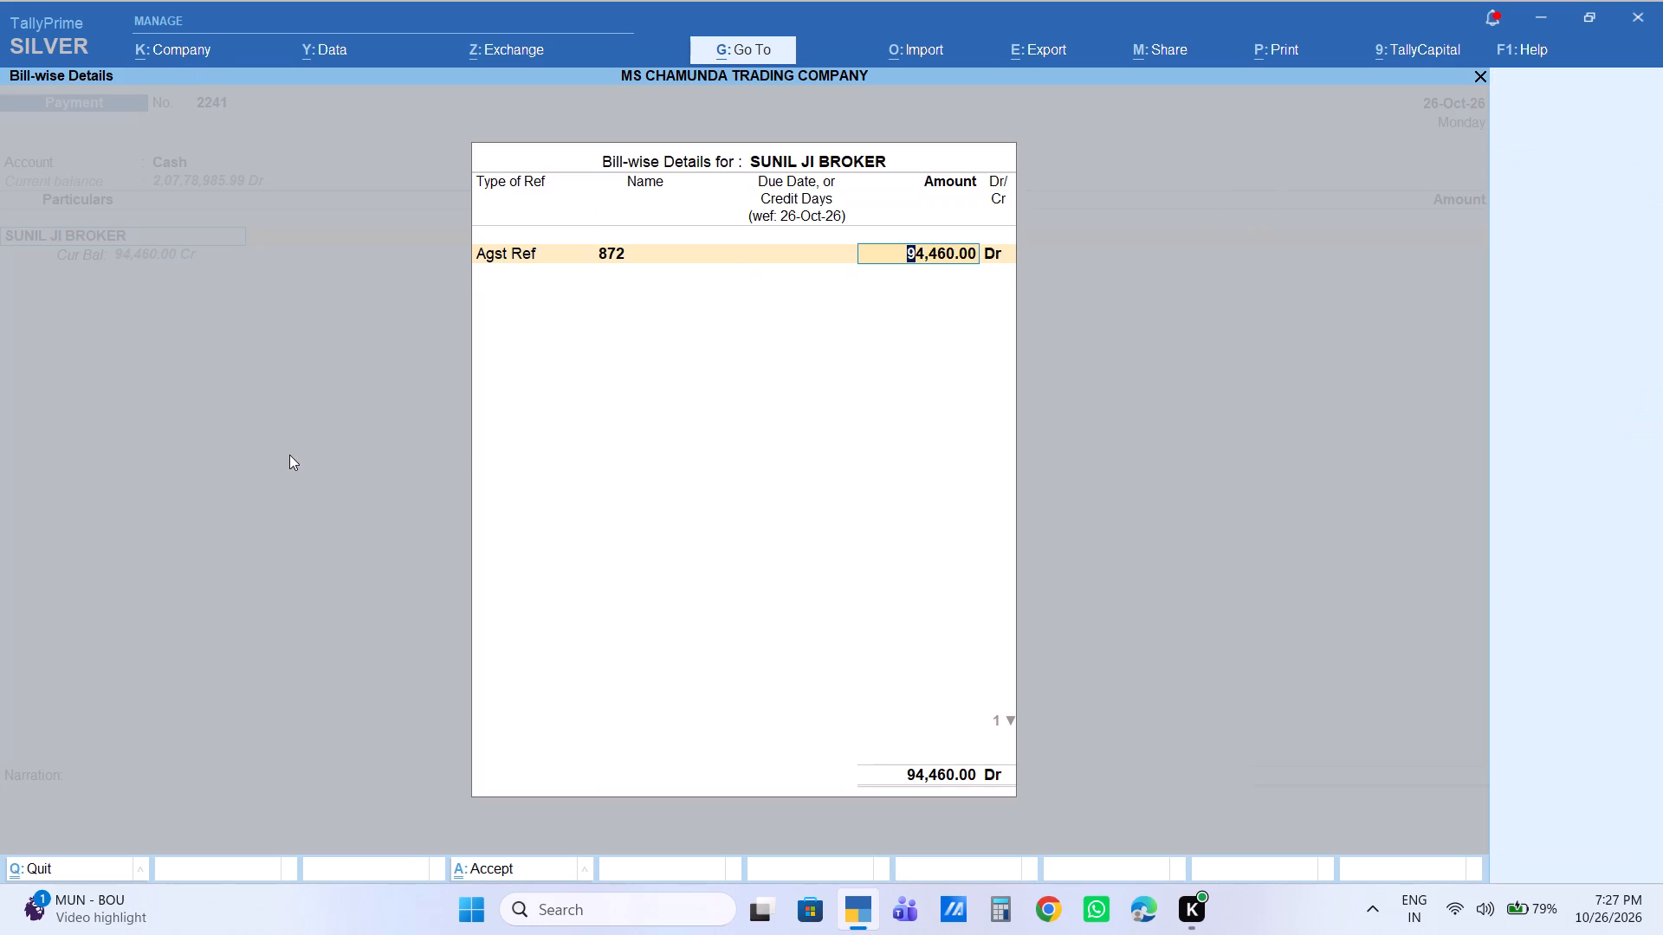
{"action": "type", "text": "50000"}
{"action": "key", "text": "Return"}
{"action": "key", "text": "Return"}
{"action": "key", "text": "Return"}
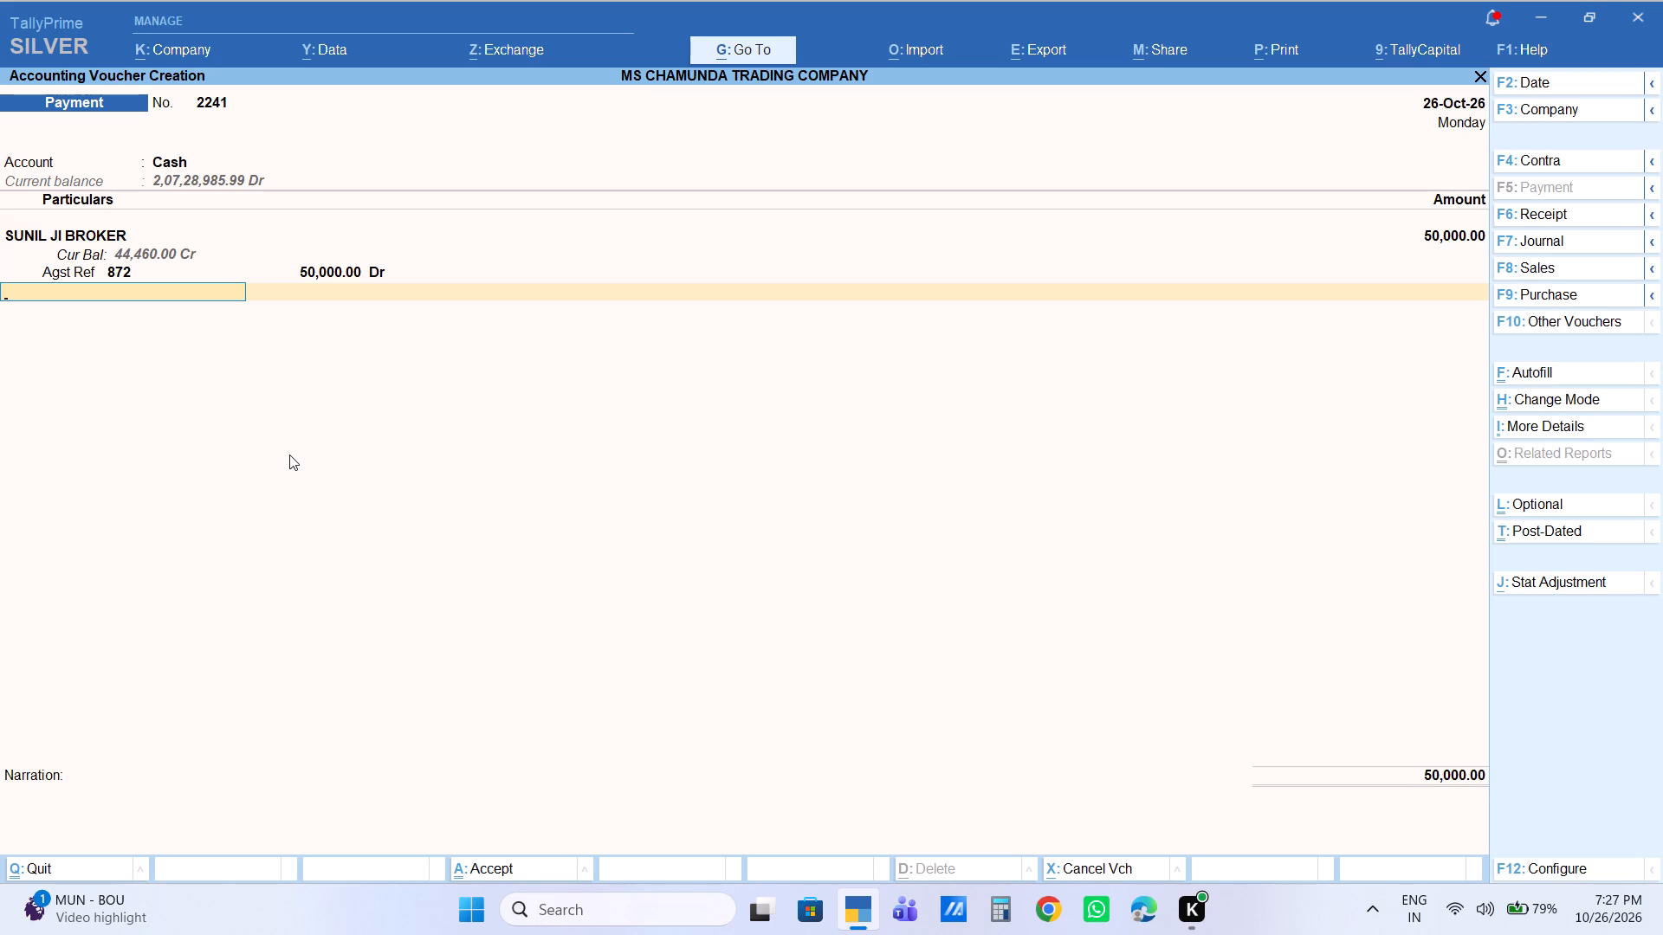
{"action": "key", "text": "Return"}
{"action": "key", "text": "Return"}
{"action": "key", "text": "Return"}
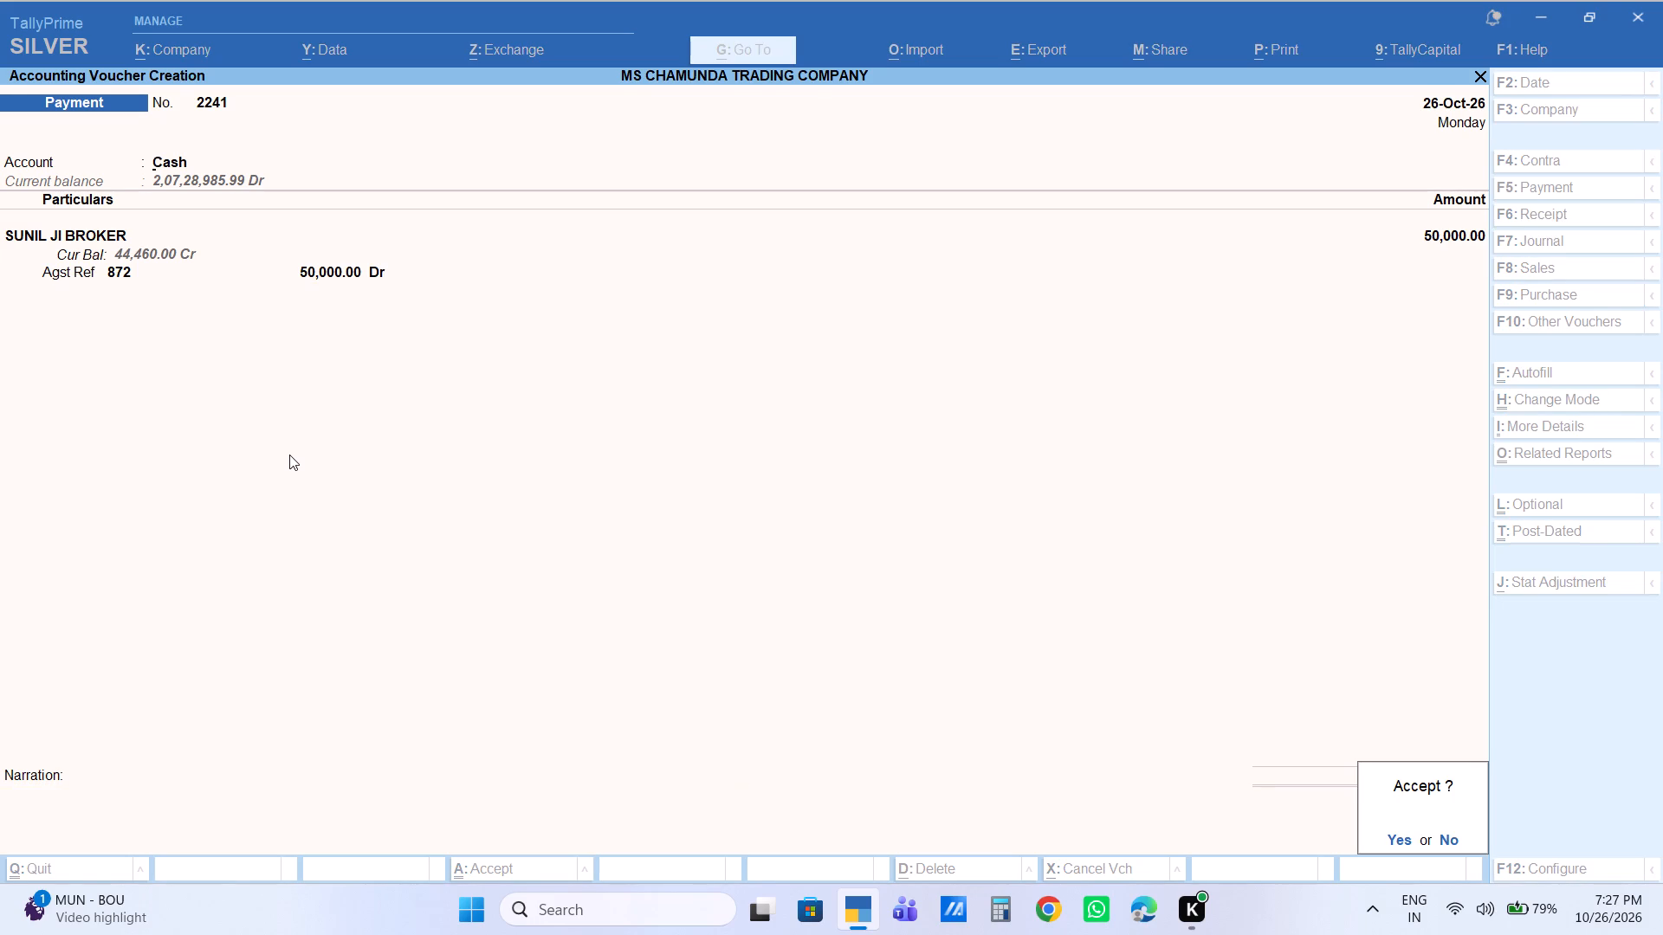
Enter a Cash payment voucher on 26 October debiting Rajesh Ji Pasta with 39,600 against bill 1304.
{"action": "type", "text": "cas"}
{"action": "key", "text": "Return"}
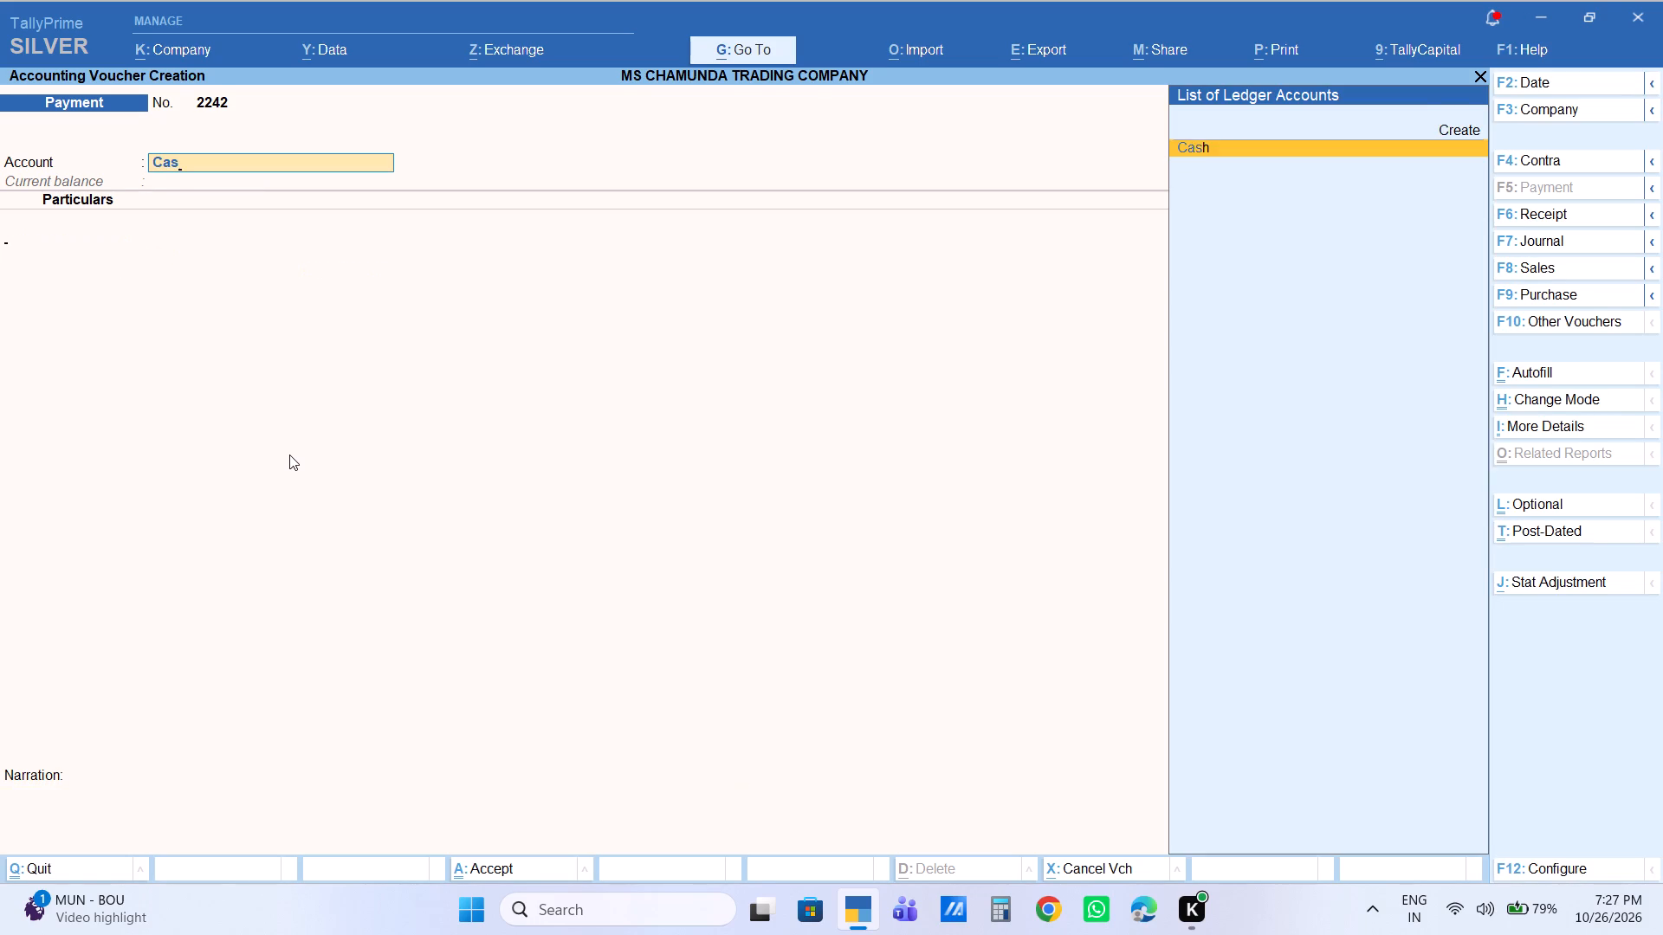
{"action": "type", "text": "rajes"}
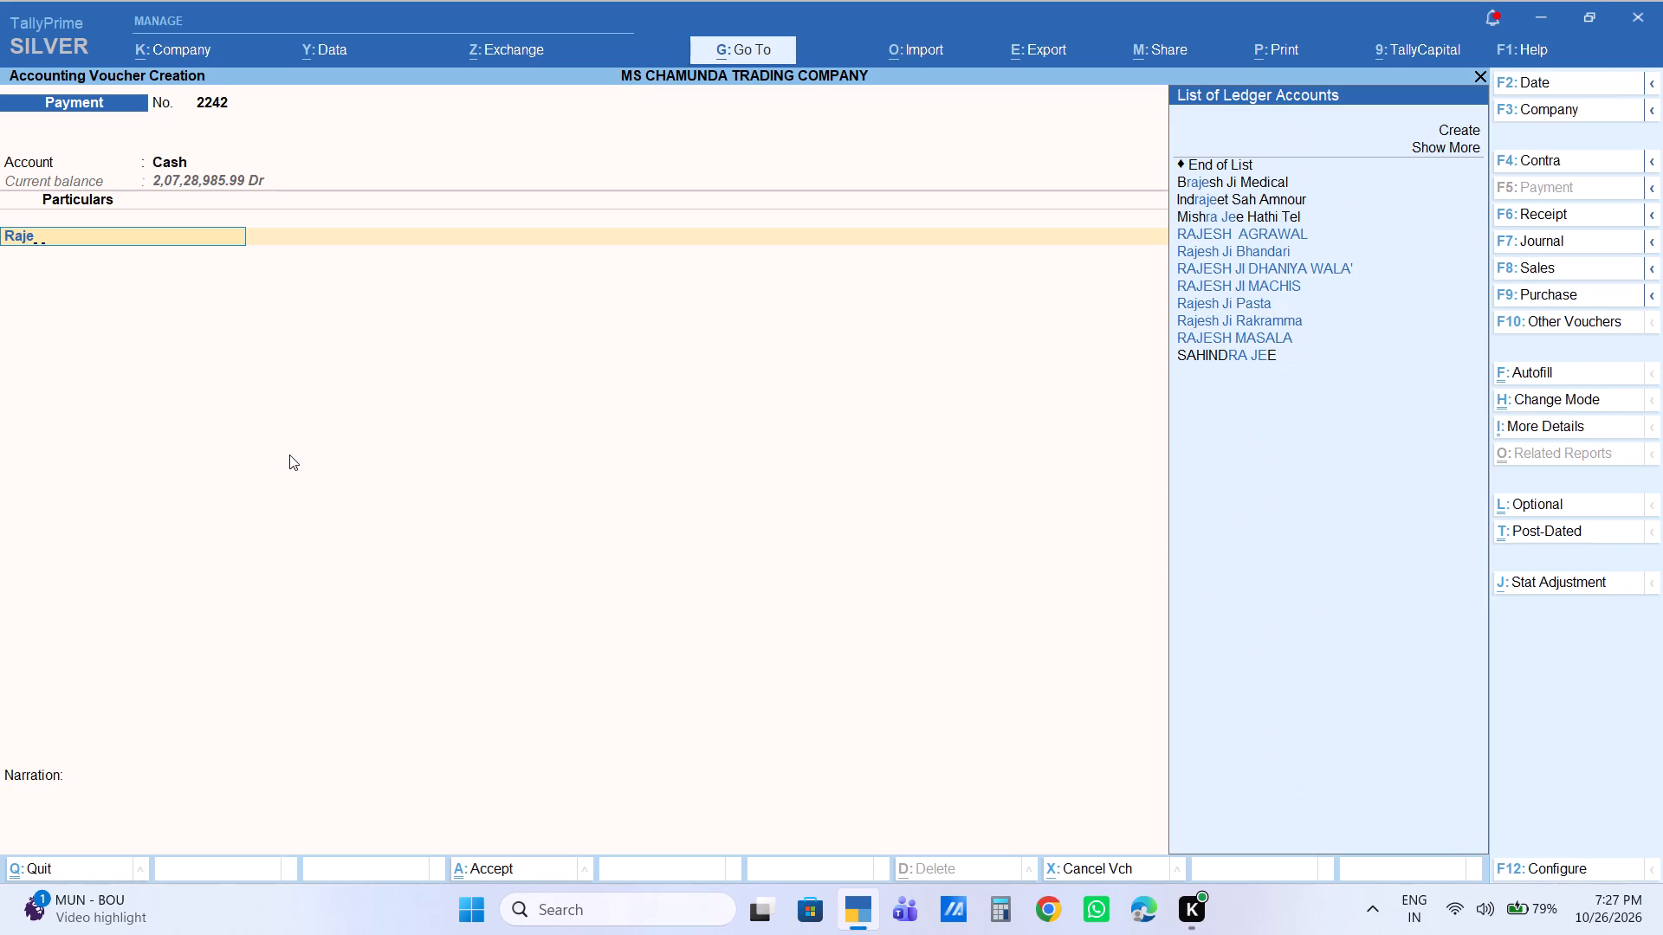
{"action": "key", "text": "Down"}
{"action": "key", "text": "Down"}
{"action": "key", "text": "Down"}
{"action": "key", "text": "Down"}
{"action": "key", "text": "Down"}
{"action": "key", "text": "Return"}
{"action": "key", "text": "Return"}
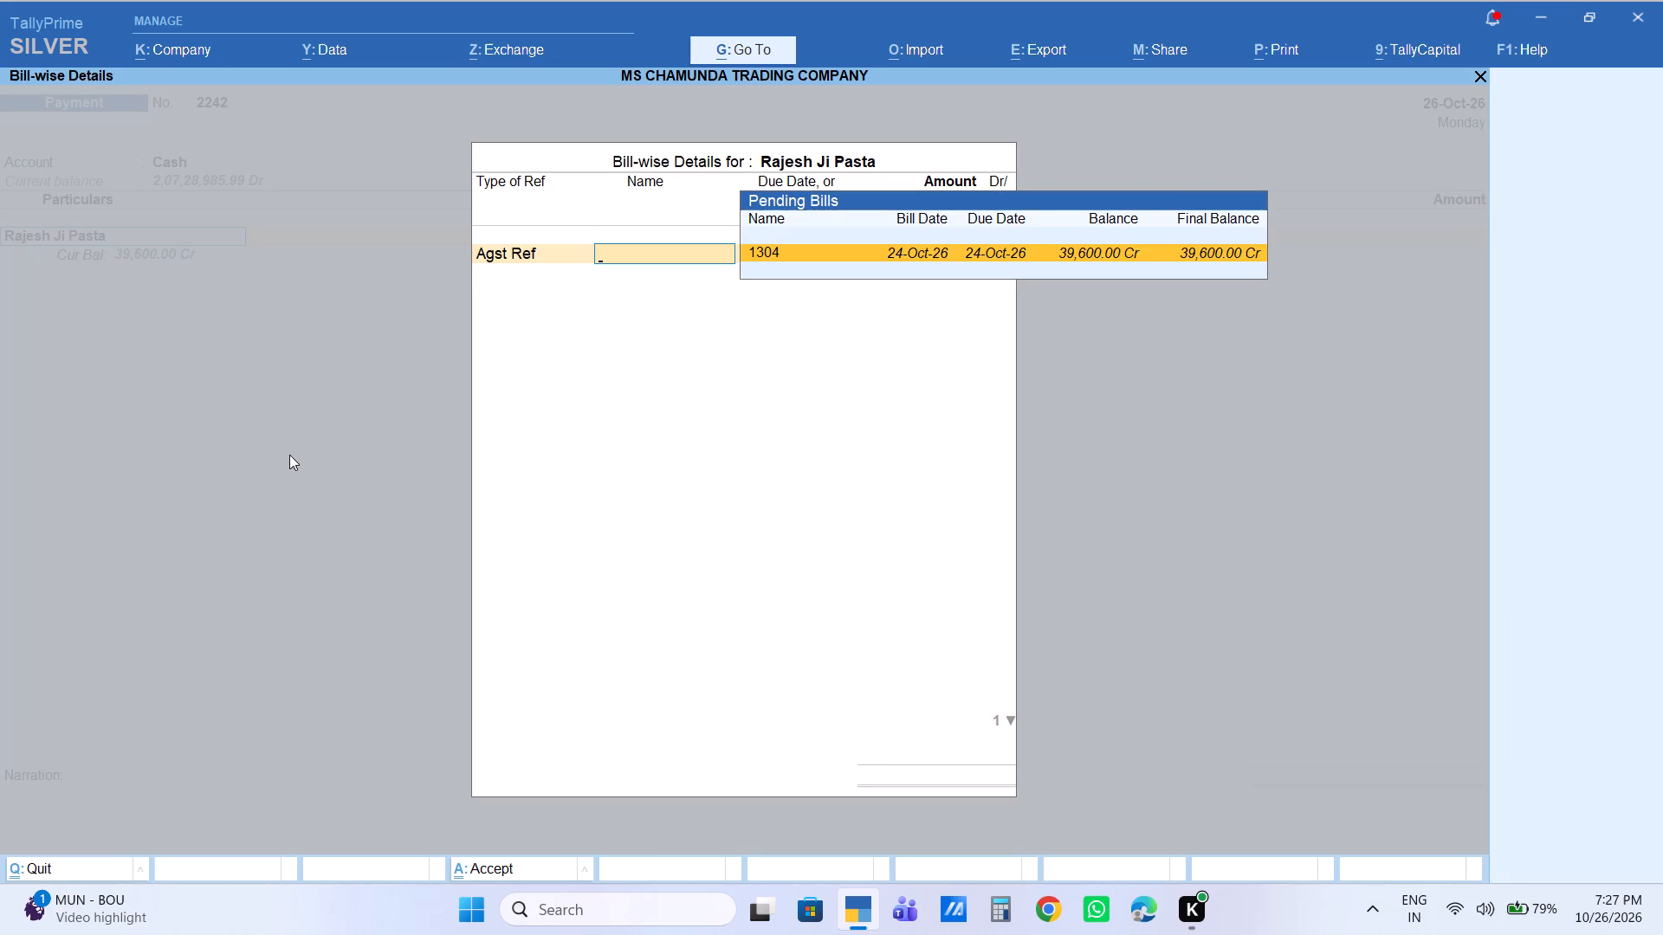
{"action": "key", "text": "Return"}
{"action": "key", "text": "Return"}
{"action": "key", "text": "Return"}
{"action": "key", "text": "Return"}
Save the 39,600 Rajesh Ji Pasta payment voucher with the narration "nodues".
{"action": "key", "text": "Return"}
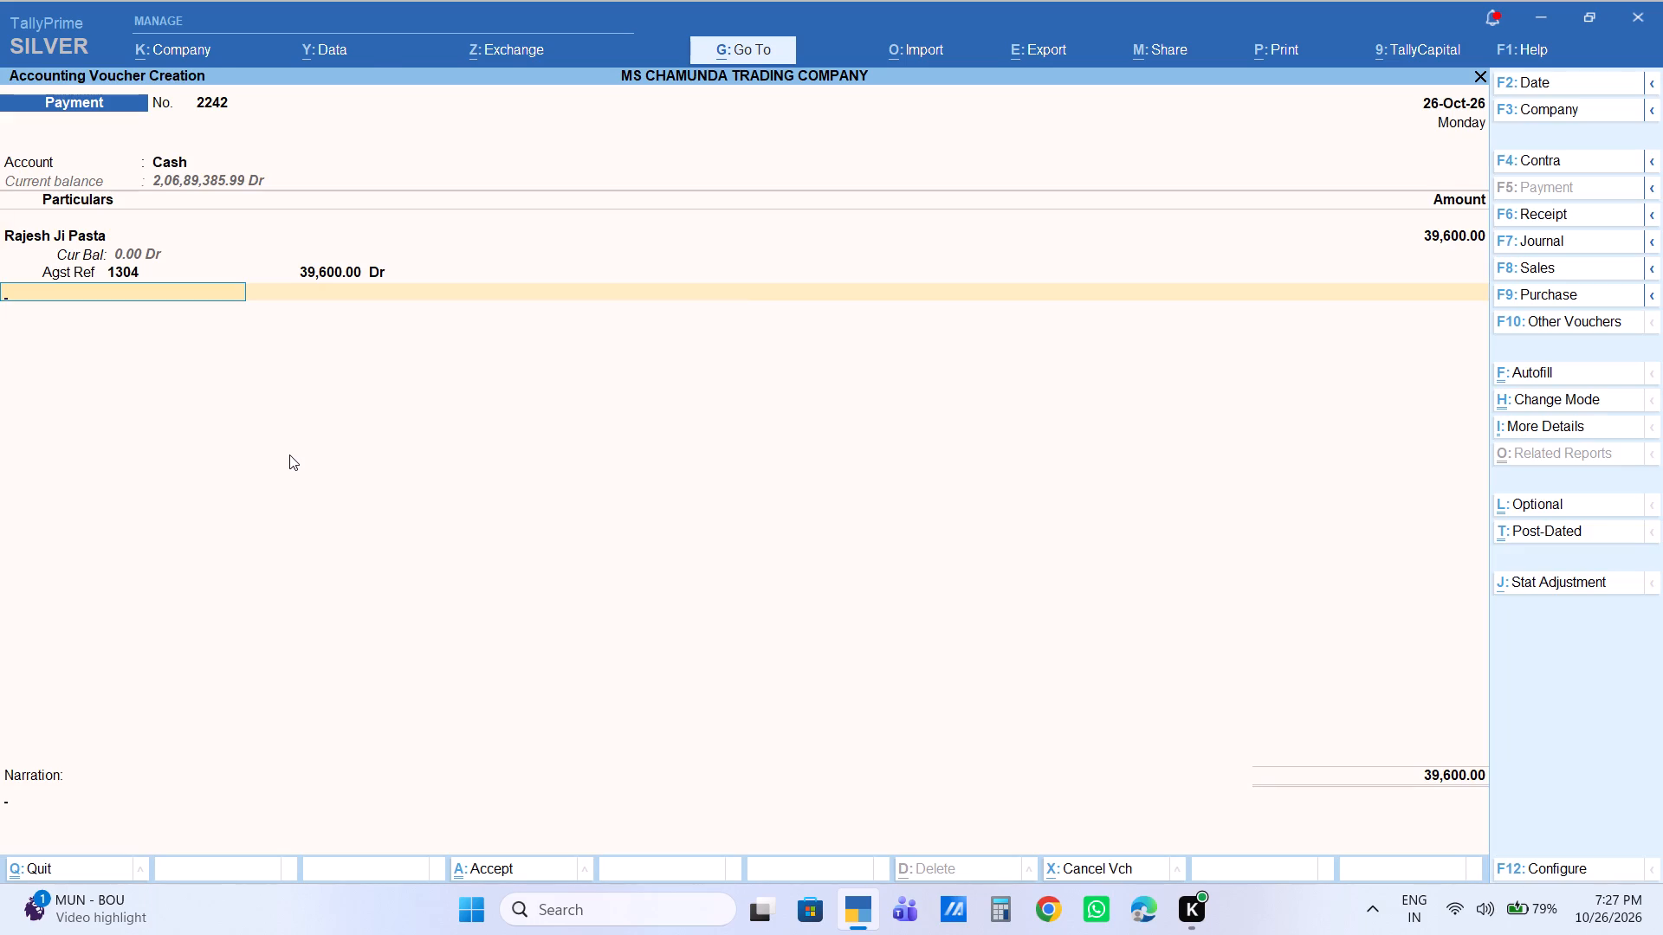
{"action": "type", "text": "no"}
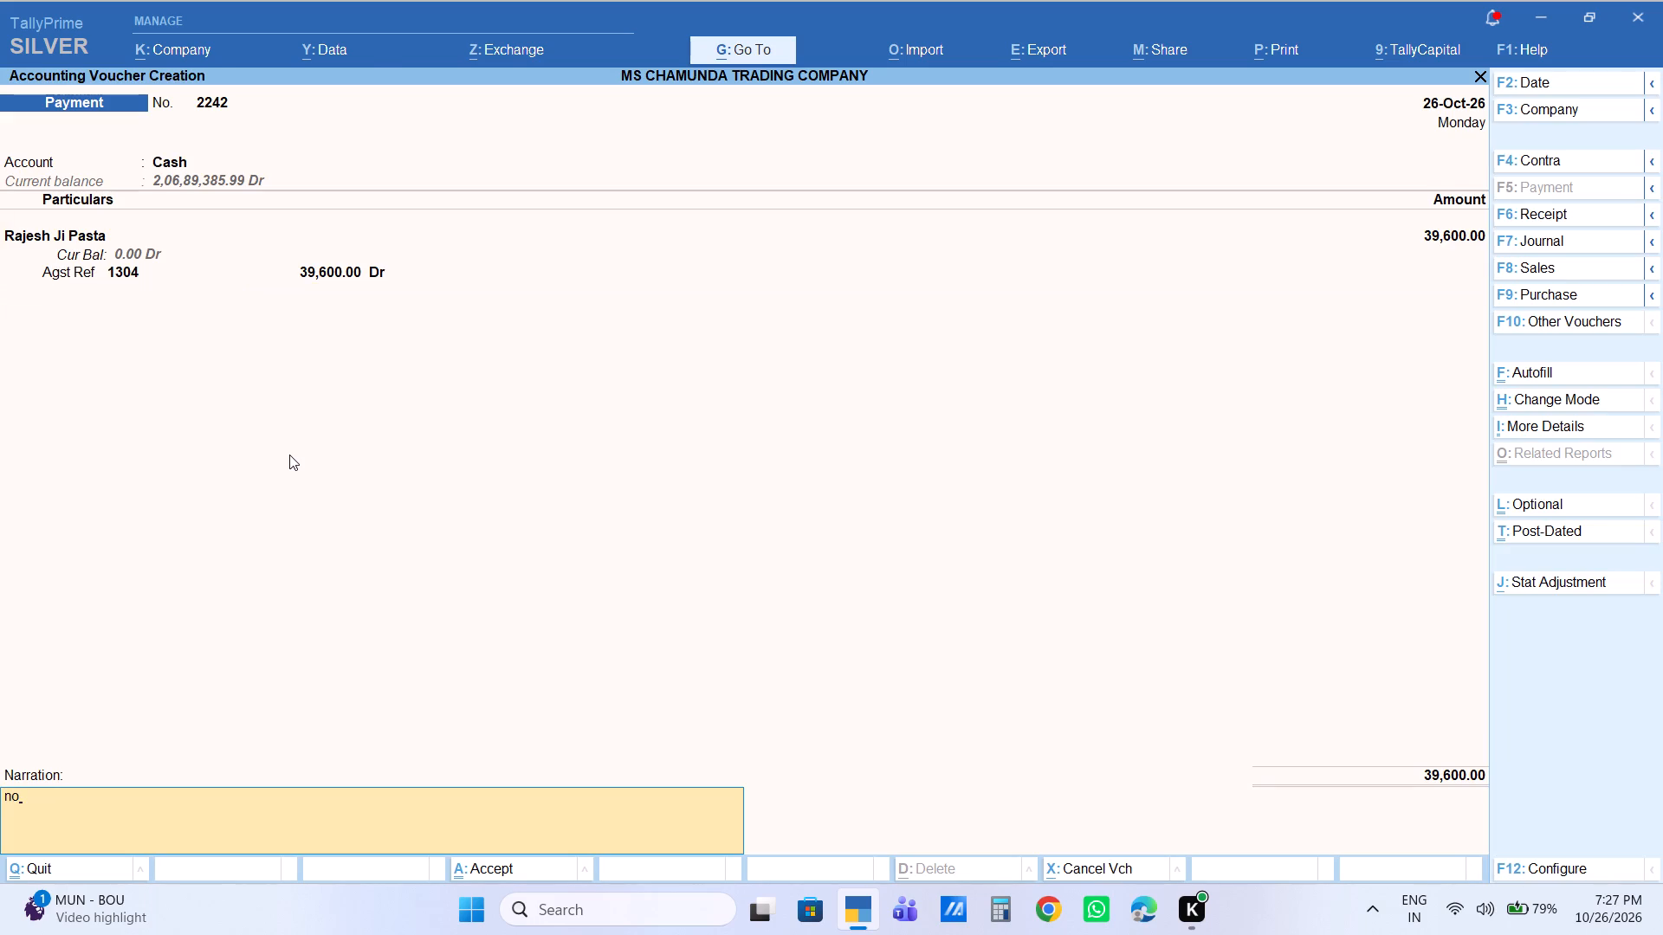
{"action": "type", "text": "dues"}
{"action": "key", "text": "Return"}
{"action": "key", "text": "Return"}
{"action": "key", "text": "Return"}
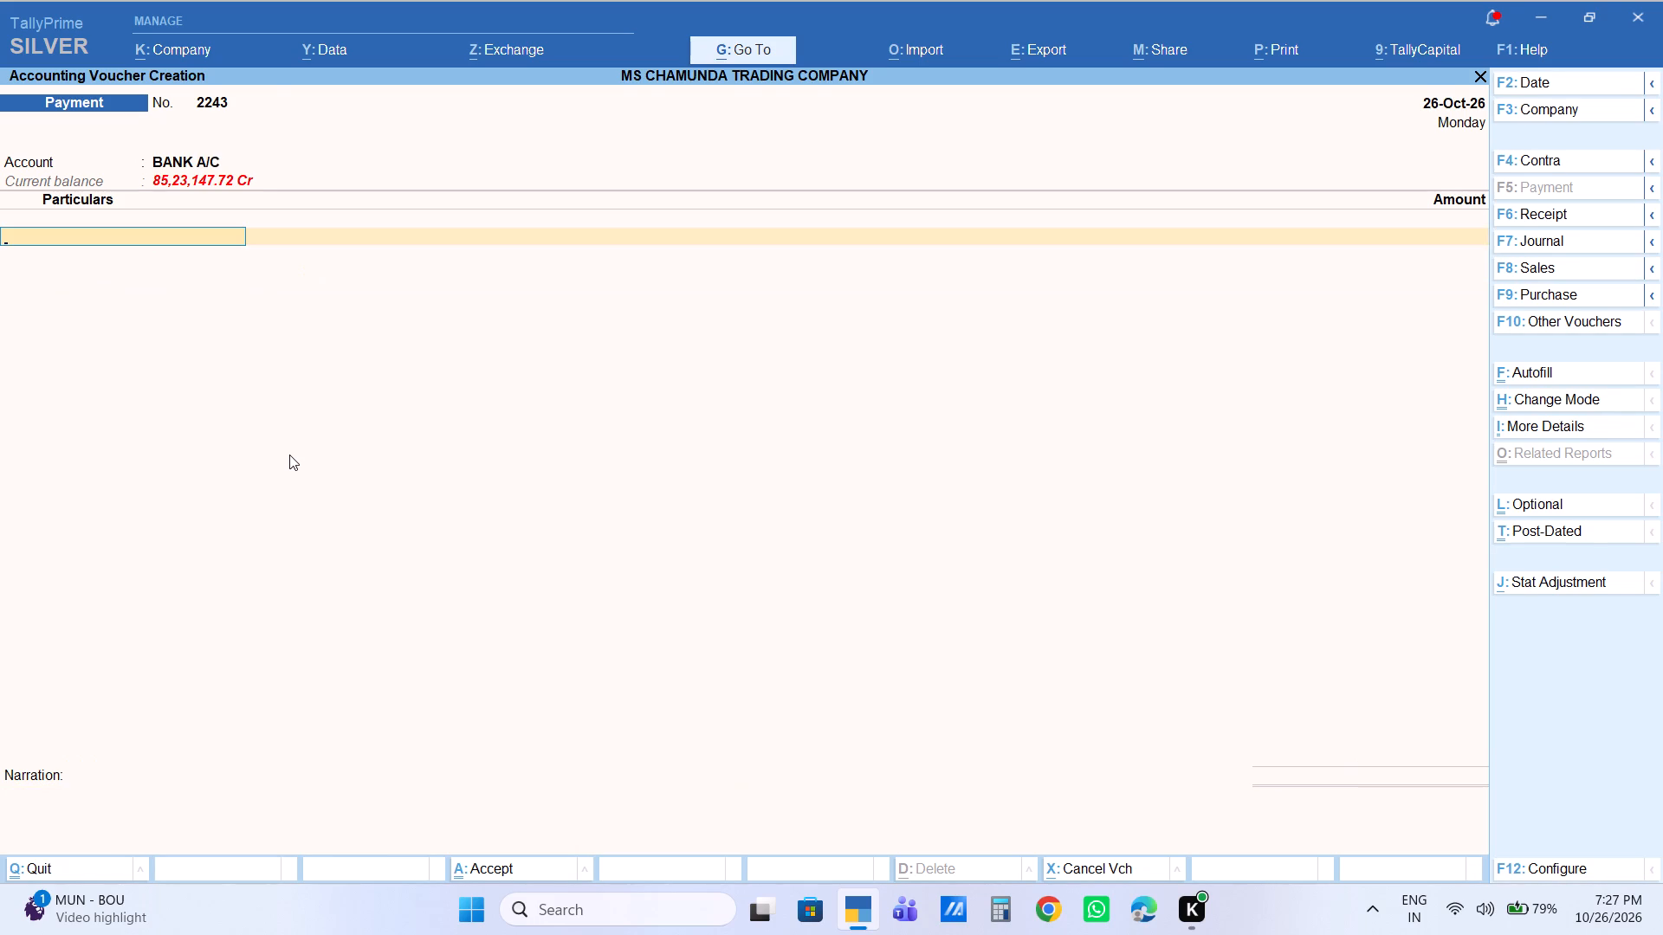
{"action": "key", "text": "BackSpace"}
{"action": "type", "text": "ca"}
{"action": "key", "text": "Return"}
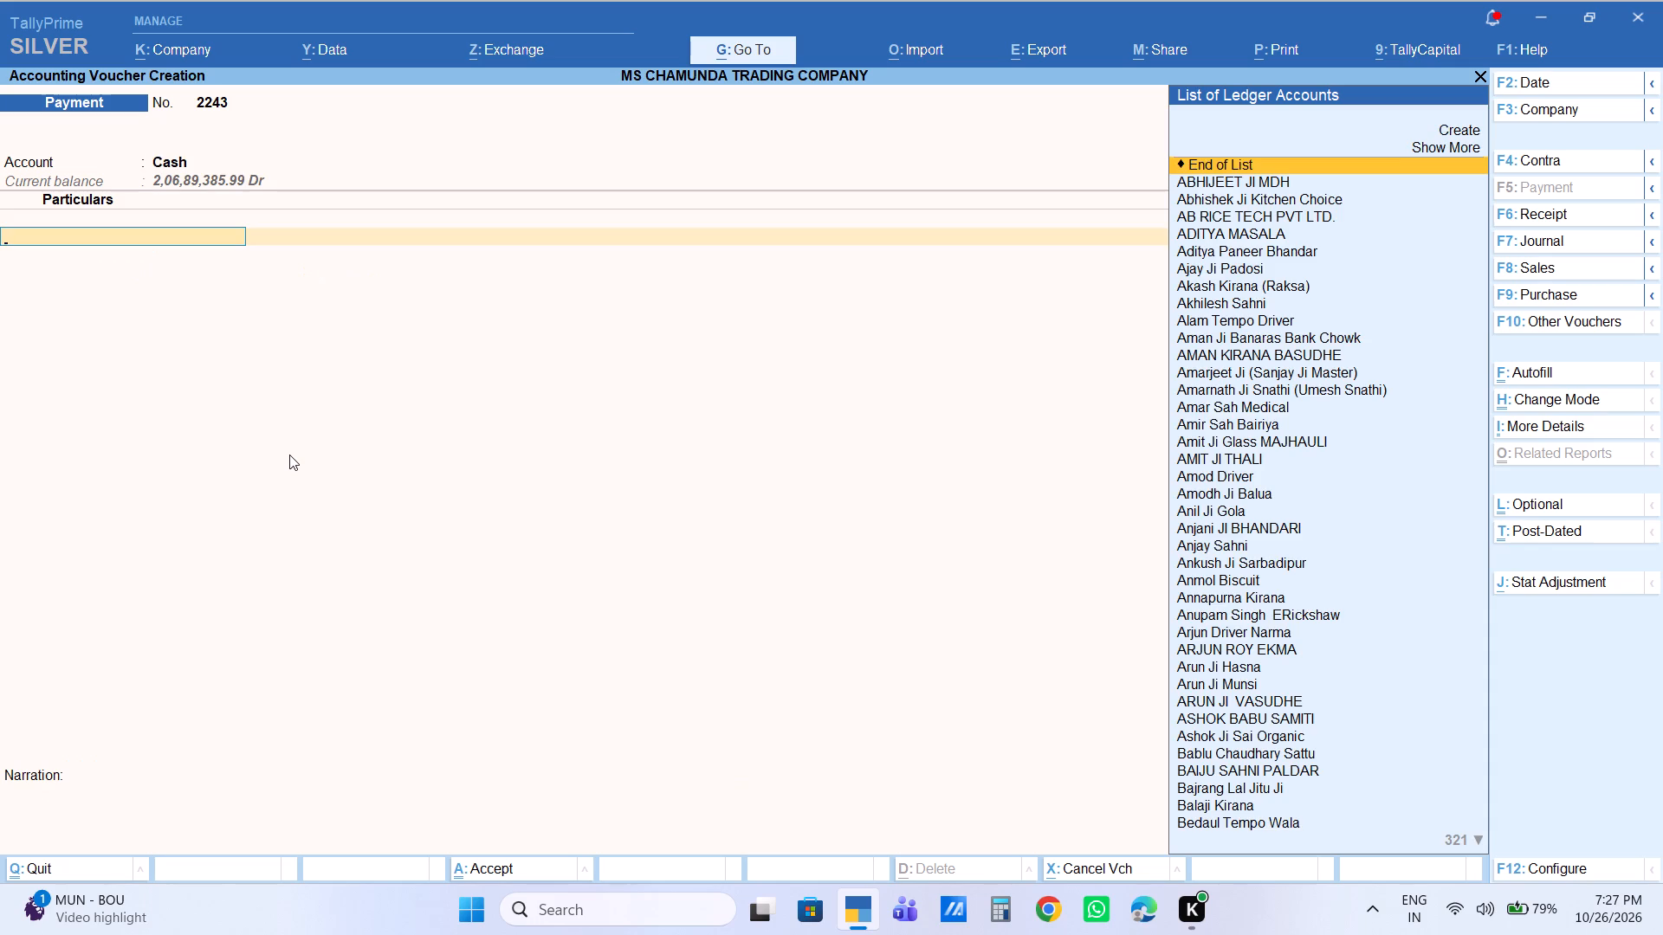
Start a Debit Note voucher on 26 October for the party NATRAJ Jaljeera with PURCHASE as the ledger account.
{"action": "key", "text": "F10"}
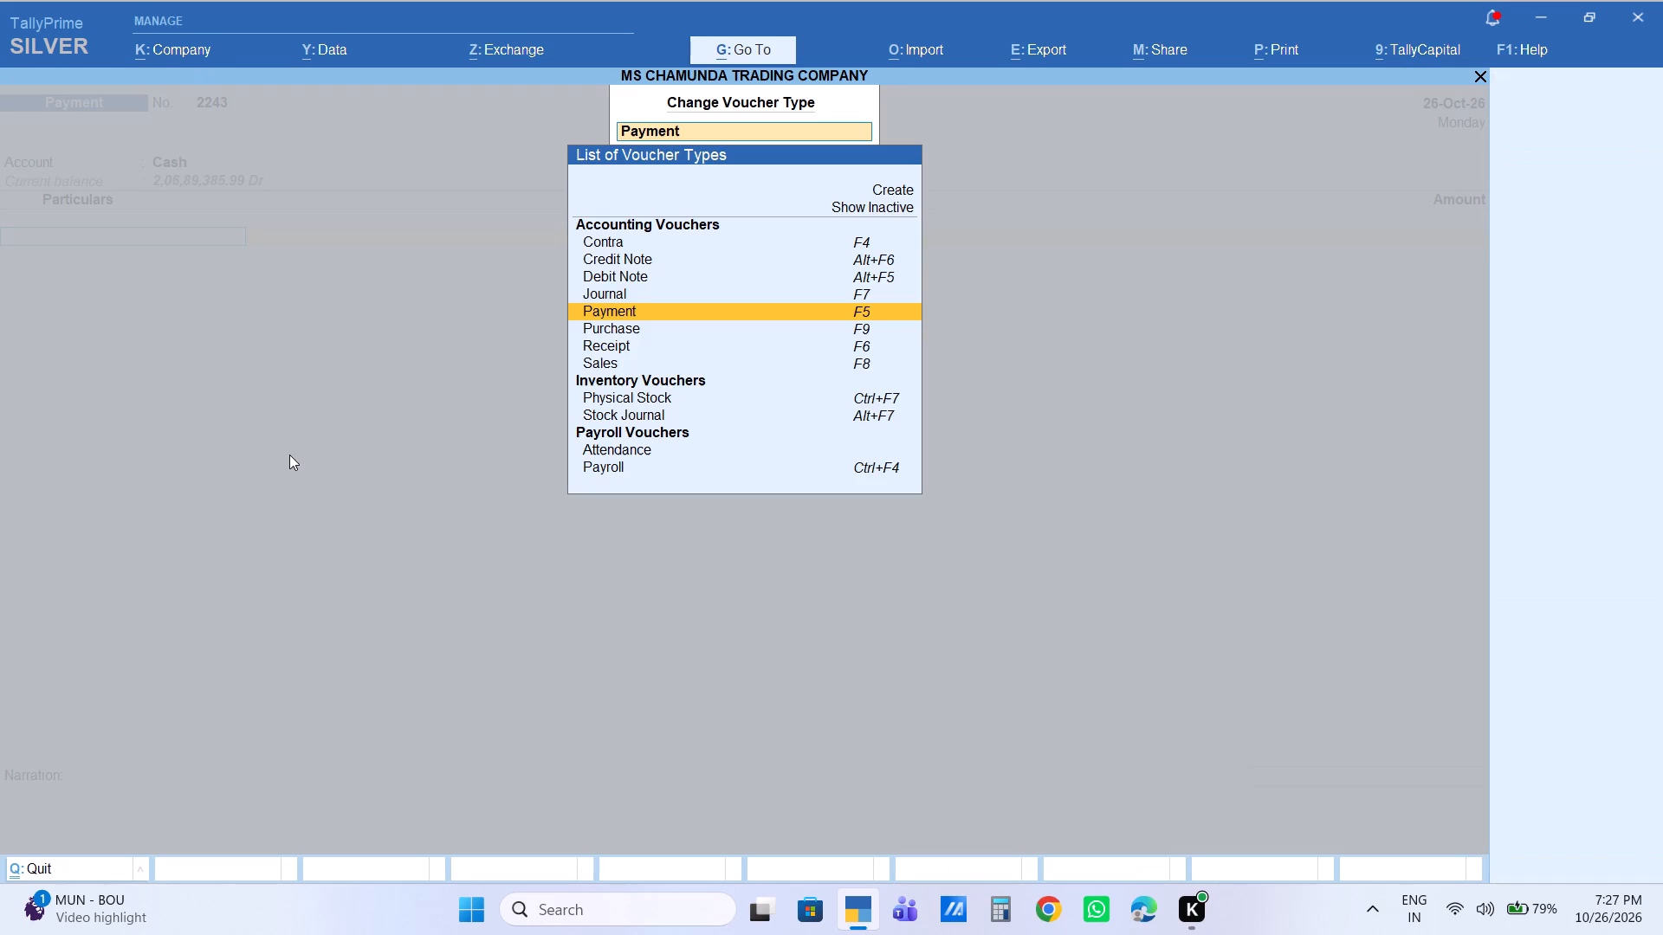
{"action": "key", "text": "Down"}
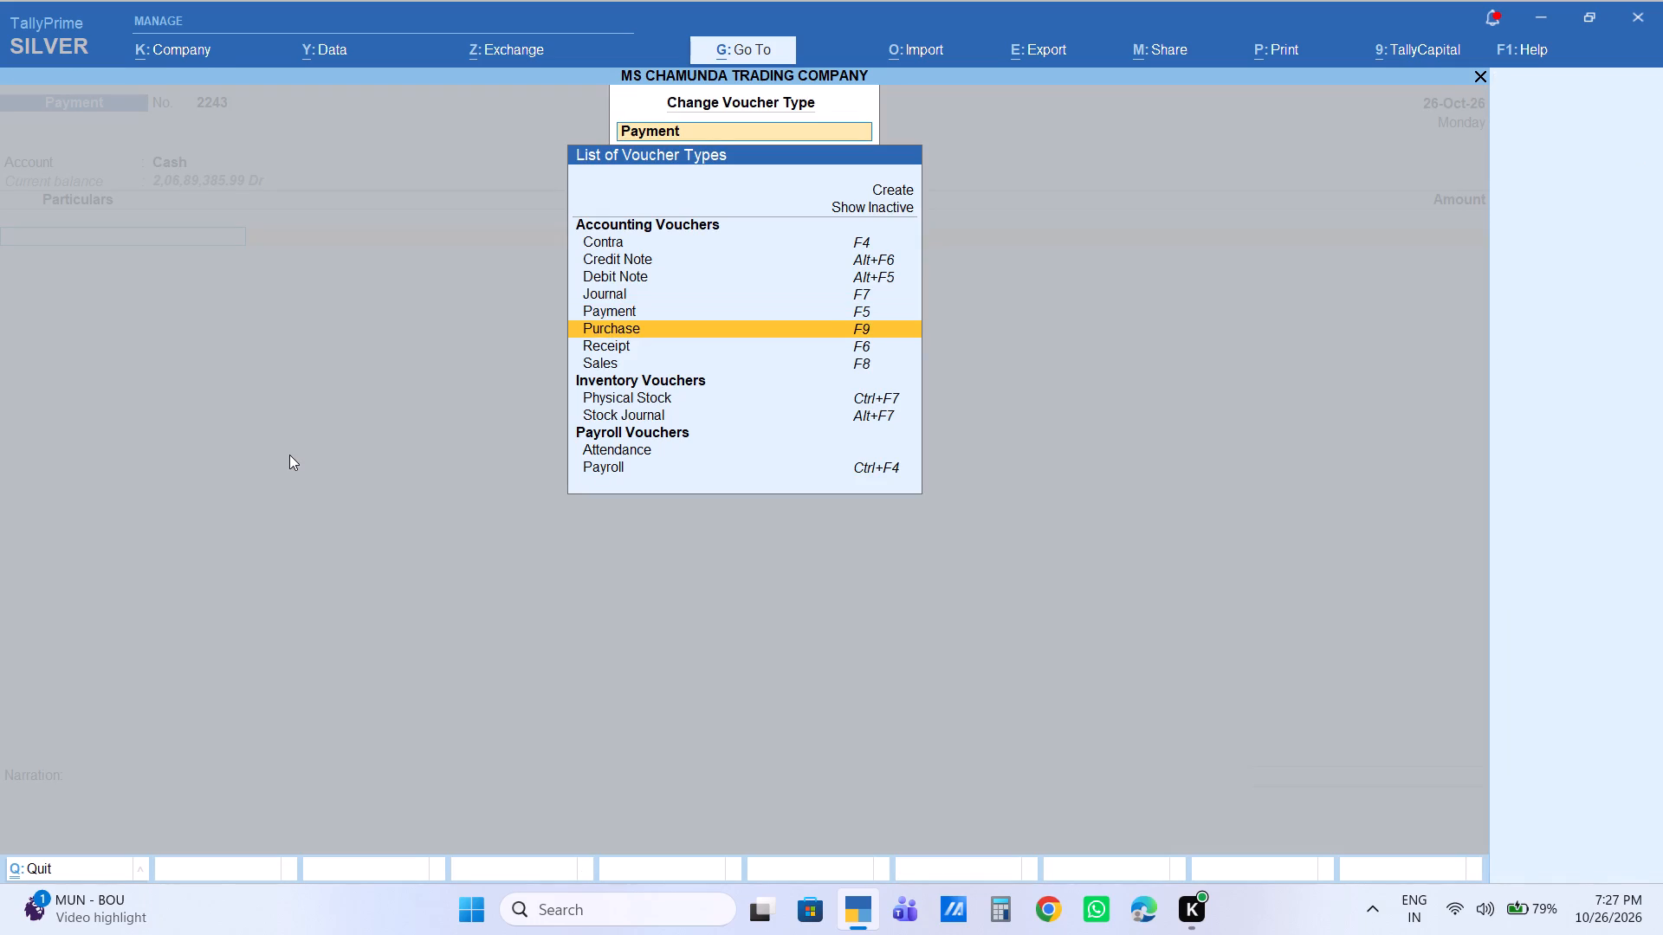
{"action": "key", "text": "Down"}
{"action": "key", "text": "Up"}
{"action": "key", "text": "Up"}
{"action": "key", "text": "Up"}
{"action": "key", "text": "Up"}
{"action": "key", "text": "Return"}
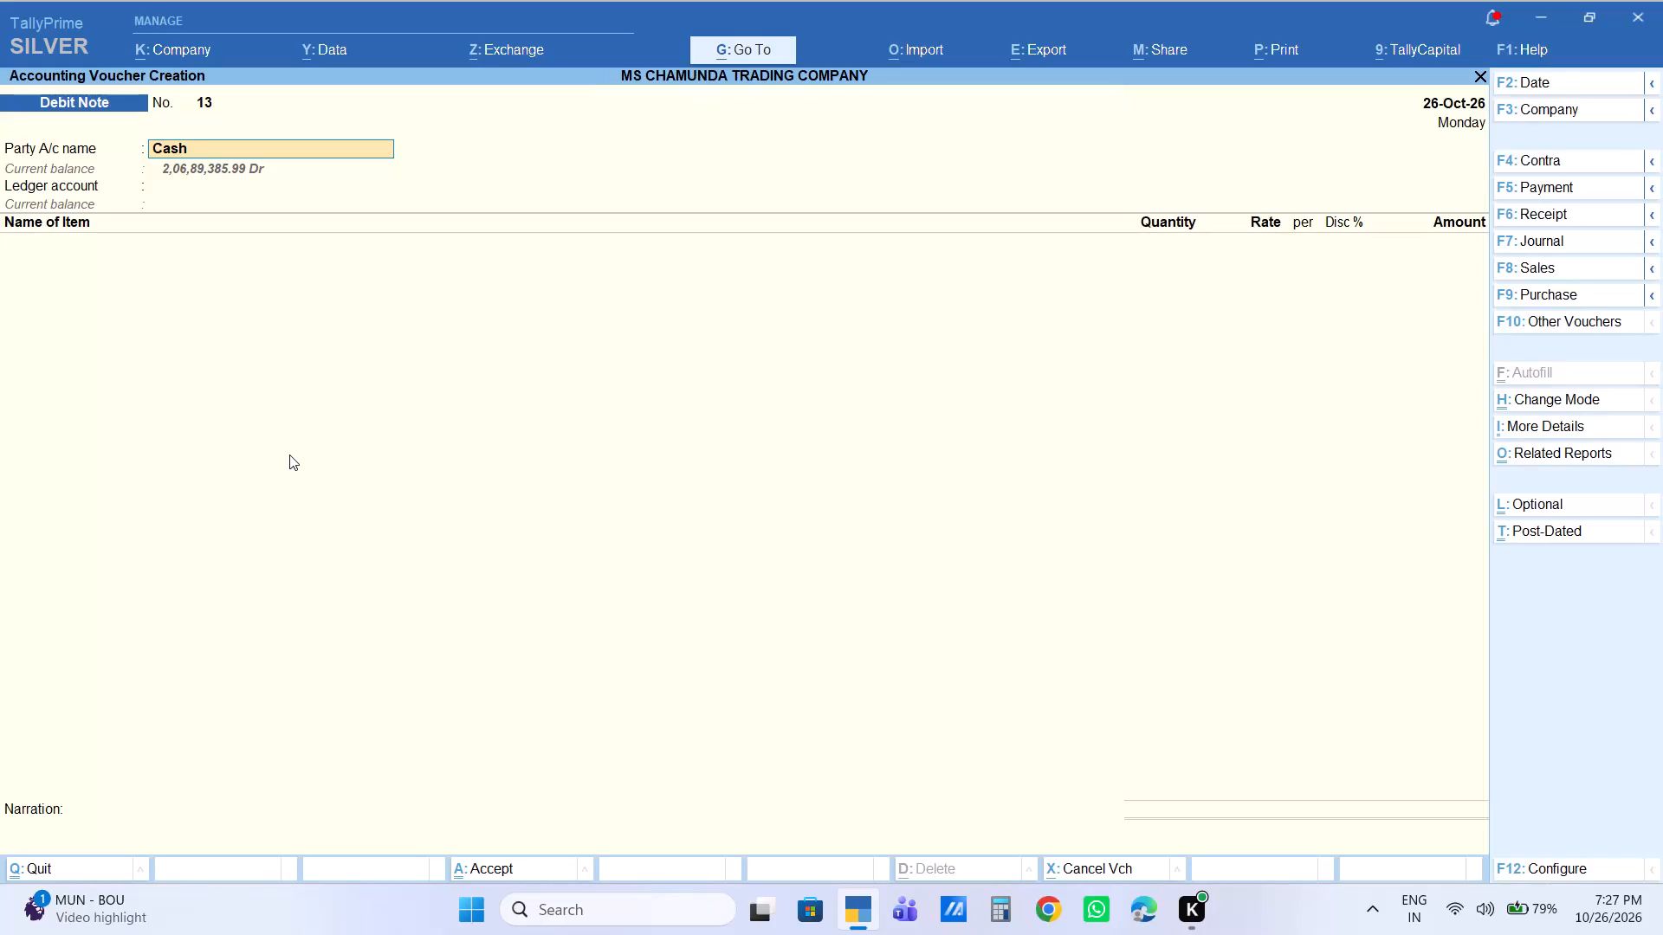
{"action": "type", "text": "natra"}
{"action": "key", "text": "Return"}
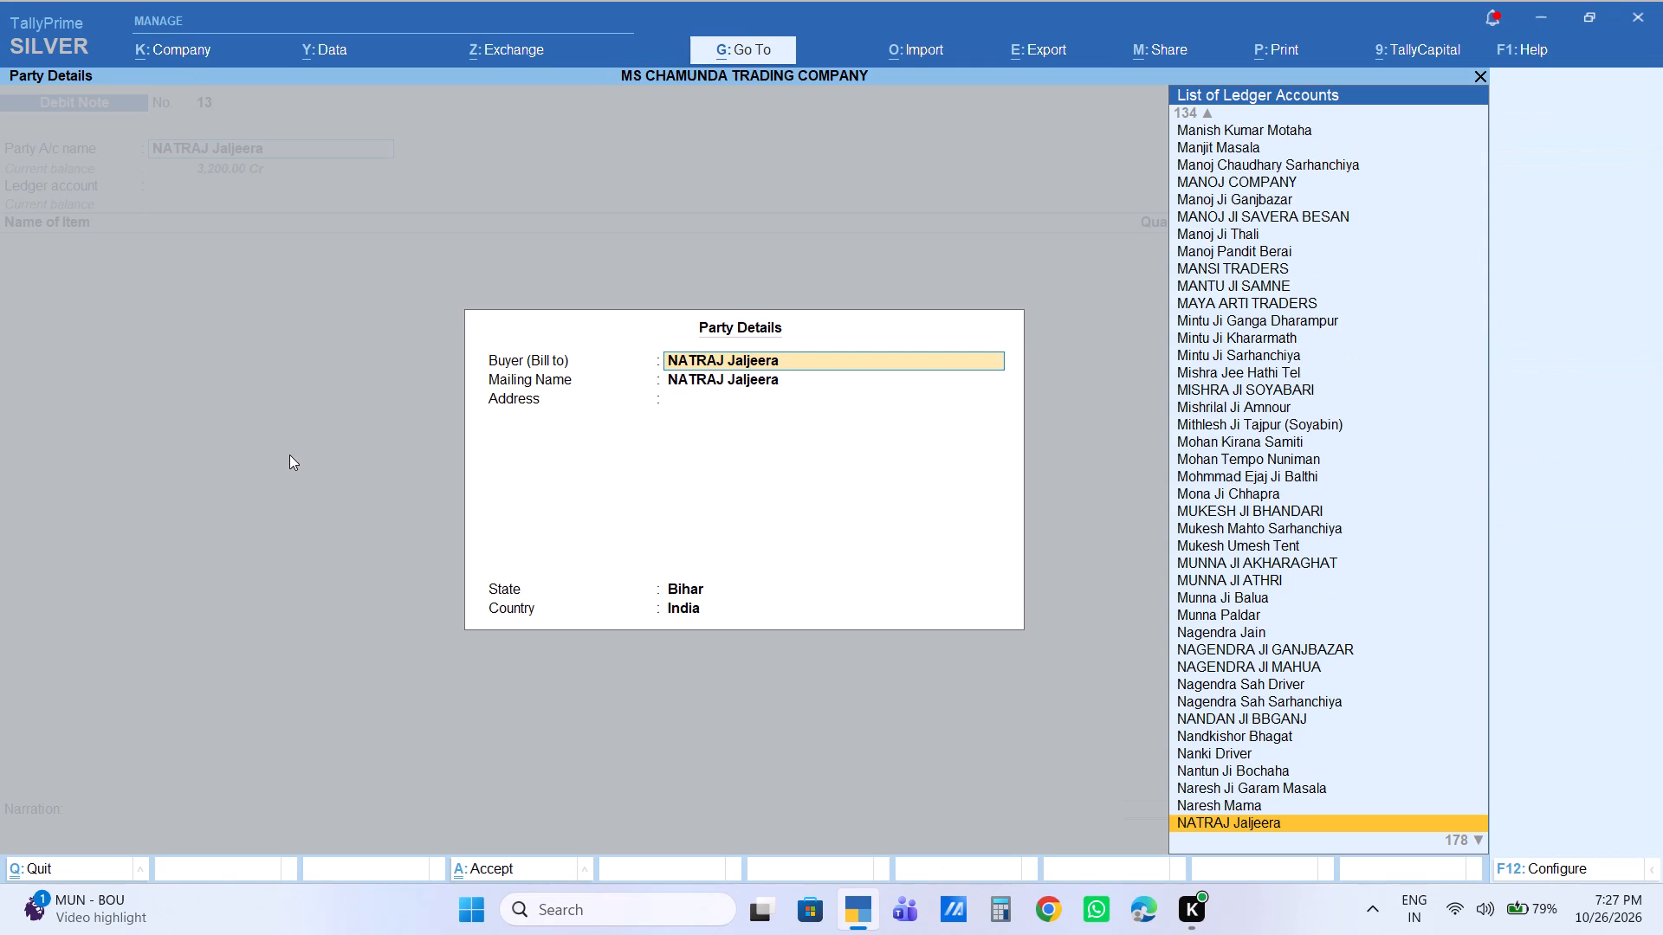
{"action": "key", "text": "Return"}
{"action": "key", "text": "Return"}
{"action": "key", "text": "Return"}
{"action": "key", "text": "Return"}
{"action": "key", "text": "Return"}
Add 44 PCS of Panipuri Masala100g at a rate of 35.00 to the NATRAJ Jaljeera debit note.
{"action": "type", "text": "panmi"}
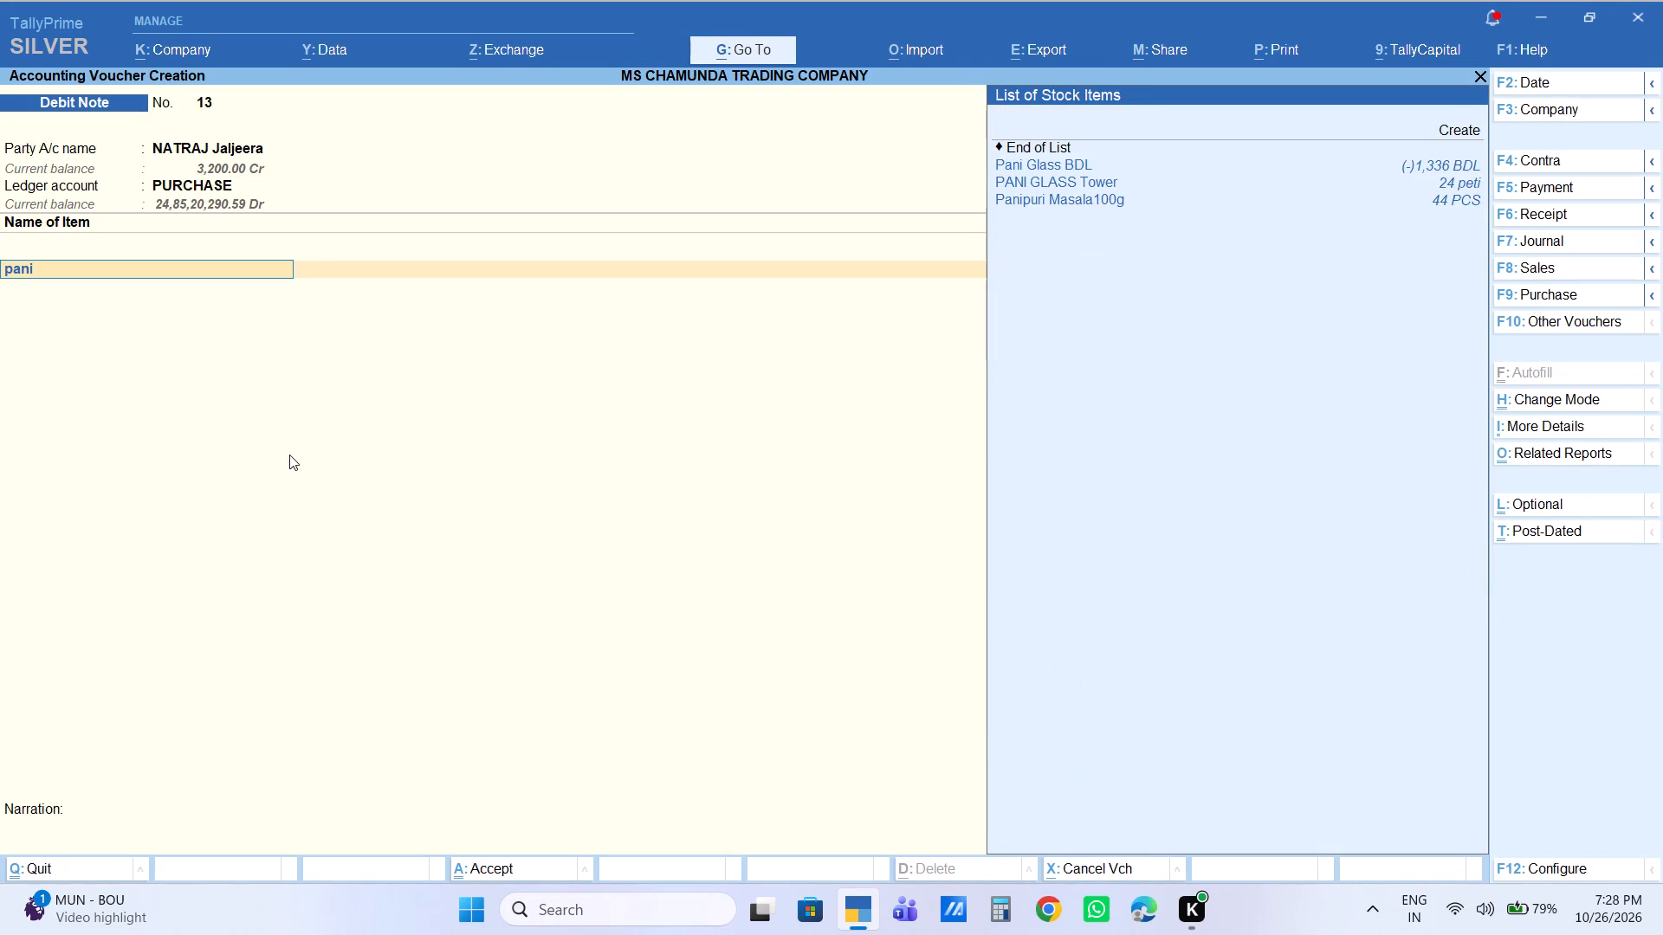
{"action": "key", "text": "Down"}
{"action": "key", "text": "Down"}
{"action": "key", "text": "Down"}
{"action": "key", "text": "Return"}
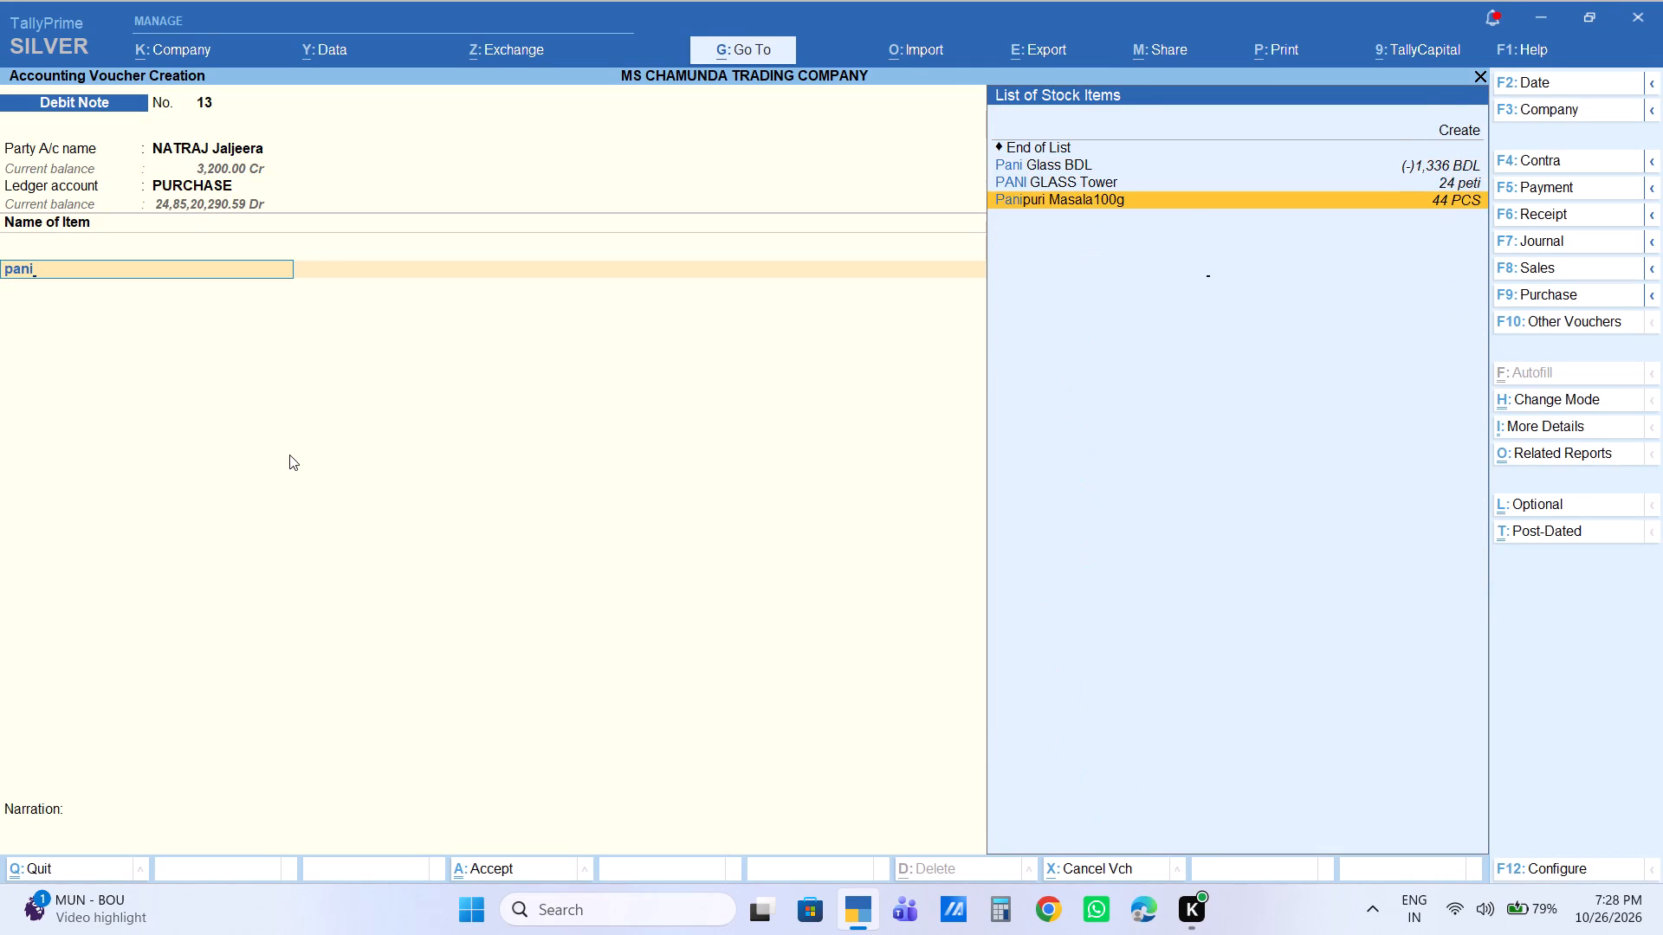
{"action": "type", "text": "44"}
{"action": "key", "text": "Return"}
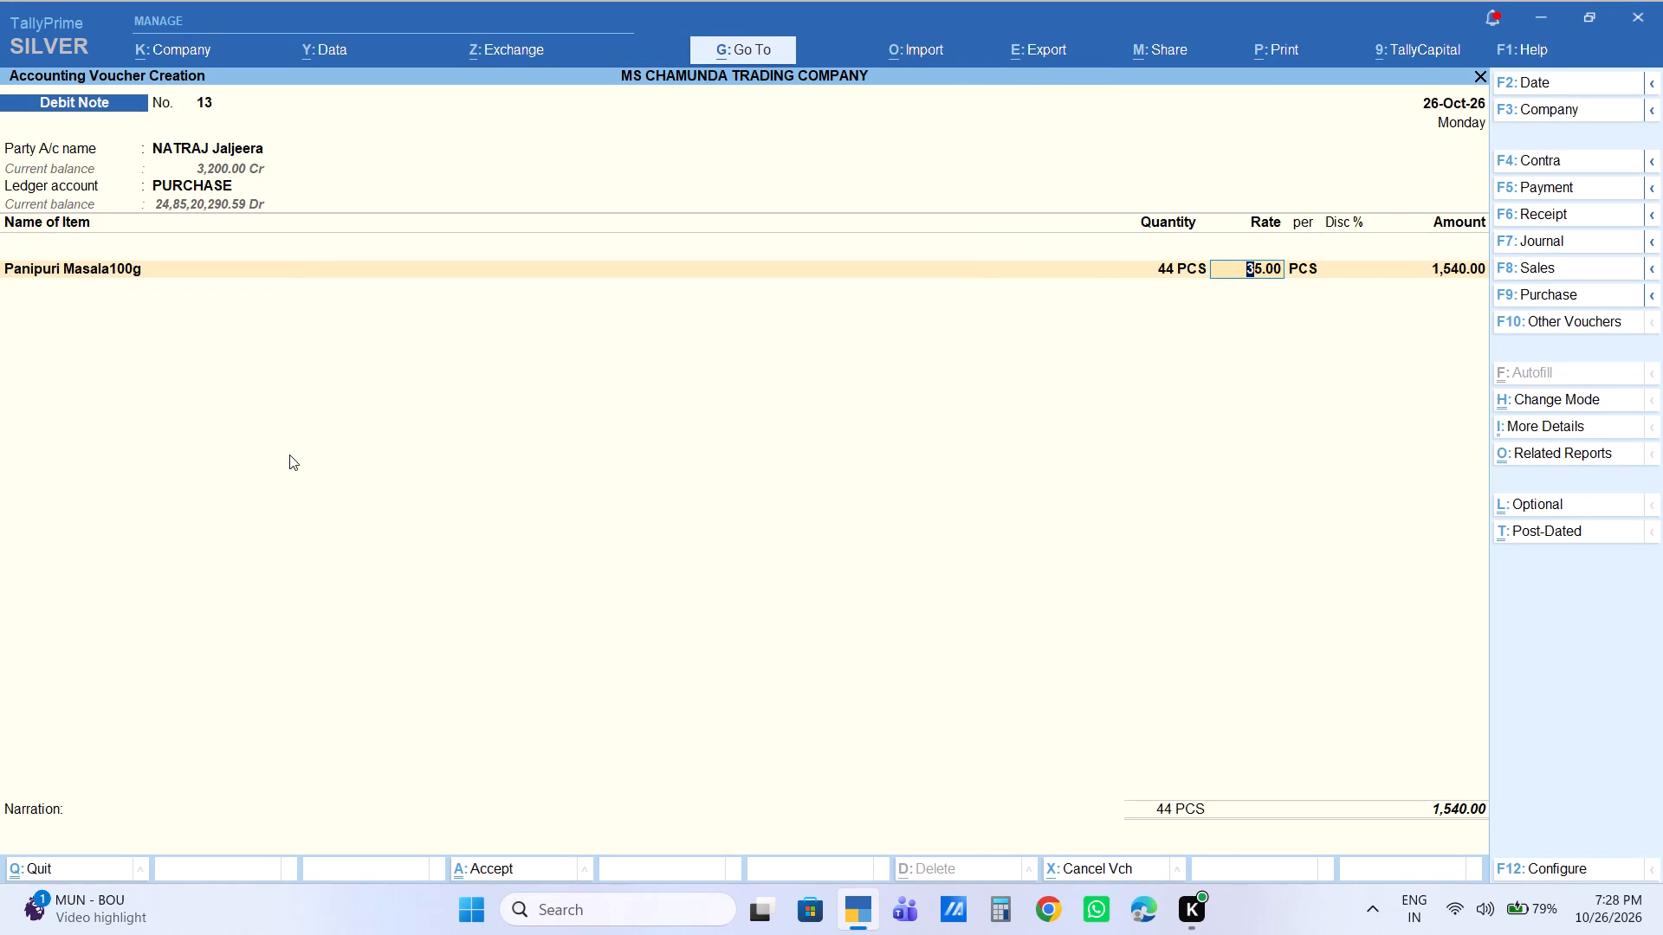
{"action": "key", "text": "Return"}
{"action": "key", "text": "Return"}
{"action": "key", "text": "Return"}
{"action": "key", "text": "Return"}
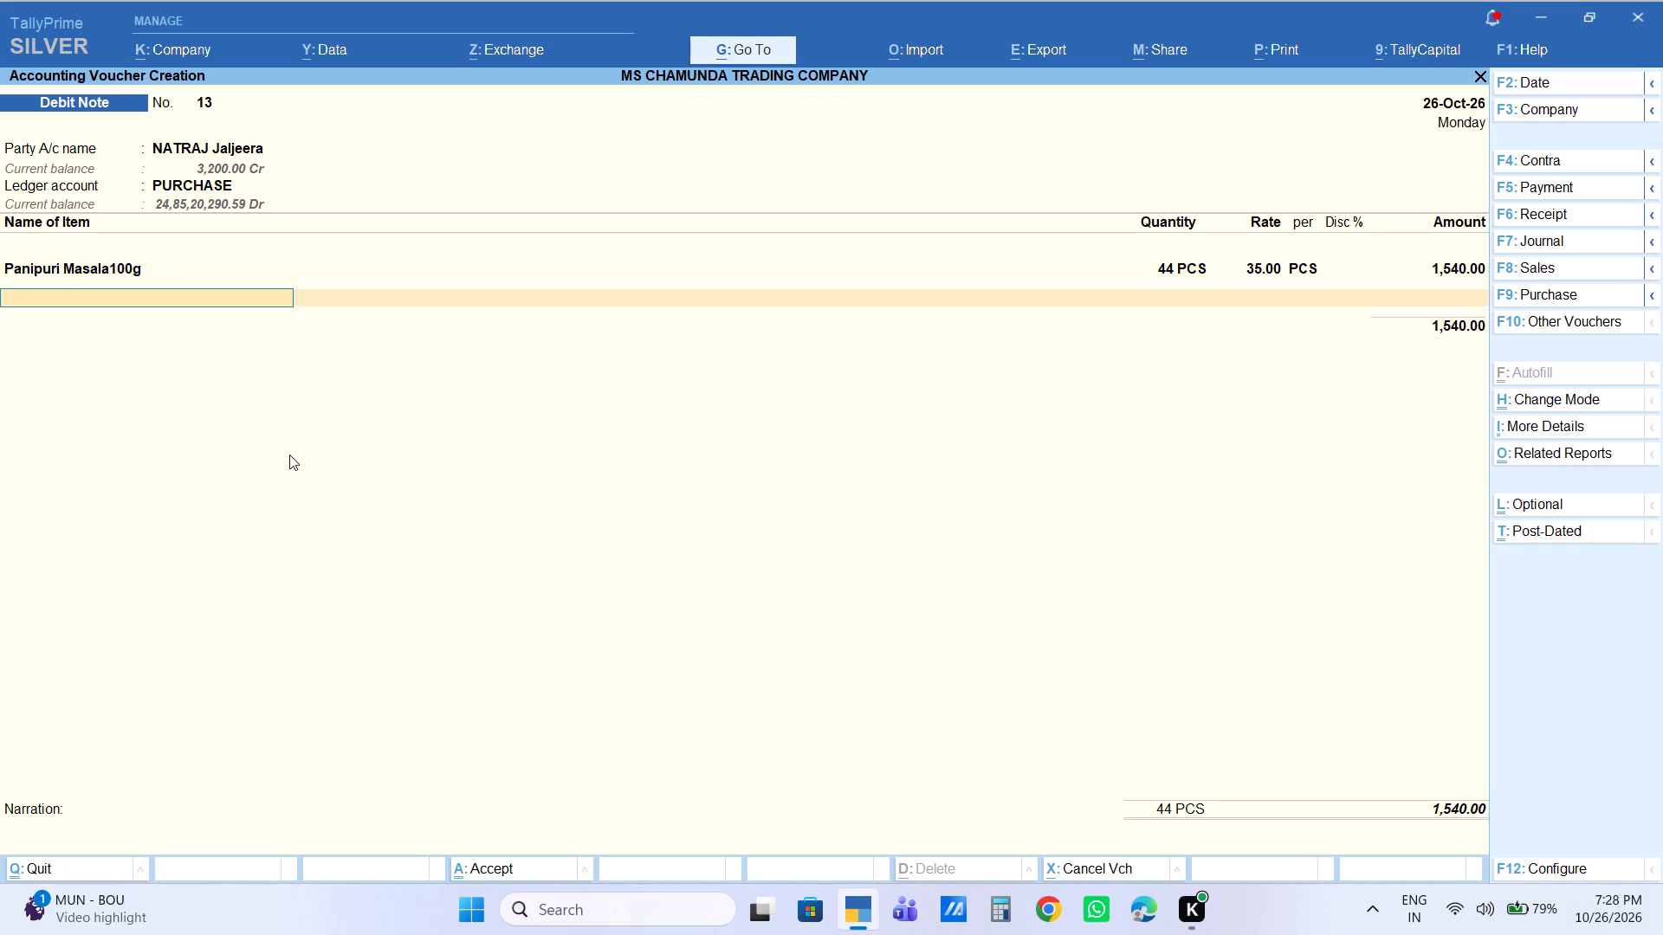
Allocate the debit note's 1,540 as Agst Ref to NATRAJ Jaljeera's pending bill 227 and save it with a blank narration.
{"action": "key", "text": "Return"}
{"action": "key", "text": "Return"}
{"action": "key", "text": "Return"}
{"action": "key", "text": "Return"}
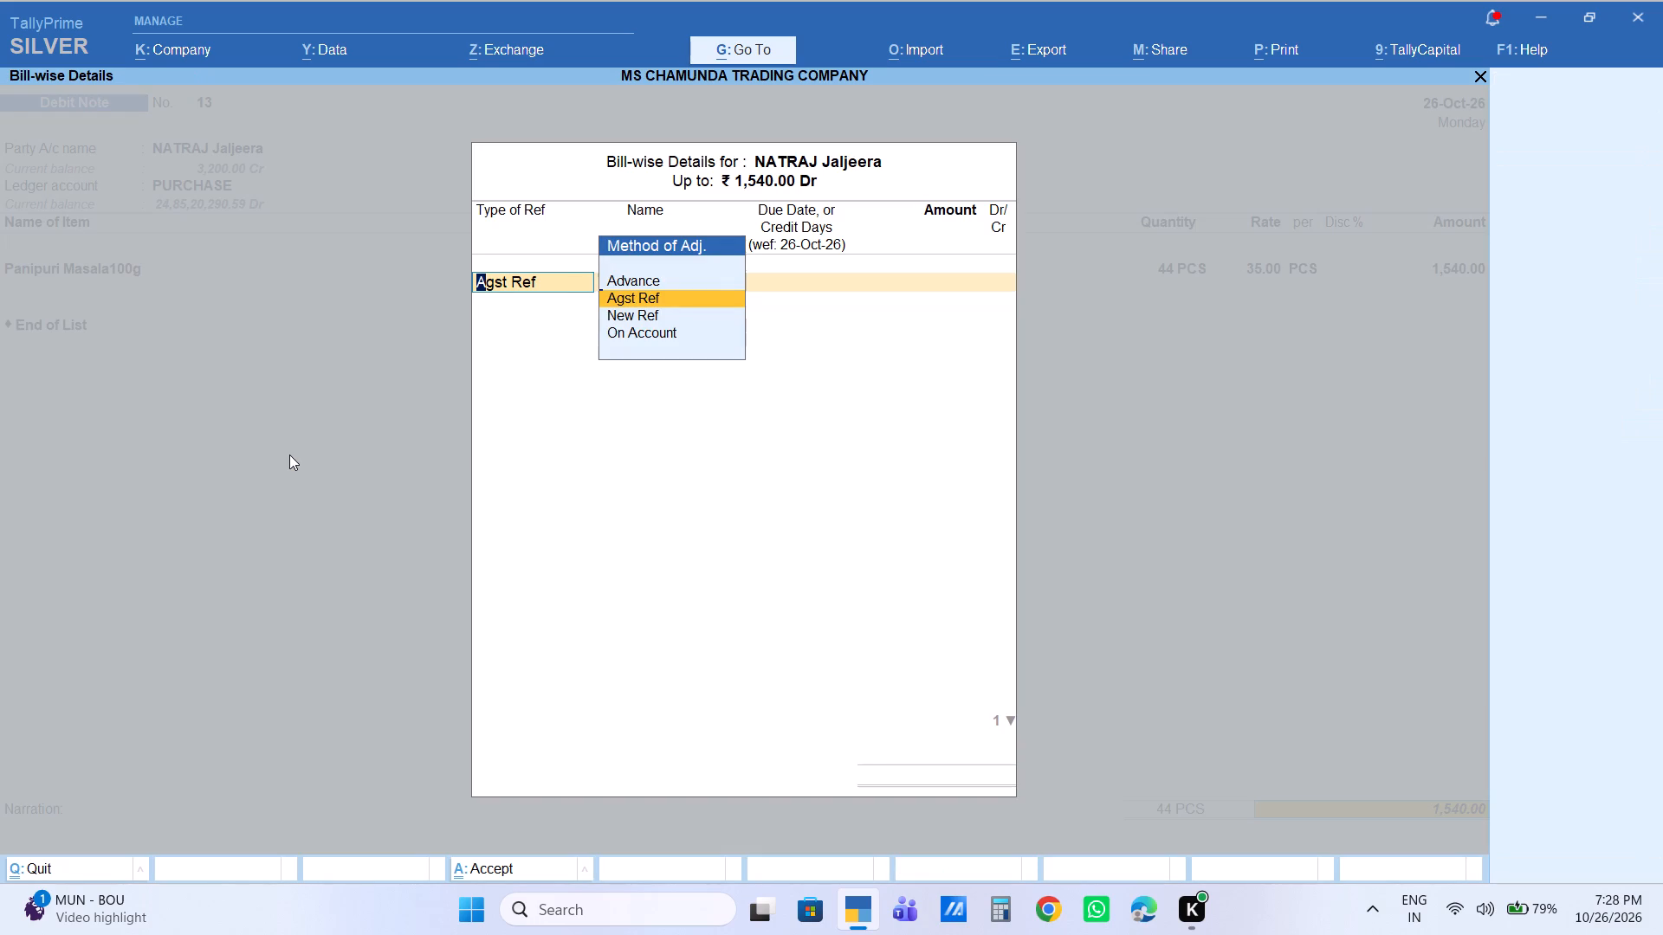
{"action": "key", "text": "Return"}
{"action": "key", "text": "Return"}
{"action": "key", "text": "Return"}
{"action": "key", "text": "Return"}
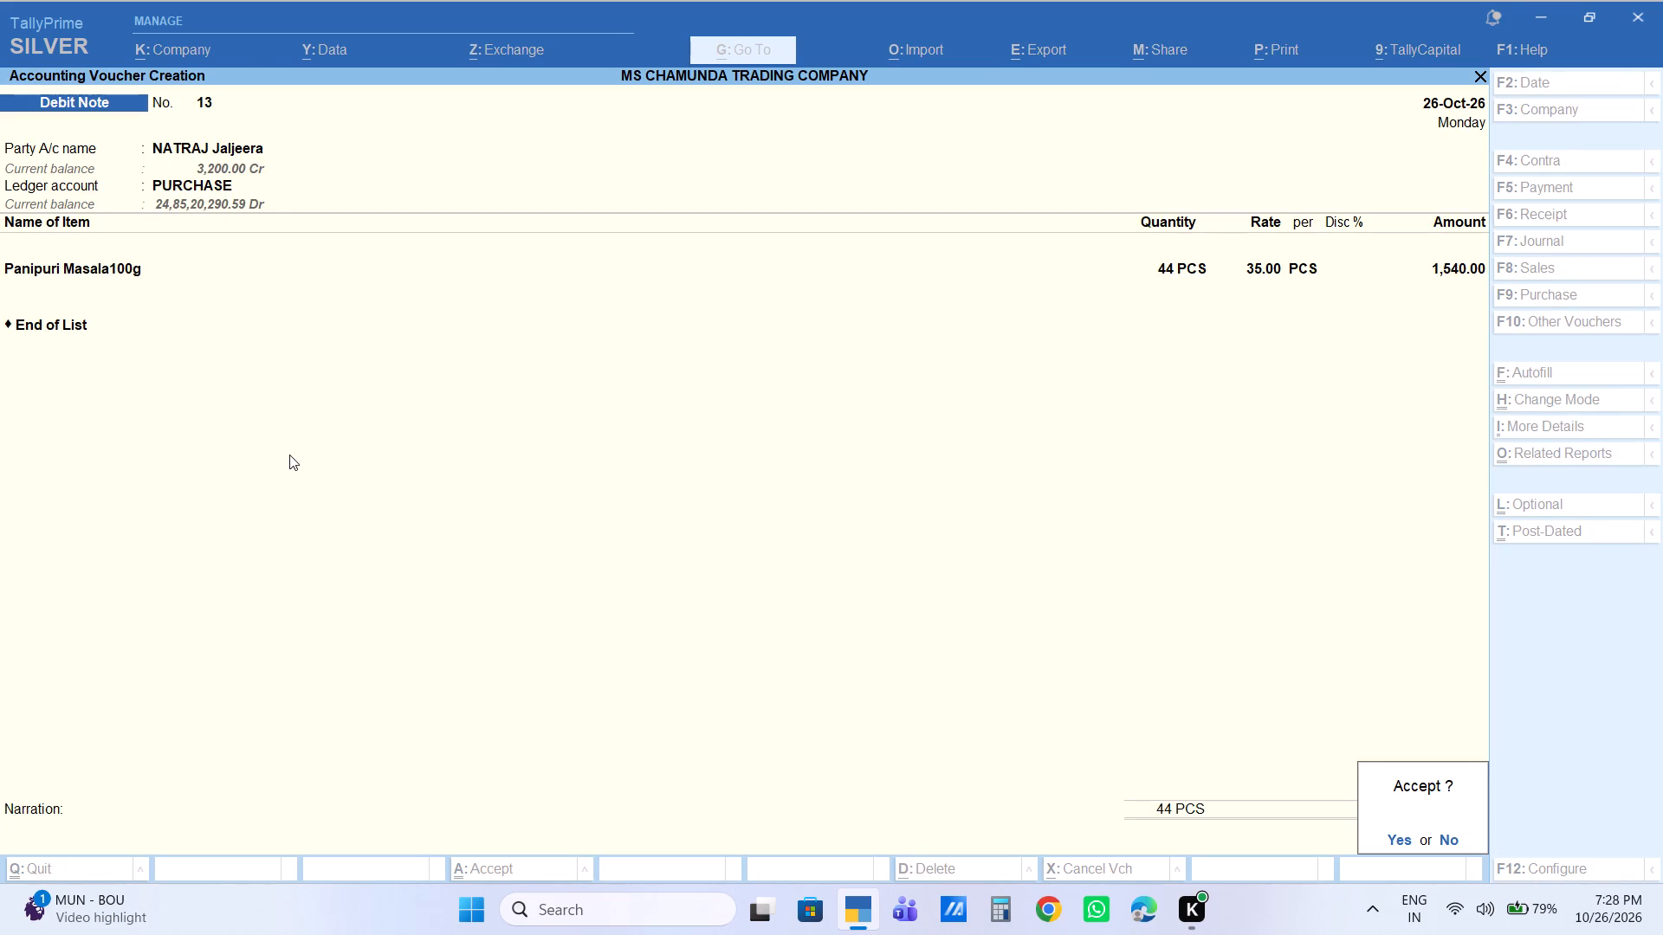
{"action": "key", "text": "Return"}
Enter a Cash payment voucher on 26 October debiting NATRAJ Jaljeera with 1,660 against bill 227.
{"action": "key", "text": "F5"}
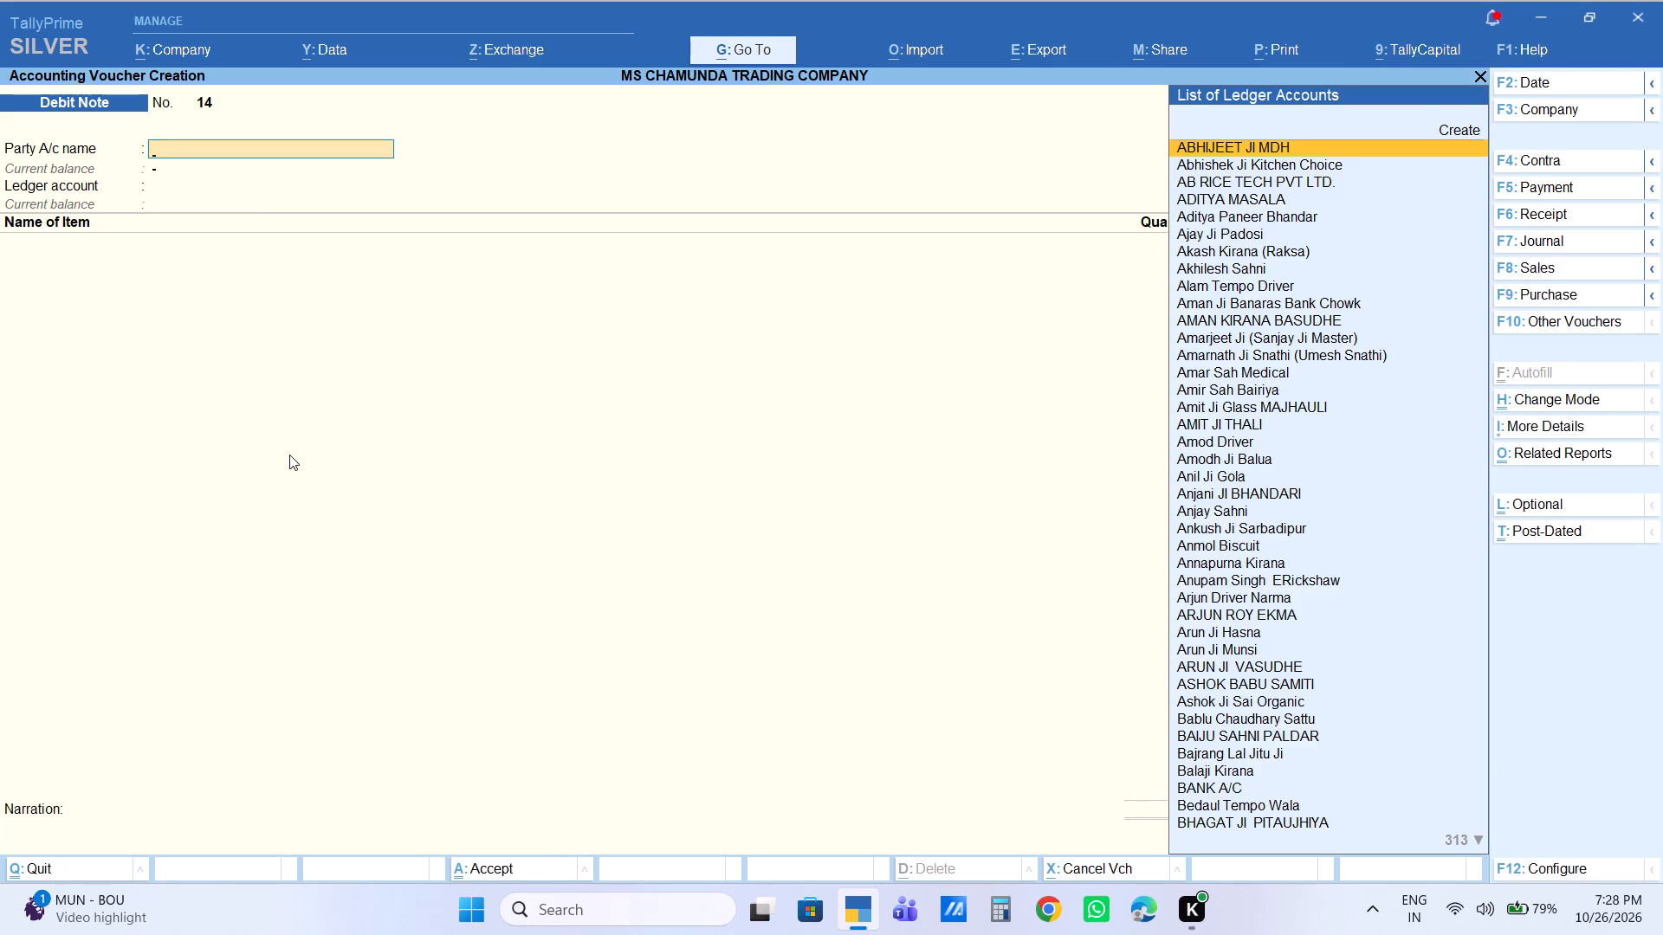
{"action": "type", "text": "cas"}
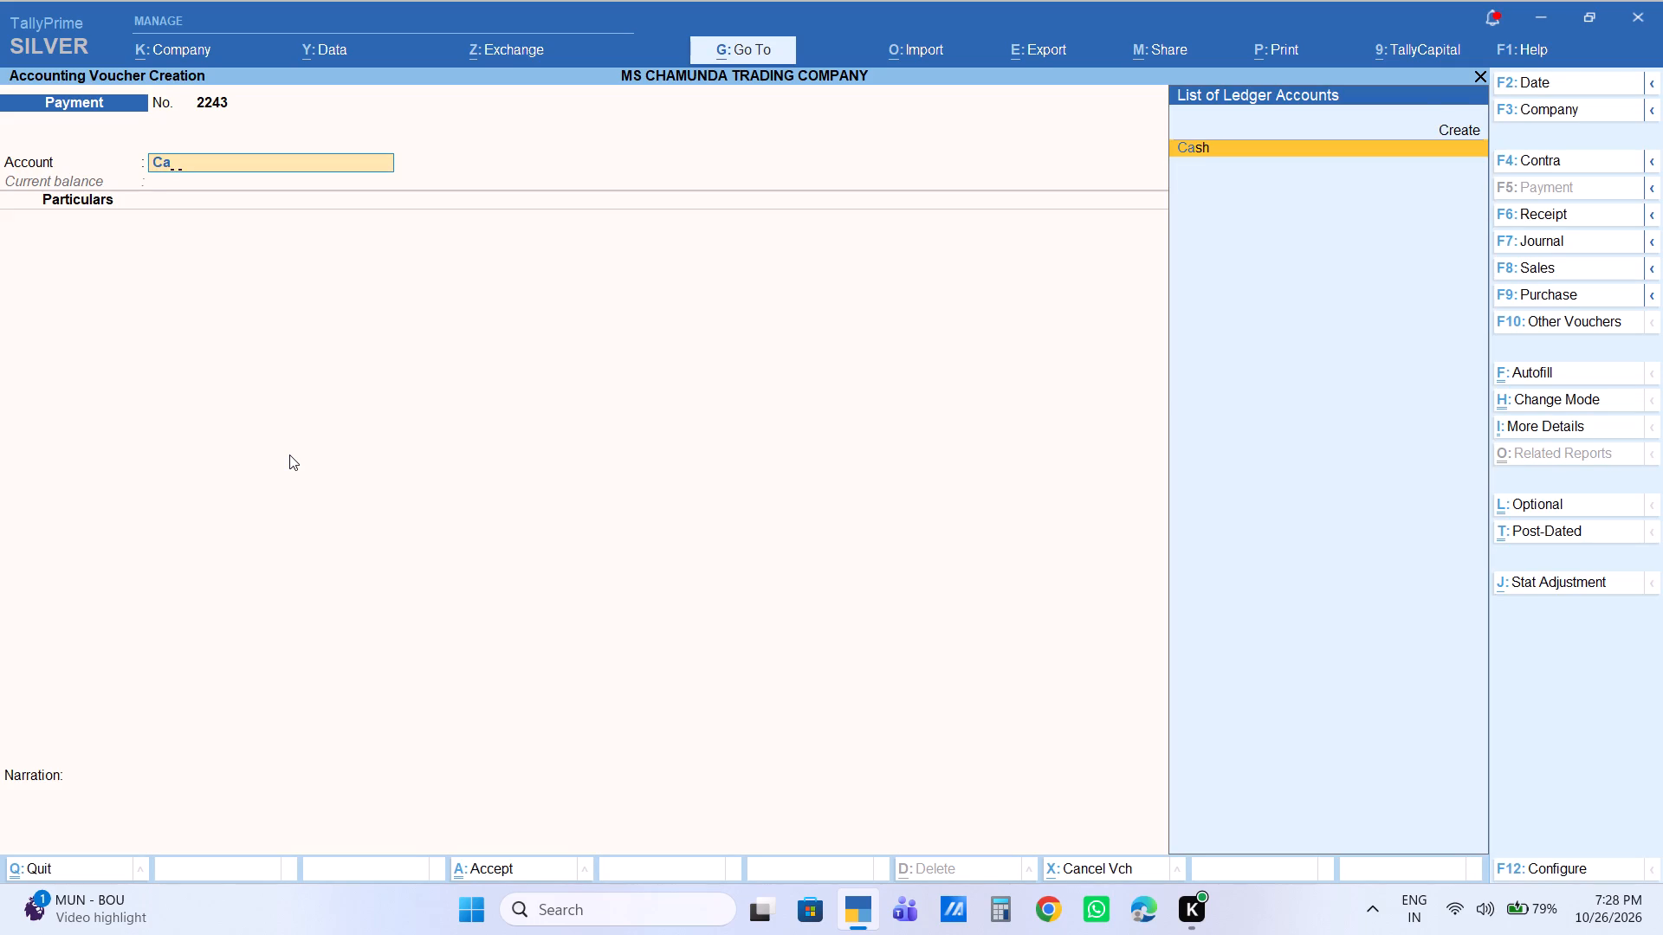
{"action": "key", "text": "Return"}
{"action": "type", "text": "natra"}
{"action": "key", "text": "Return"}
{"action": "key", "text": "Return"}
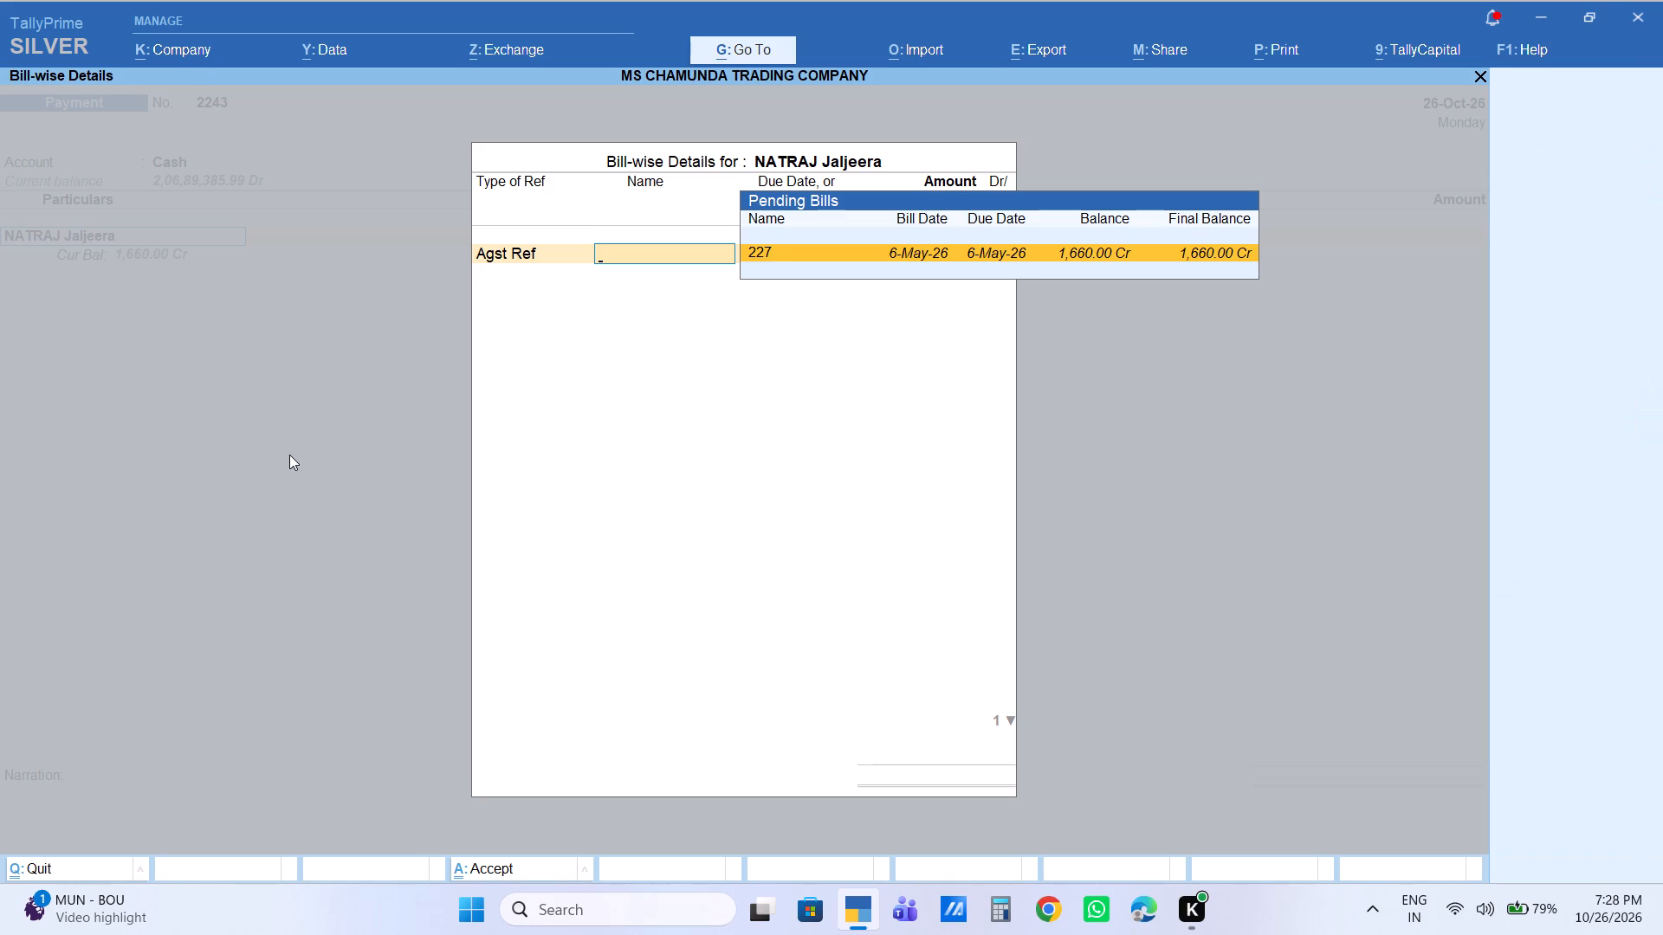
{"action": "key", "text": "Return"}
{"action": "key", "text": "Return"}
{"action": "key", "text": "Return"}
{"action": "key", "text": "Return"}
{"action": "key", "text": "Return"}
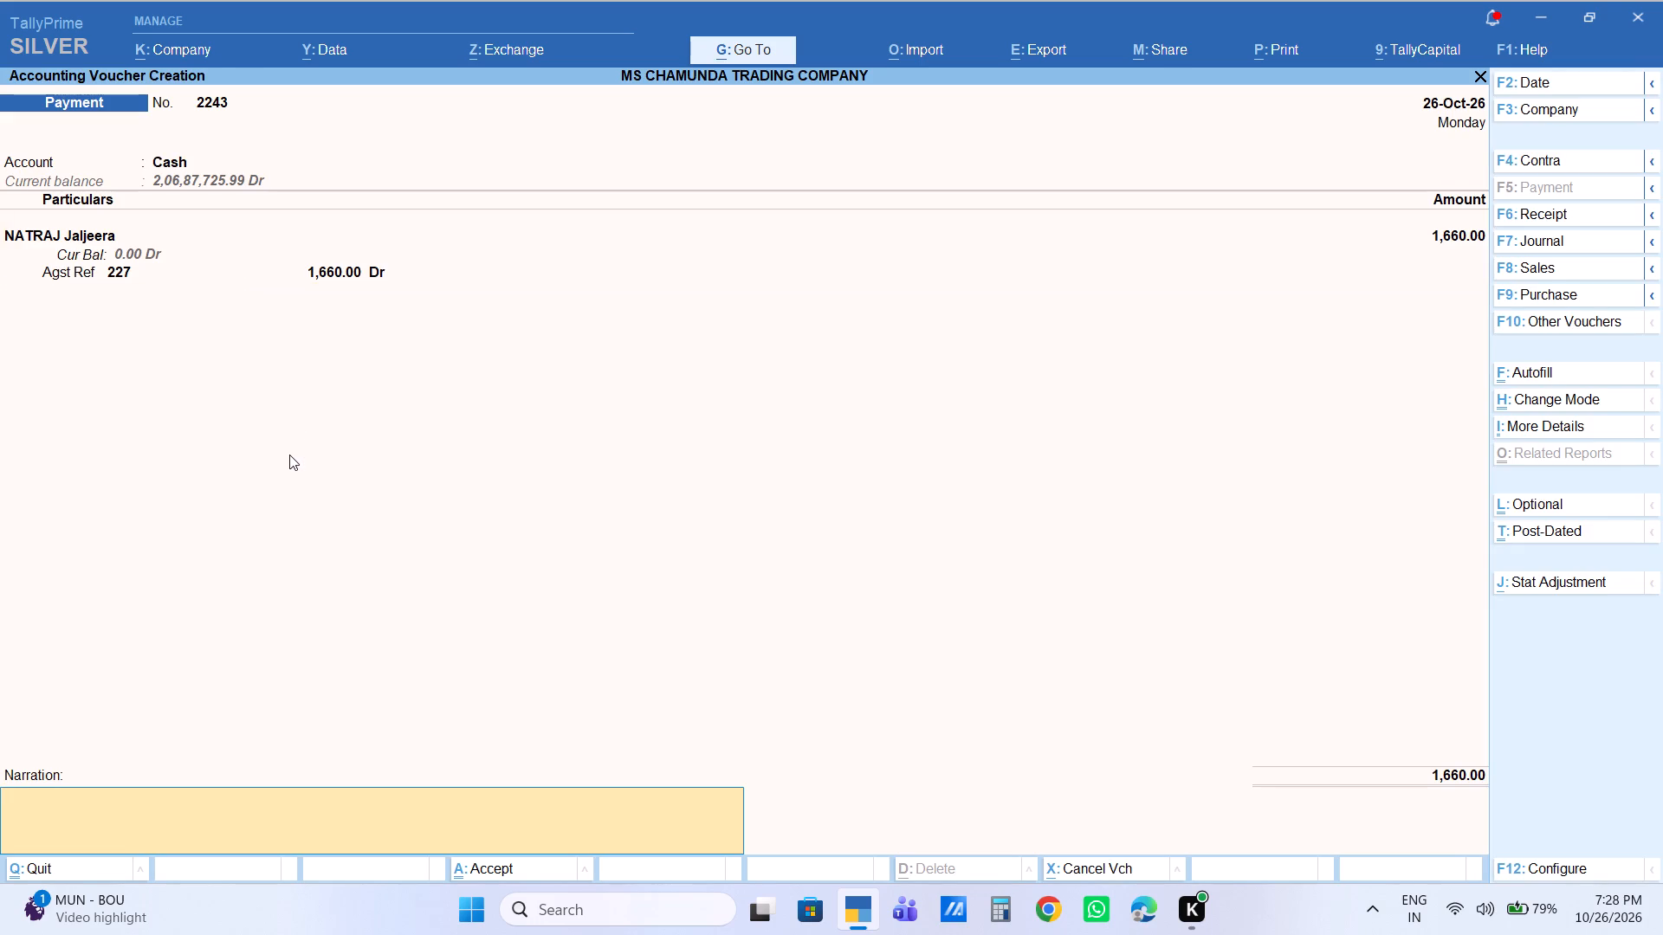
Enter the narration "no dues" on the NATRAJ Jaljeera cash payment and save the voucher.
{"action": "type", "text": "no dues"}
{"action": "key", "text": "Return"}
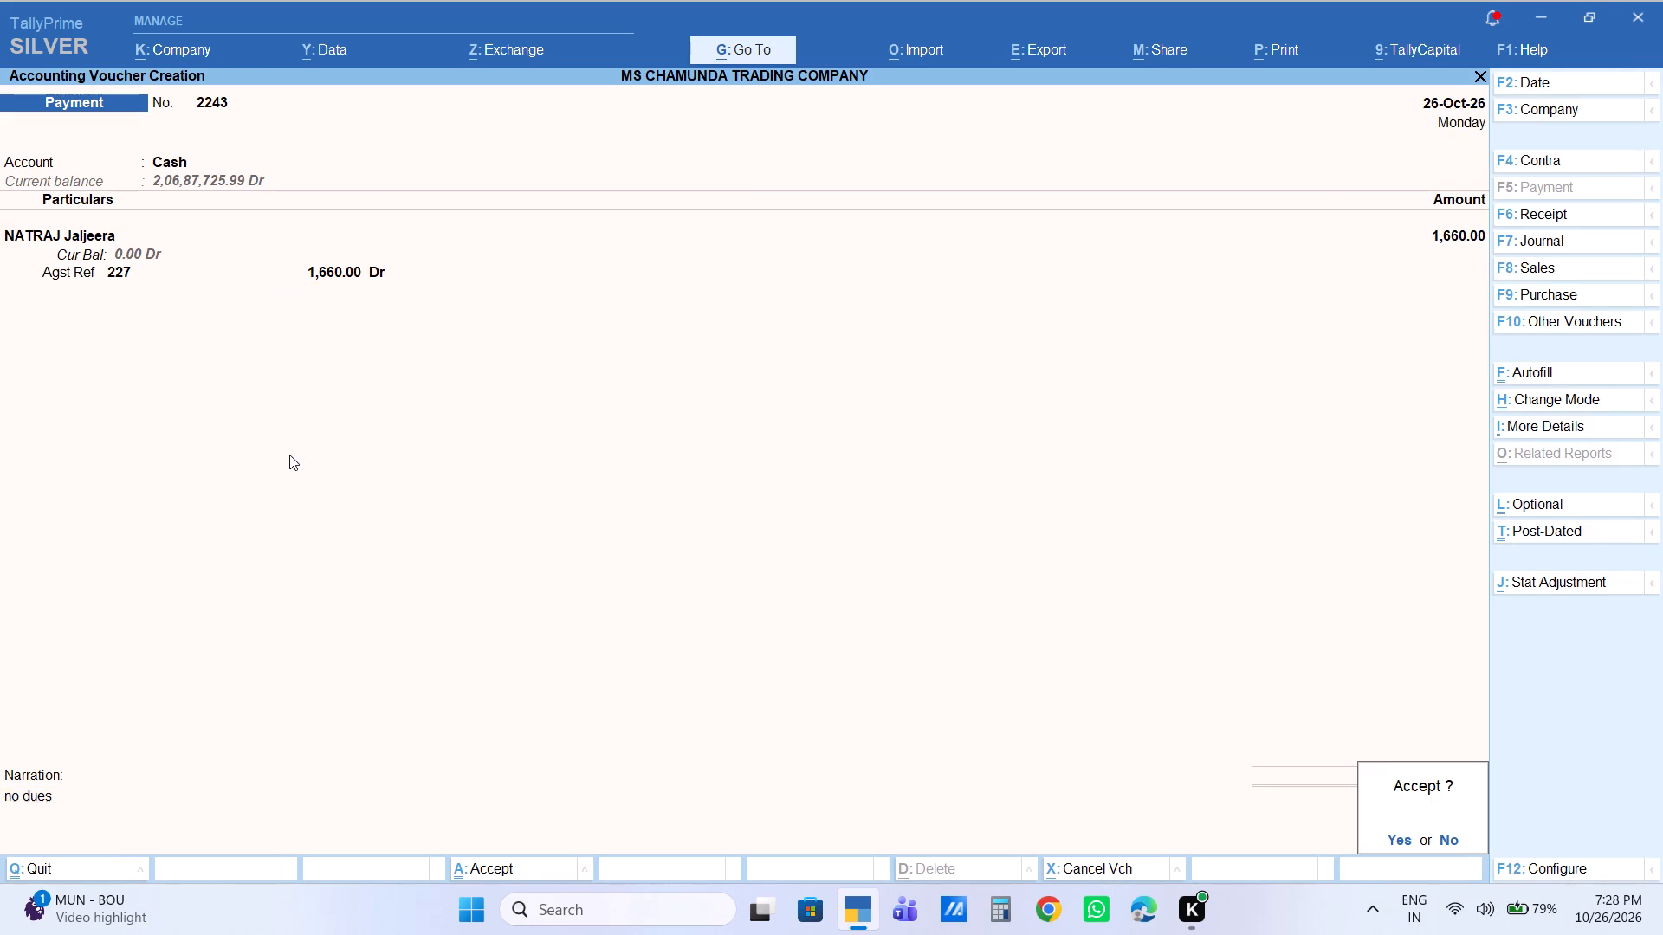
{"action": "key", "text": "Return"}
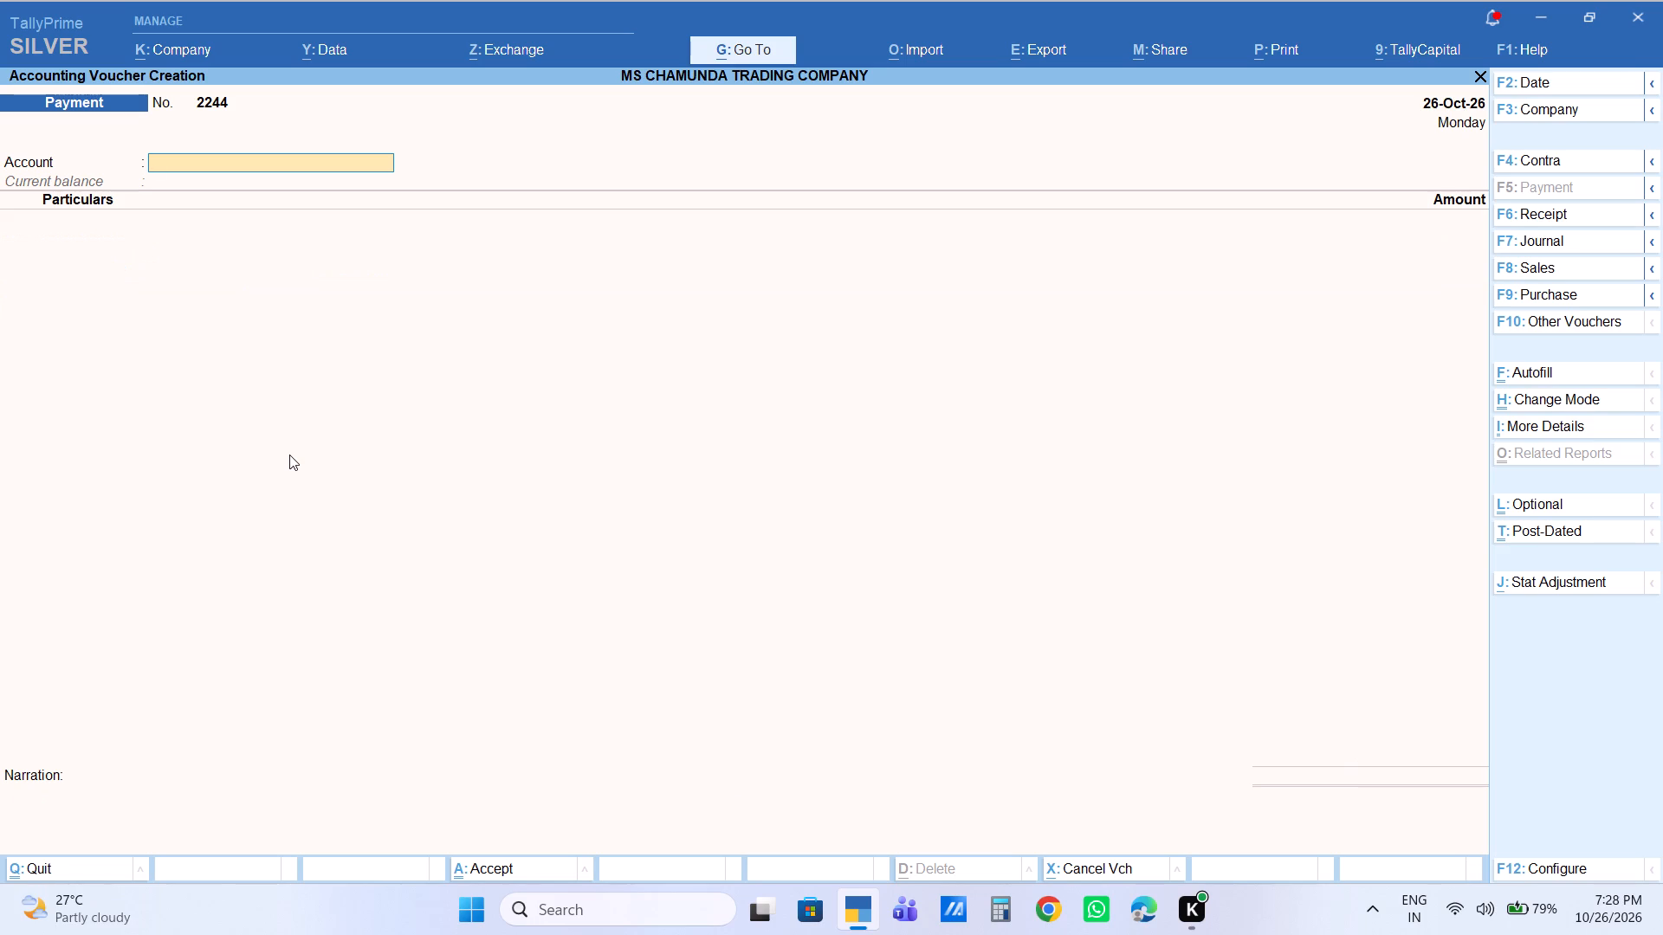
{"action": "type", "text": "cas"}
{"action": "key", "text": "Return"}
{"action": "type", "text": "bitt"}
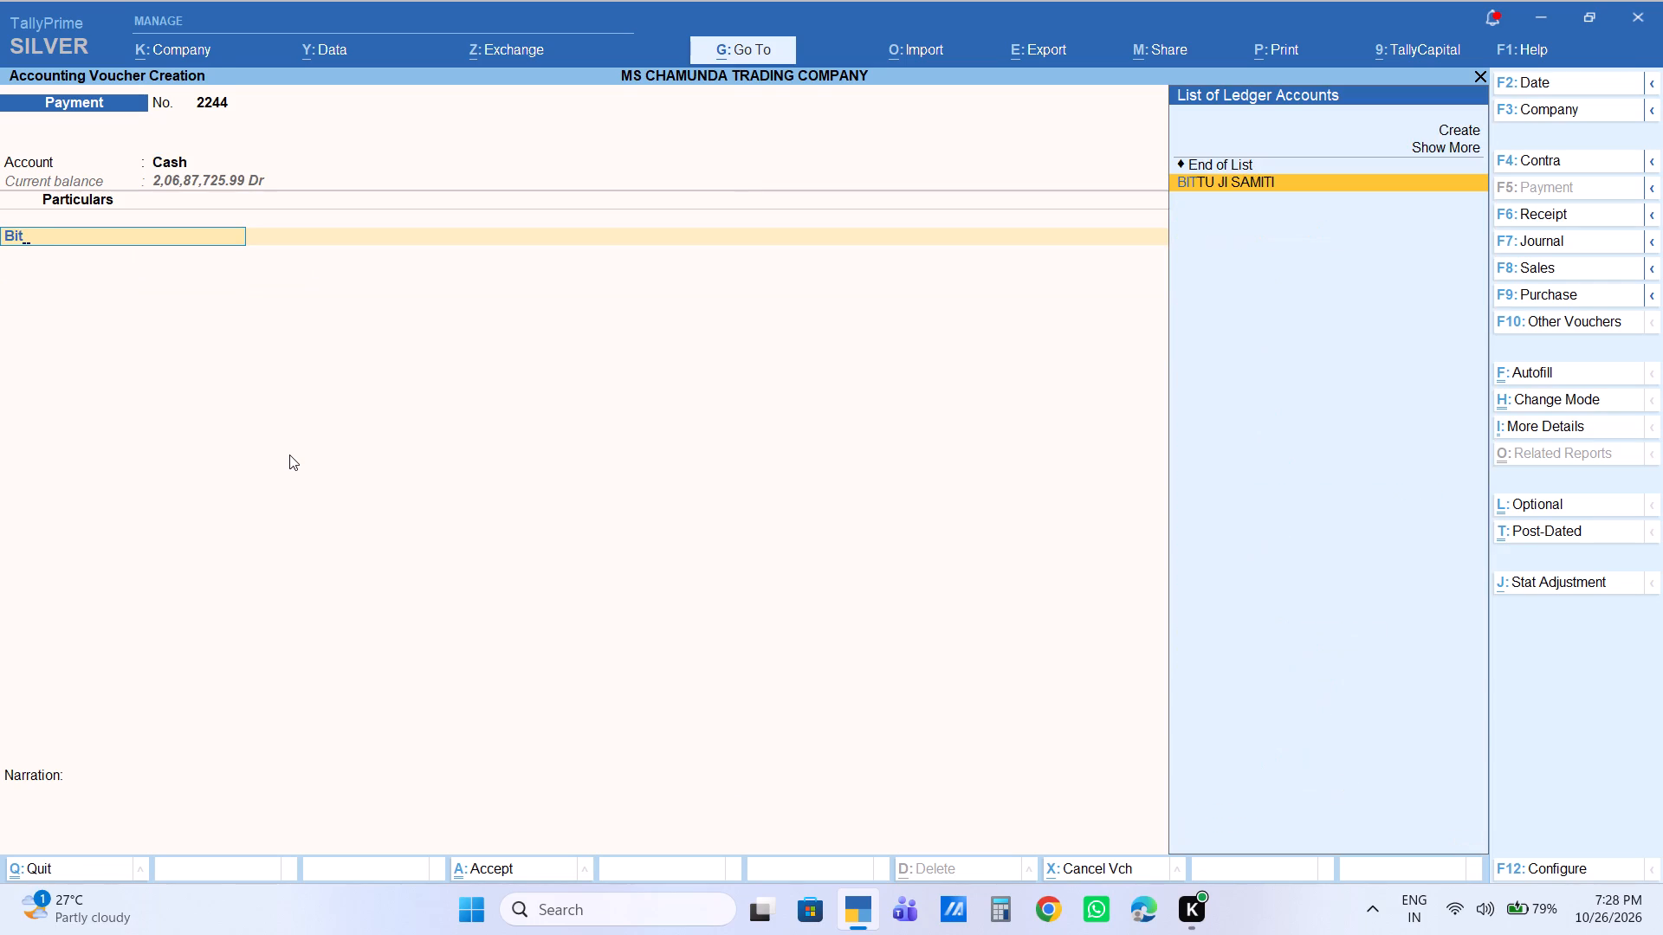
{"action": "key", "text": "Return"}
{"action": "key", "text": "Return"}
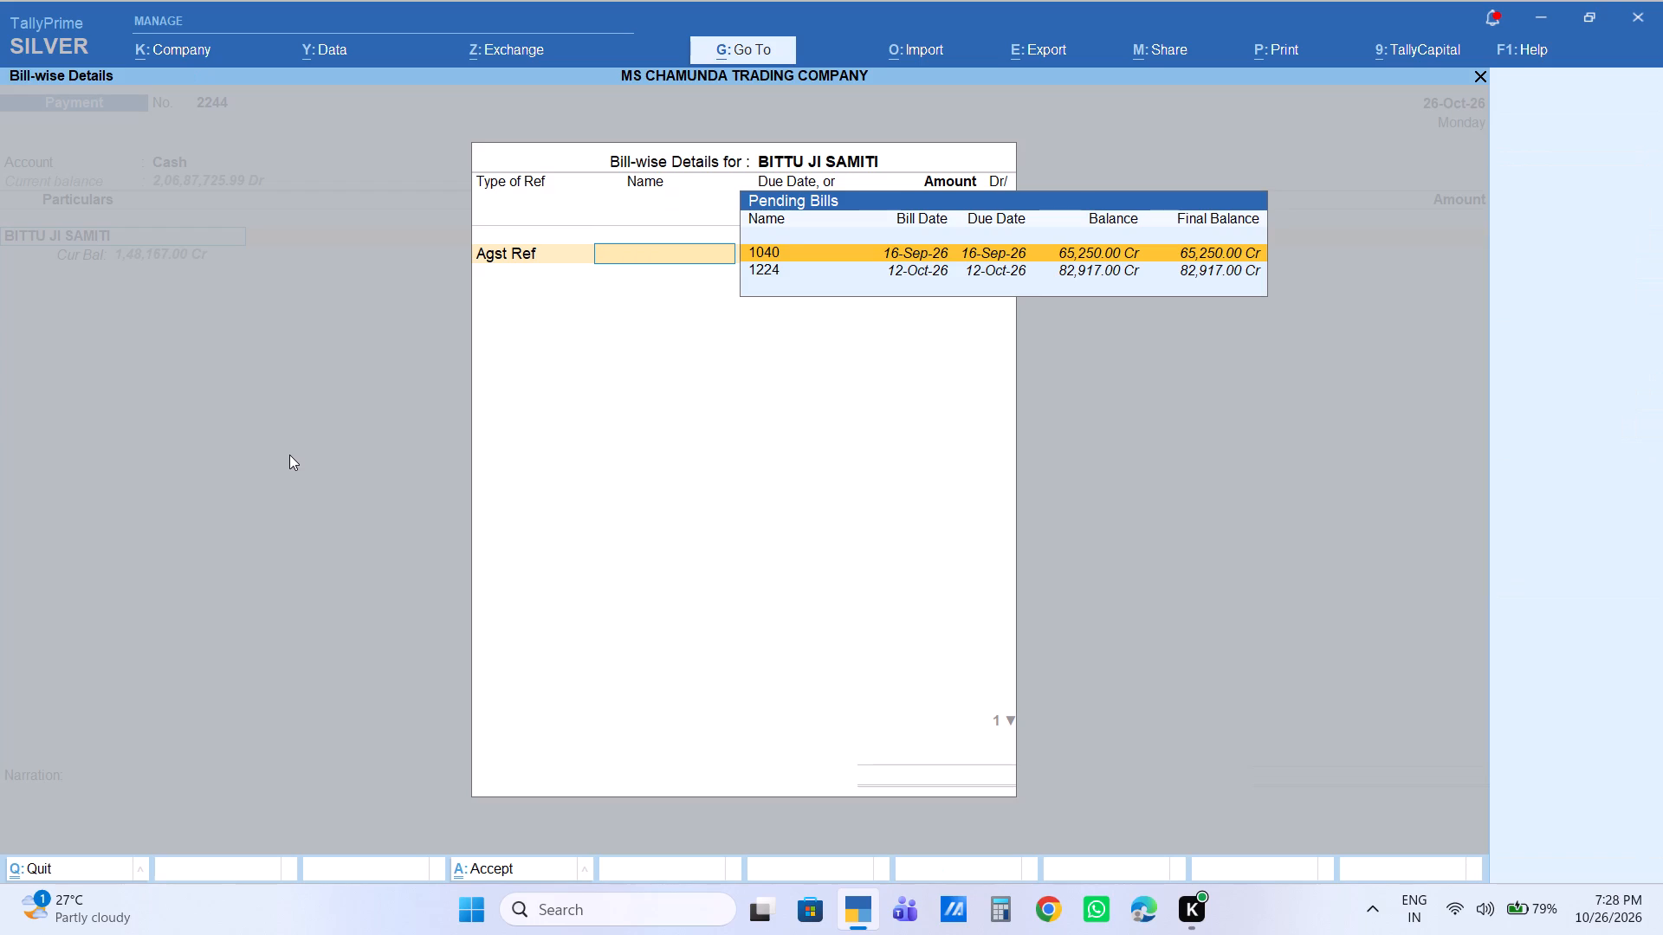
{"action": "key", "text": "Return"}
{"action": "type", "text": "50000"}
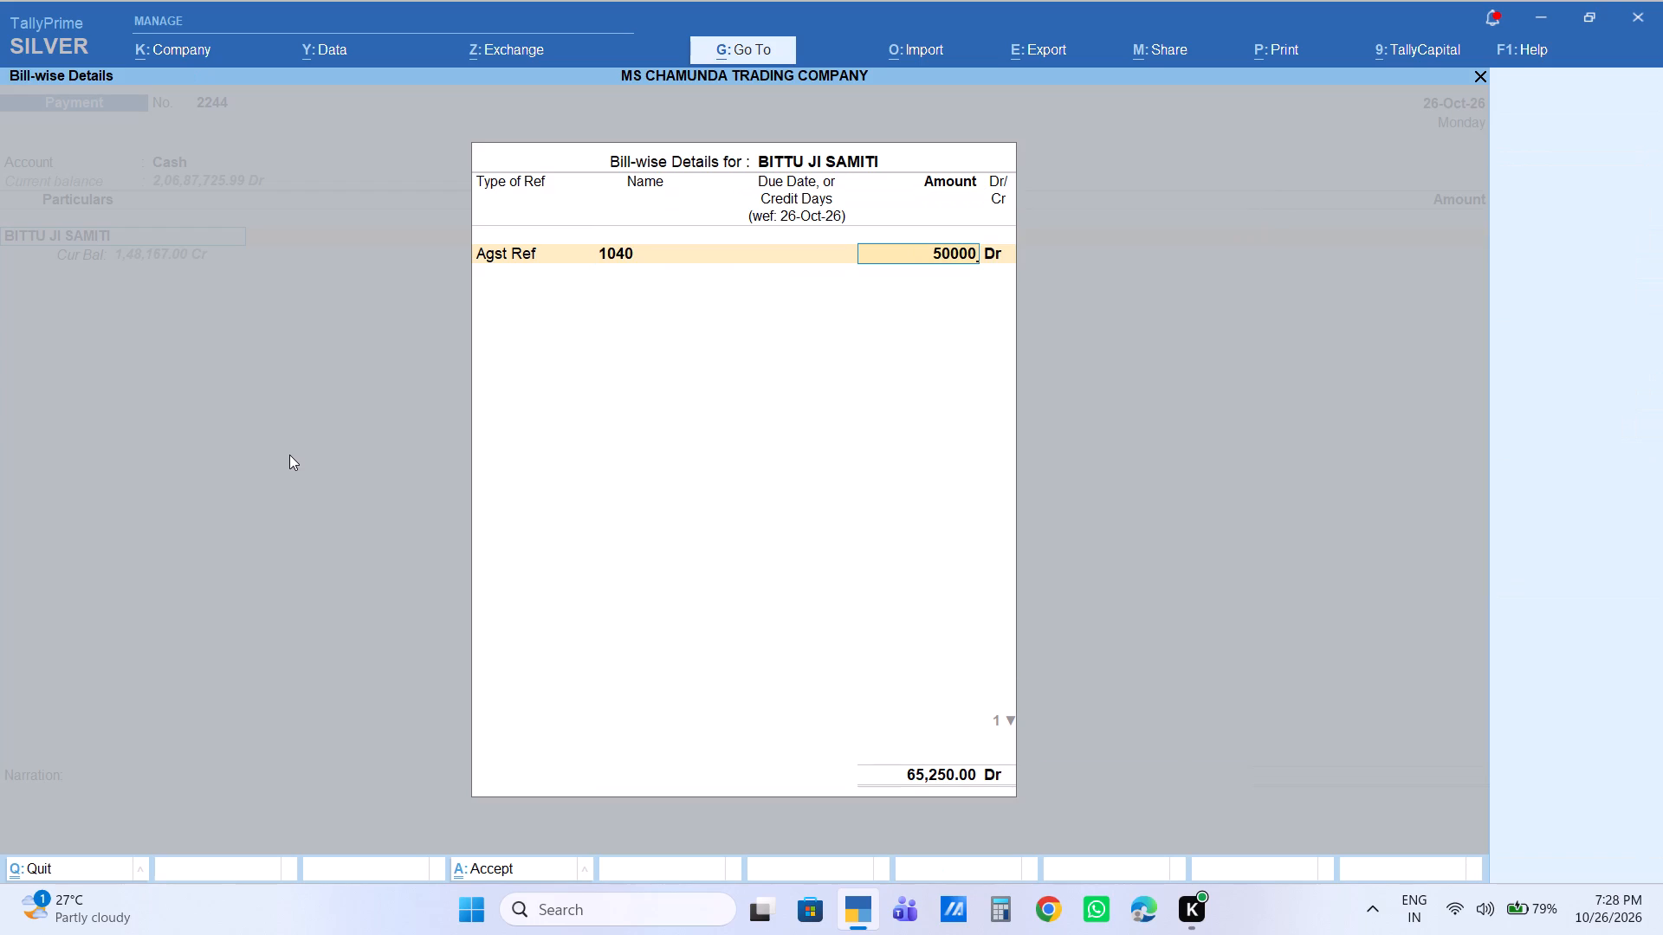
{"action": "key", "text": "Return"}
{"action": "key", "text": "Return"}
{"action": "key", "text": "Return"}
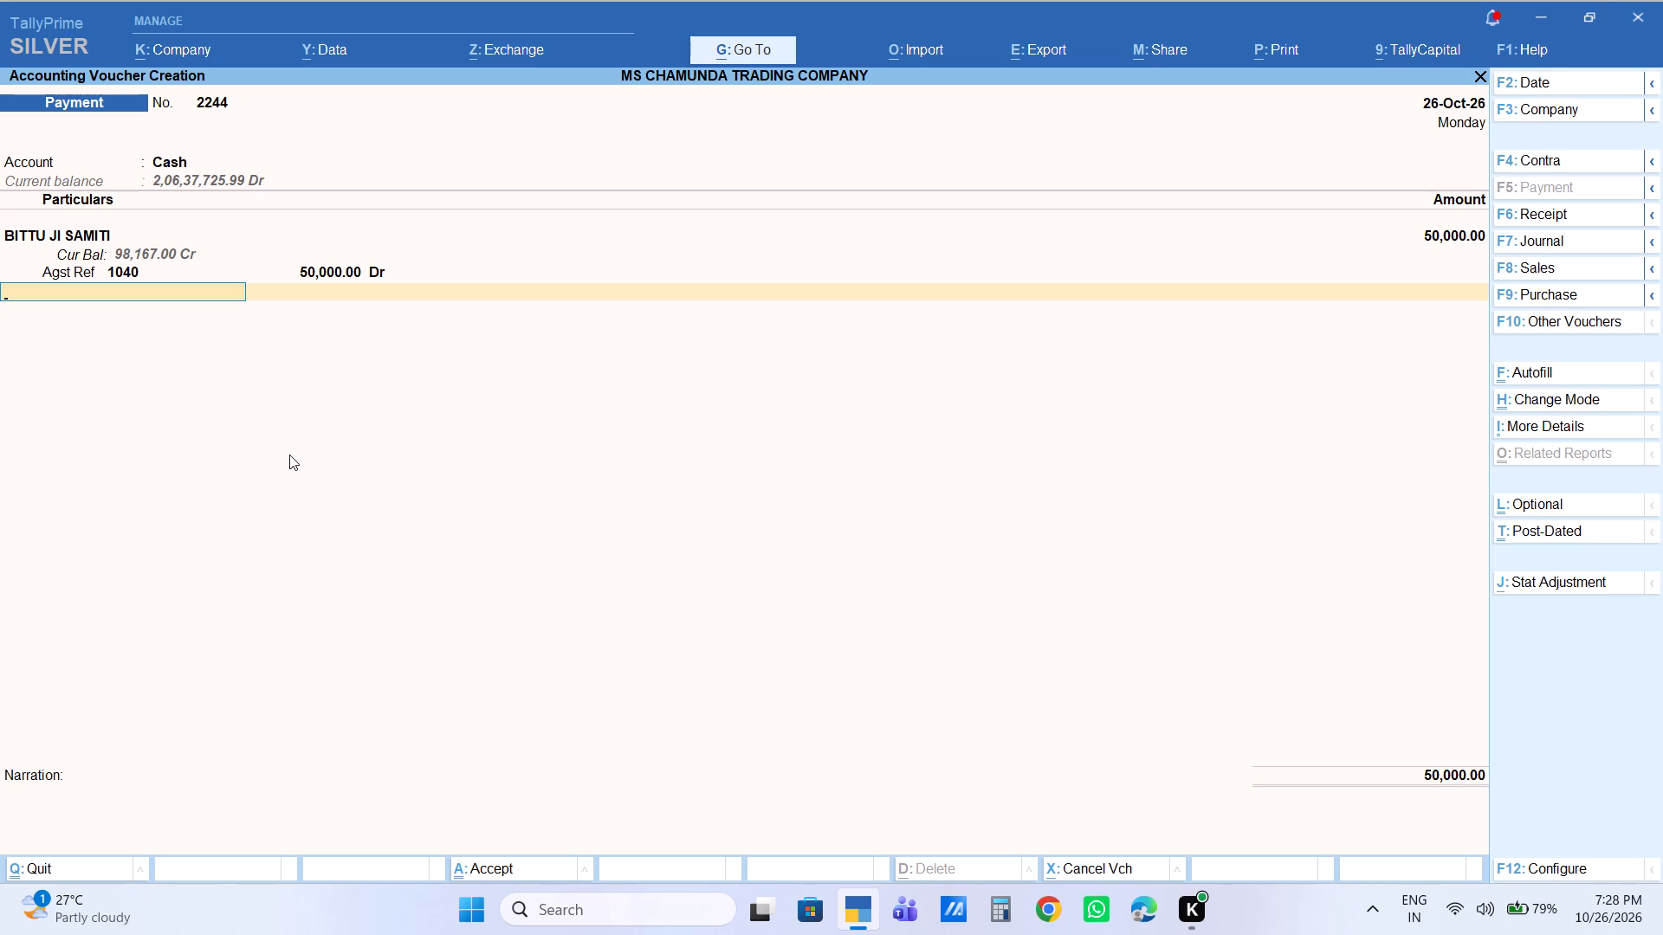
{"action": "key", "text": "Return"}
{"action": "key", "text": "Return"}
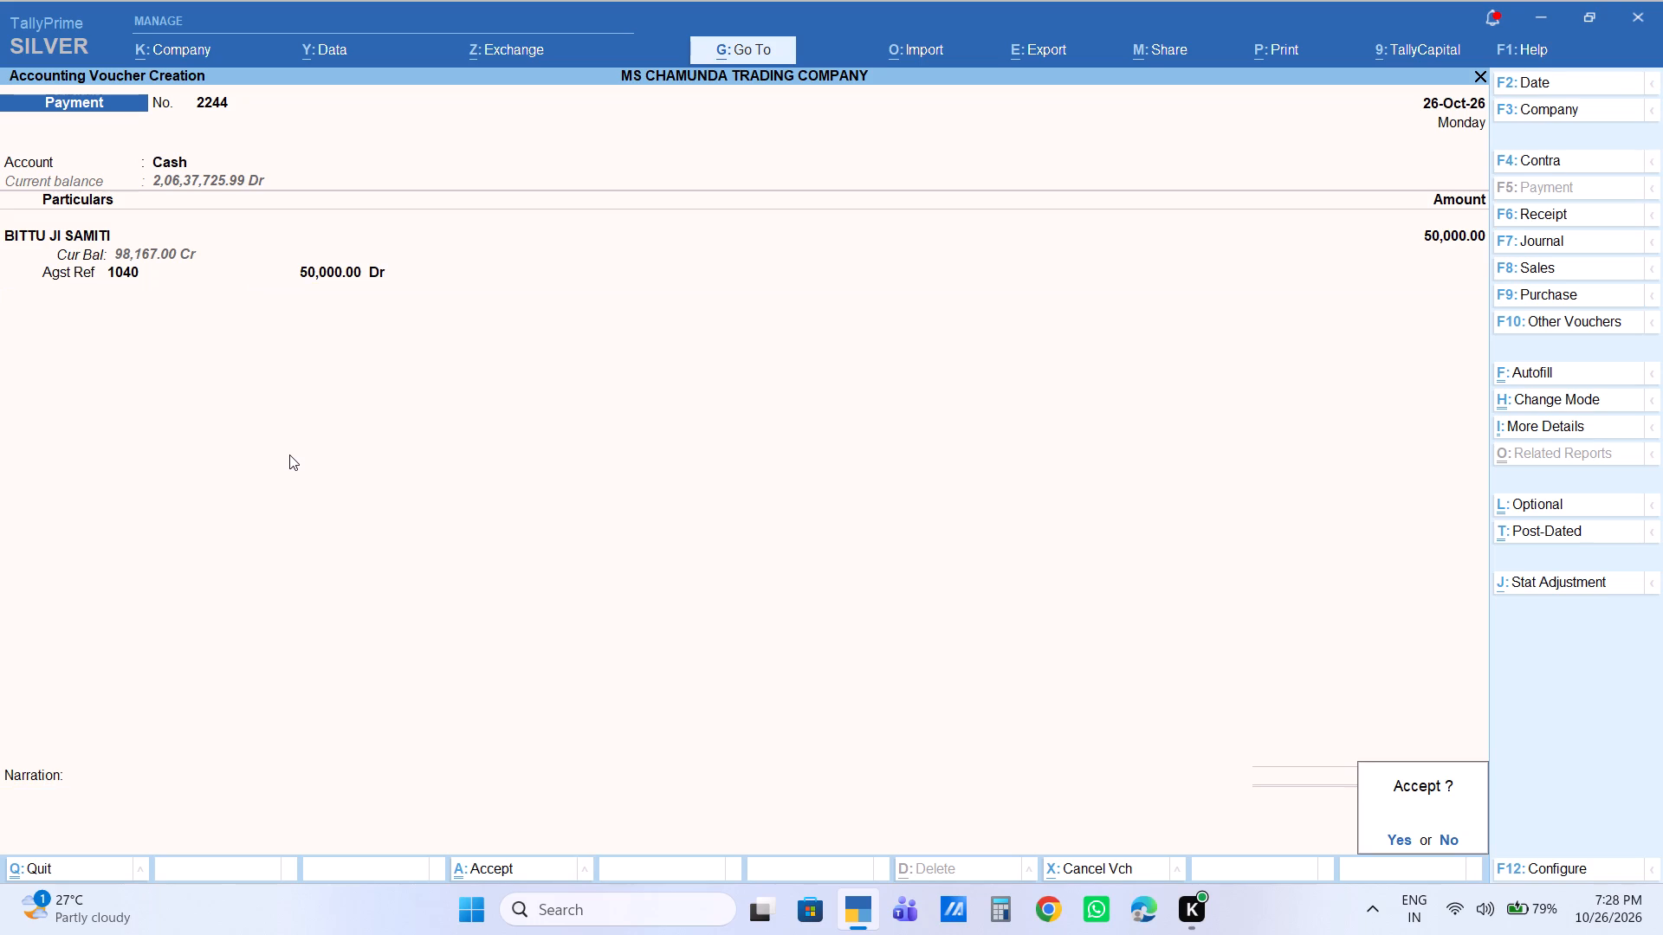
{"action": "key", "text": "Return"}
{"action": "type", "text": "cas"}
{"action": "key", "text": "Return"}
{"action": "type", "text": "nit"}
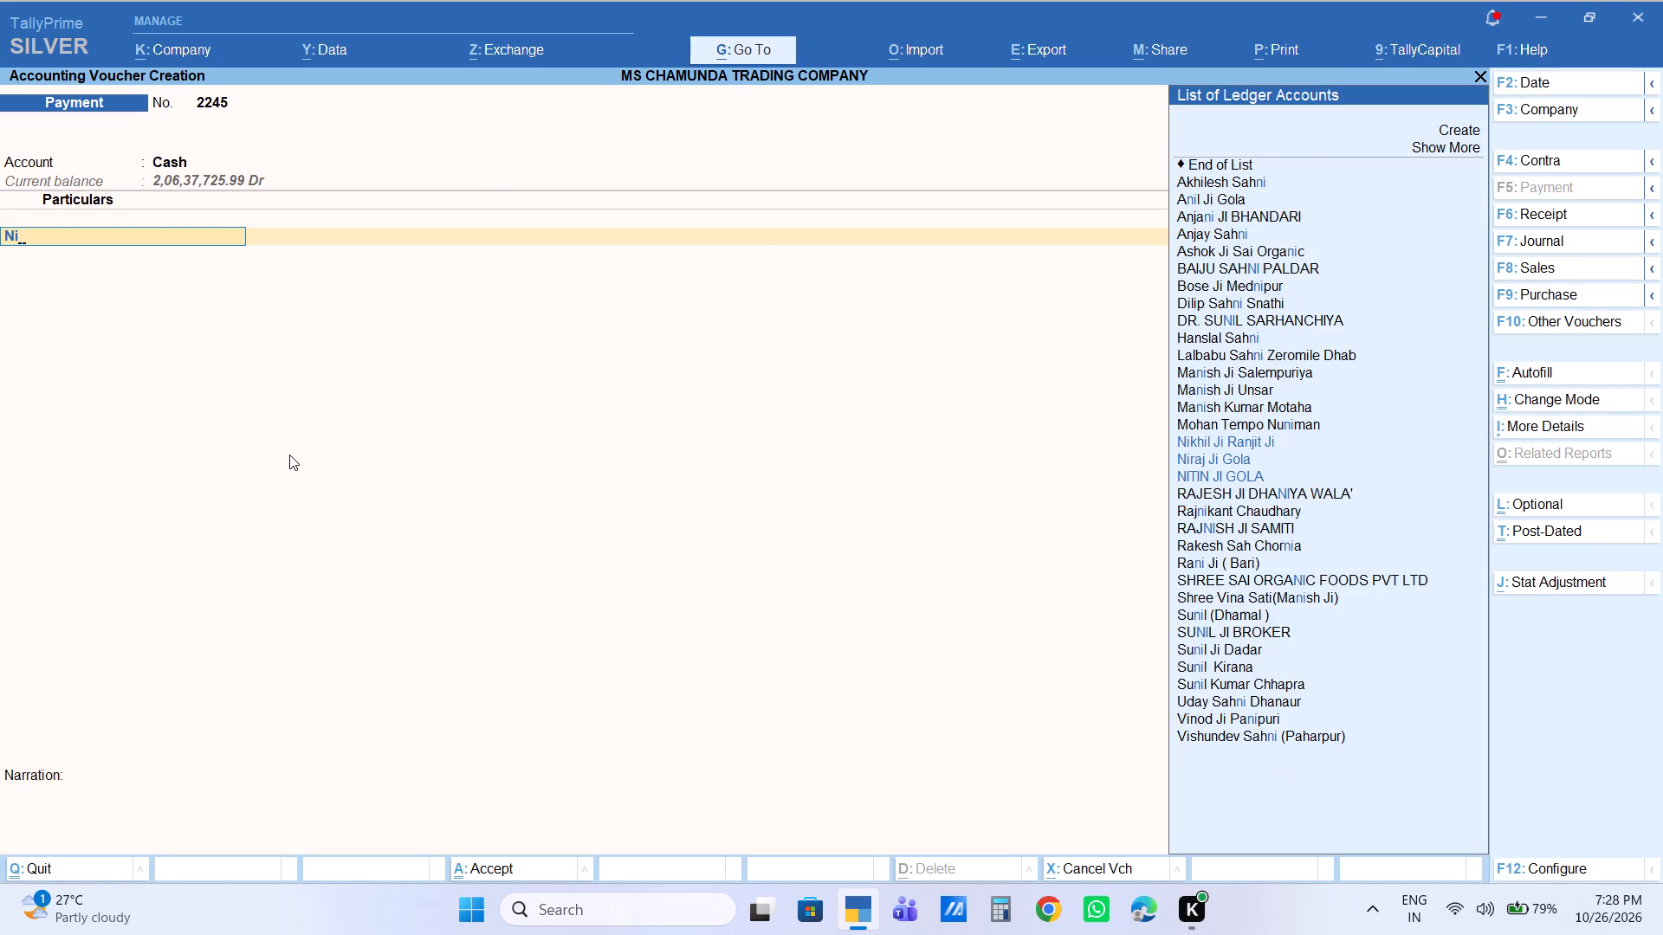
{"action": "key", "text": "Return"}
{"action": "key", "text": "Return"}
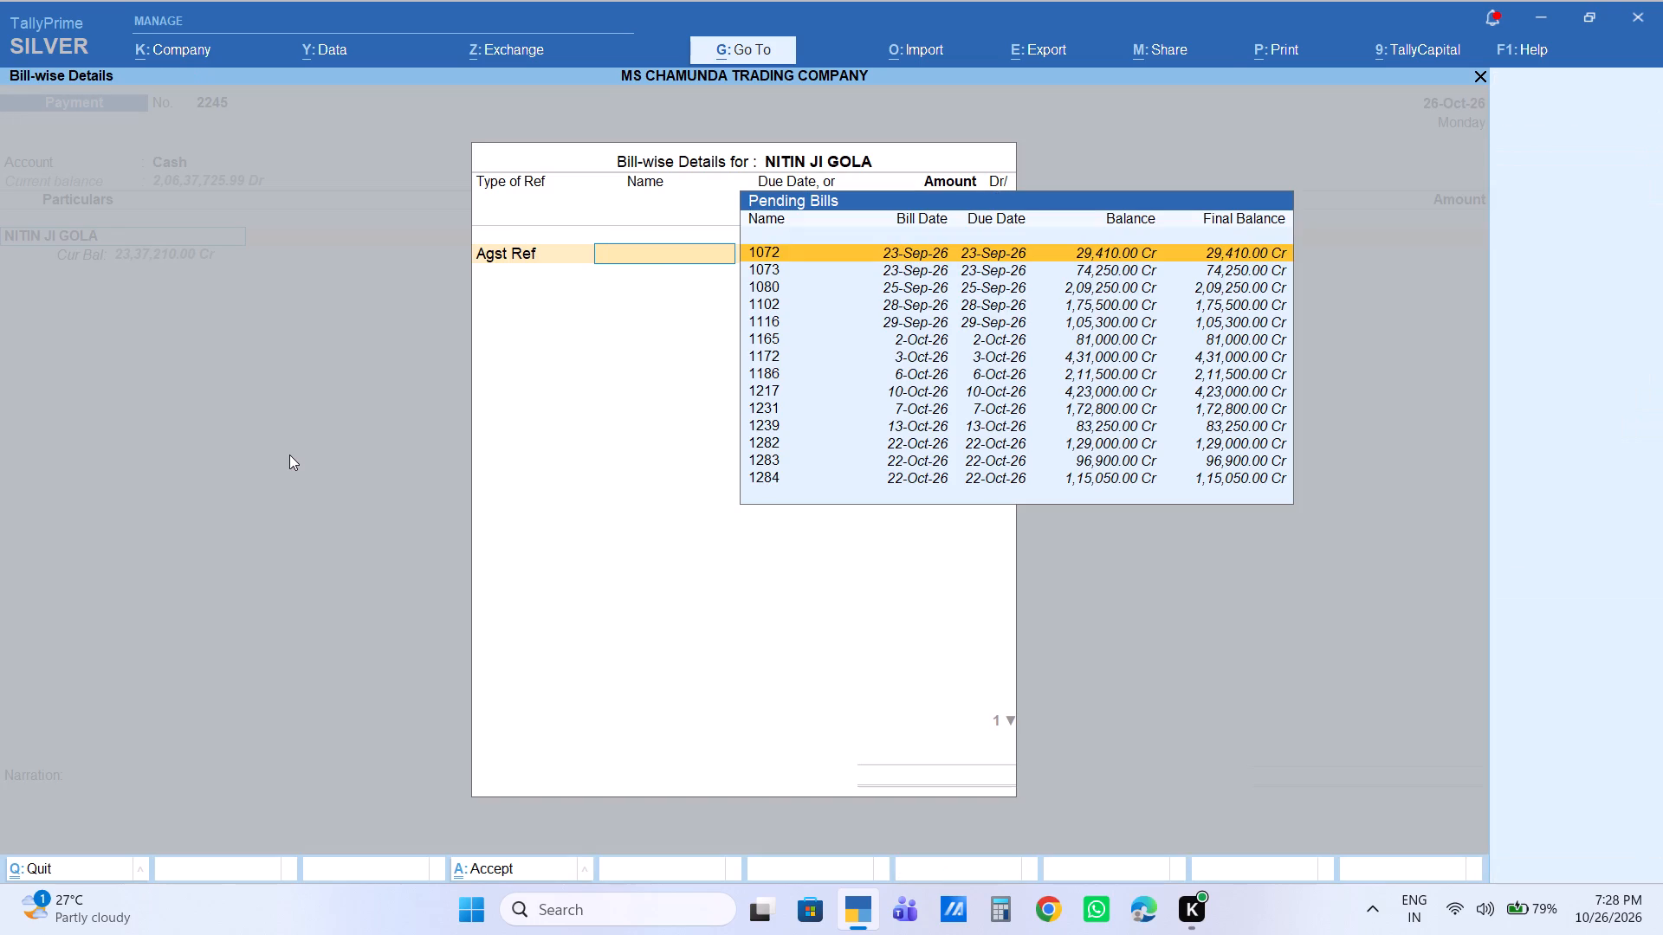
{"action": "key", "text": "Return"}
{"action": "key", "text": "Return"}
{"action": "key", "text": "Return"}
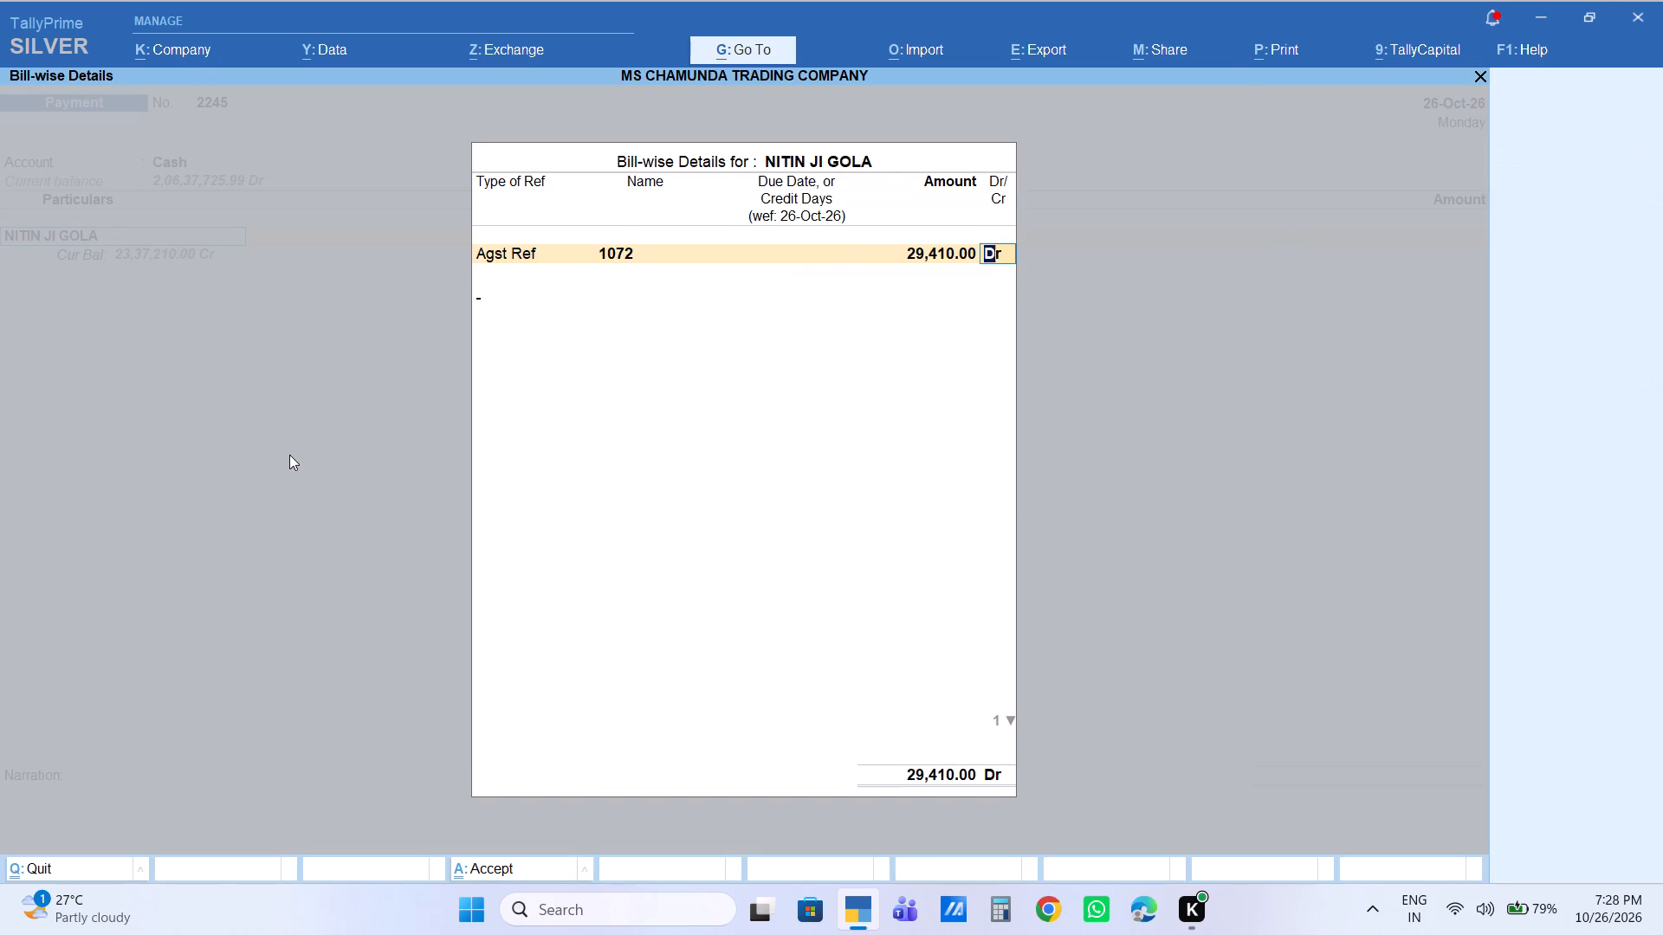
{"action": "key", "text": "Down"}
{"action": "key", "text": "Down"}
{"action": "key", "text": "Return"}
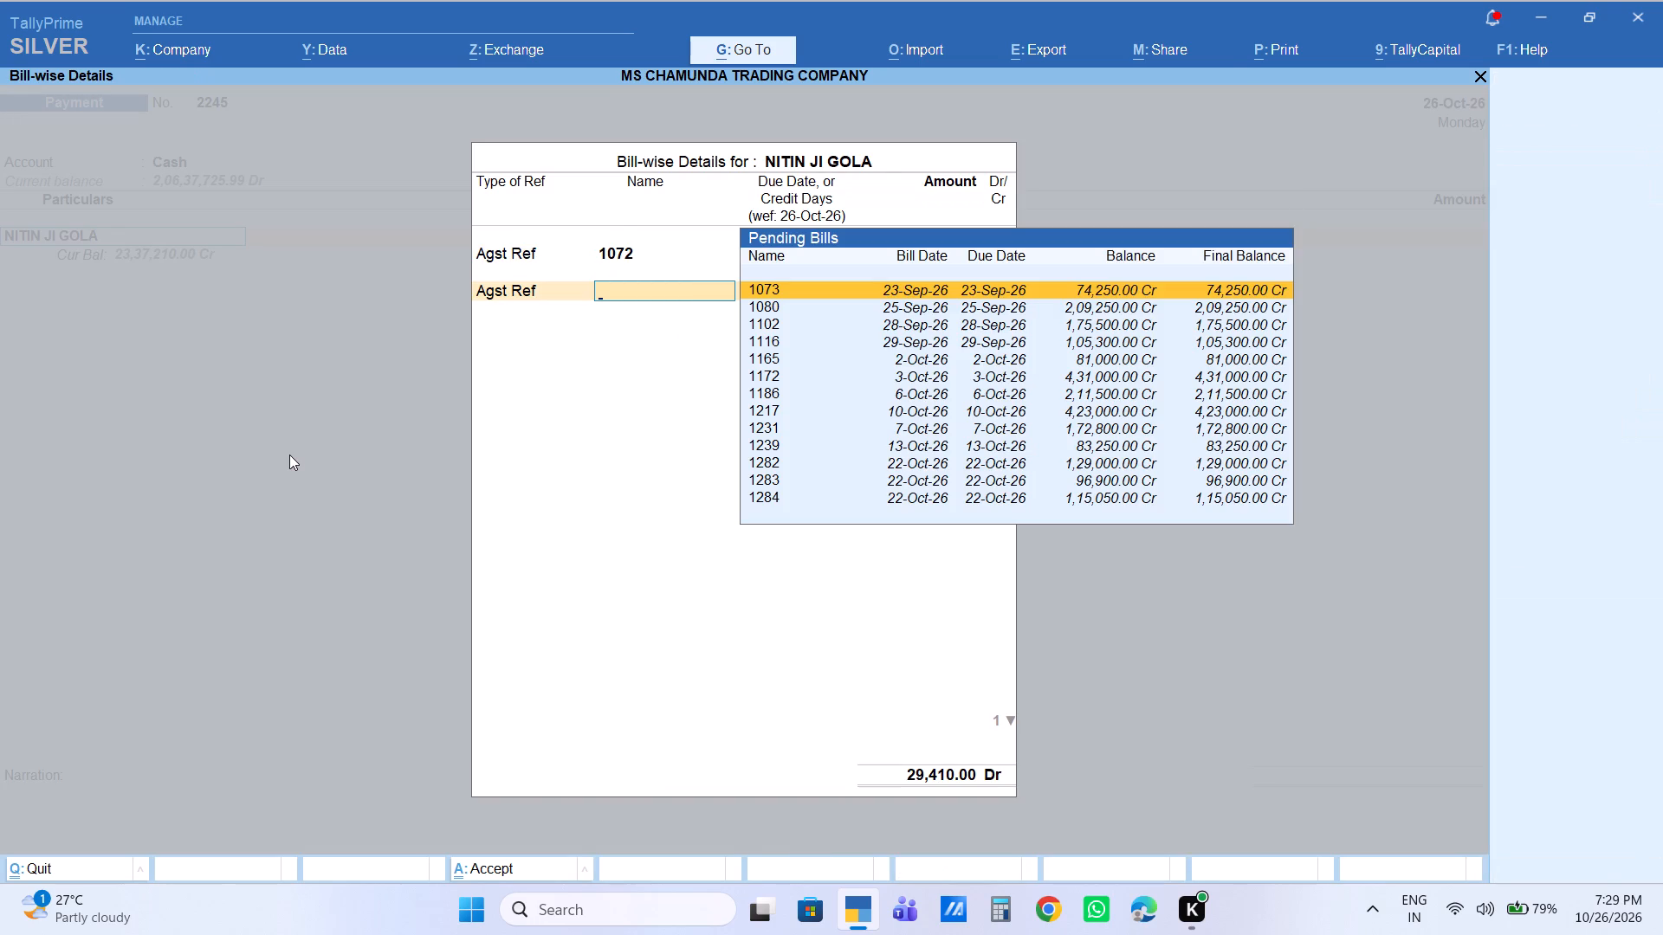
{"action": "key", "text": "Return"}
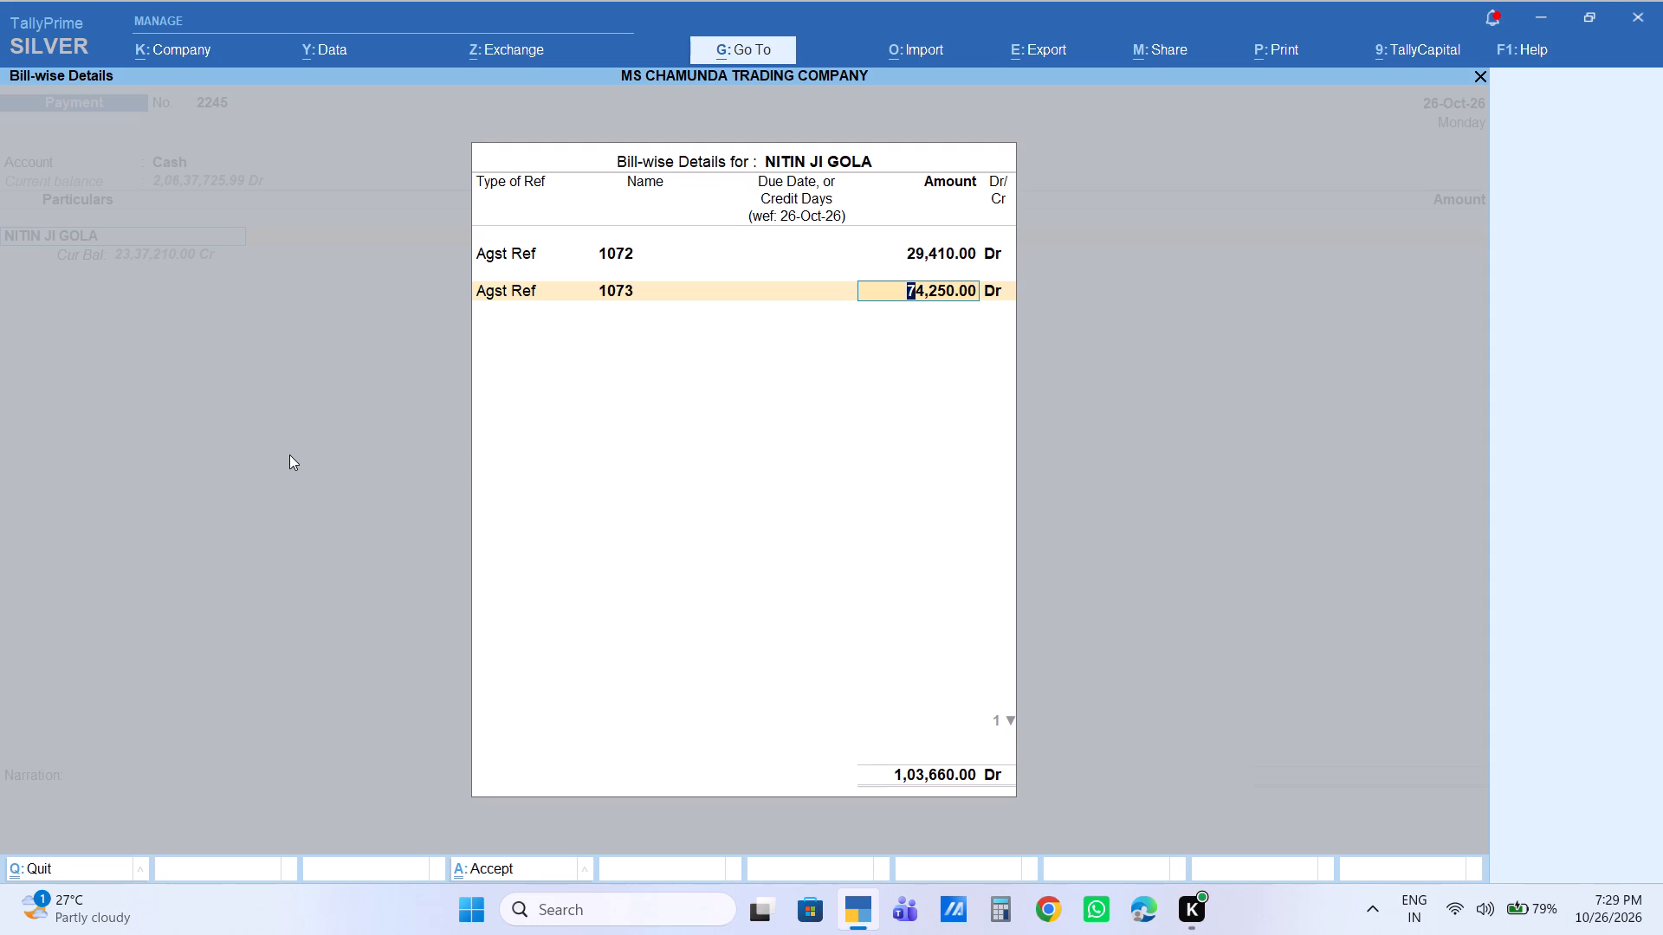
{"action": "type", "text": "70"}
{"action": "type", "text": "590"}
{"action": "key", "text": "Return"}
{"action": "key", "text": "Return"}
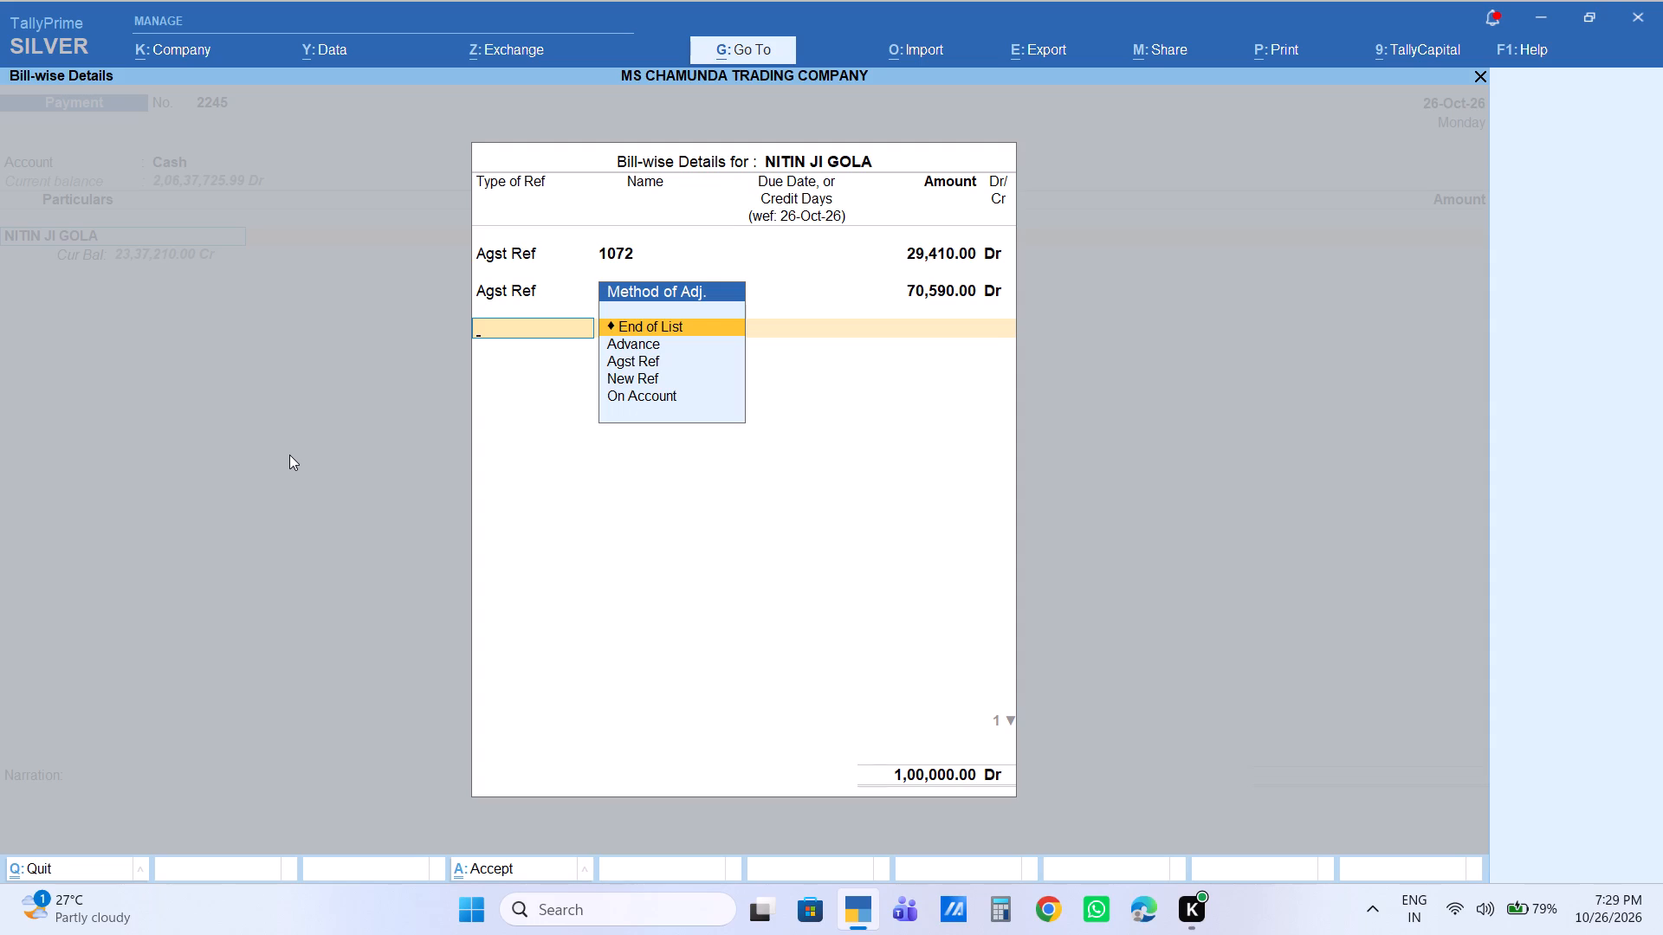
{"action": "key", "text": "Return"}
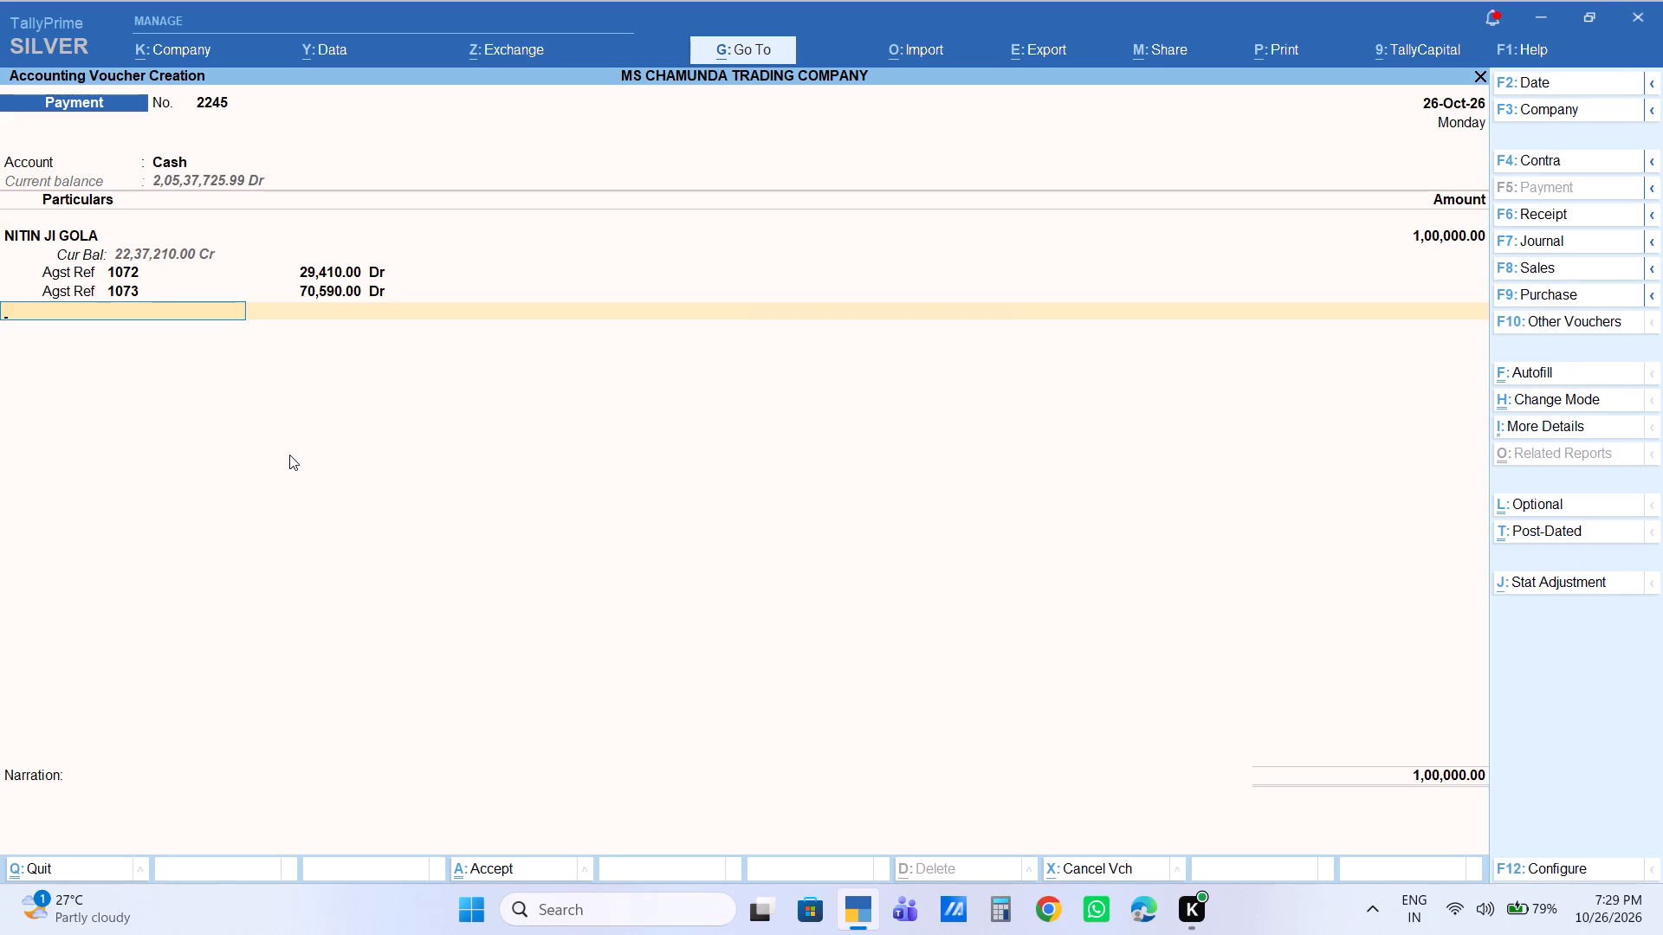
Save the 1,00,000 Cash payment against bills 1072 and 1073 with a blank narration.
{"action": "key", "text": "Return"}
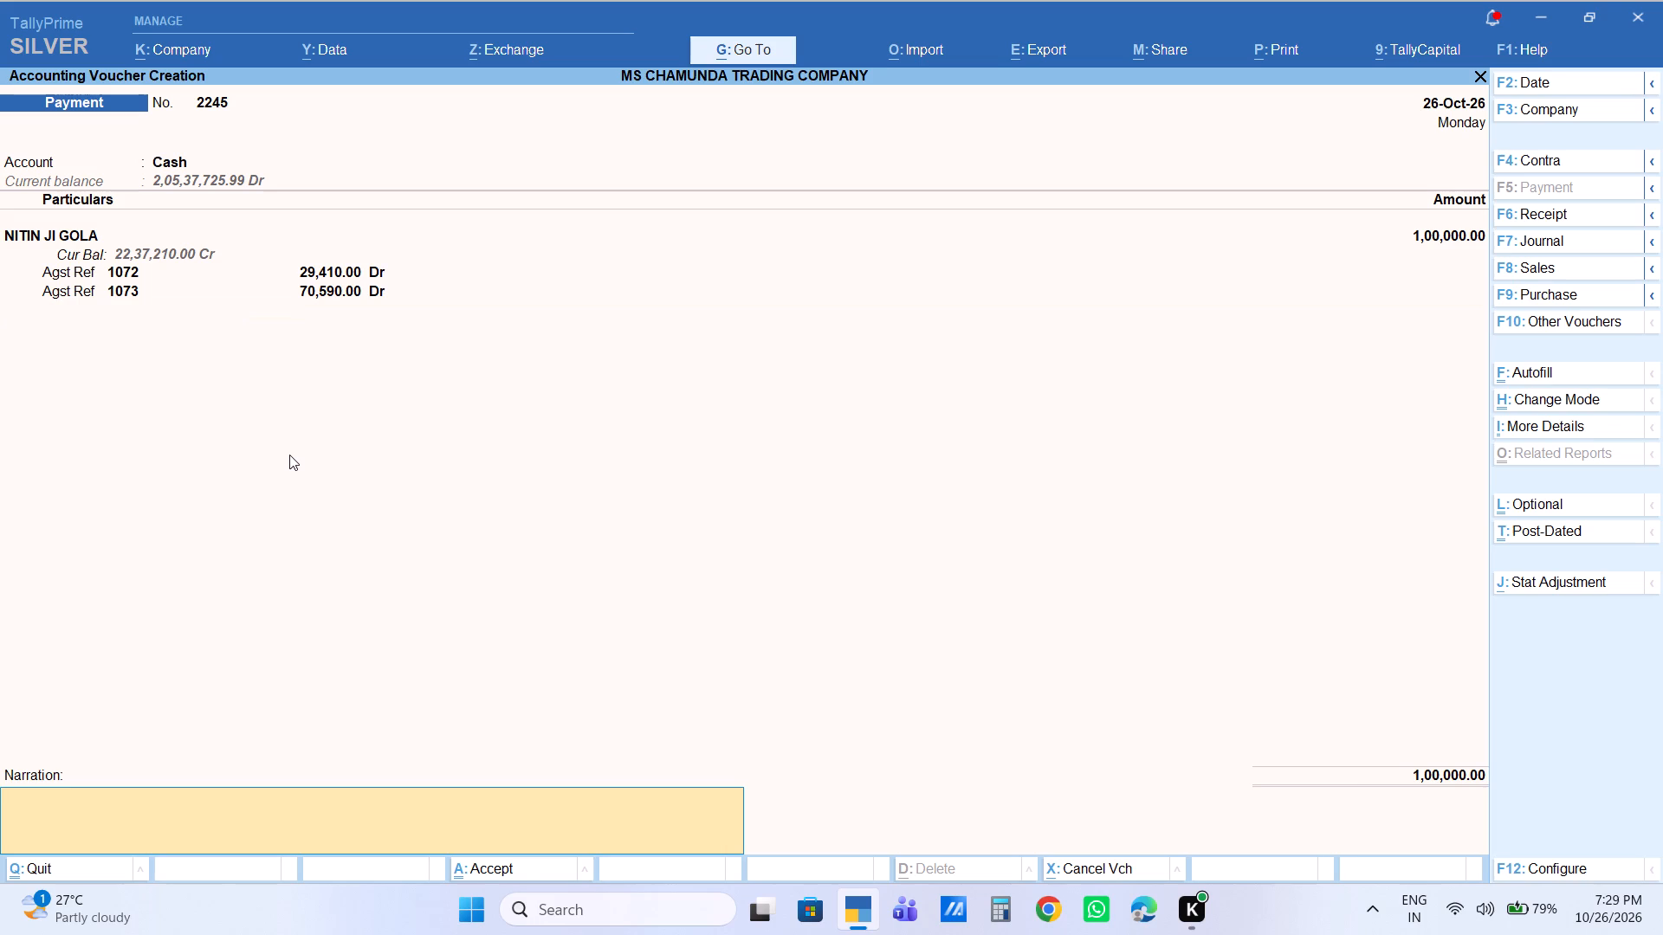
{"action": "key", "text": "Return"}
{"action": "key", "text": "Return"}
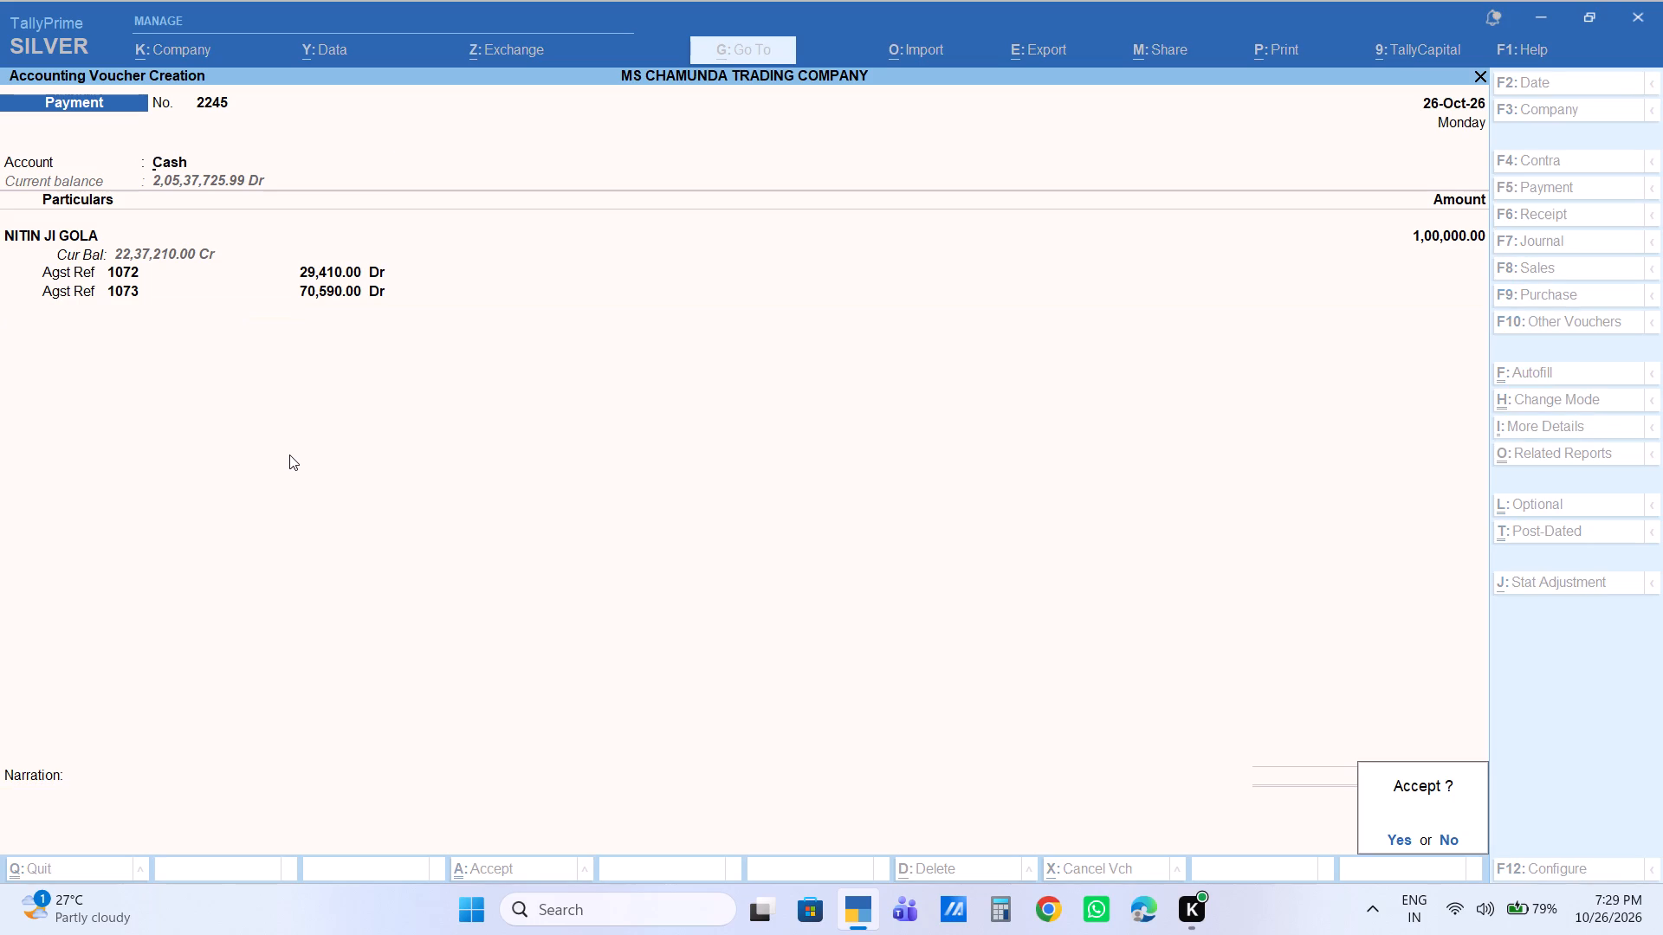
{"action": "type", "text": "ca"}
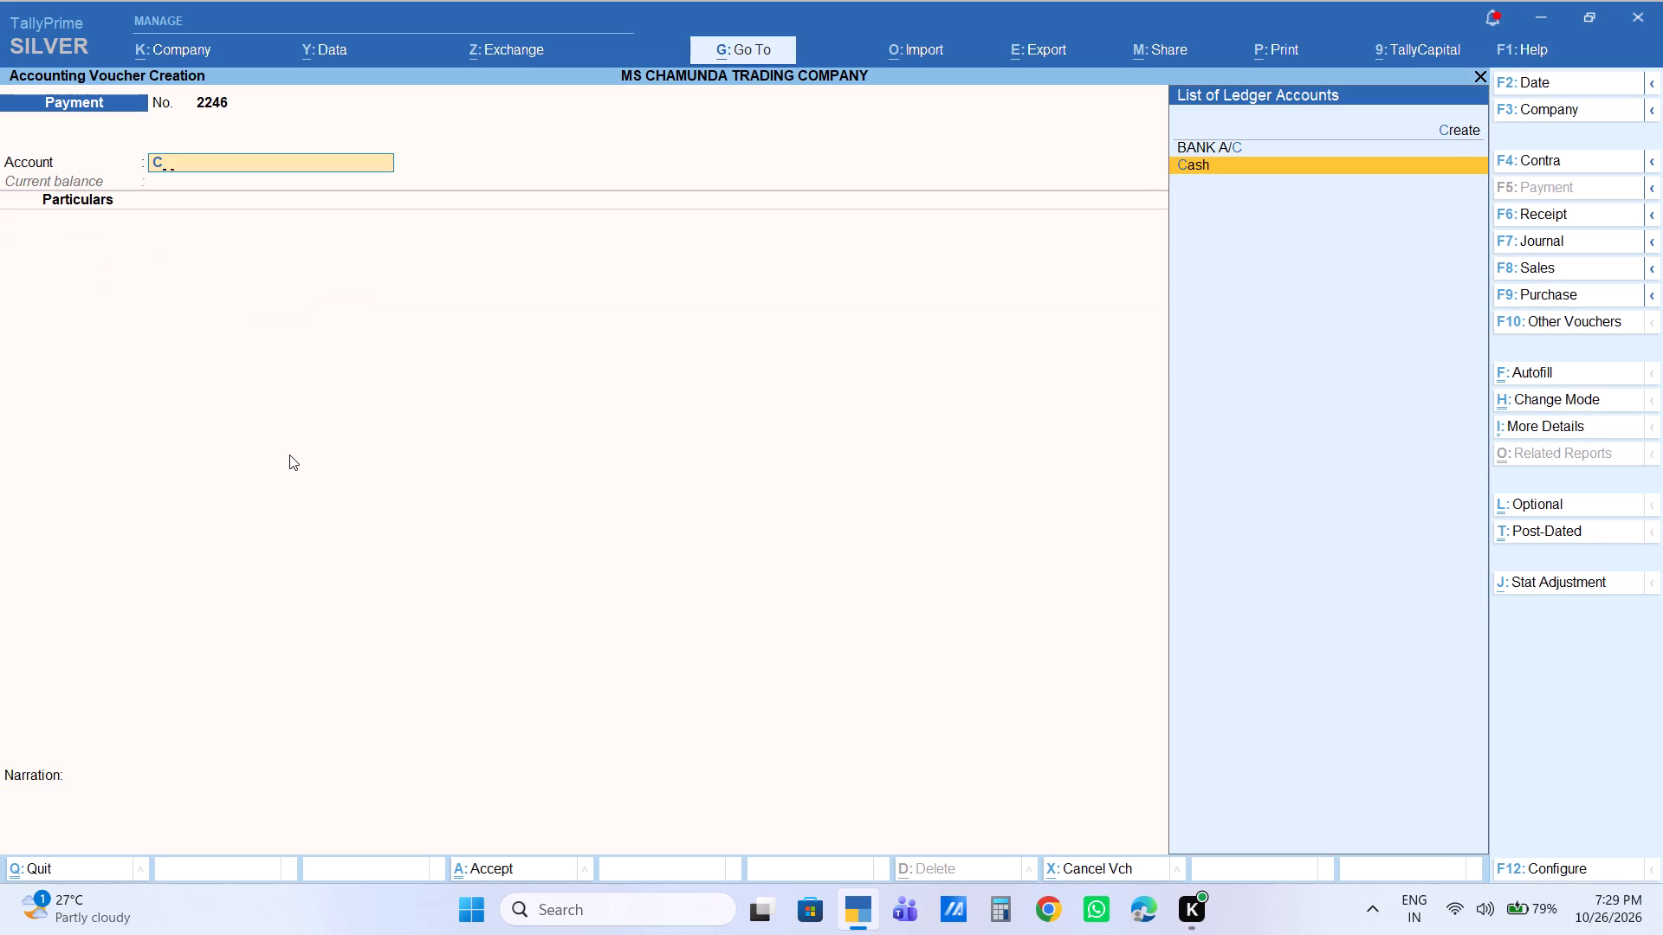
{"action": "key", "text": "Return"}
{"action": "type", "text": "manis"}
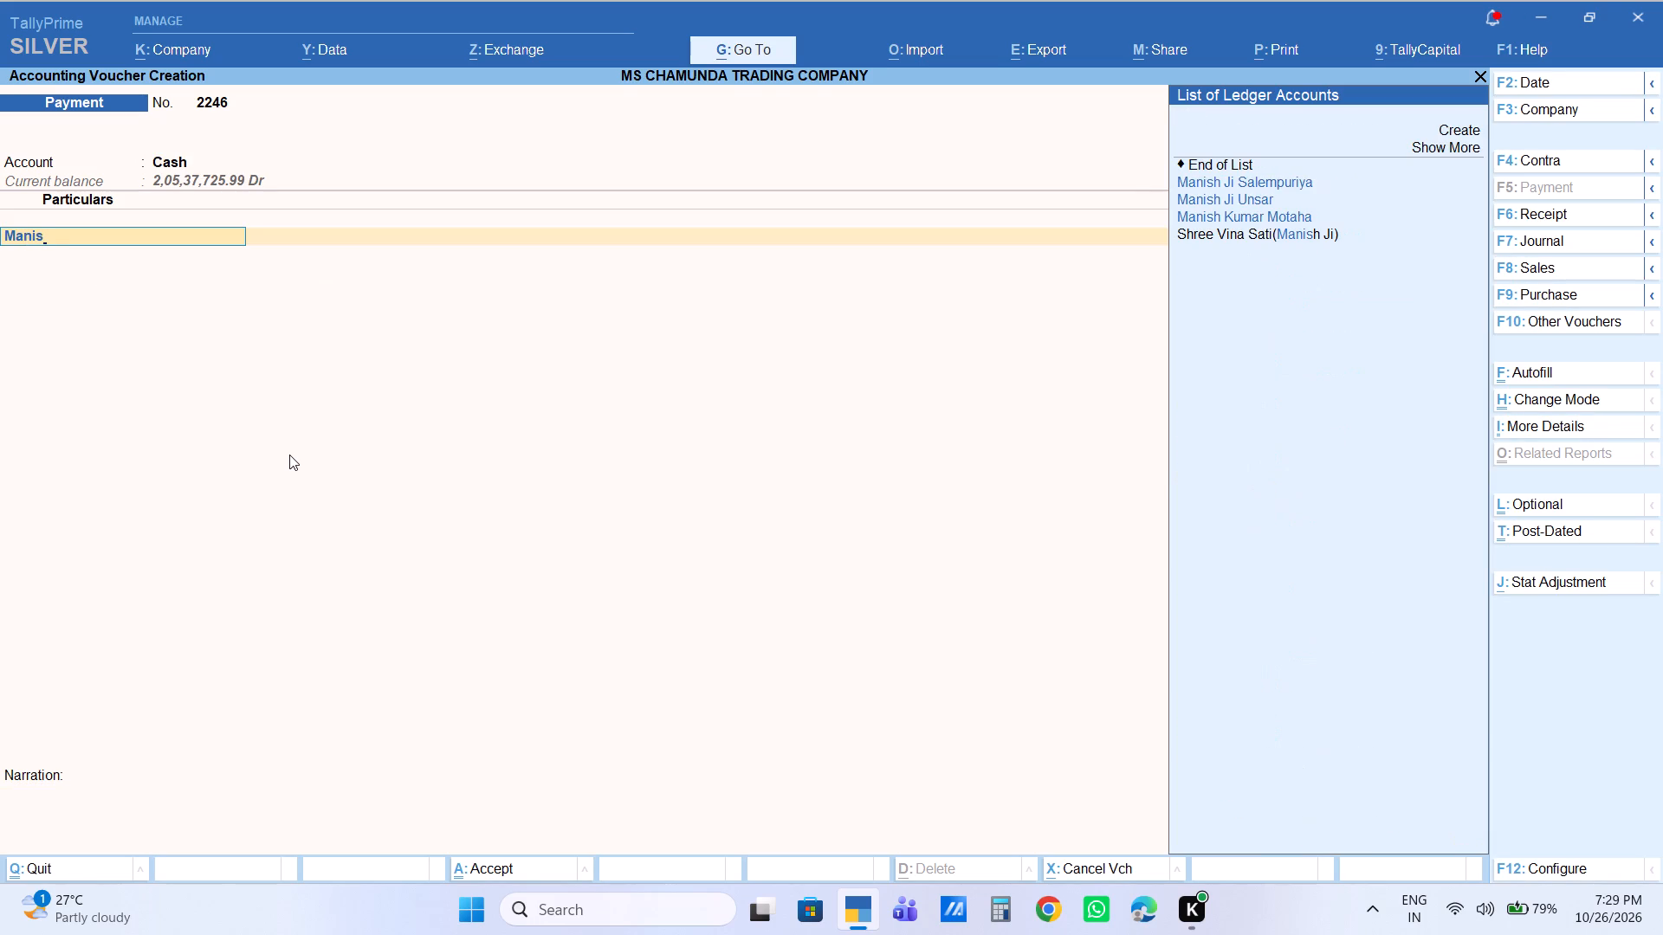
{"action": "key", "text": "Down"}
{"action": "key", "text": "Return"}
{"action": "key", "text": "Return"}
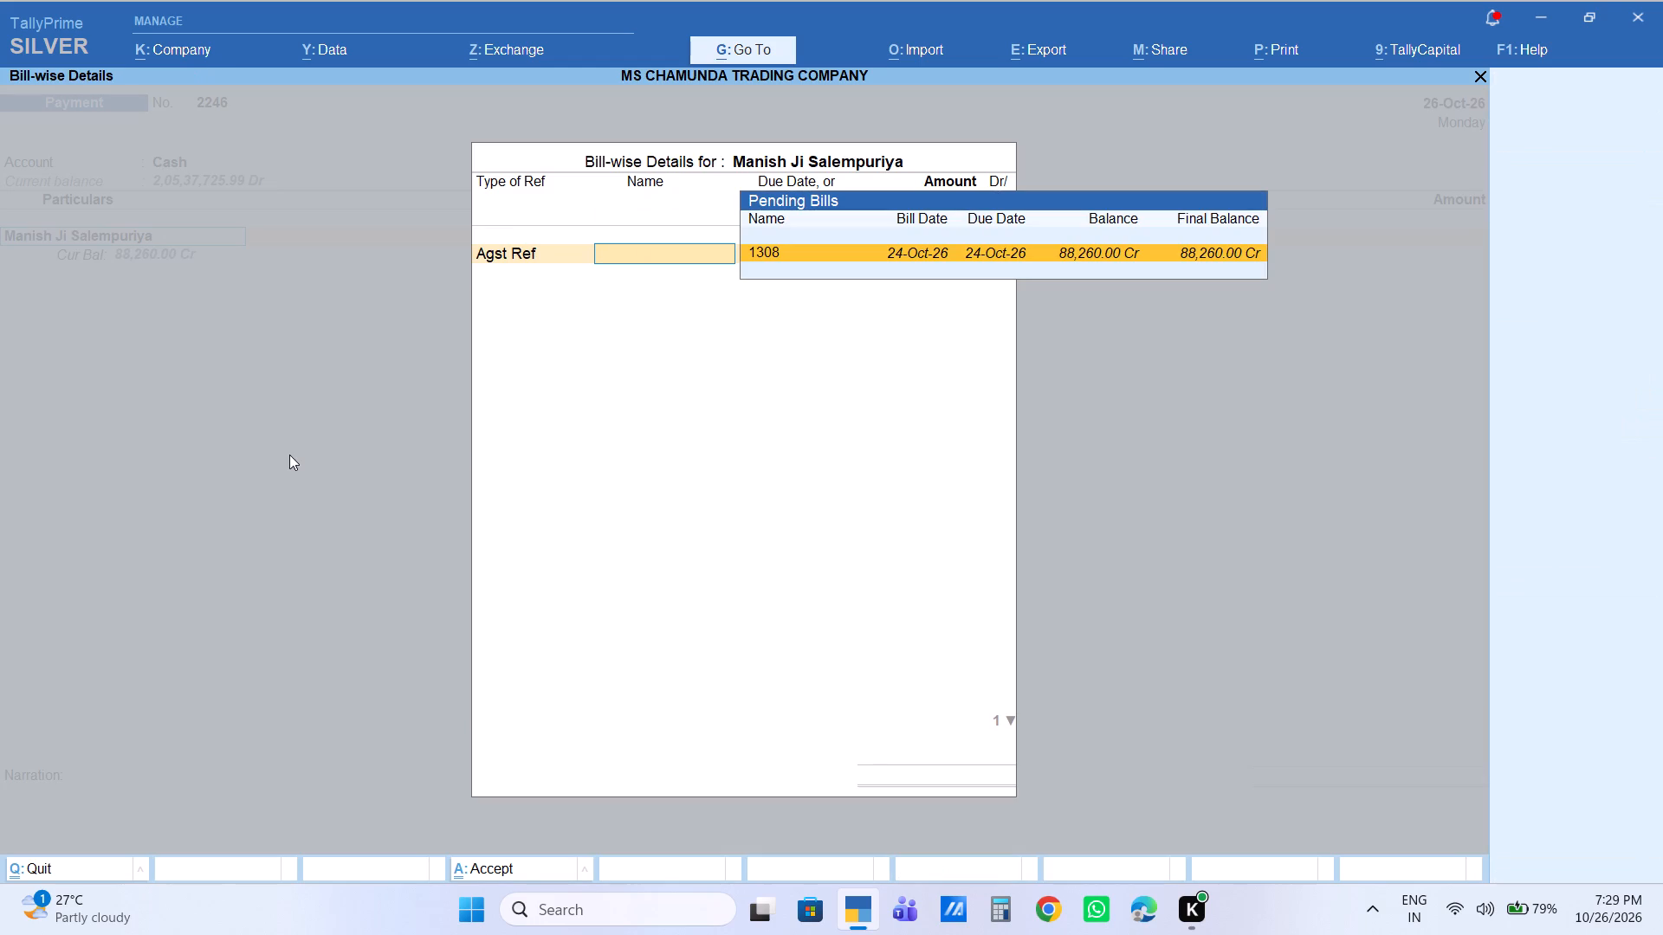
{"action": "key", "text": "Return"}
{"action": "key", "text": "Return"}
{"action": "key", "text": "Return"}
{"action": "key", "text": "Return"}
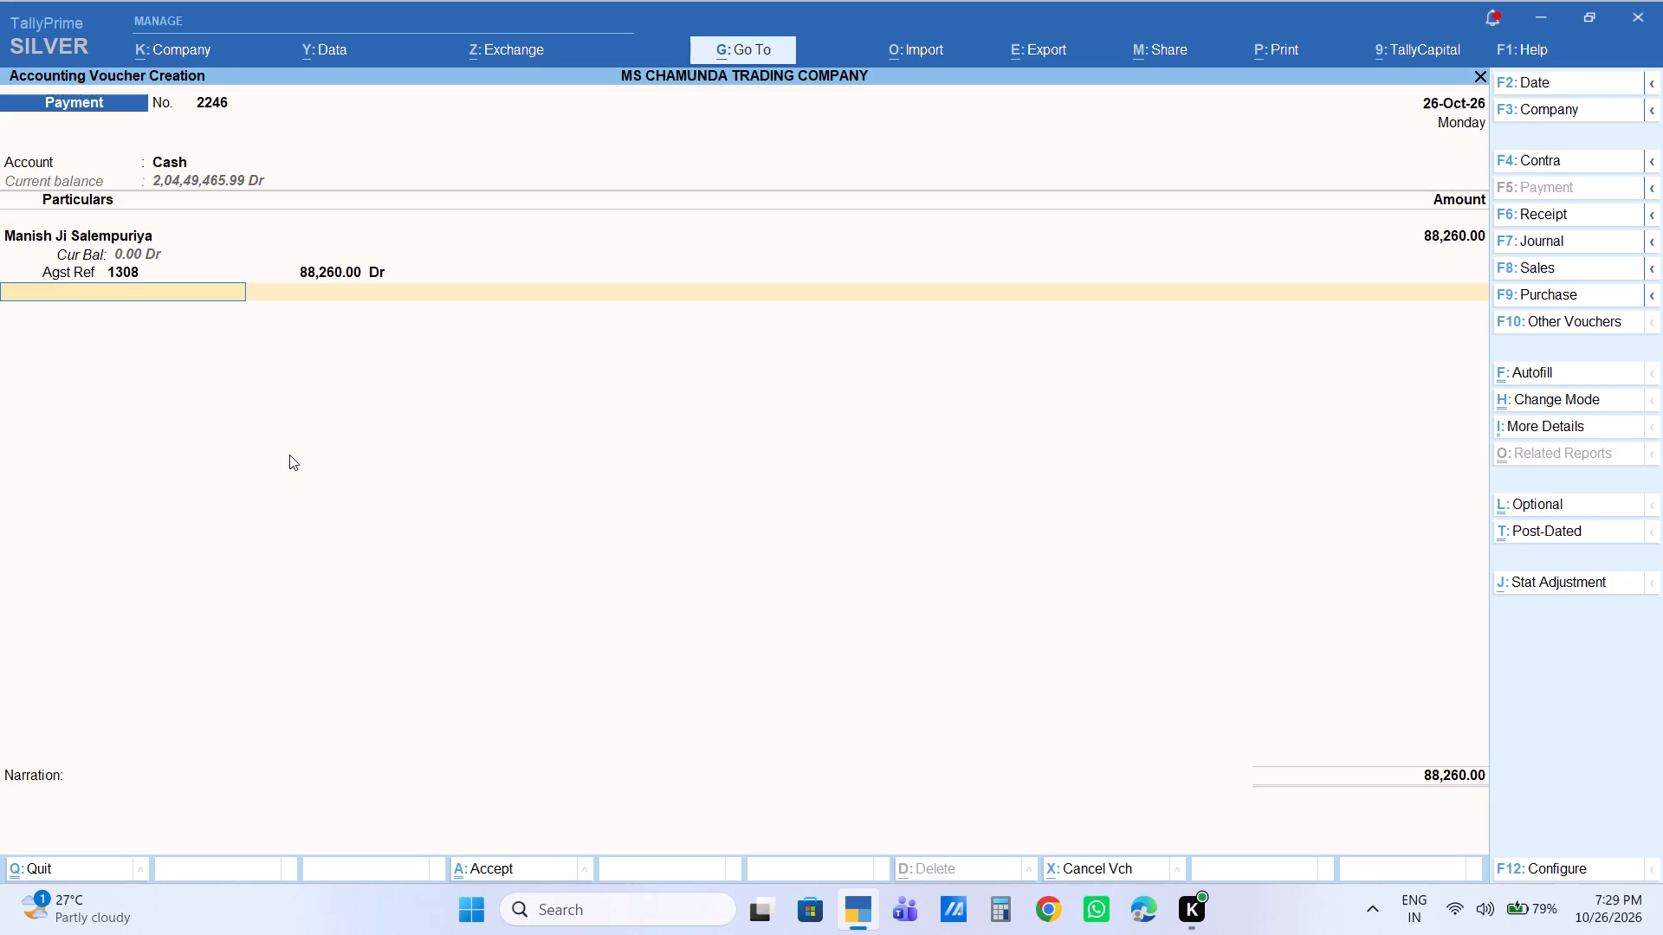
Enter the narration "no dues" on the 88,260 Cash payment against bill 1308.
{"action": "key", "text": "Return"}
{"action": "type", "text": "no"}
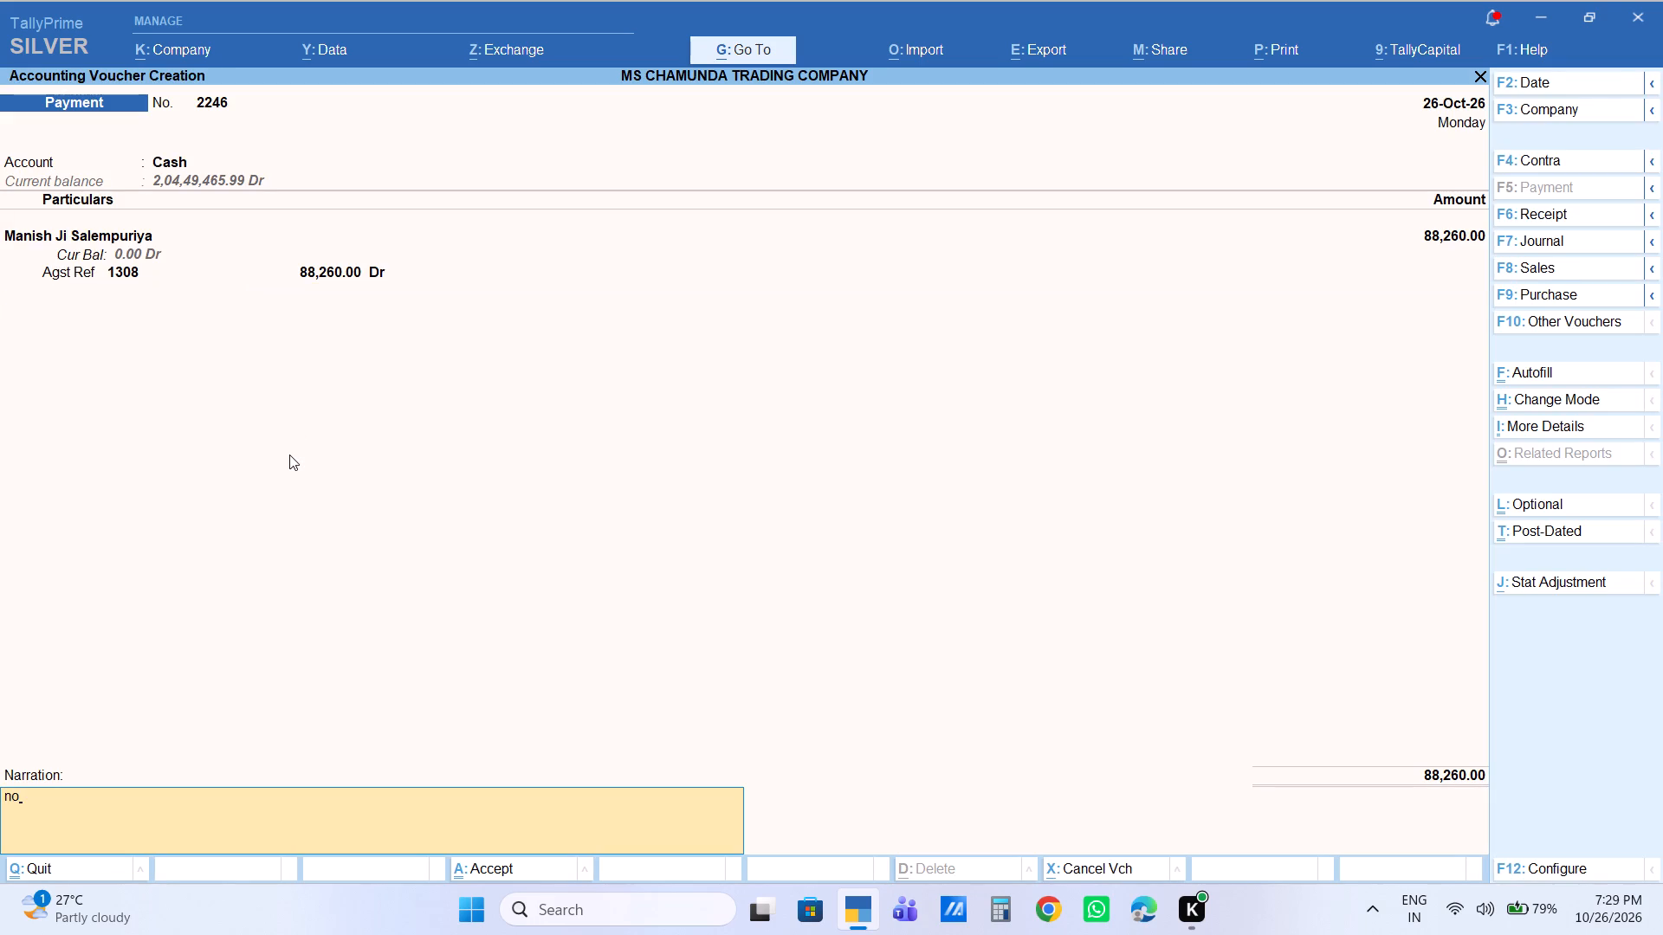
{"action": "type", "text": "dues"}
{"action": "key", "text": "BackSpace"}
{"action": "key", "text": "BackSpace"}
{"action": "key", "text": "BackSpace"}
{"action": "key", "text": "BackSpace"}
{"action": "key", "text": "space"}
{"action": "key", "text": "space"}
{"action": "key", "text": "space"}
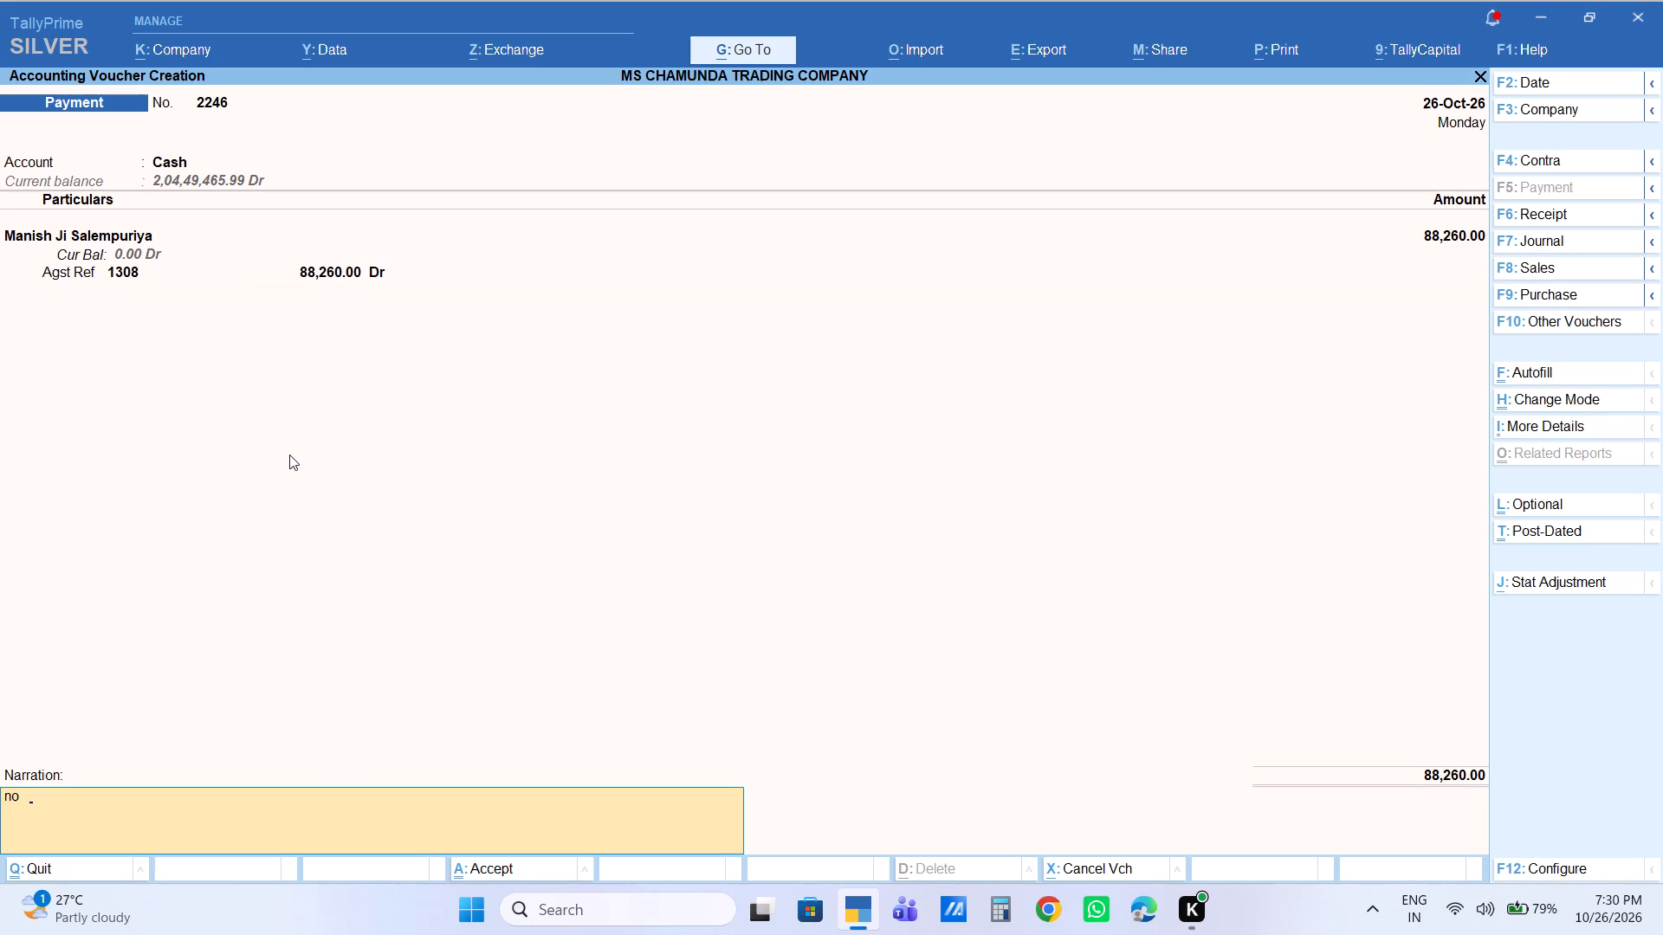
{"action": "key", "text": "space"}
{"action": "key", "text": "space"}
Complete the narration as "no dues" on the 88,260 Cash payment against bill 1308 and save the voucher.
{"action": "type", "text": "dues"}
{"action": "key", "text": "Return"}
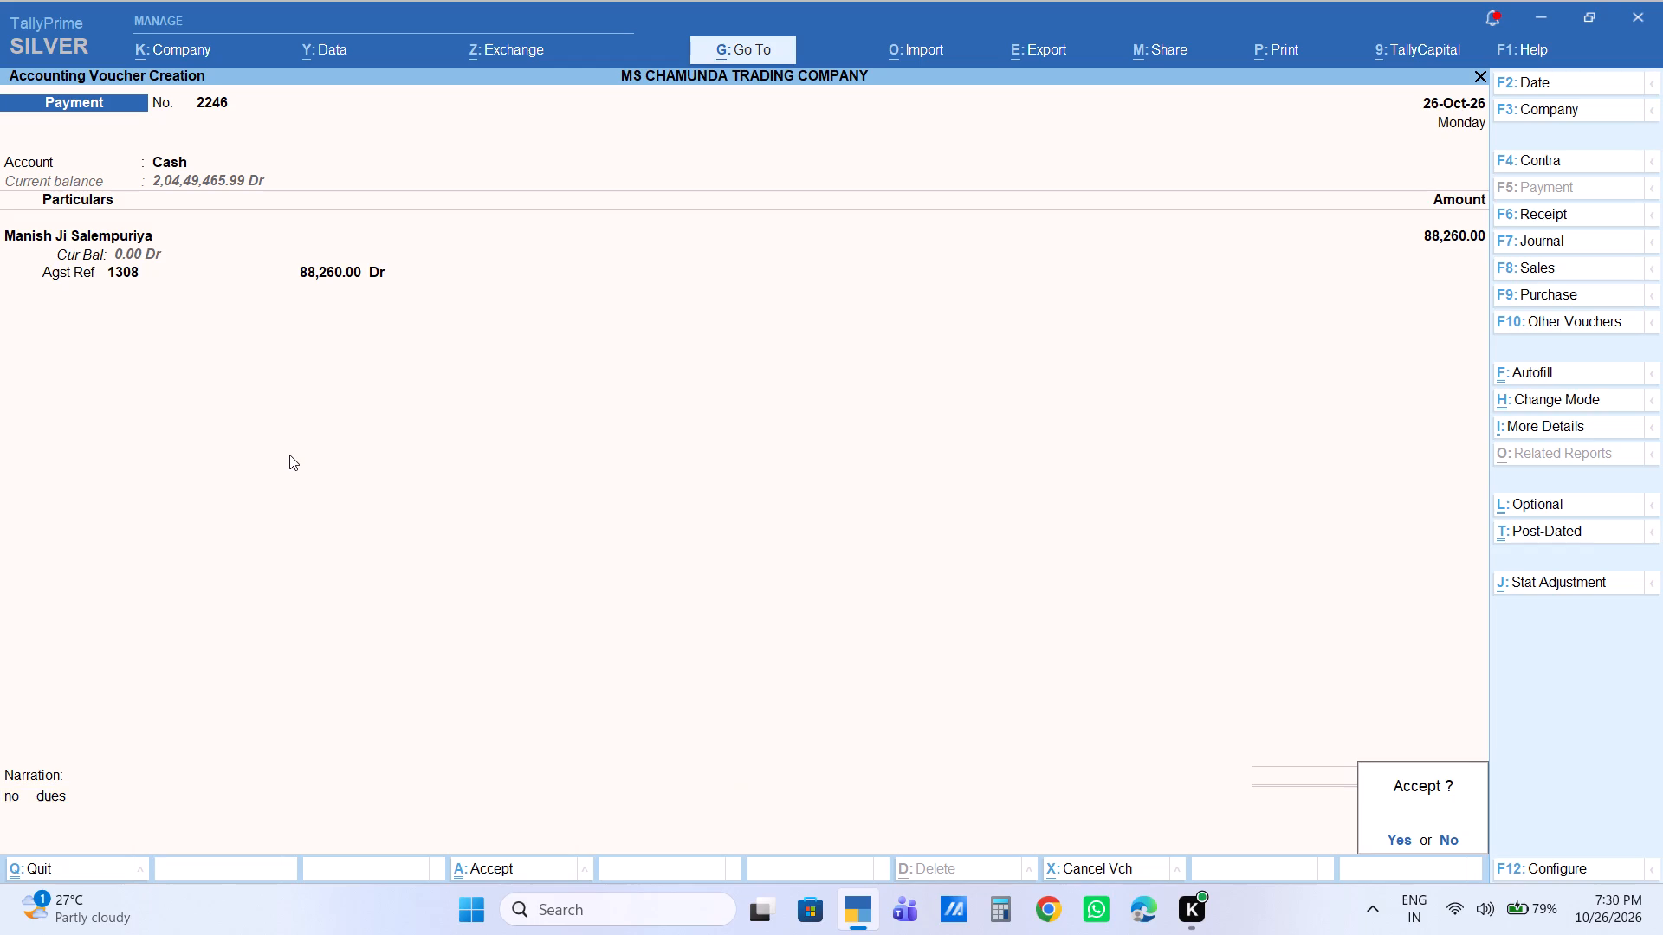
{"action": "key", "text": "Return"}
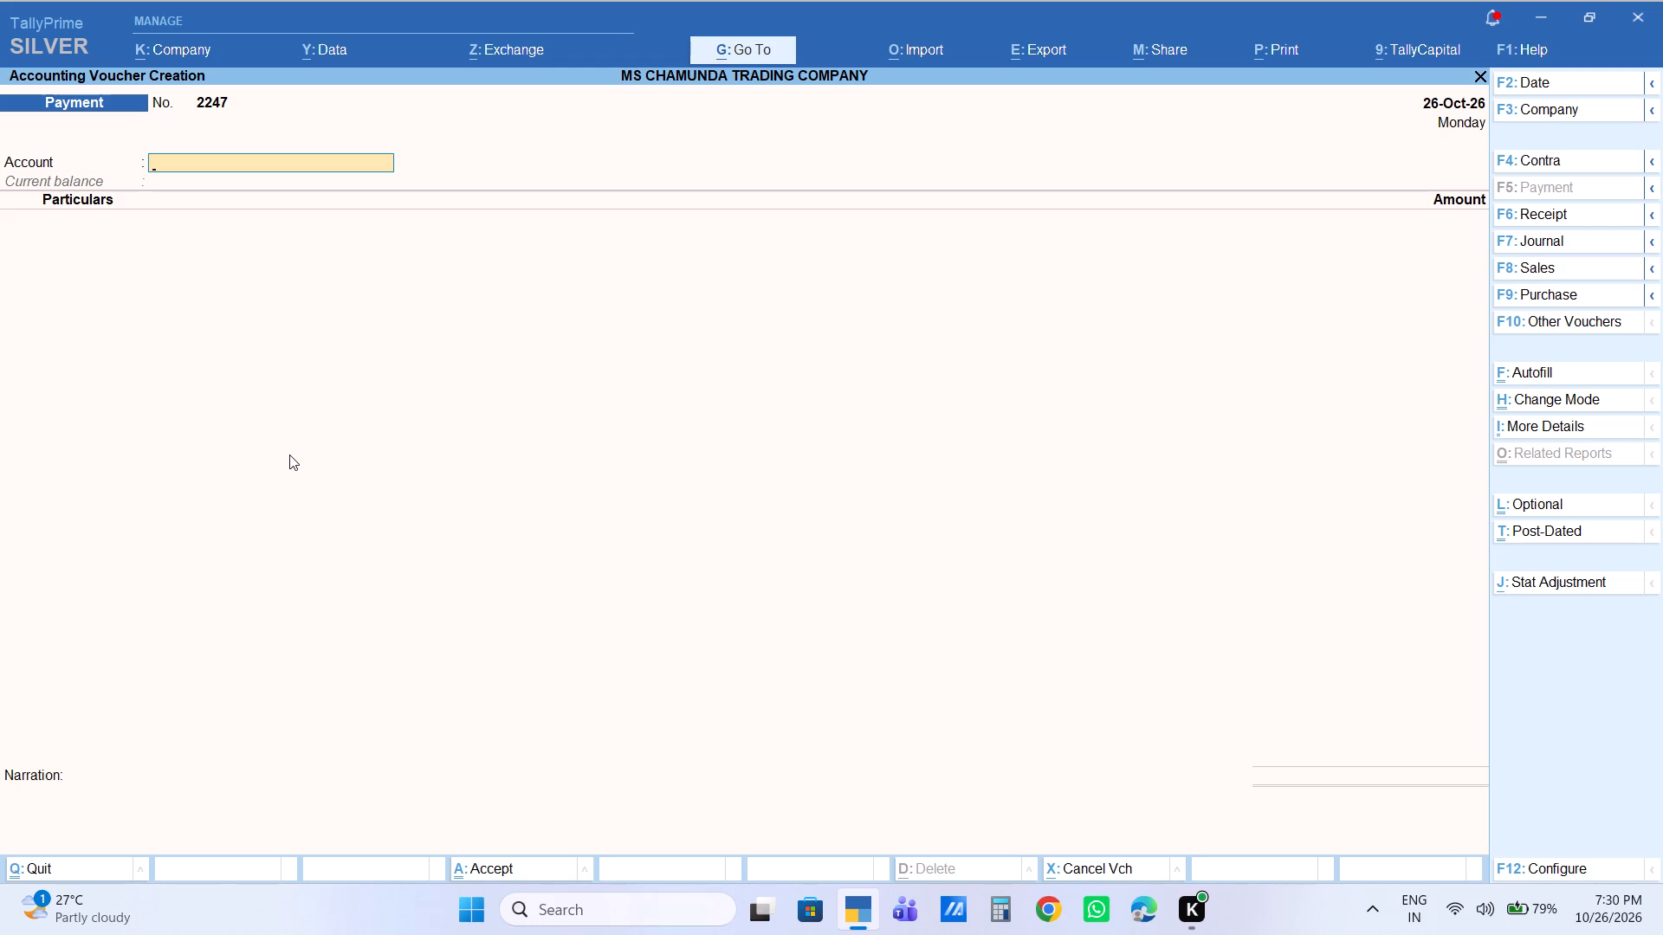
Enter a BANK A/C payment of 1,49,842 to PRABHU AGRO as Agst Ref 1098, by Cheque with a blank instrument number.
{"action": "key", "text": "c"}
{"action": "key", "text": "Up"}
{"action": "key", "text": "Return"}
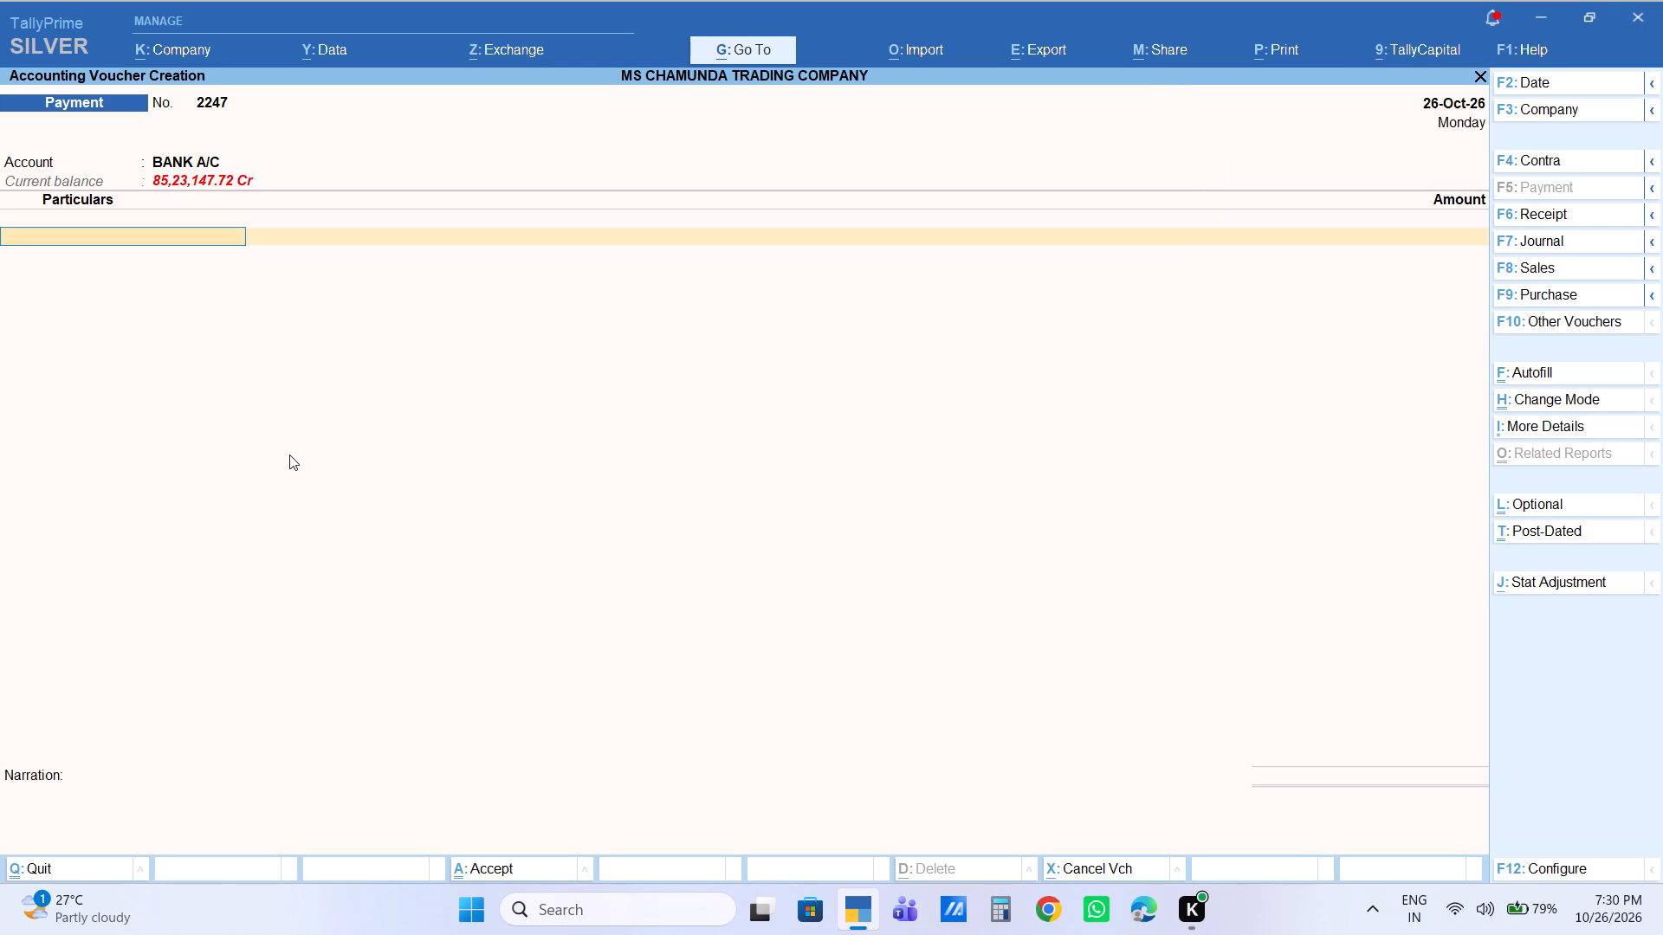
{"action": "type", "text": "prabhu"}
{"action": "key", "text": "Return"}
{"action": "key", "text": "Return"}
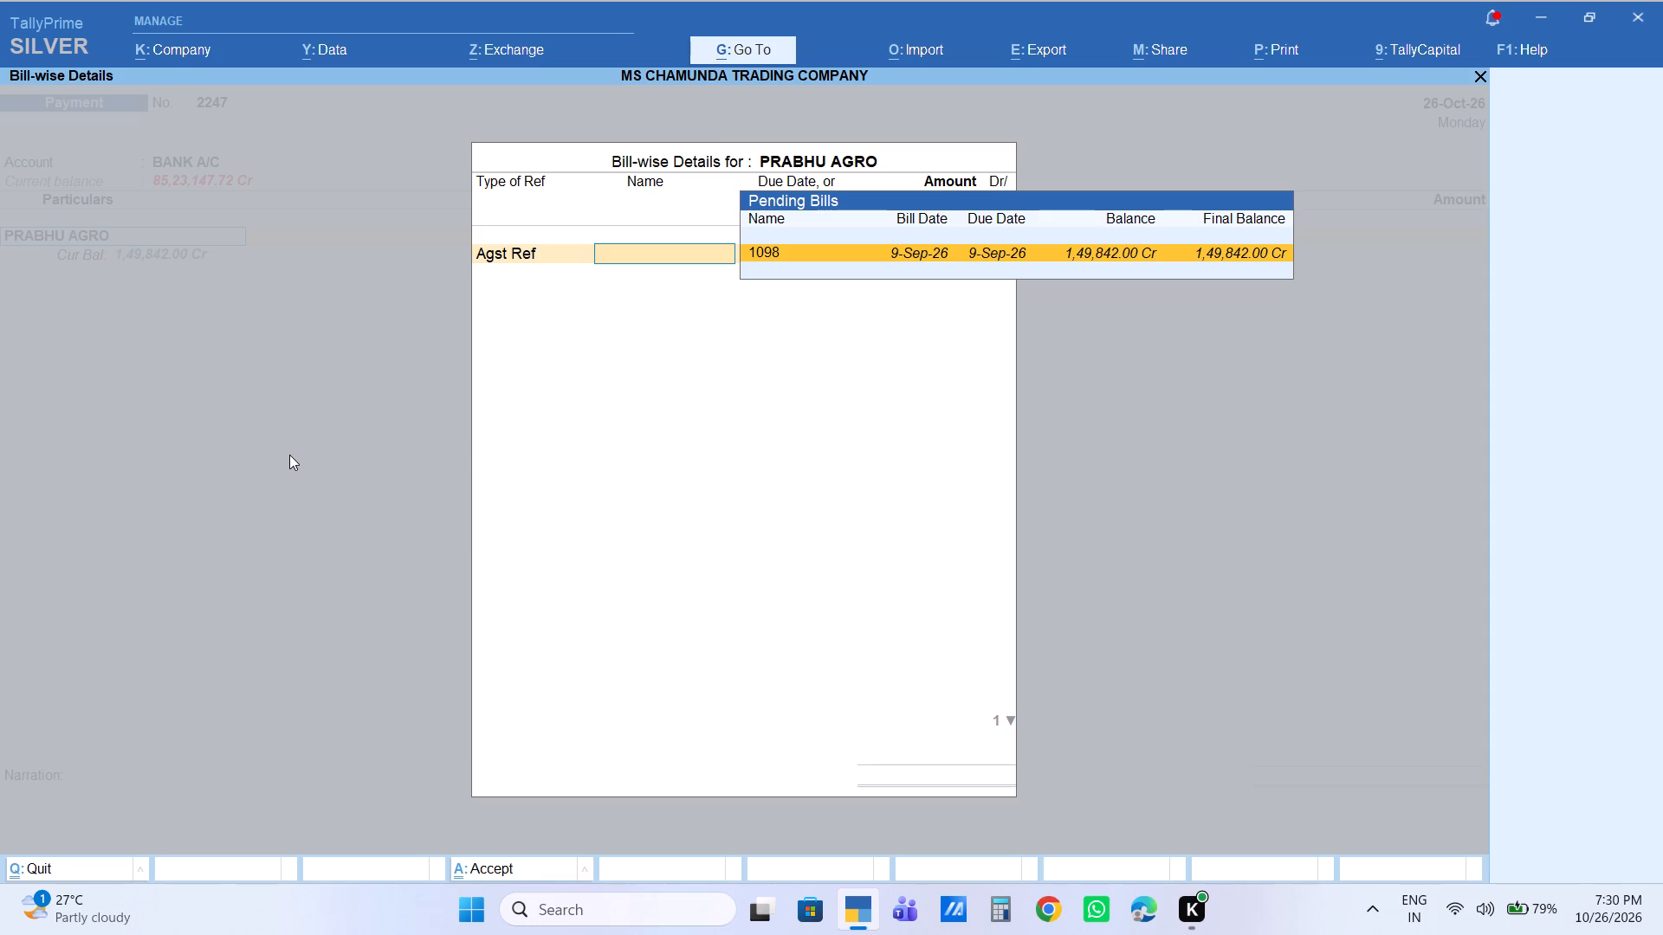
{"action": "key", "text": "Return"}
{"action": "key", "text": "Return"}
{"action": "key", "text": "Return"}
{"action": "key", "text": "Return"}
{"action": "key", "text": "Return"}
{"action": "key", "text": "Return"}
{"action": "key", "text": "Return"}
{"action": "key", "text": "Return"}
{"action": "key", "text": "Return"}
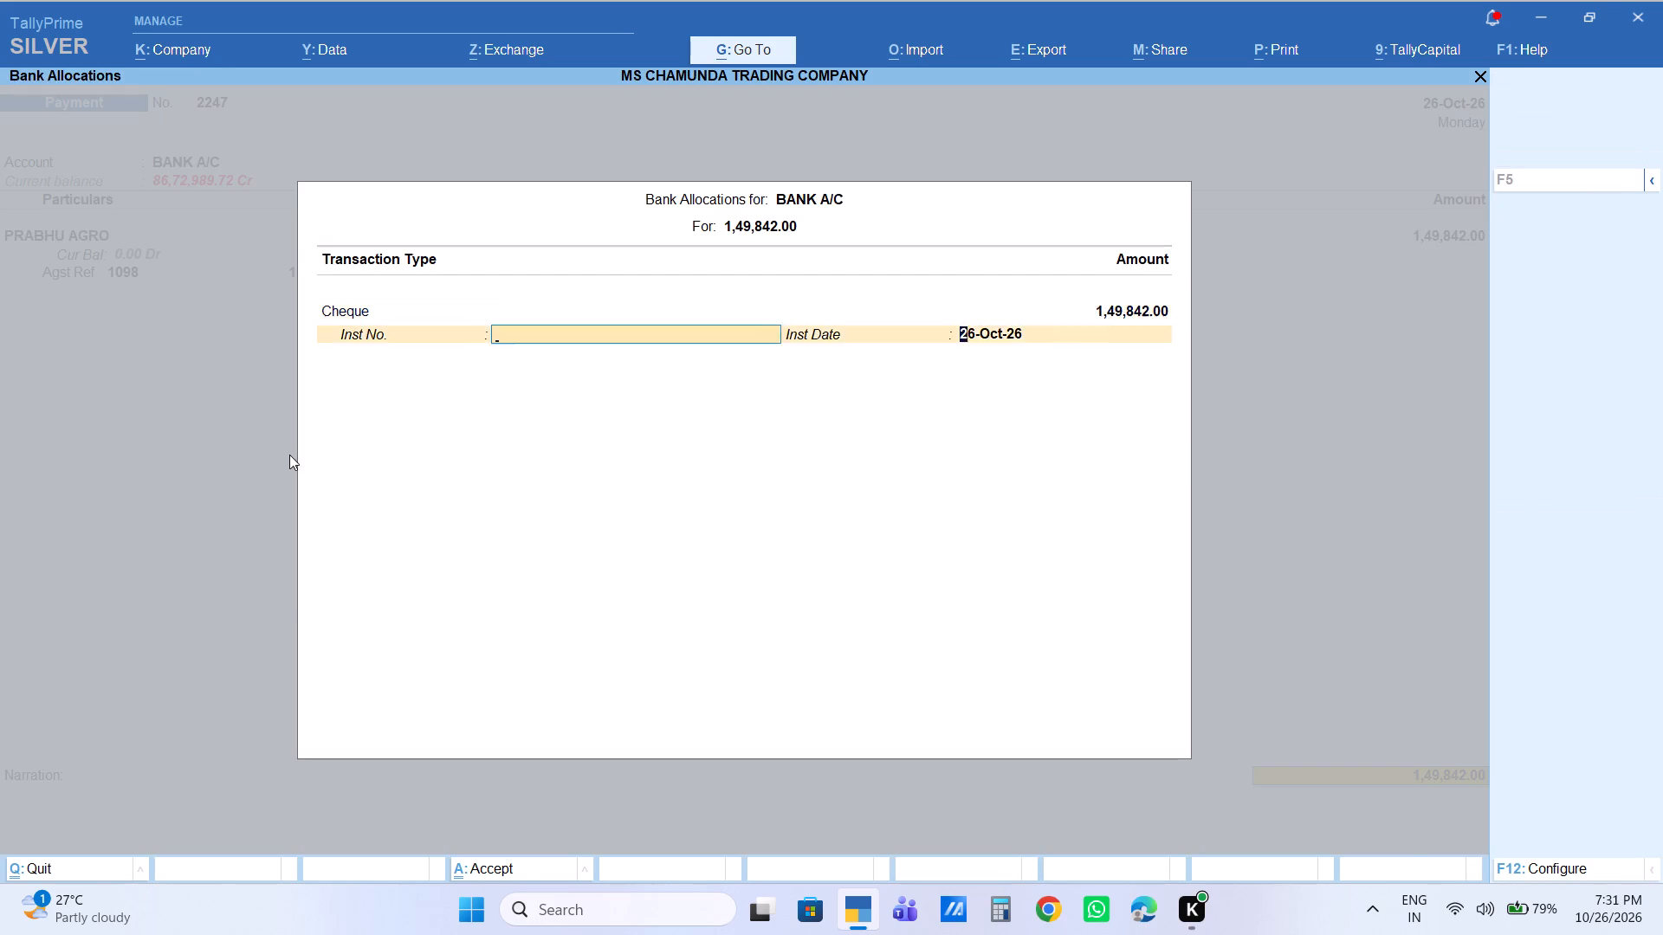
{"action": "key", "text": "Return"}
Enter the narration "no dues" on the PRABHU AGRO bank payment and save the voucher.
{"action": "type", "text": "no"}
{"action": "key", "text": "space"}
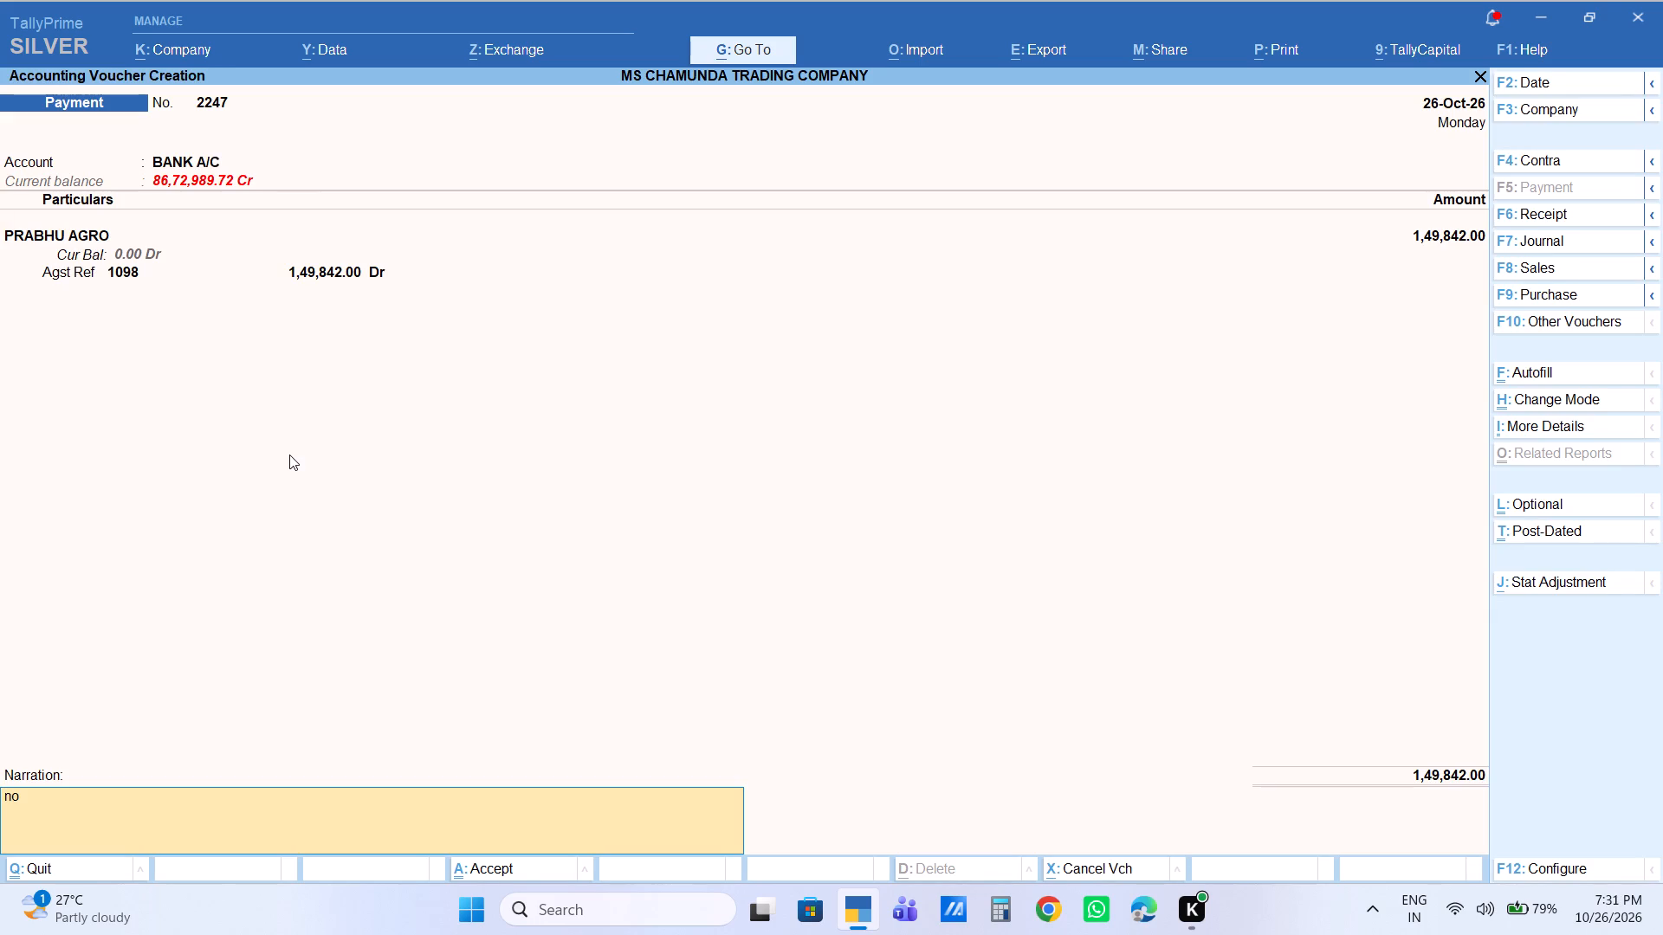
{"action": "type", "text": "dues"}
{"action": "key", "text": "Return"}
{"action": "key", "text": "Return"}
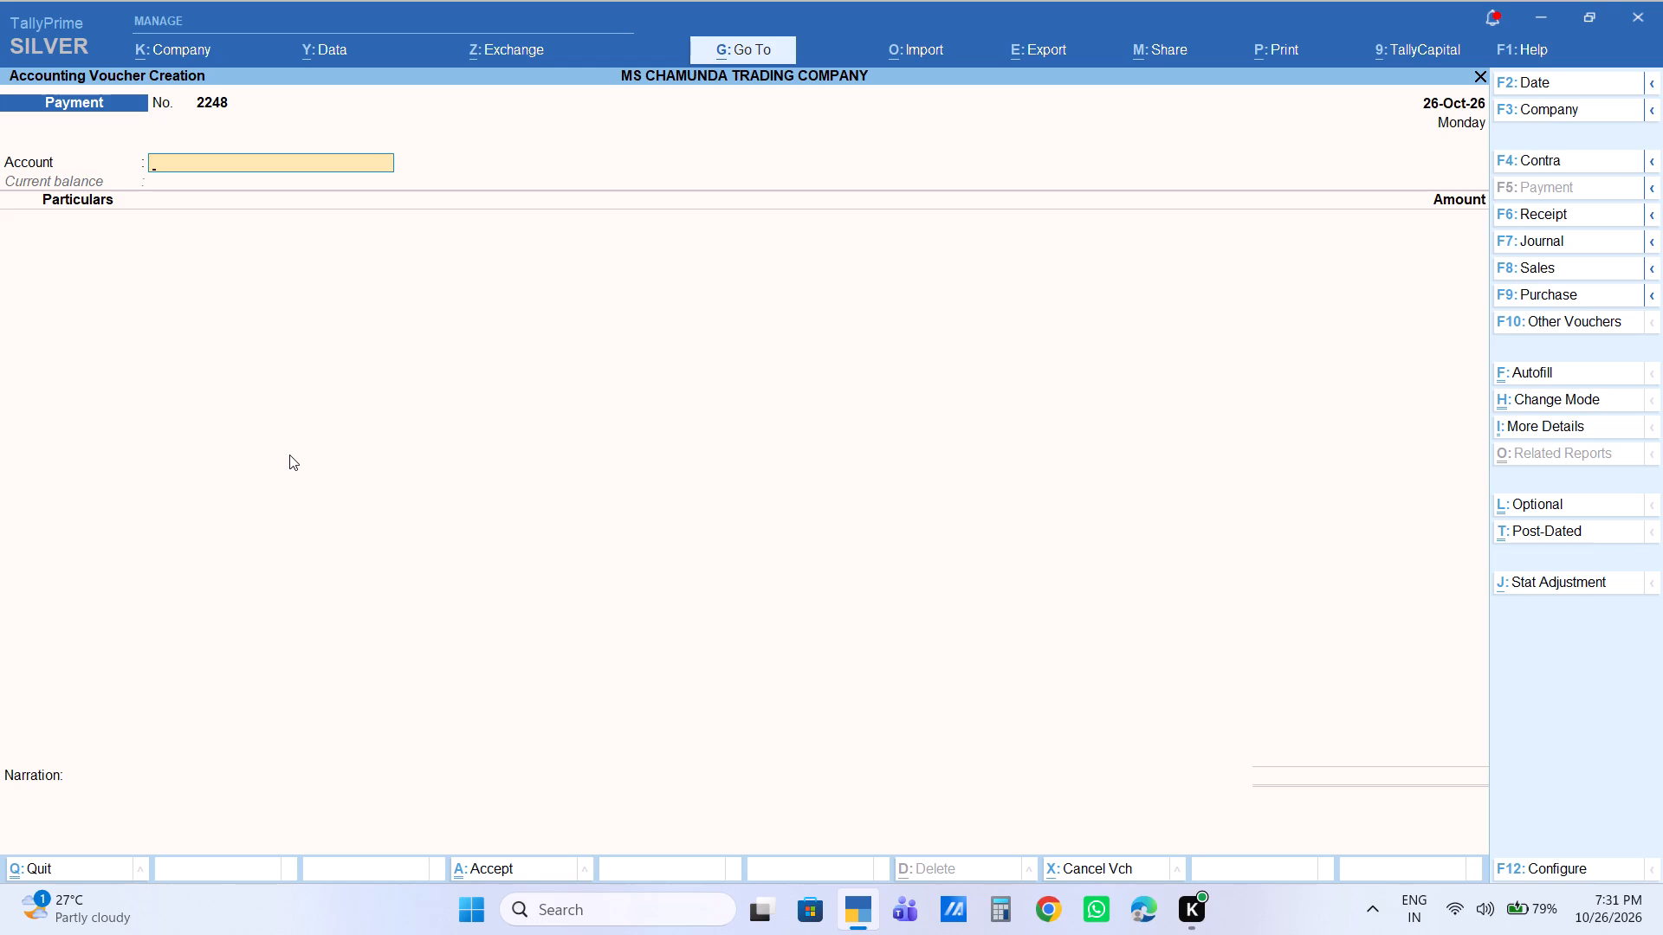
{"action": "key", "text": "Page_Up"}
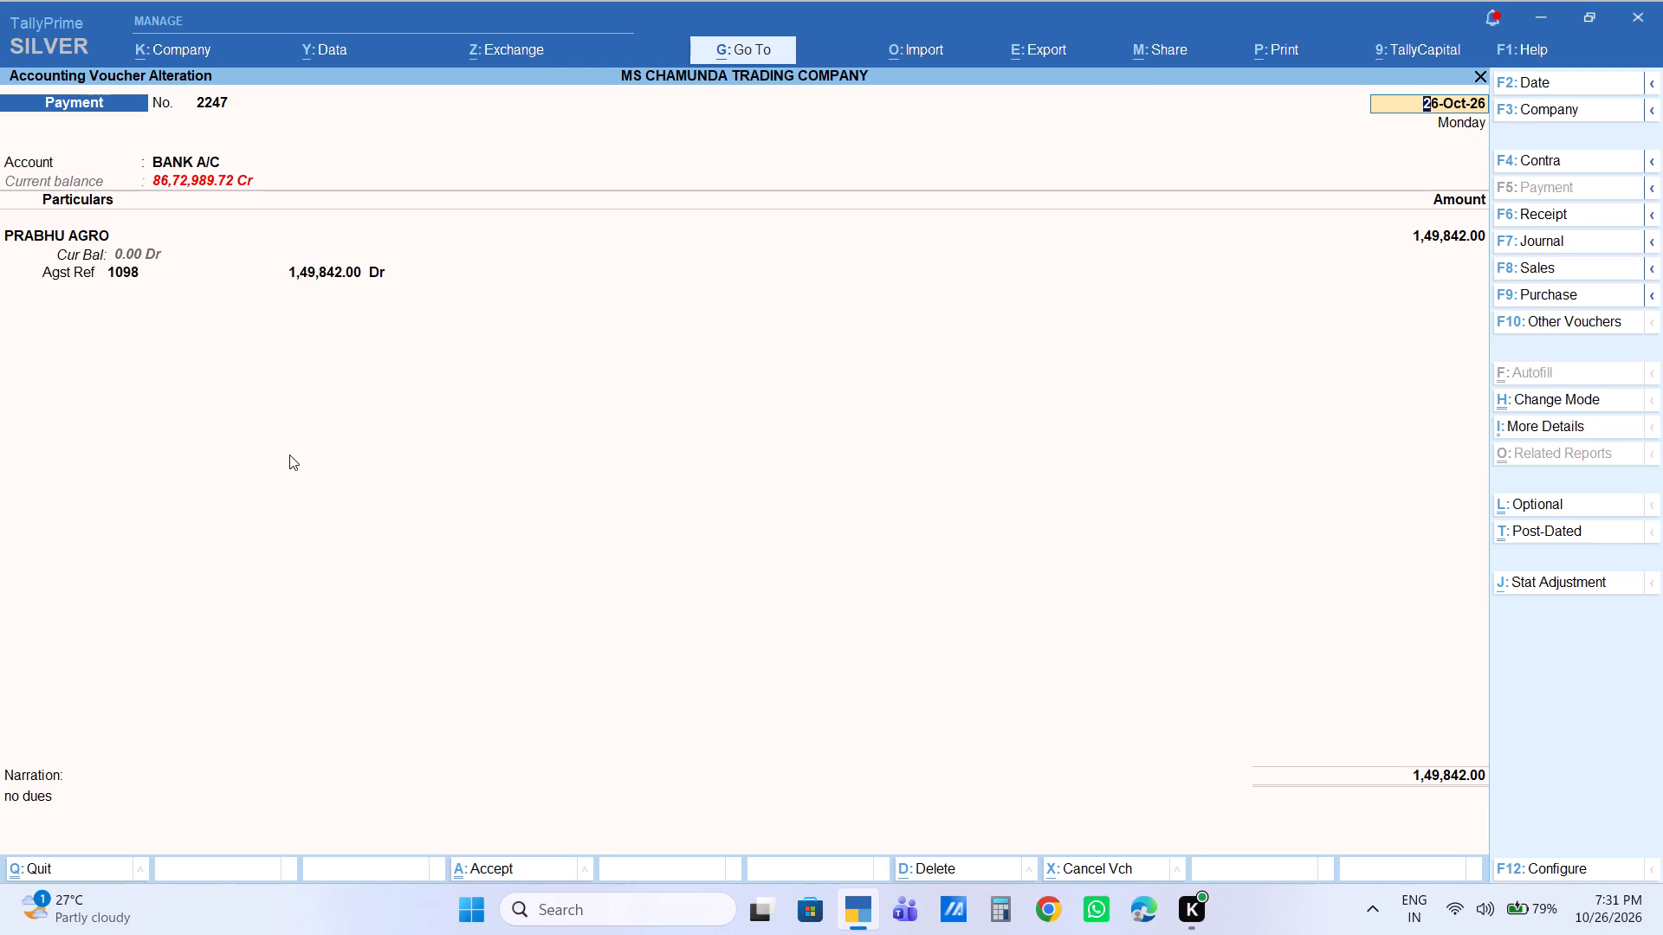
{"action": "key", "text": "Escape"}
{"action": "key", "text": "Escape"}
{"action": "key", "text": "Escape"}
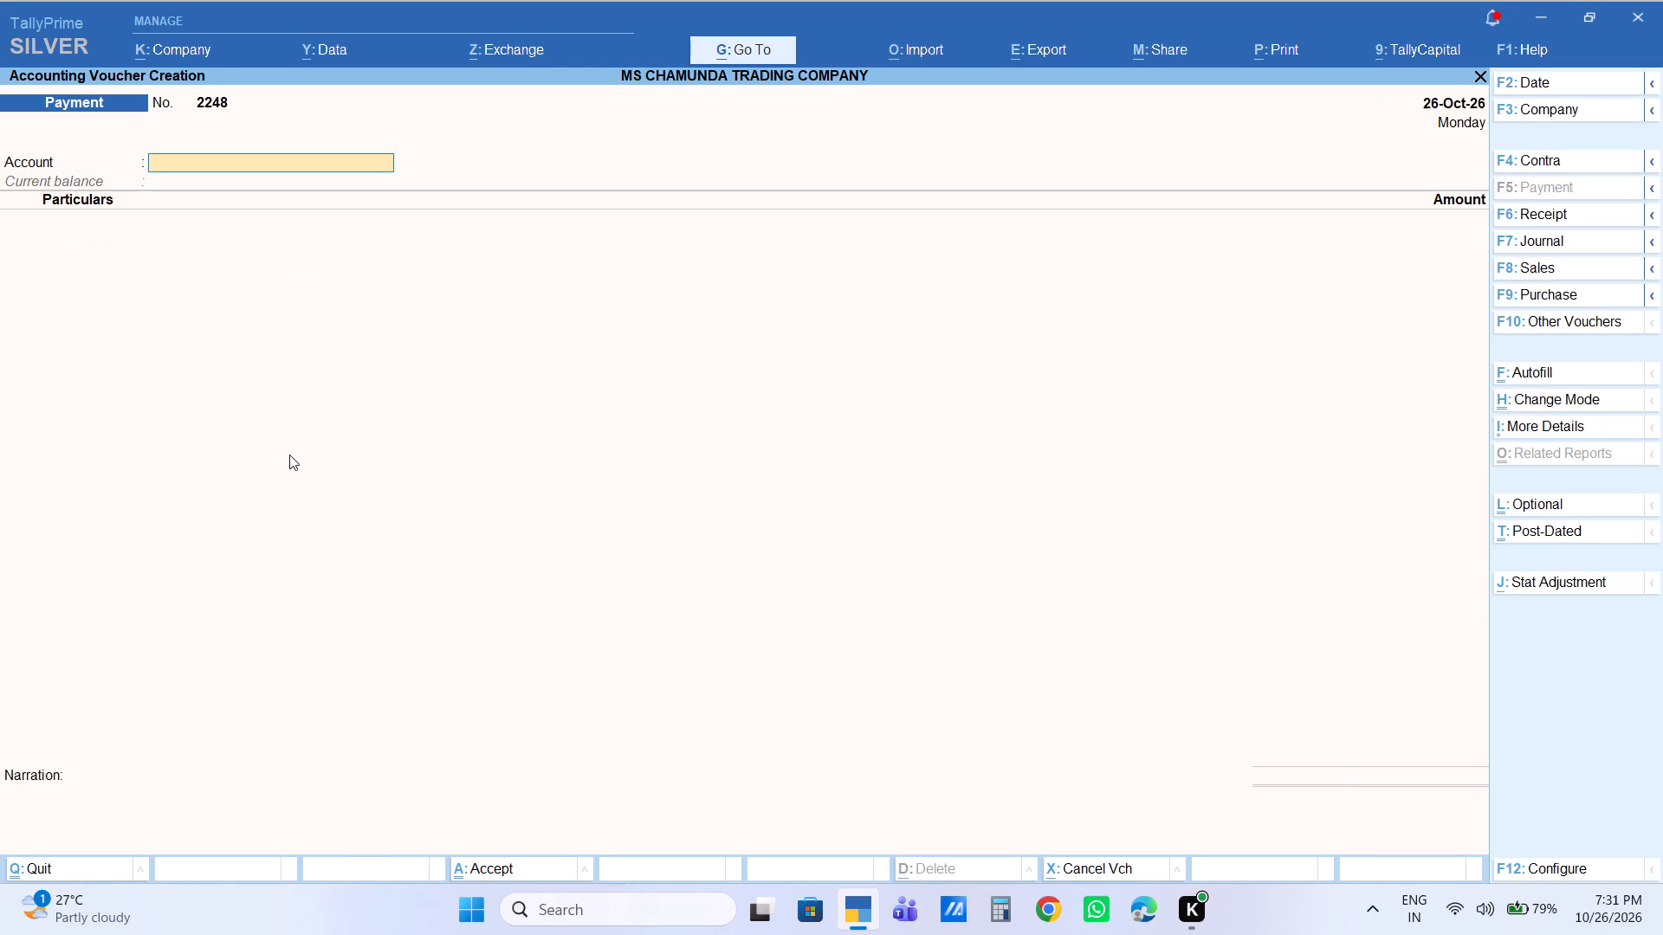
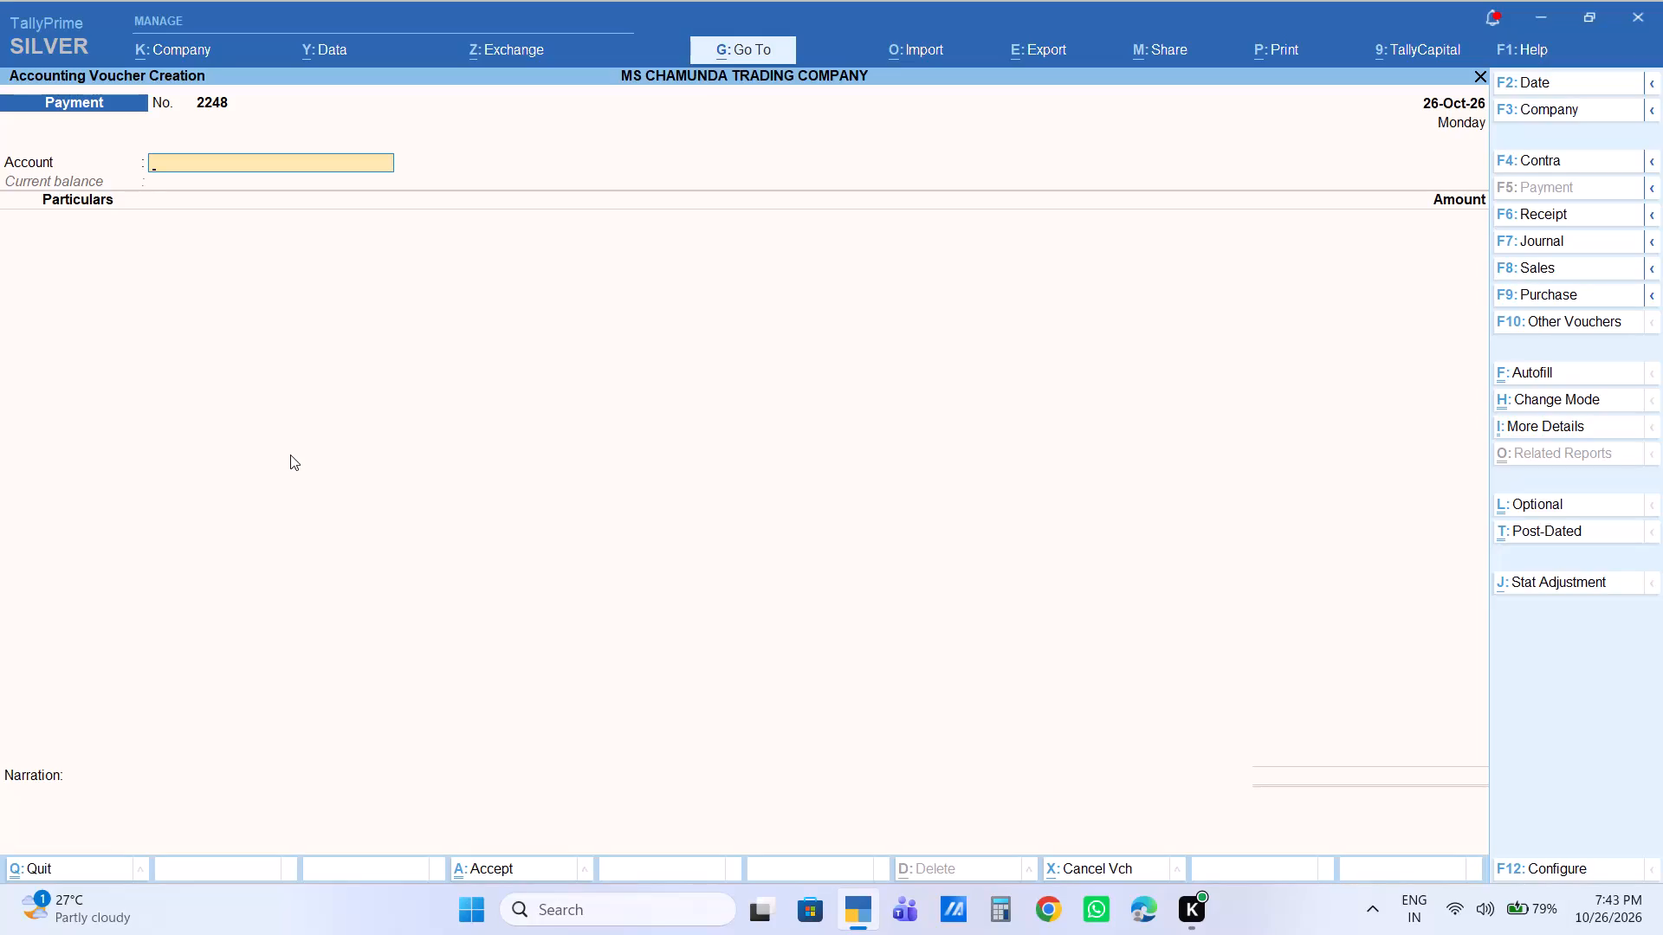
Start a purchase voucher for the first supplier ledger matching "nage", keeping the invoice fields blank, and select the PURCHASE ledger.
{"action": "key", "text": "F9"}
{"action": "key", "text": "Return"}
{"action": "key", "text": "Return"}
{"action": "type", "text": "nage"}
{"action": "key", "text": "Down"}
{"action": "key", "text": "Down"}
{"action": "key", "text": "Down"}
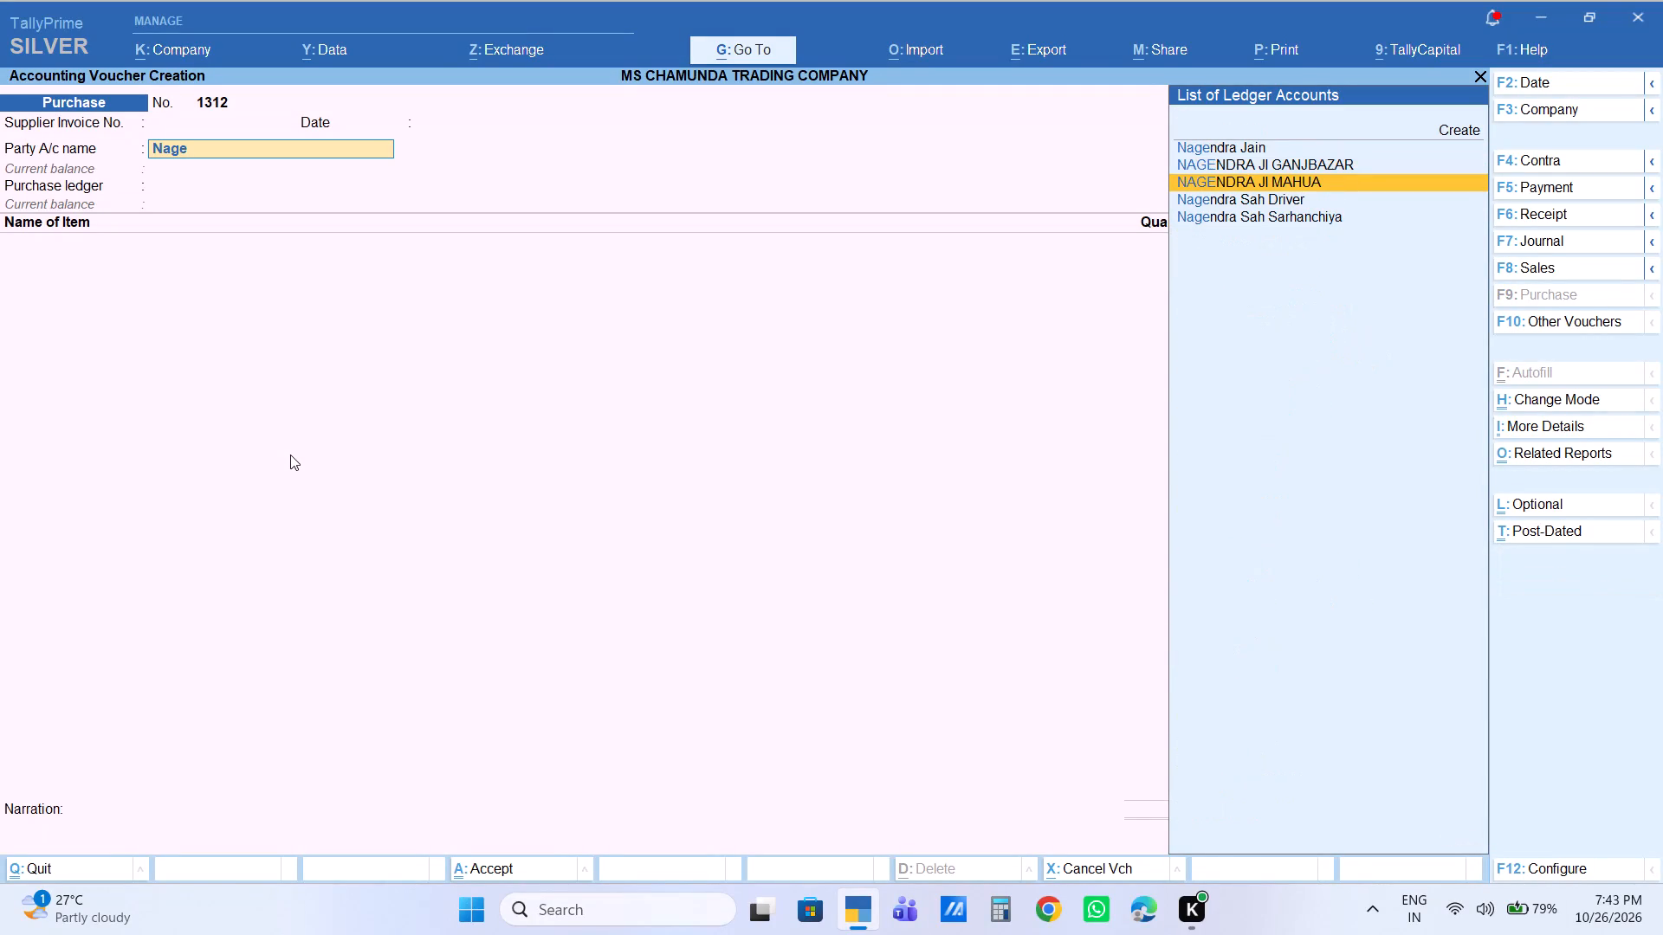
{"action": "key", "text": "Up"}
{"action": "key", "text": "Down"}
{"action": "key", "text": "Down"}
{"action": "key", "text": "Down"}
{"action": "key", "text": "Up"}
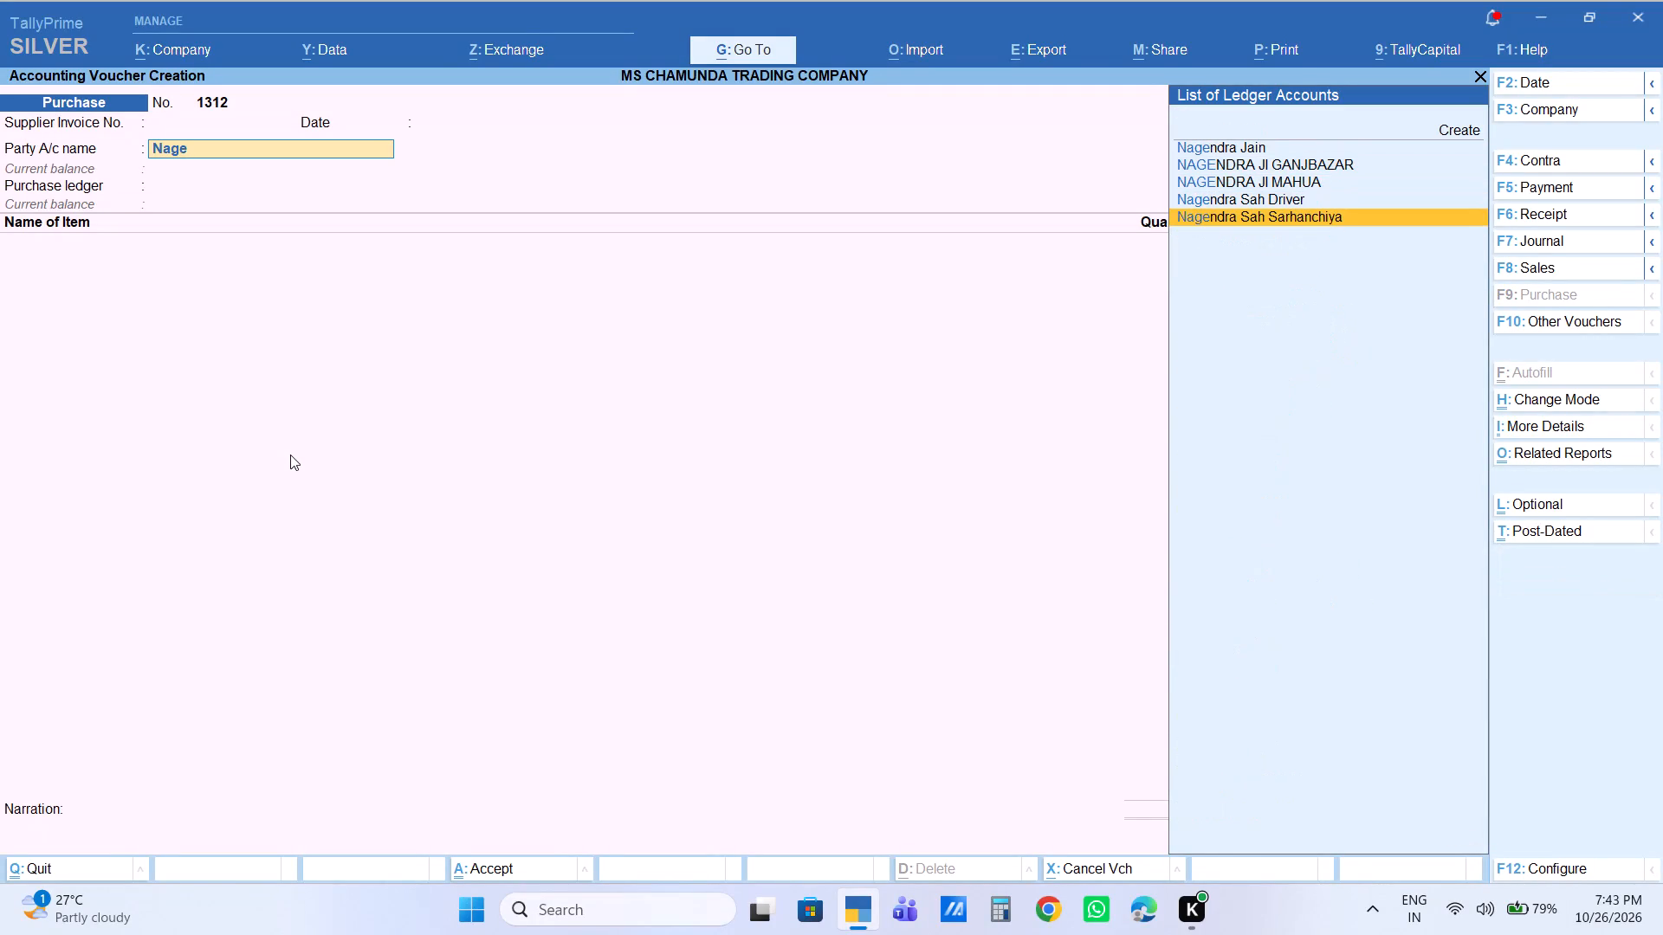
{"action": "key", "text": "Up"}
{"action": "key", "text": "Up"}
{"action": "key", "text": "Up"}
{"action": "key", "text": "Return"}
{"action": "key", "text": "Return"}
{"action": "key", "text": "Return"}
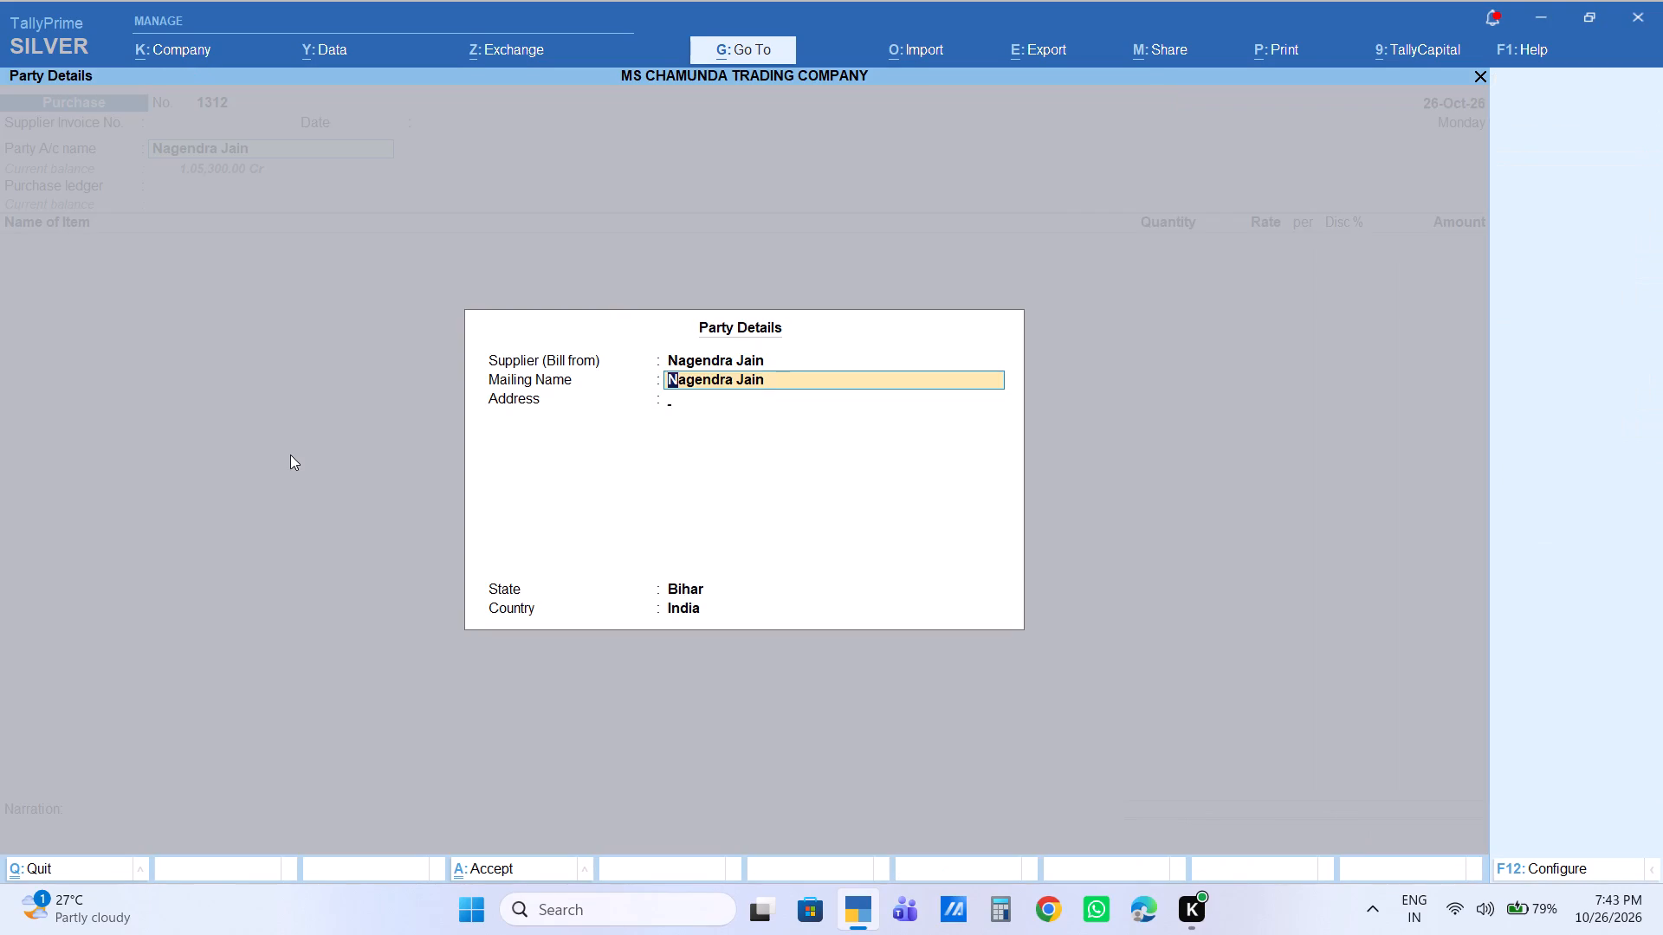
{"action": "key", "text": "Return"}
{"action": "key", "text": "Return"}
{"action": "key", "text": "Return"}
Add Annapurna NAMAK 1KG to the purchase with a quantity of 150 BAG at the filled-in rate of 270.
{"action": "type", "text": "ana"}
{"action": "key", "text": "BackSpace"}
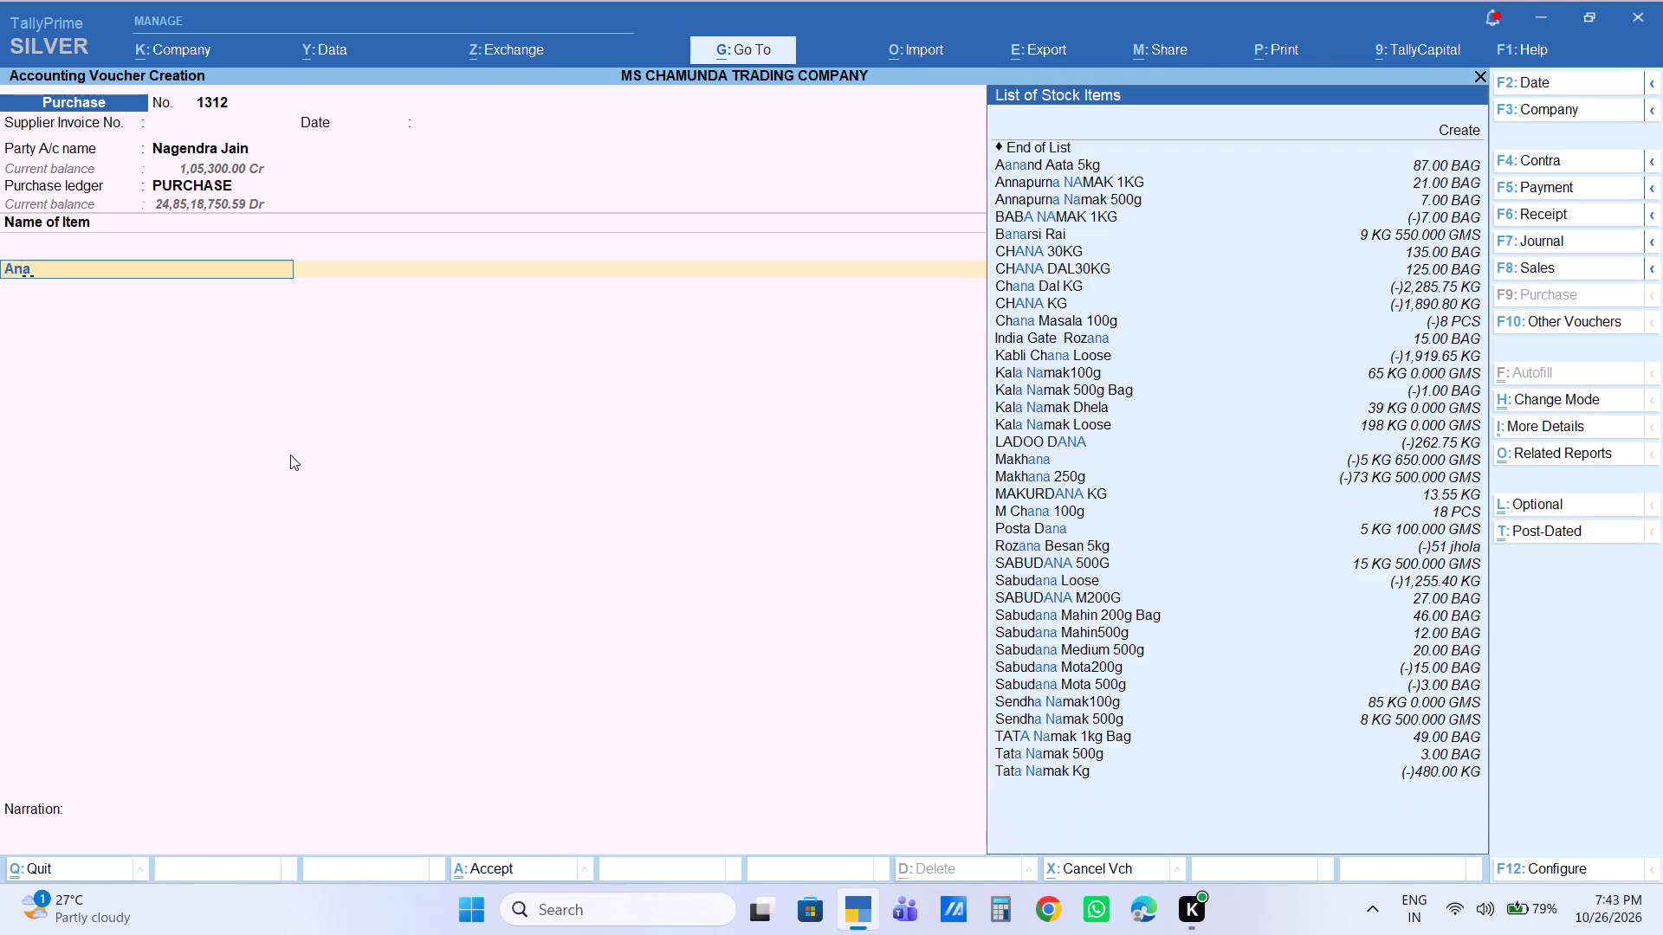
{"action": "type", "text": "na"}
{"action": "key", "text": "Down"}
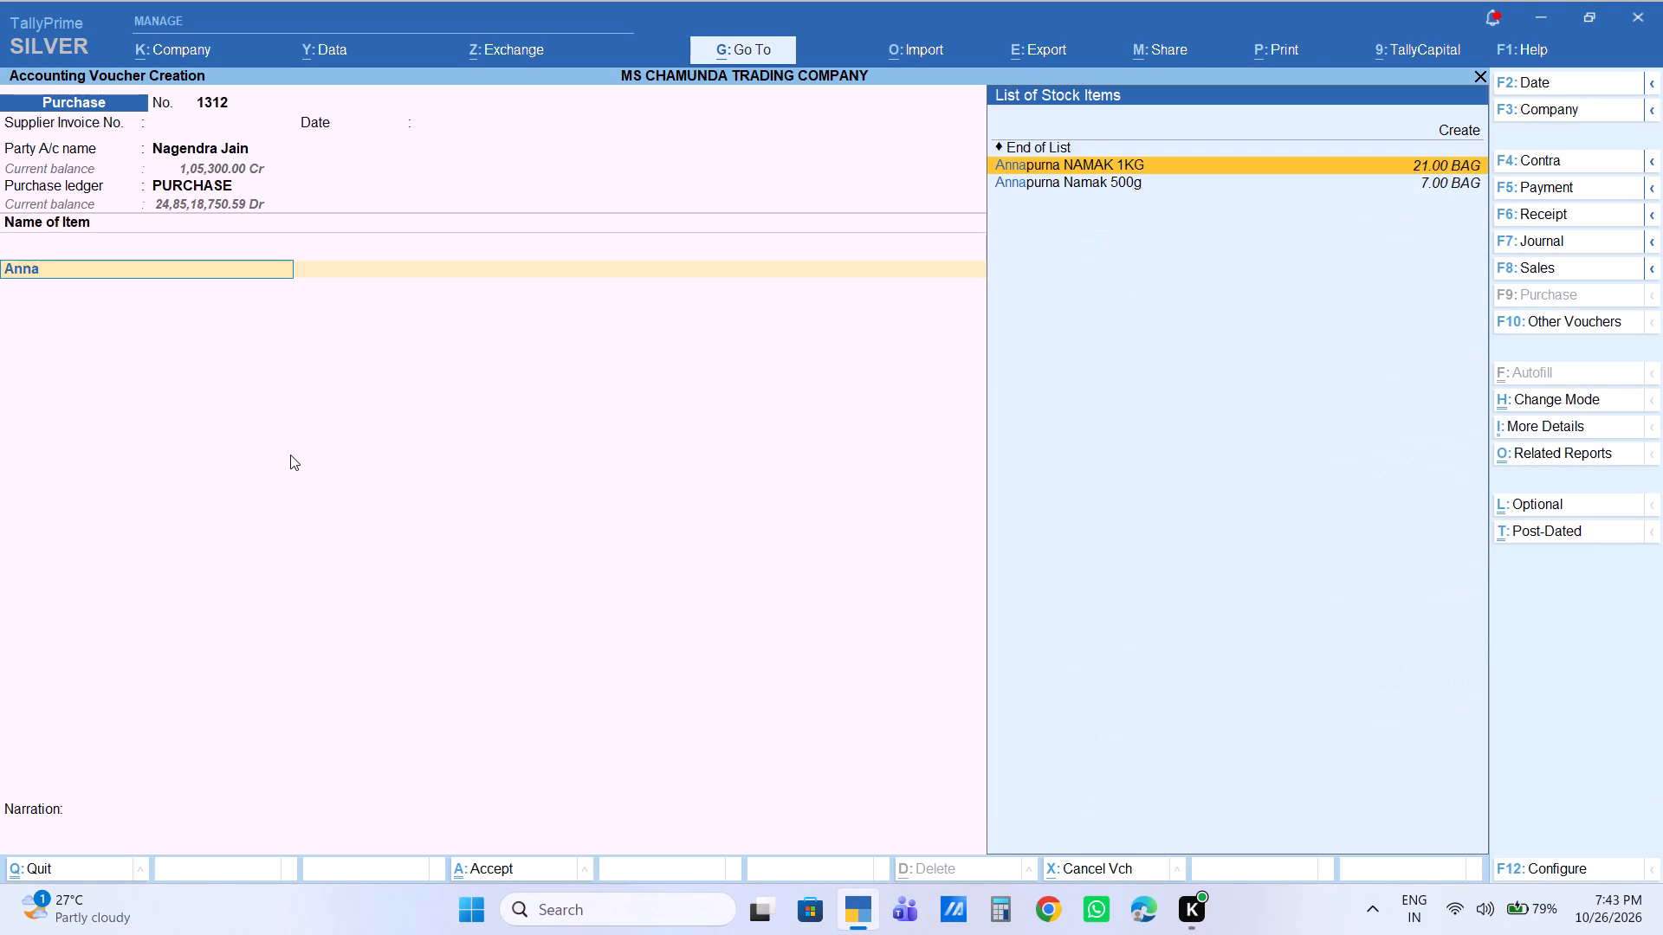
{"action": "key", "text": "Return"}
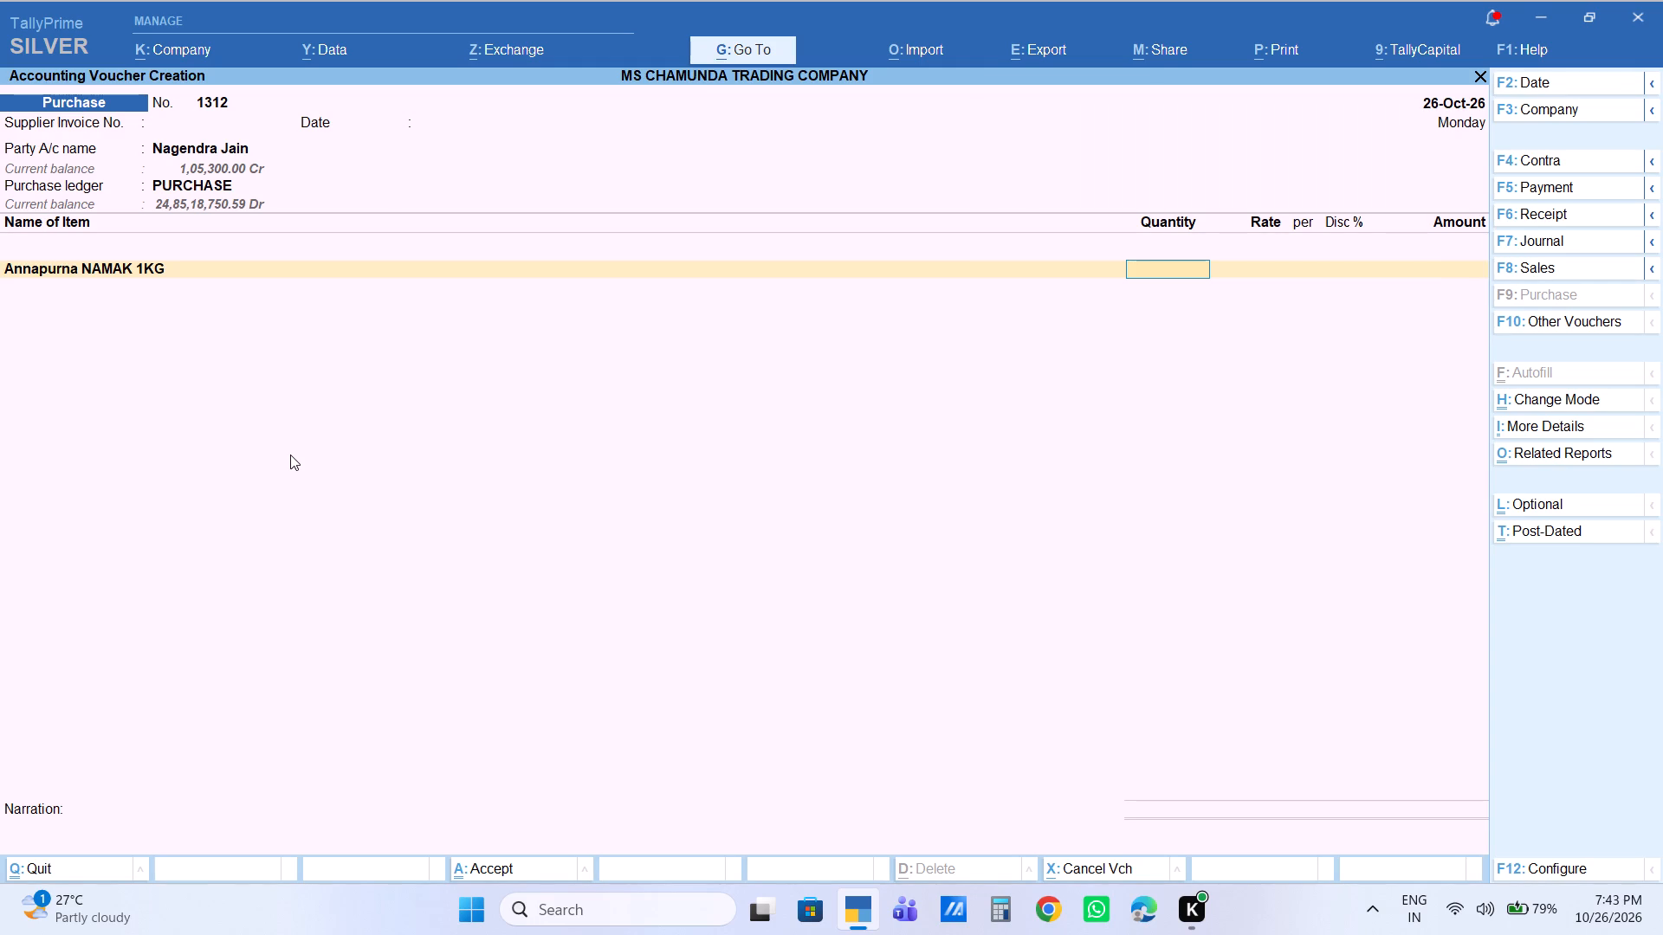
{"action": "type", "text": "150"}
{"action": "key", "text": "Return"}
{"action": "key", "text": "Return"}
{"action": "key", "text": "Return"}
{"action": "key", "text": "Return"}
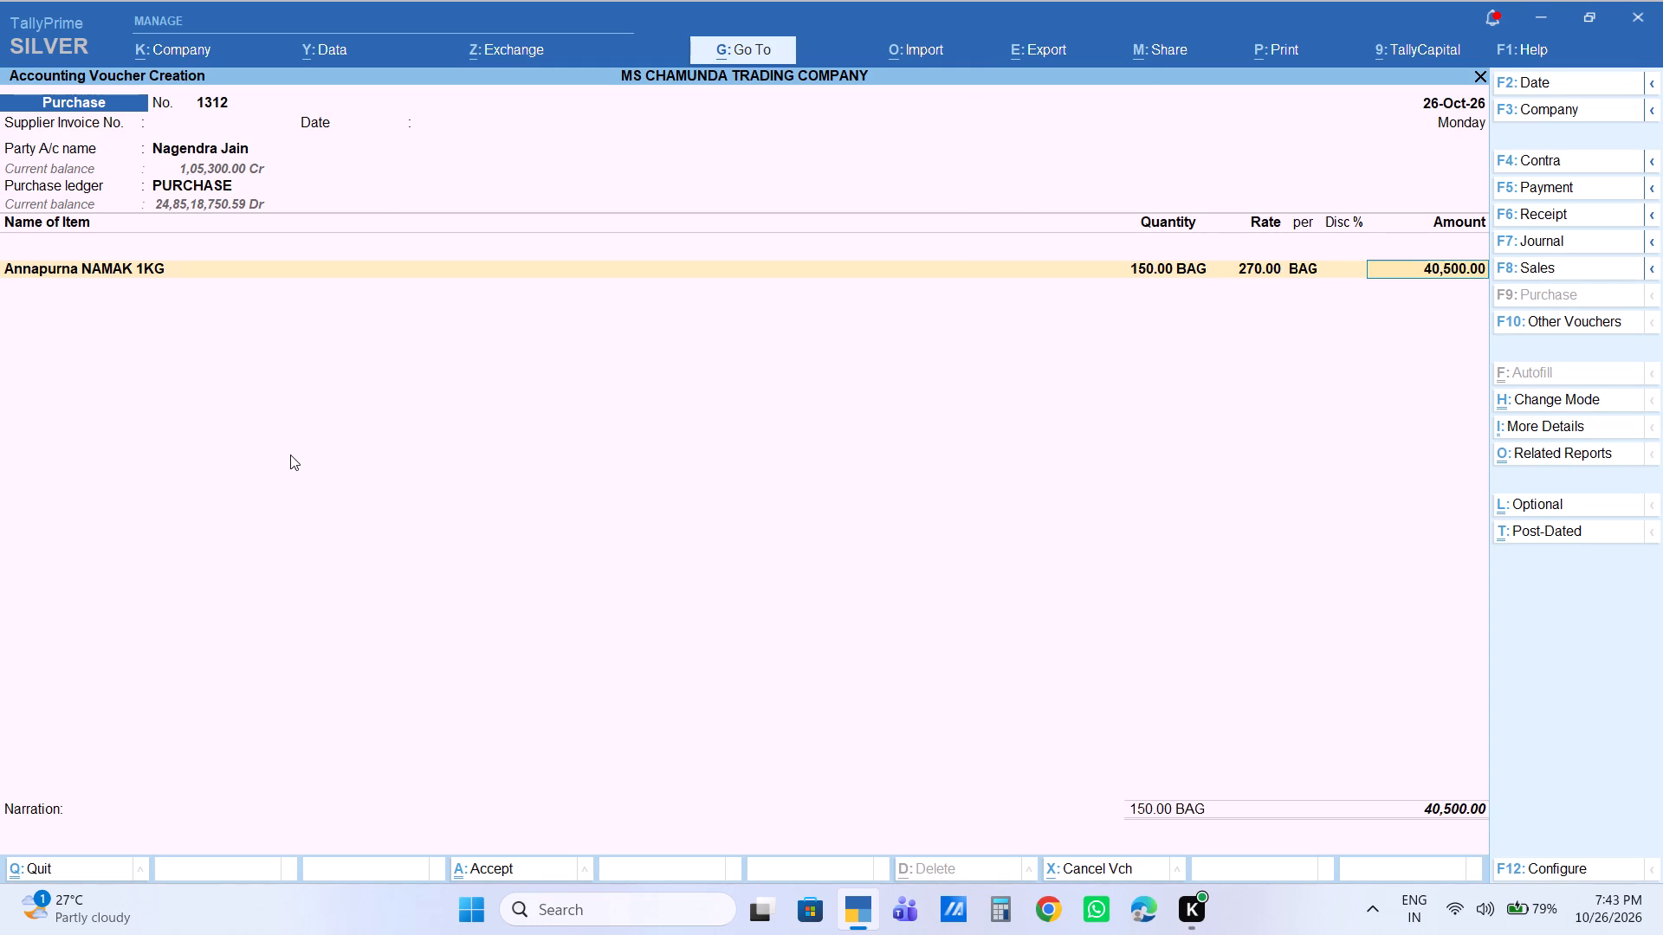
{"action": "key", "text": "Return"}
Add Annapurna Namak 500g to the purchase with a quantity of 150 BAG at the filled-in rate of 280.
{"action": "type", "text": "anna"}
{"action": "key", "text": "Down"}
{"action": "key", "text": "Down"}
{"action": "key", "text": "Return"}
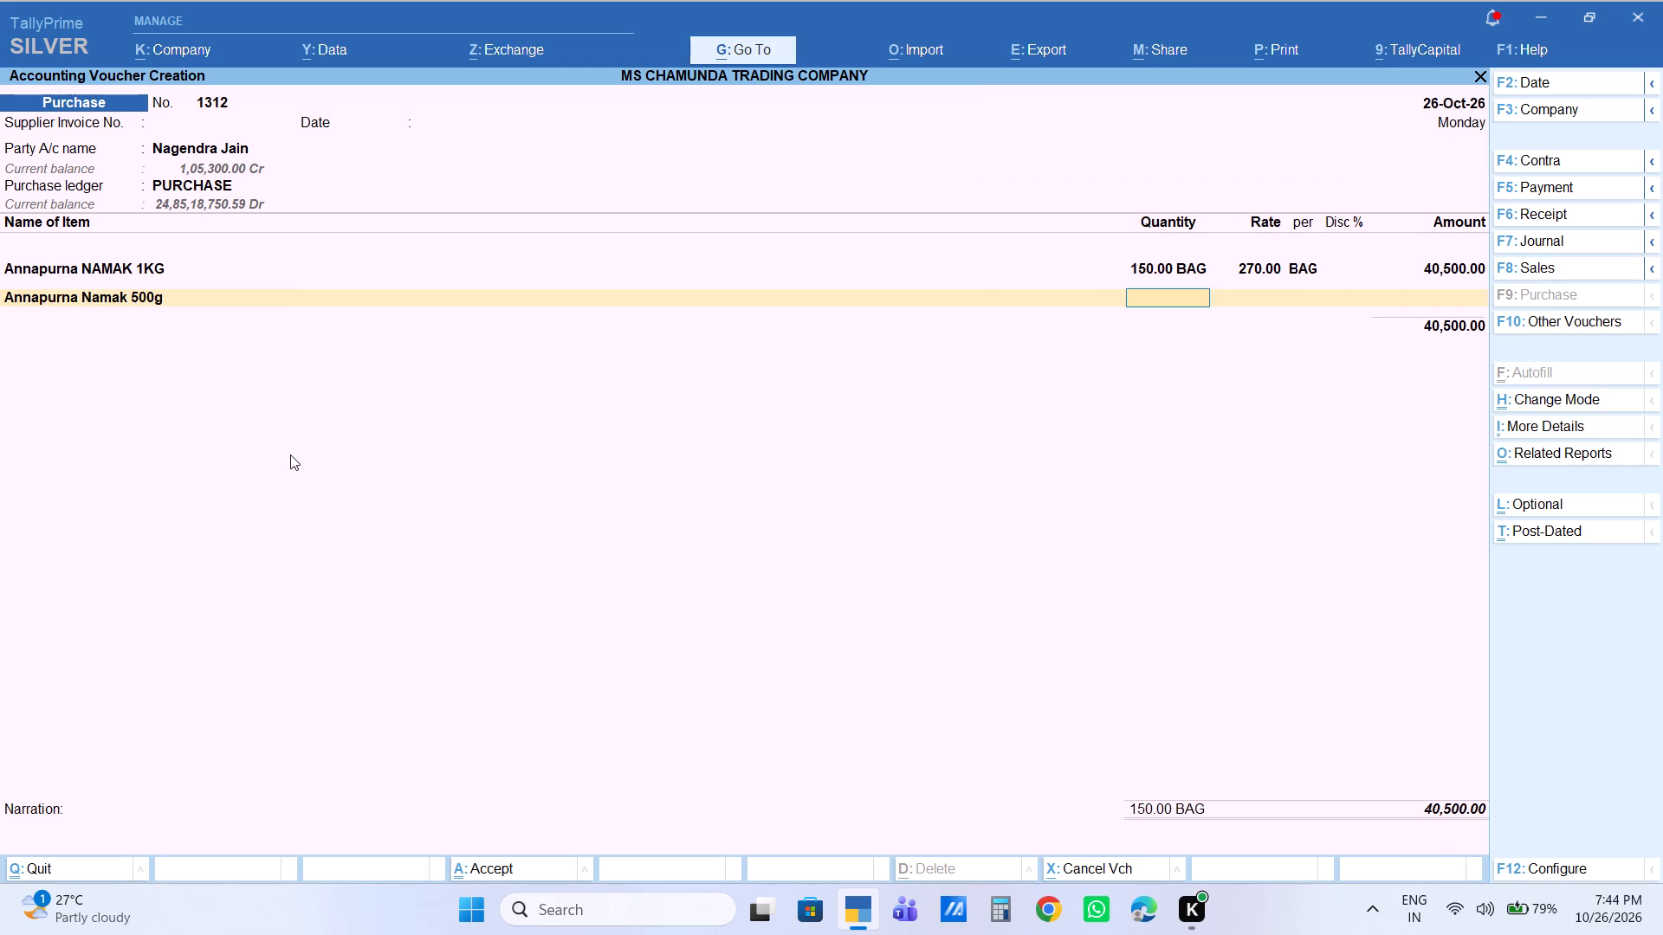
{"action": "key", "text": "1"}
{"action": "type", "text": "50"}
{"action": "key", "text": "Return"}
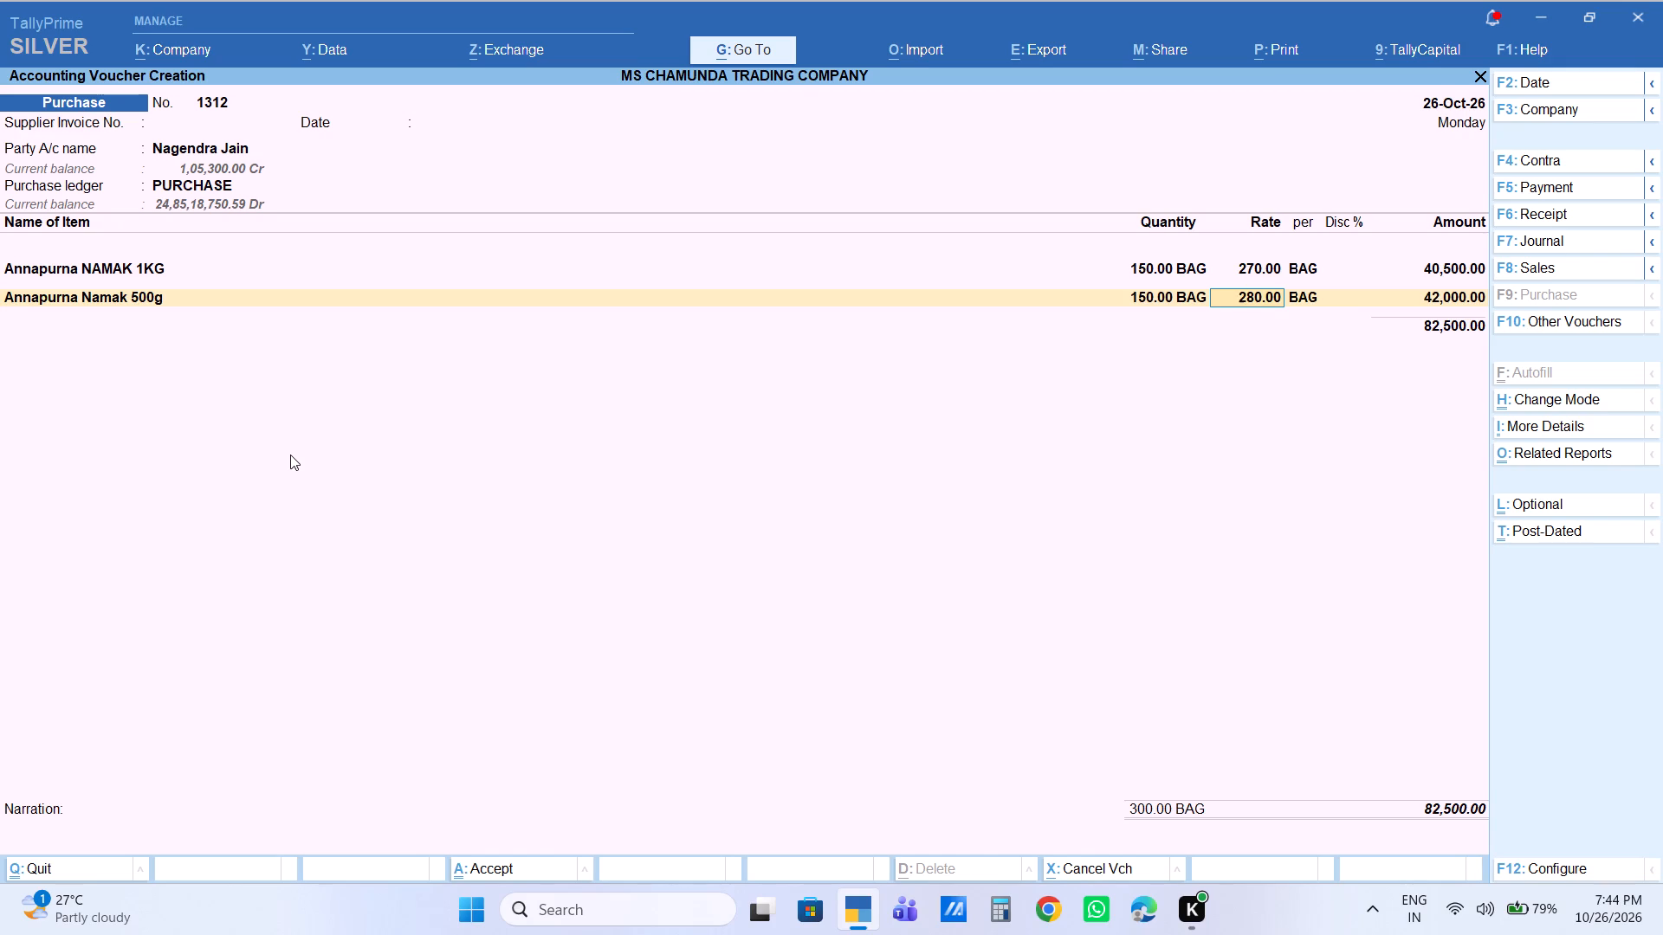
{"action": "key", "text": "Return"}
{"action": "key", "text": "Return"}
{"action": "key", "text": "Return"}
{"action": "key", "text": "Return"}
End the item list, allocate 82,500 Cr as New Ref 1312, leave the narration blank and save the purchase voucher.
{"action": "key", "text": "Return"}
{"action": "key", "text": "Return"}
{"action": "key", "text": "Return"}
{"action": "key", "text": "Return"}
{"action": "key", "text": "Return"}
{"action": "key", "text": "Return"}
{"action": "key", "text": "Return"}
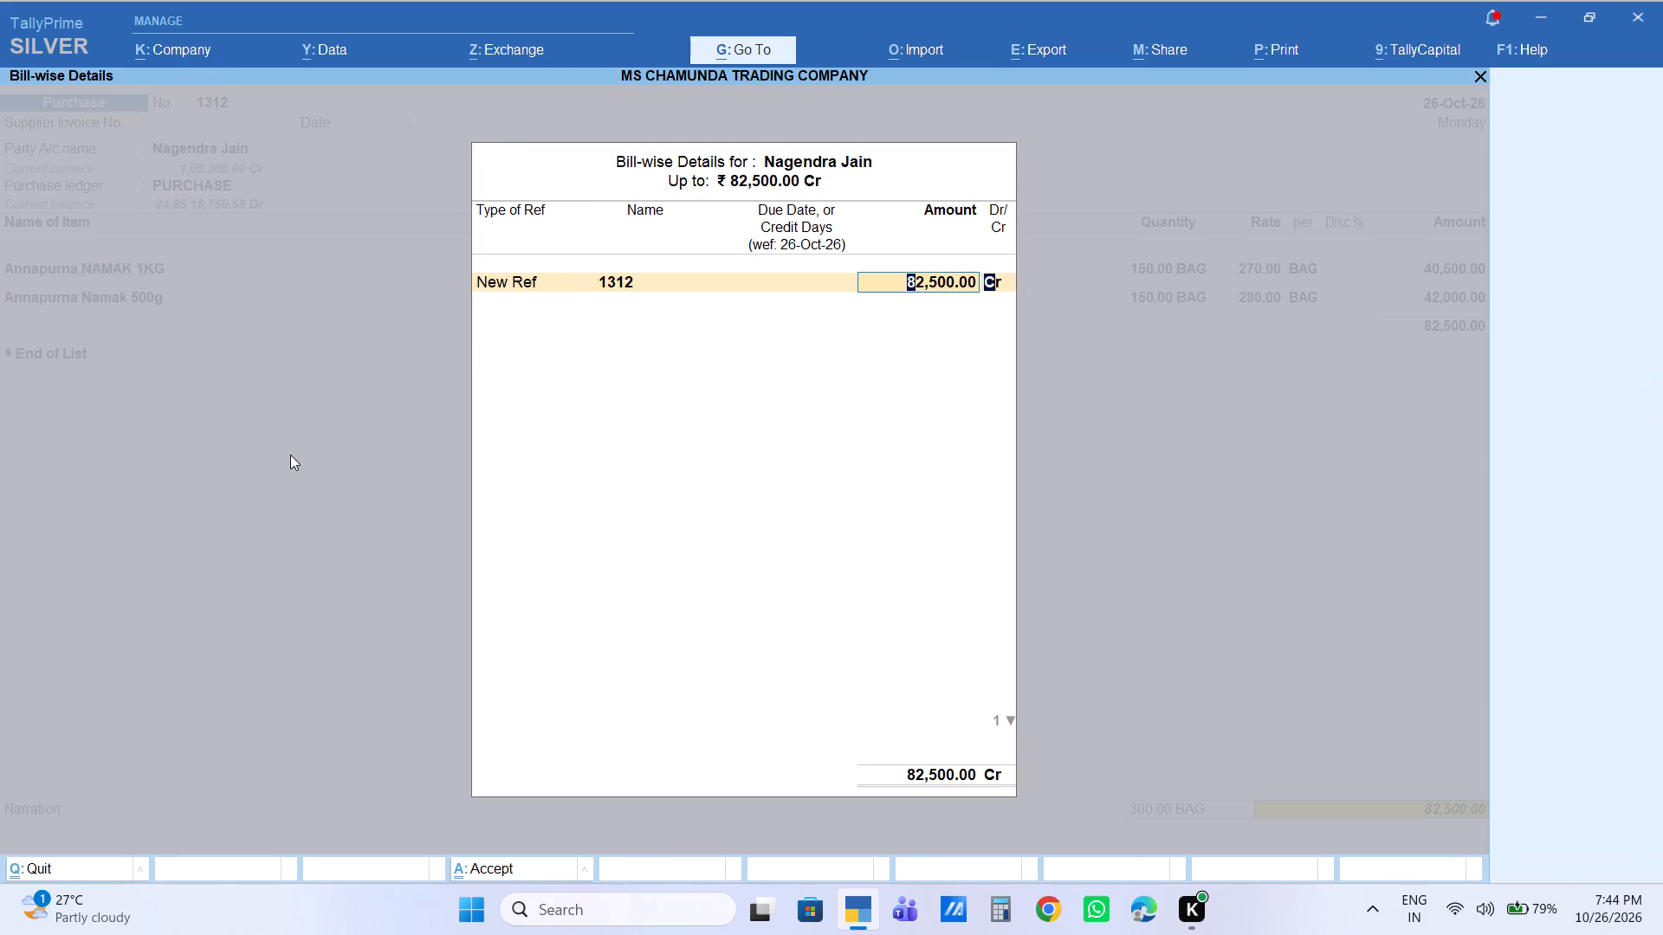
{"action": "key", "text": "Return"}
{"action": "key", "text": "Return"}
{"action": "key", "text": "Return"}
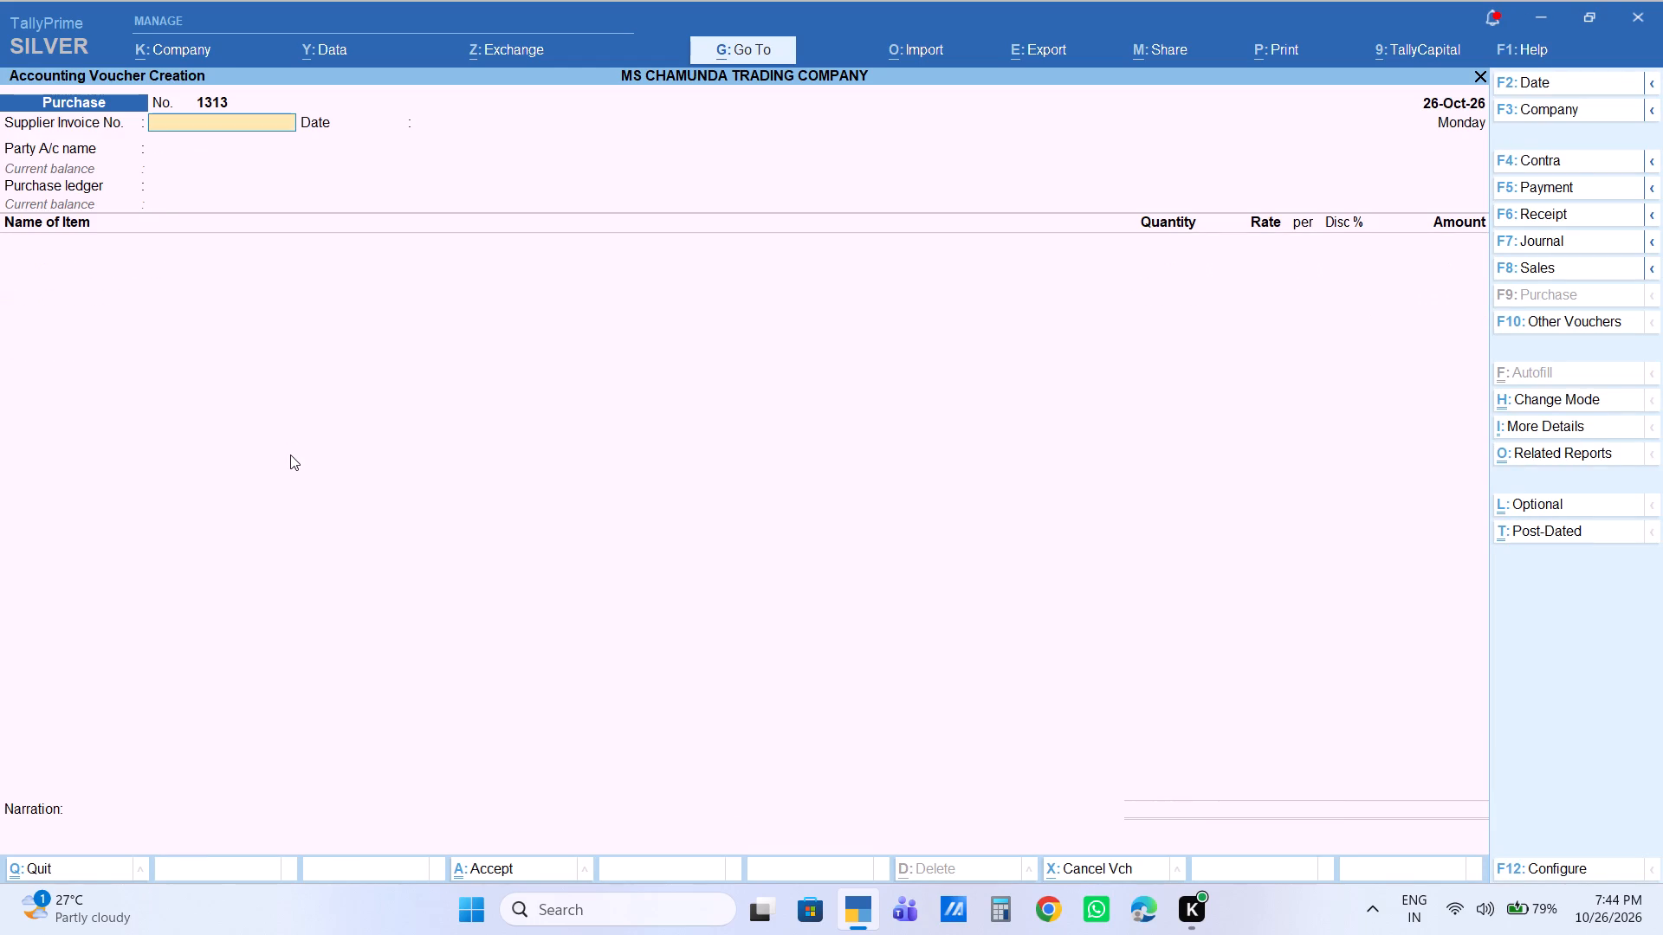
Start another purchase voucher for SURENDRA JI PAPAD with blank invoice fields, default party details and the PURCHASE ledger.
{"action": "key", "text": "Return"}
{"action": "key", "text": "Return"}
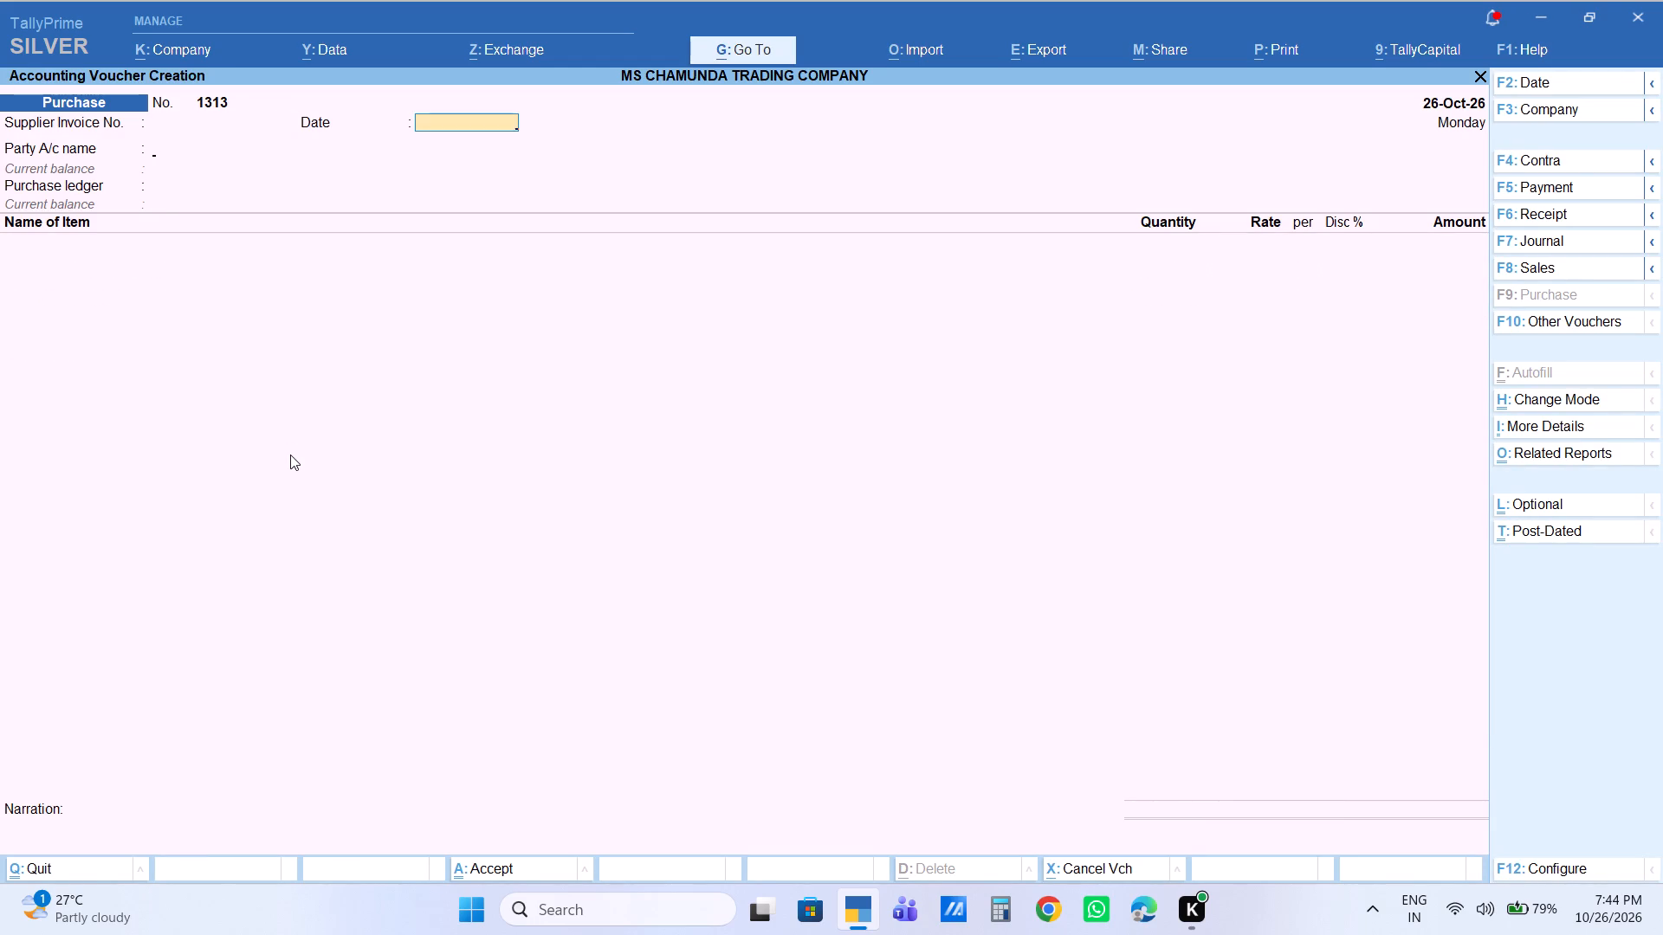
{"action": "type", "text": "sure"}
{"action": "key", "text": "Down"}
{"action": "key", "text": "Return"}
{"action": "key", "text": "Return"}
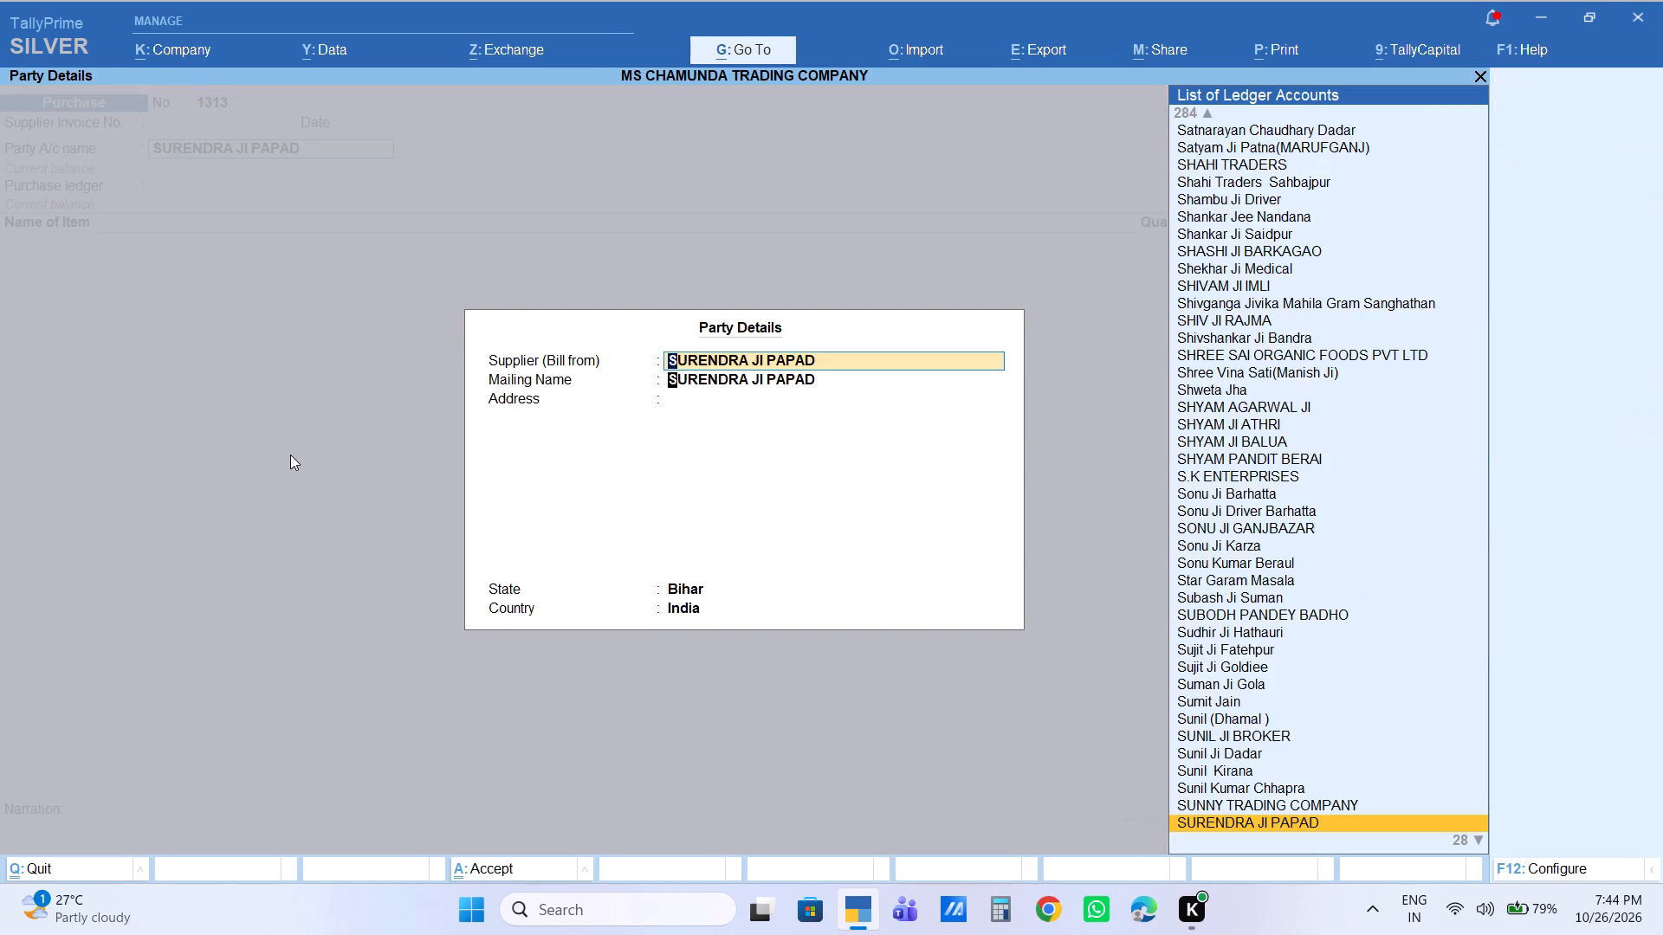
{"action": "key", "text": "Return"}
{"action": "key", "text": "Return"}
{"action": "key", "text": "Return"}
{"action": "key", "text": "Return"}
Add PARIVAR PAPAD PETI to the purchase with a quantity of 100 peti at the filled-in rate of 2,130.
{"action": "key", "text": "p"}
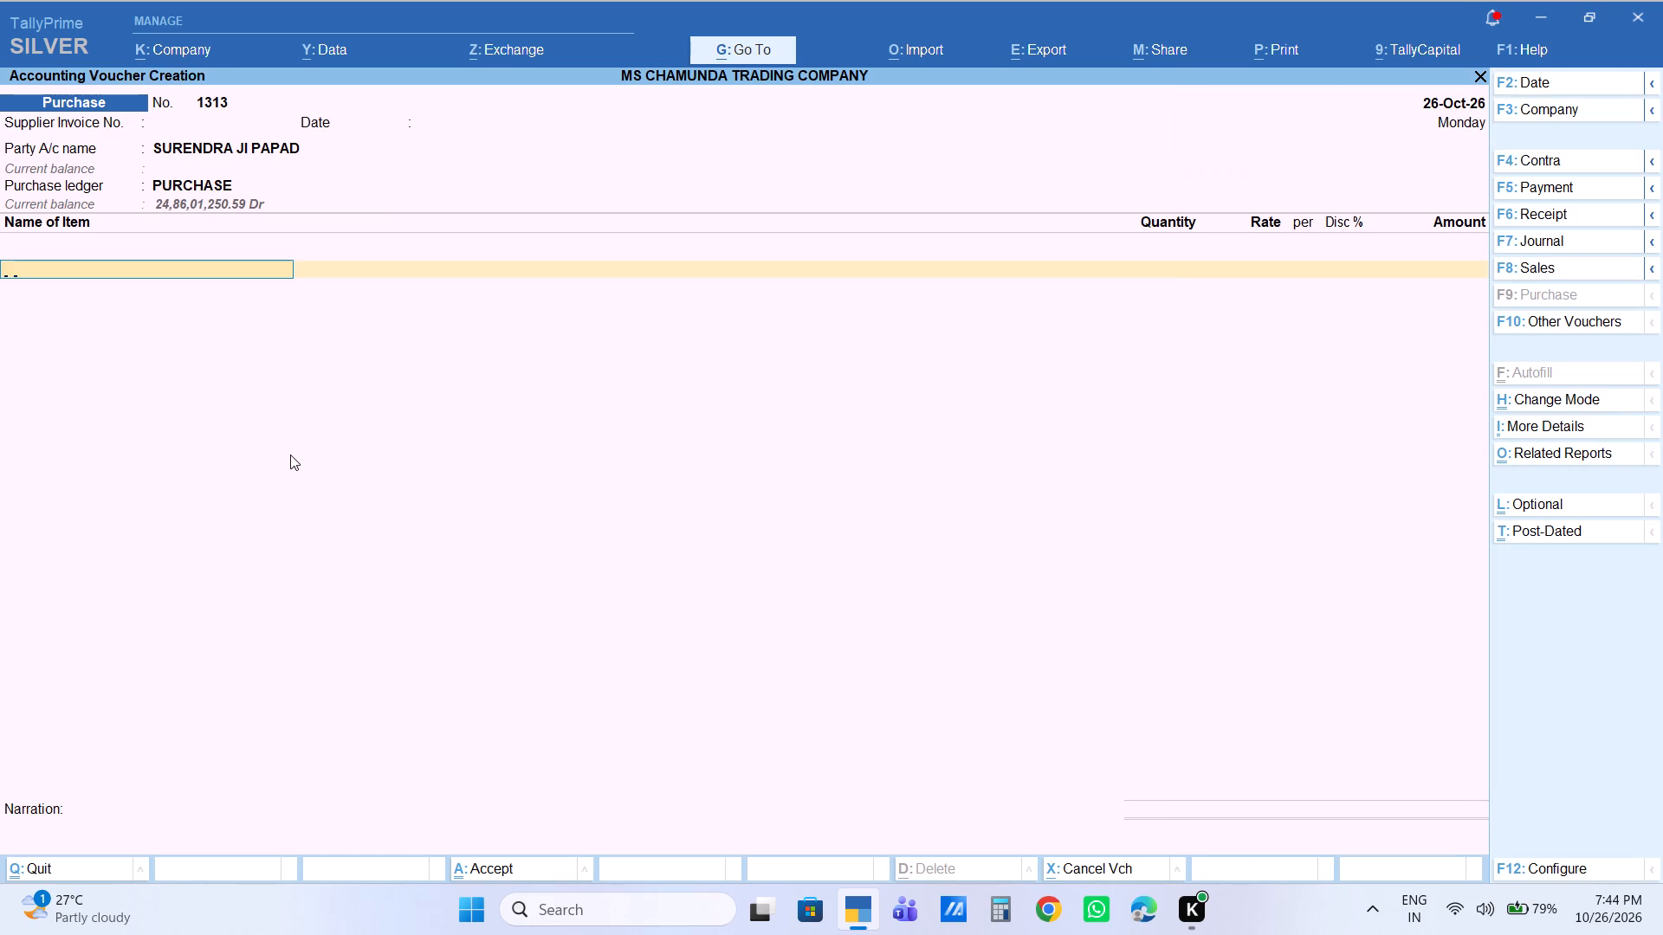
{"action": "type", "text": "arivar"}
{"action": "key", "text": "Down"}
{"action": "key", "text": "Down"}
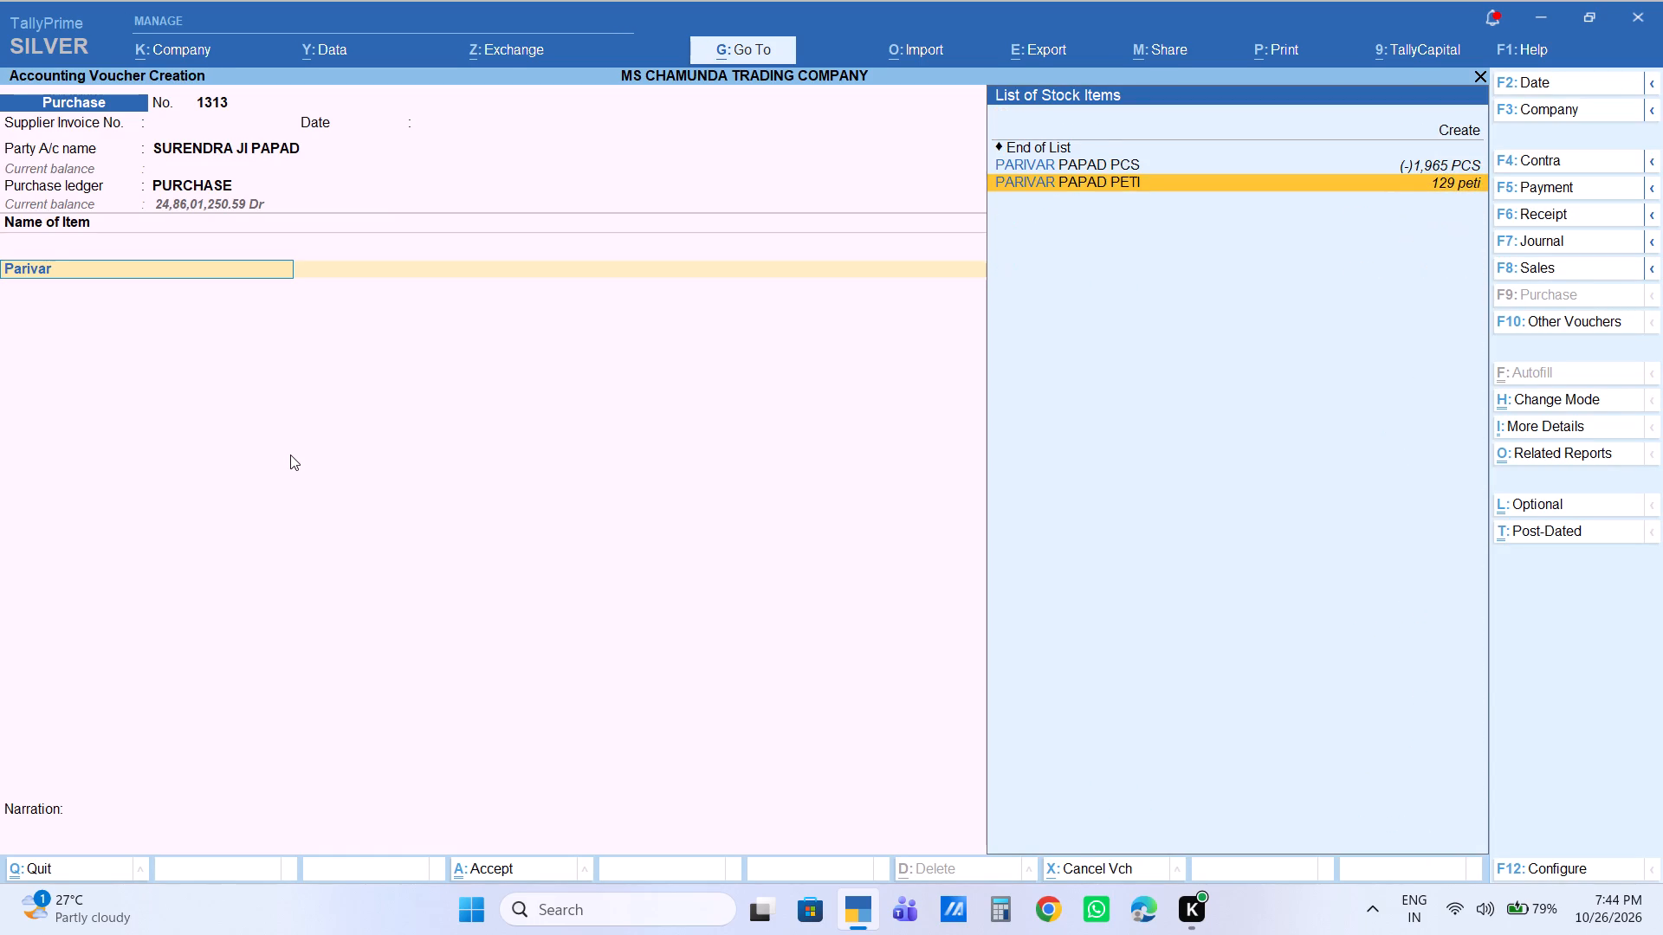
{"action": "key", "text": "Return"}
{"action": "type", "text": "100"}
{"action": "key", "text": "Return"}
{"action": "key", "text": "Return"}
{"action": "key", "text": "Return"}
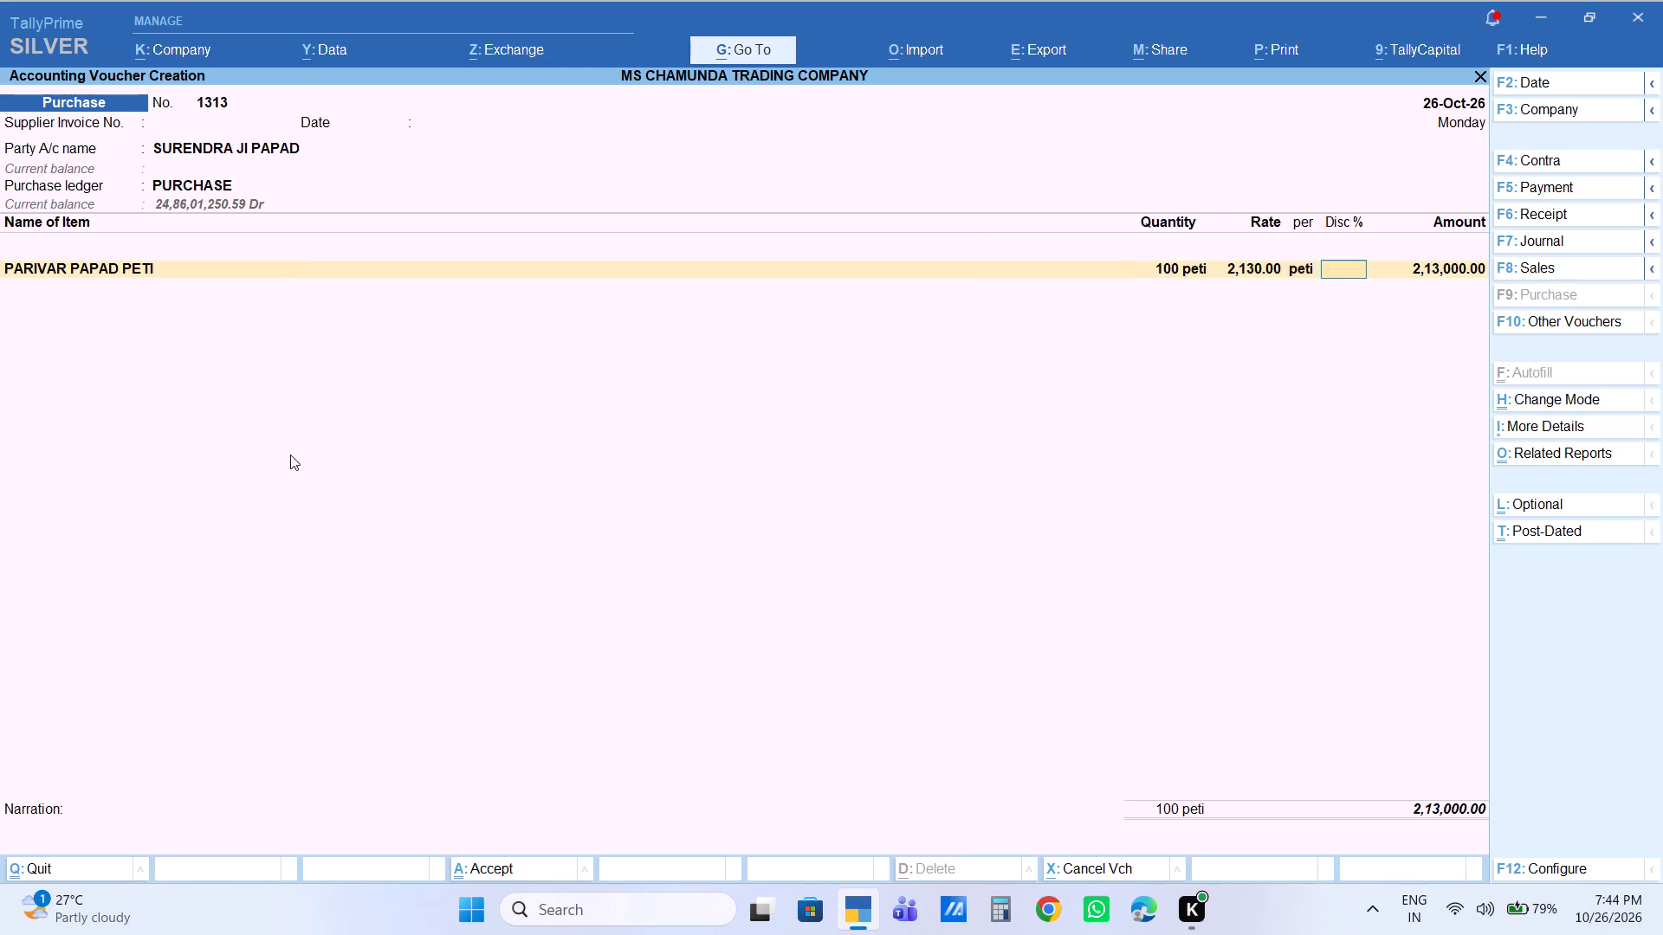
{"action": "key", "text": "Return"}
{"action": "key", "text": "Return"}
End the item list of the SURENDRA JI PAPAD purchase, keep the remaining defaults with a blank narration, and save the voucher.
{"action": "key", "text": "Return"}
{"action": "key", "text": "Return"}
{"action": "key", "text": "Return"}
{"action": "key", "text": "Return"}
{"action": "key", "text": "Return"}
{"action": "key", "text": "Return"}
{"action": "key", "text": "Return"}
{"action": "key", "text": "Return"}
{"action": "key", "text": "Return"}
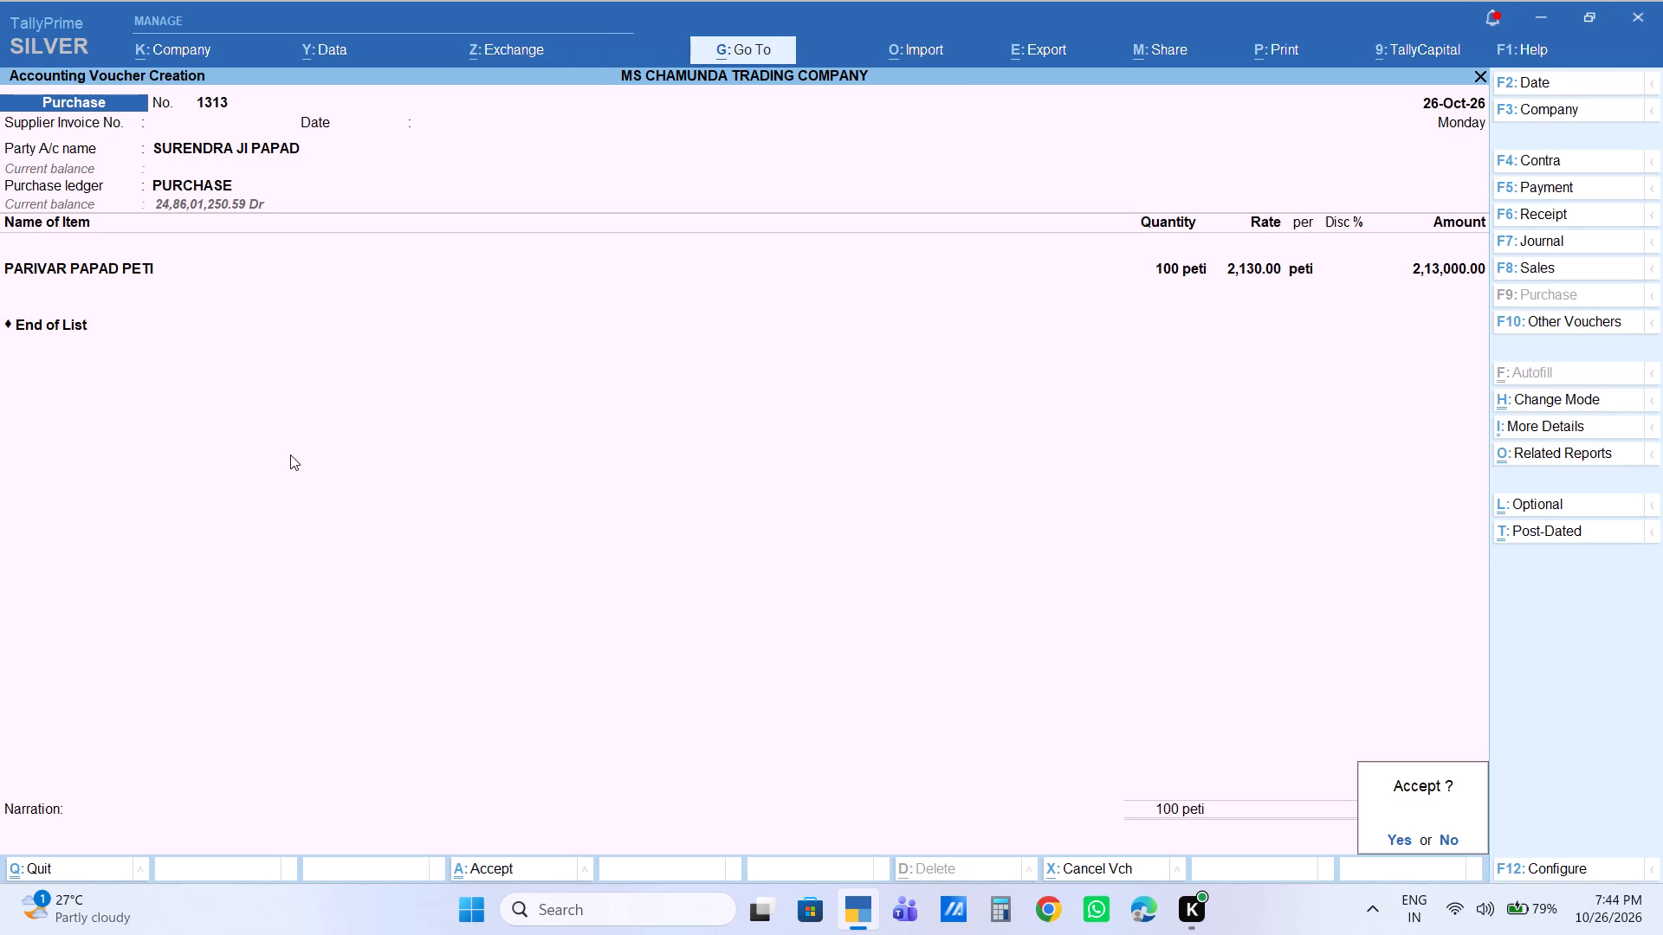
{"action": "key", "text": "Return"}
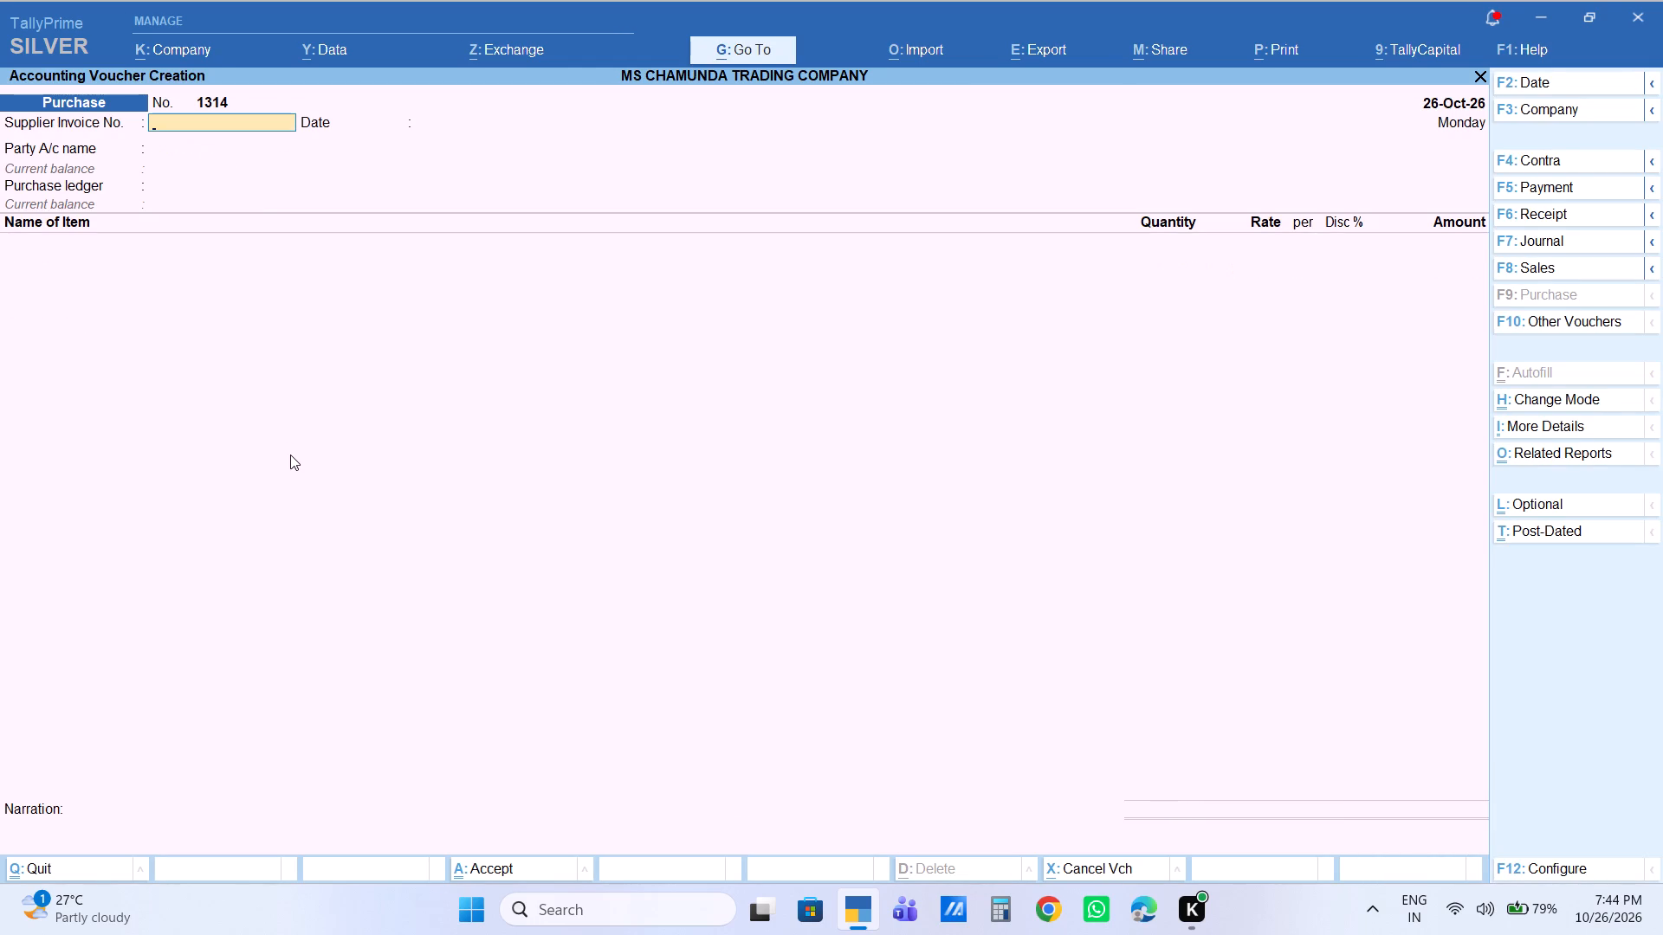
Start a purchase voucher for the Bajrang supplier with blank invoice fields, default party details and the PURCHASE ledger.
{"action": "key", "text": "Return"}
{"action": "key", "text": "Return"}
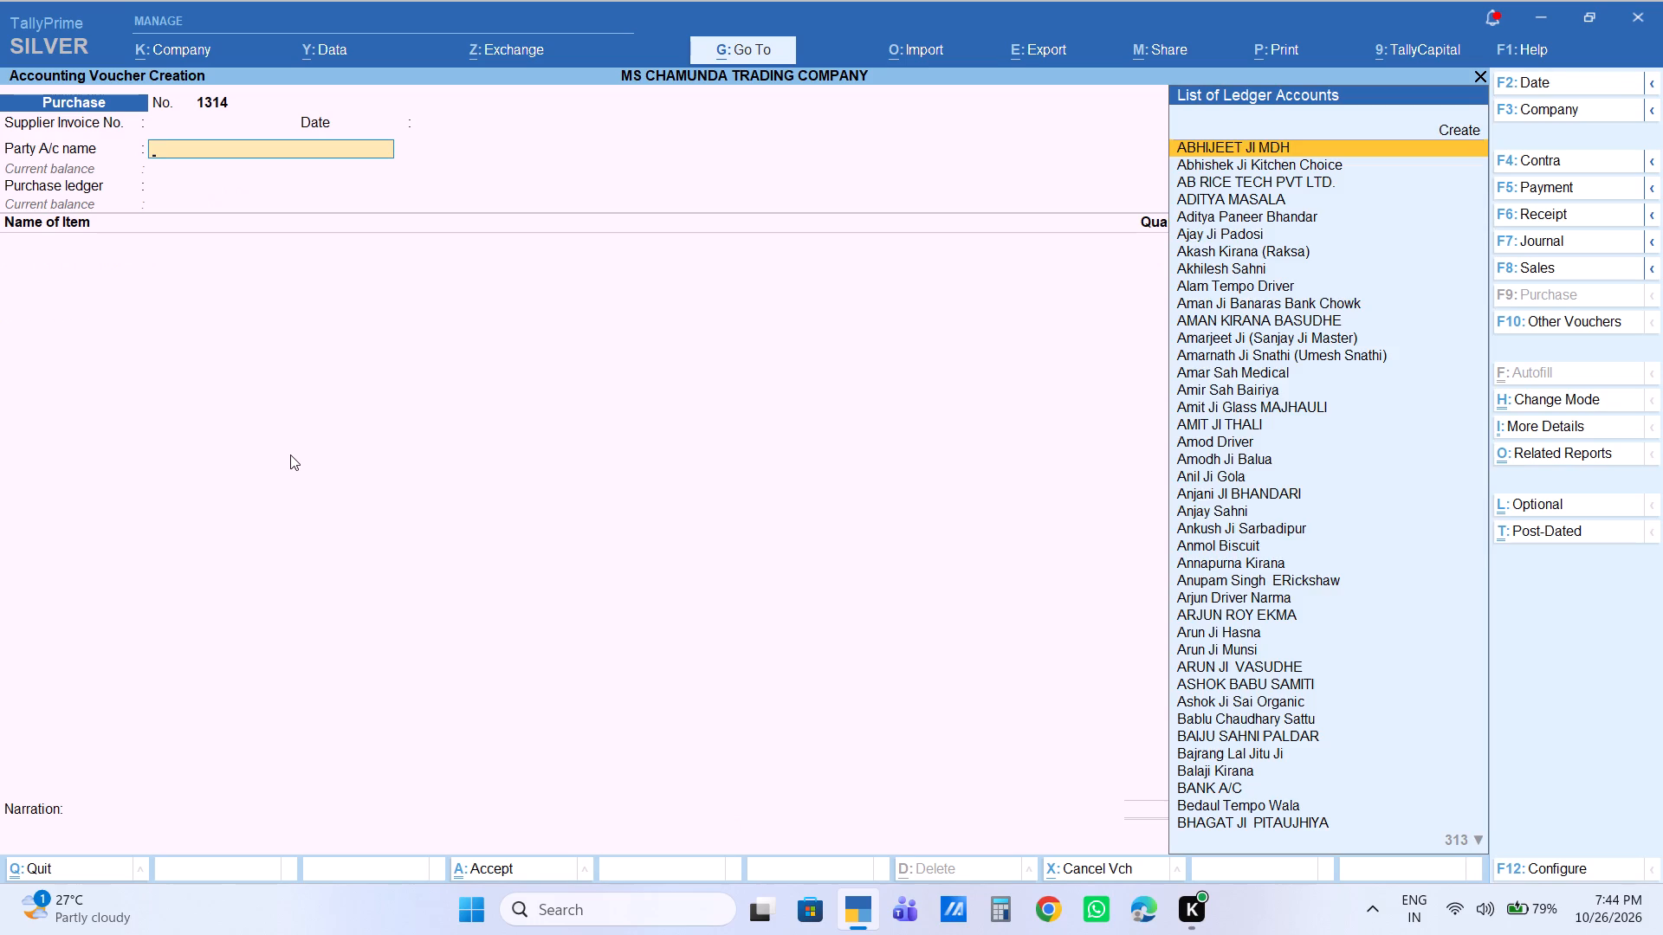
{"action": "type", "text": "bajra"}
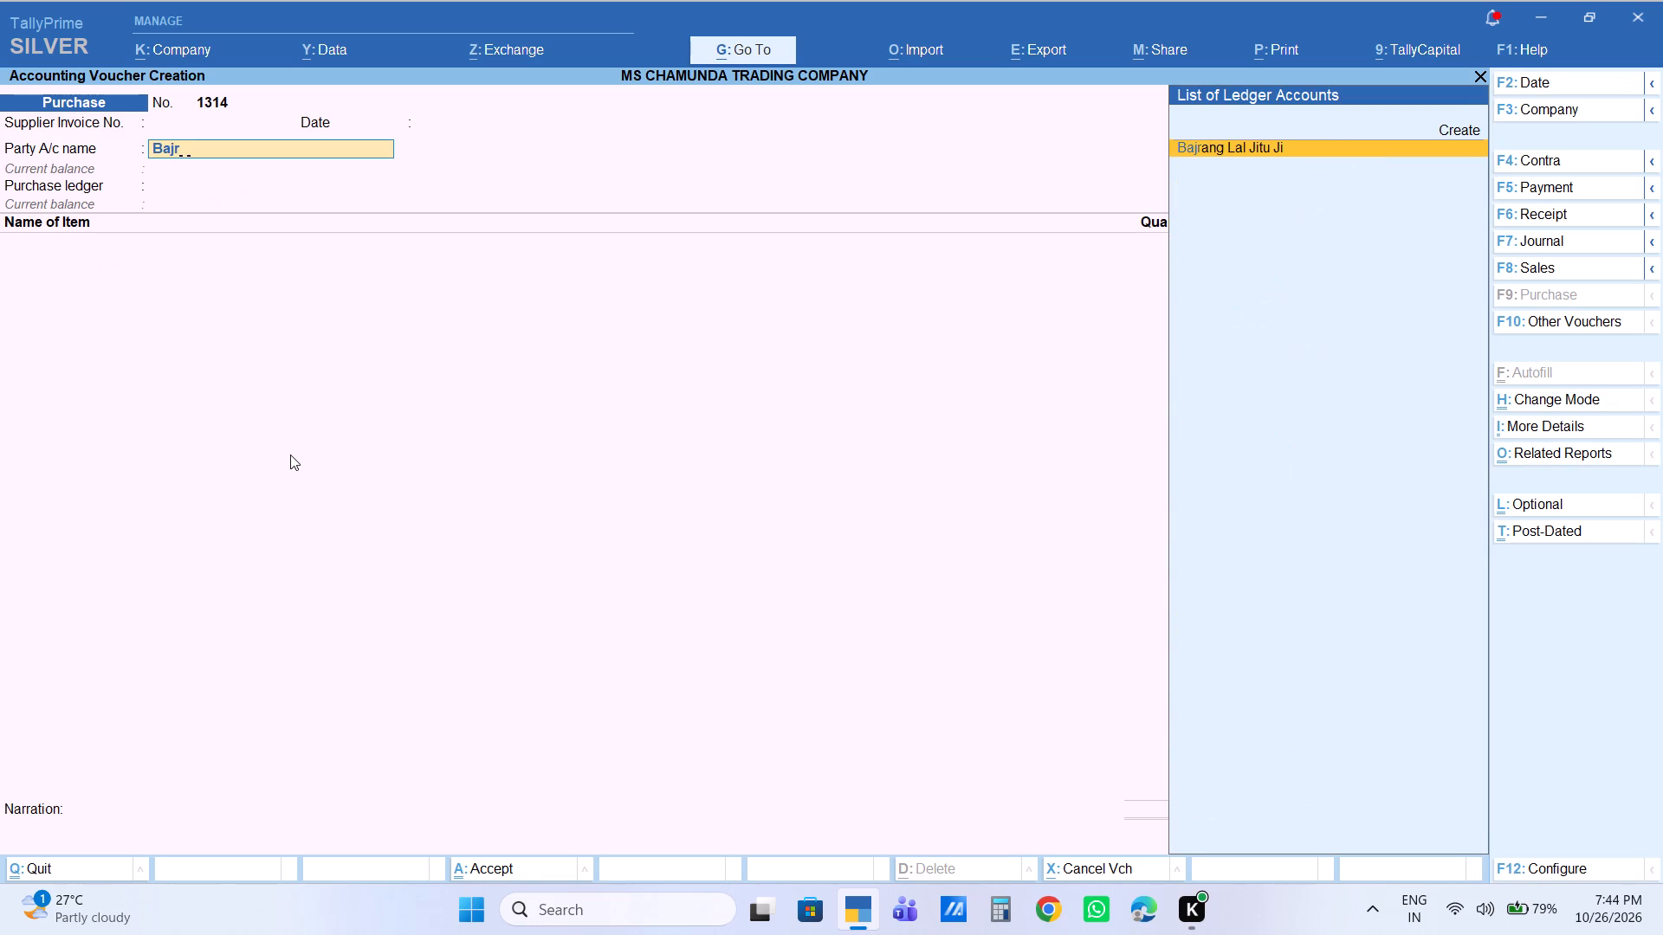
{"action": "key", "text": "Return"}
{"action": "key", "text": "Return"}
{"action": "key", "text": "Return"}
{"action": "key", "text": "Return"}
{"action": "key", "text": "Return"}
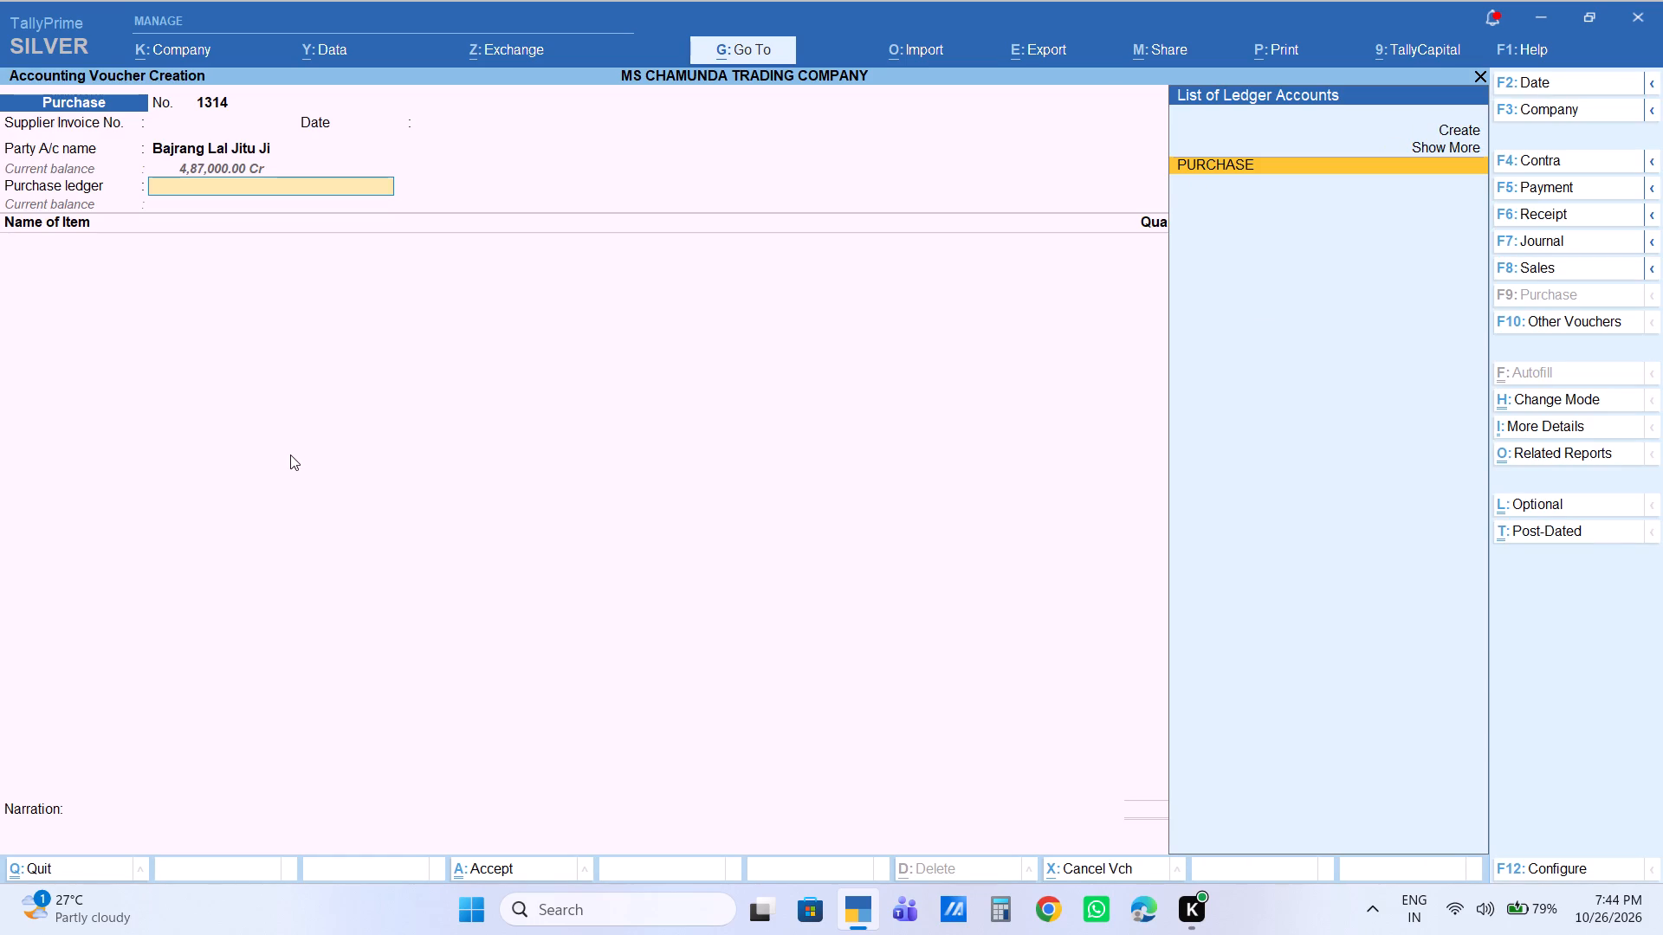
{"action": "key", "text": "Return"}
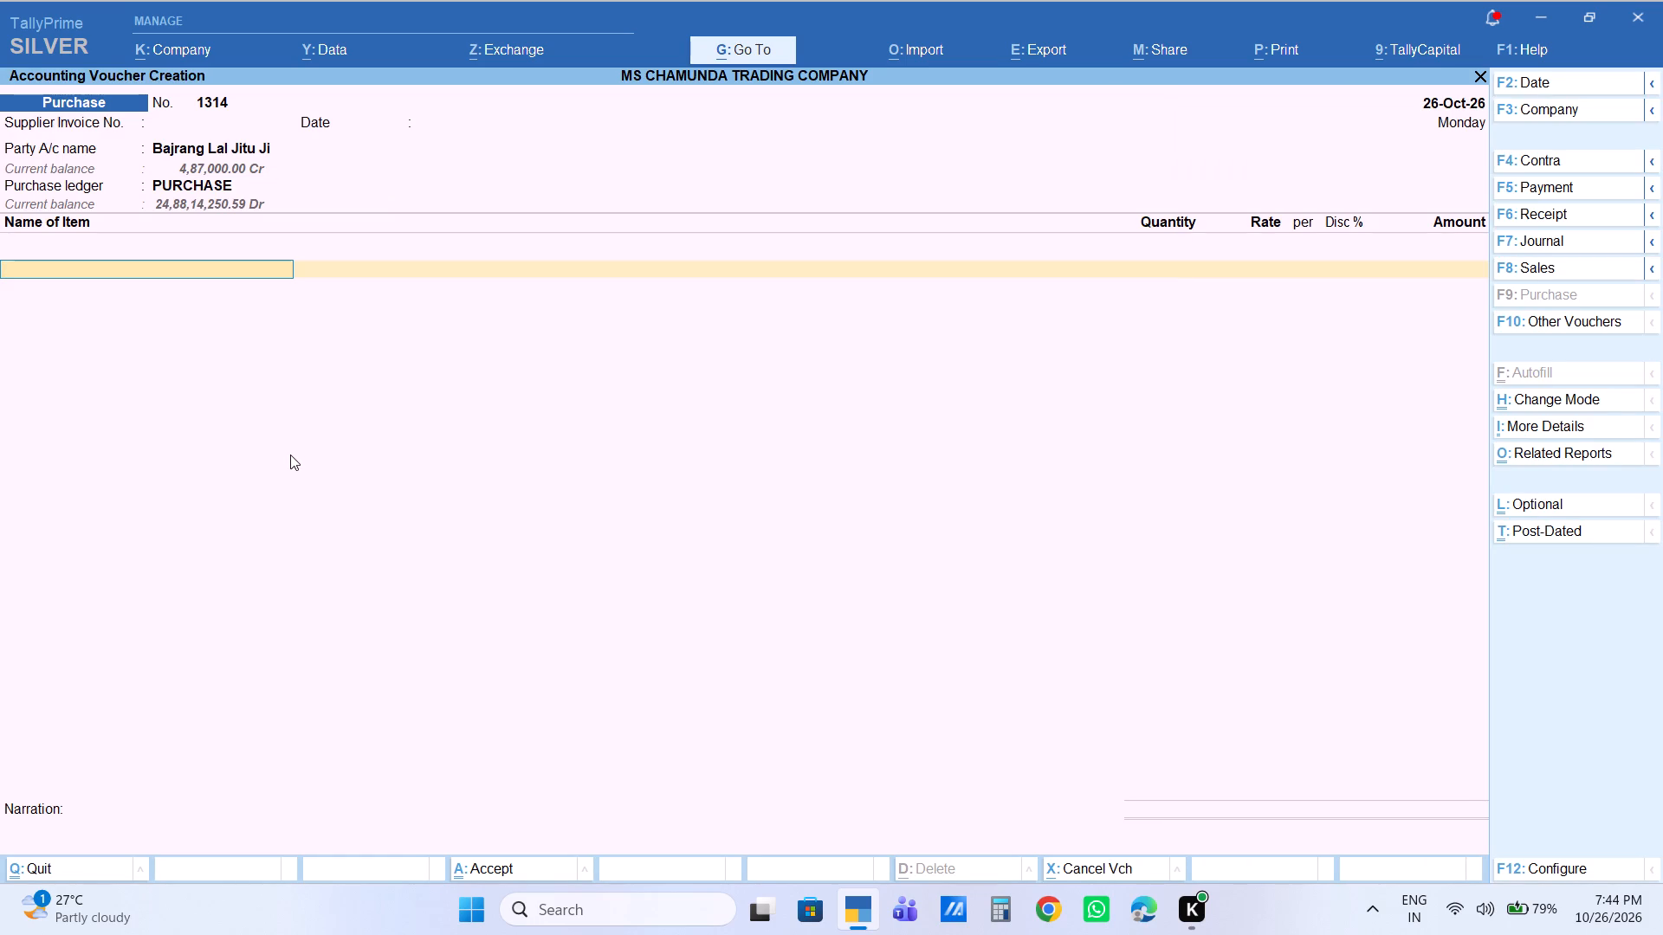
Add LDM Classic B 26kg to the purchase with a quantity of 100 BAG at a rate of 2,132.
{"action": "type", "text": "ldm"}
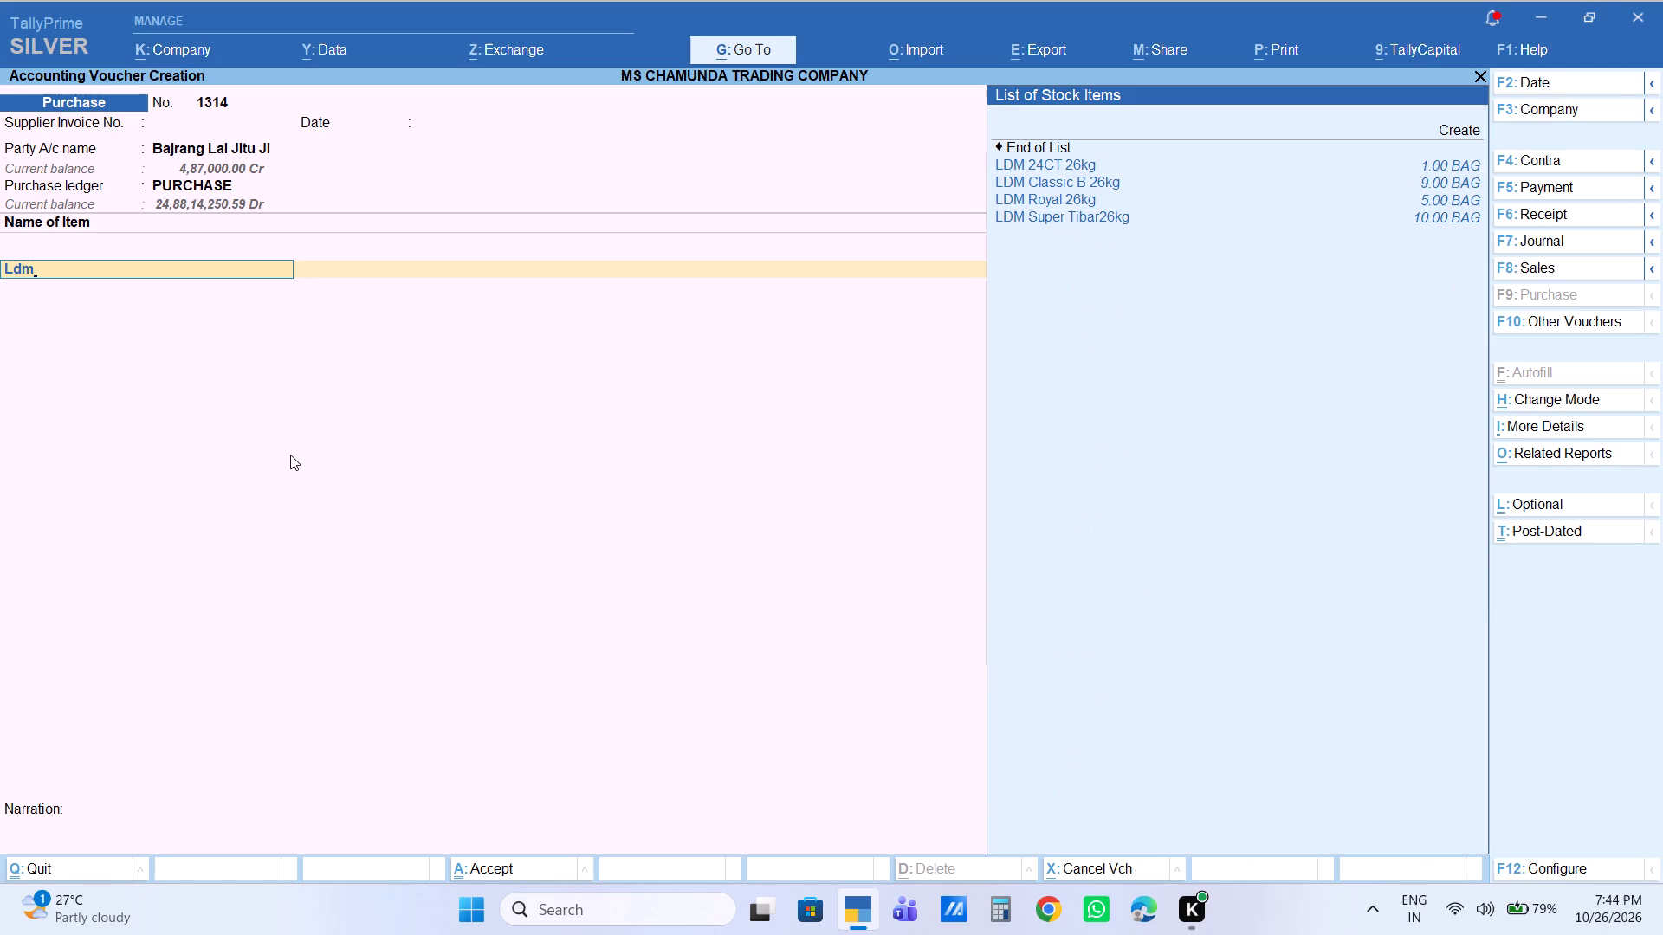
{"action": "key", "text": "Down"}
{"action": "key", "text": "Down"}
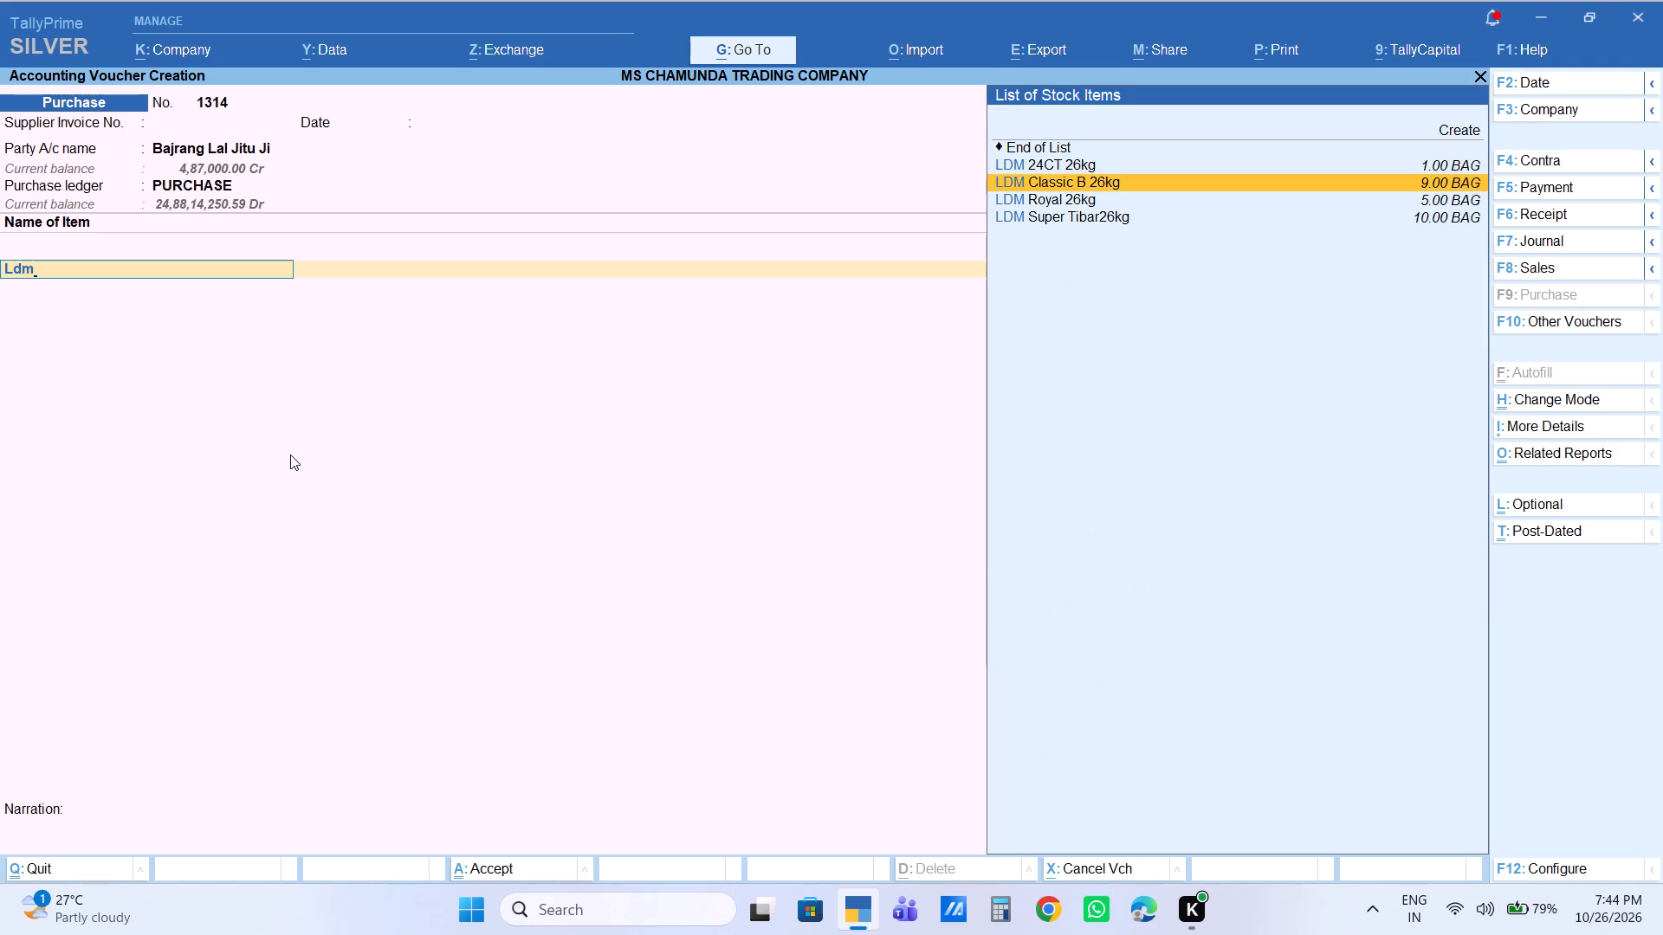
{"action": "key", "text": "Return"}
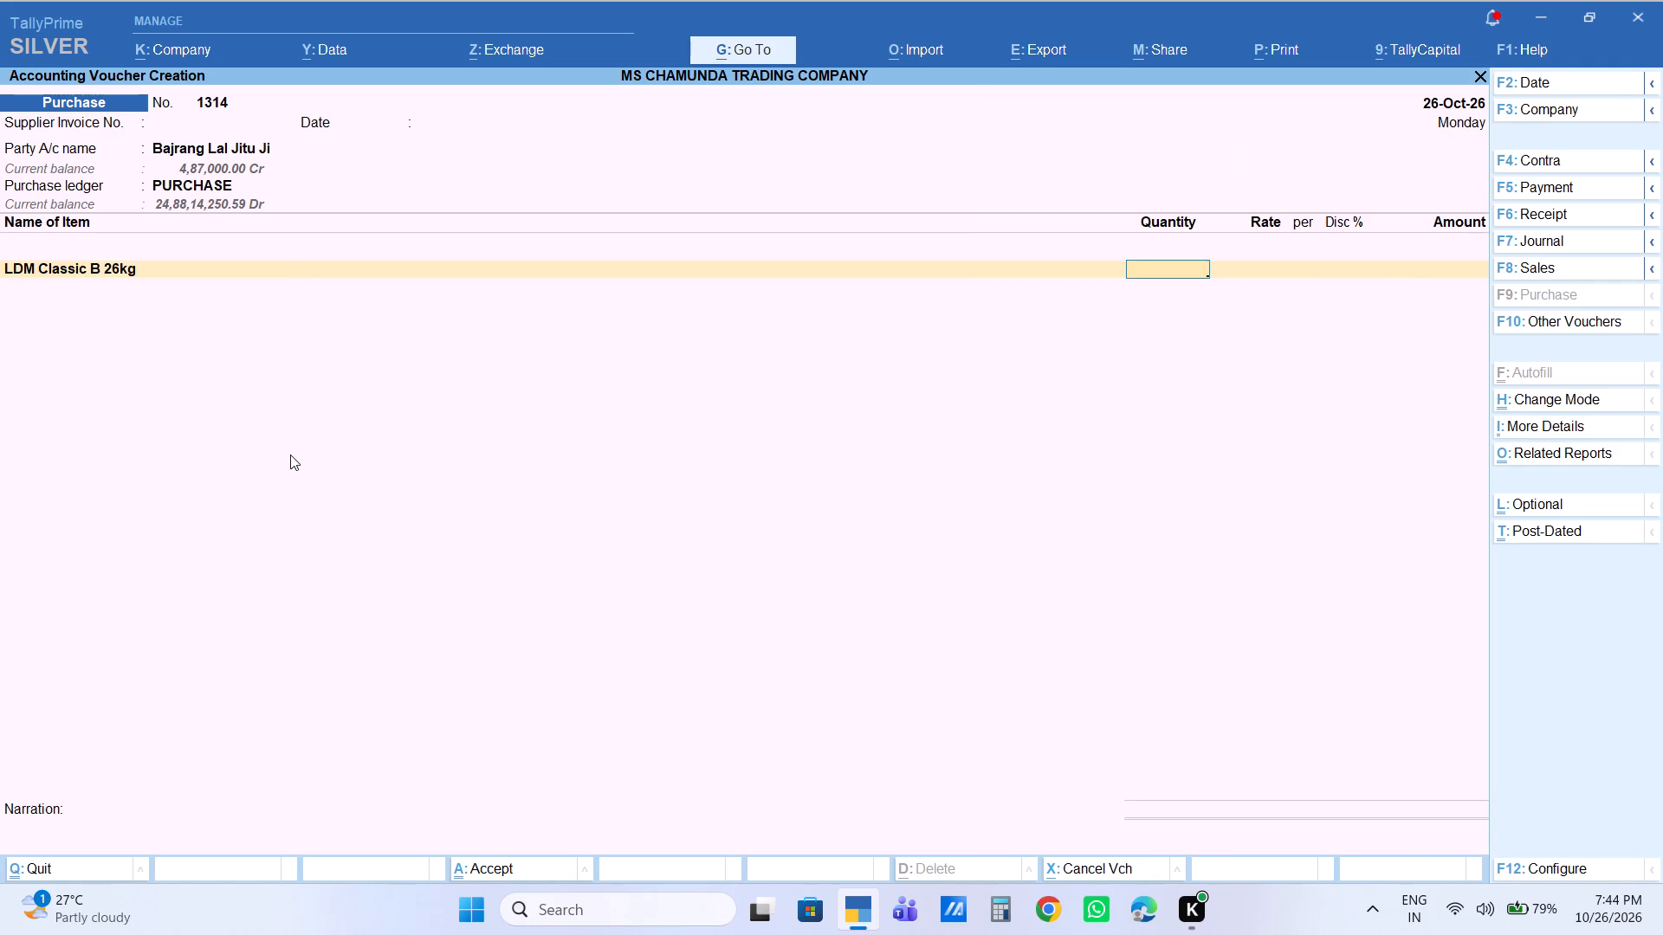
{"action": "type", "text": "100"}
{"action": "key", "text": "Return"}
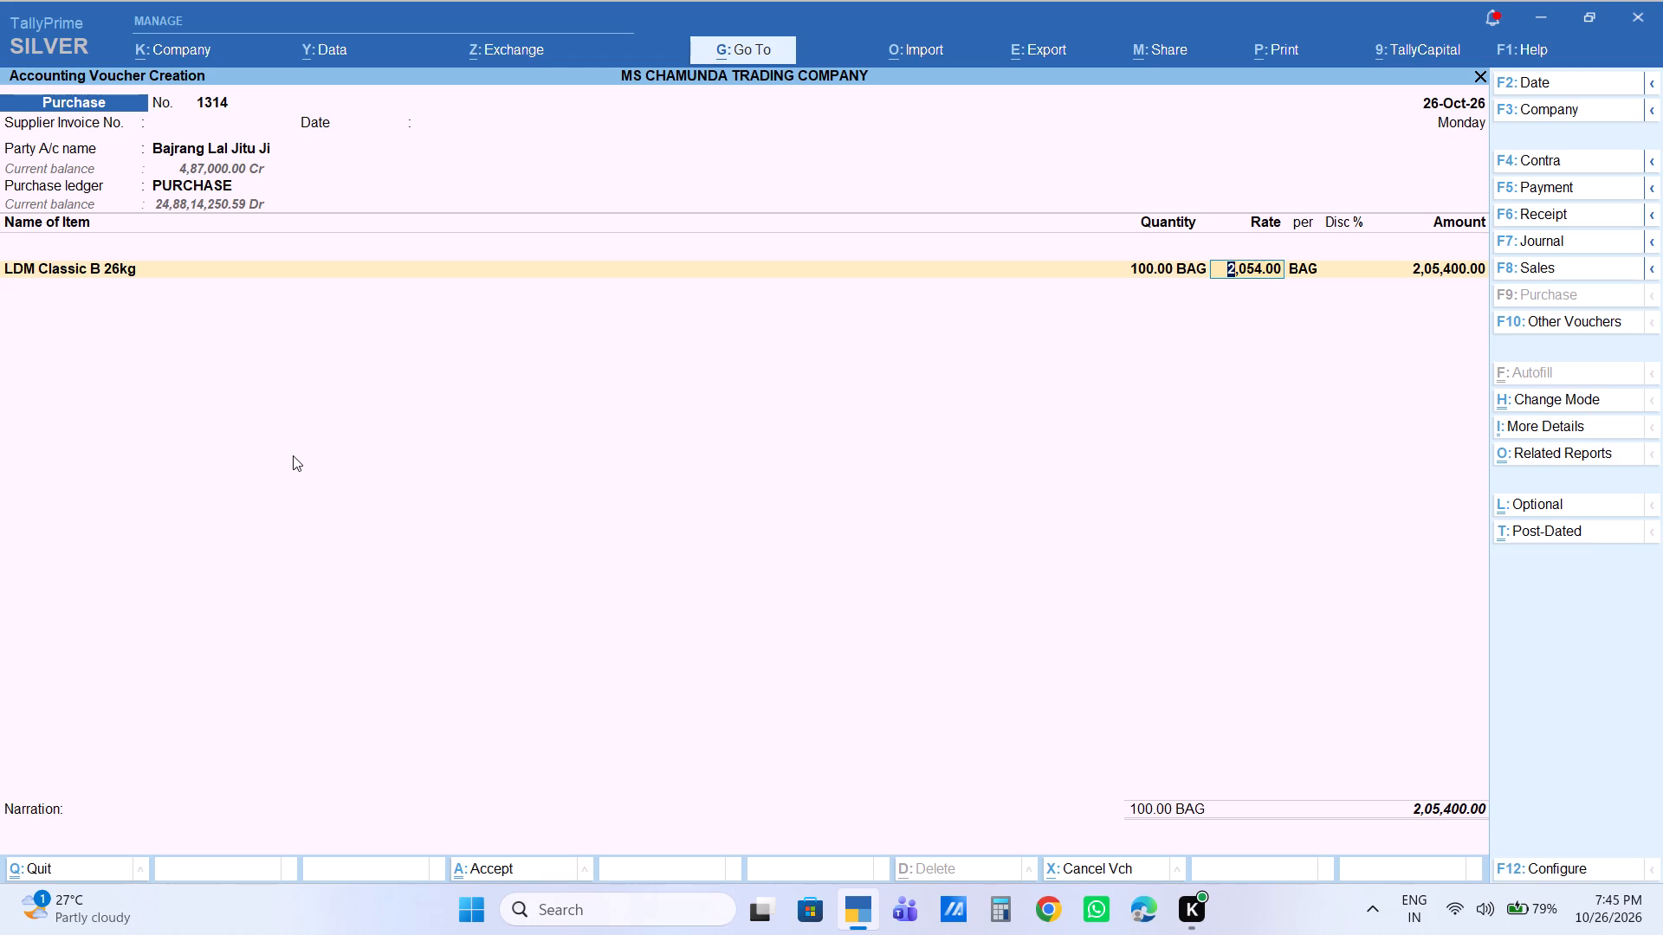
{"action": "type", "text": "2132"}
{"action": "key", "text": "Return"}
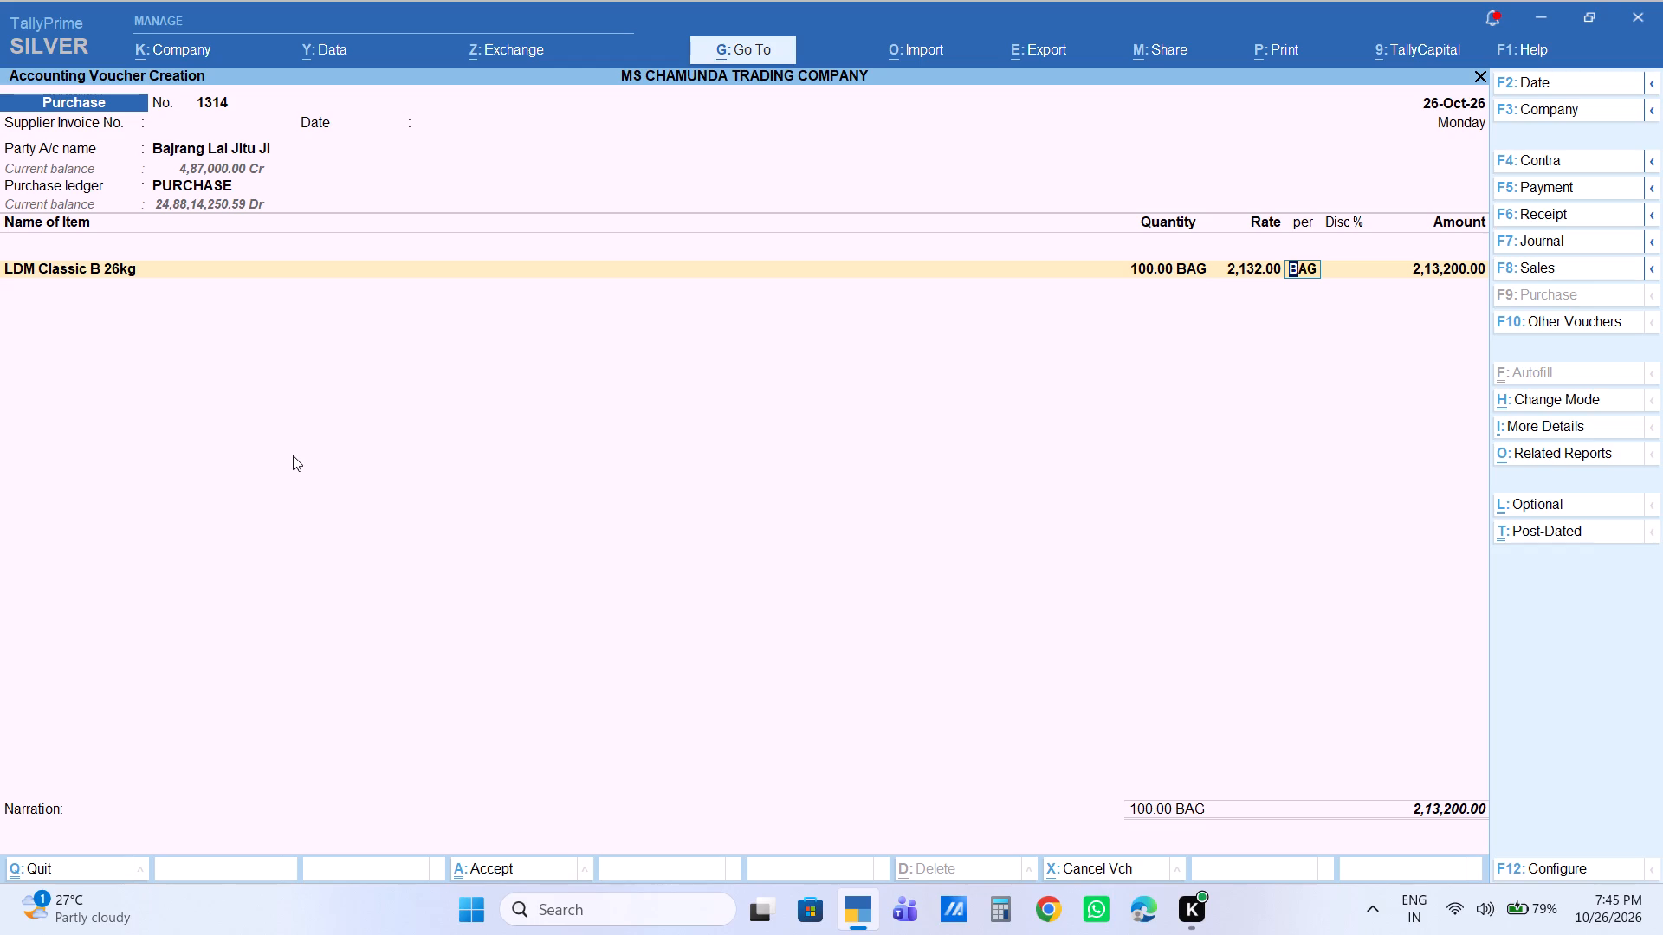
{"action": "key", "text": "Return"}
{"action": "key", "text": "Return"}
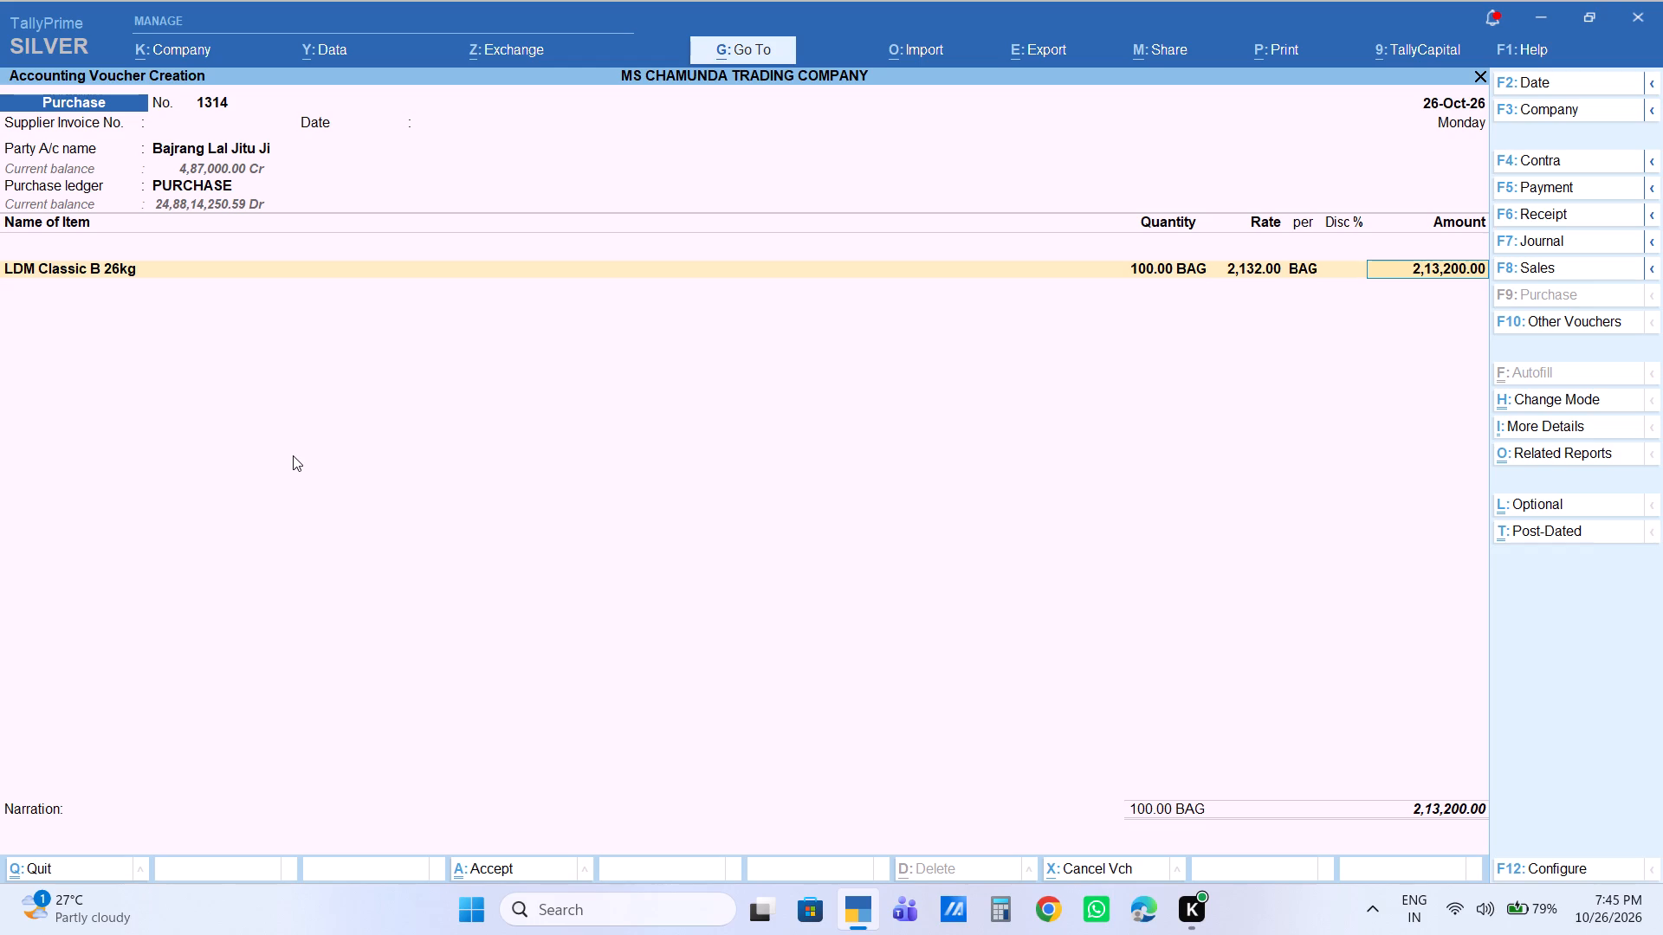
{"action": "key", "text": "Return"}
End the item list of the Bajrang supplier's purchase, keep the default New Ref bill details and blank narration, and save the voucher.
{"action": "key", "text": "Return"}
{"action": "key", "text": "Return"}
{"action": "key", "text": "Return"}
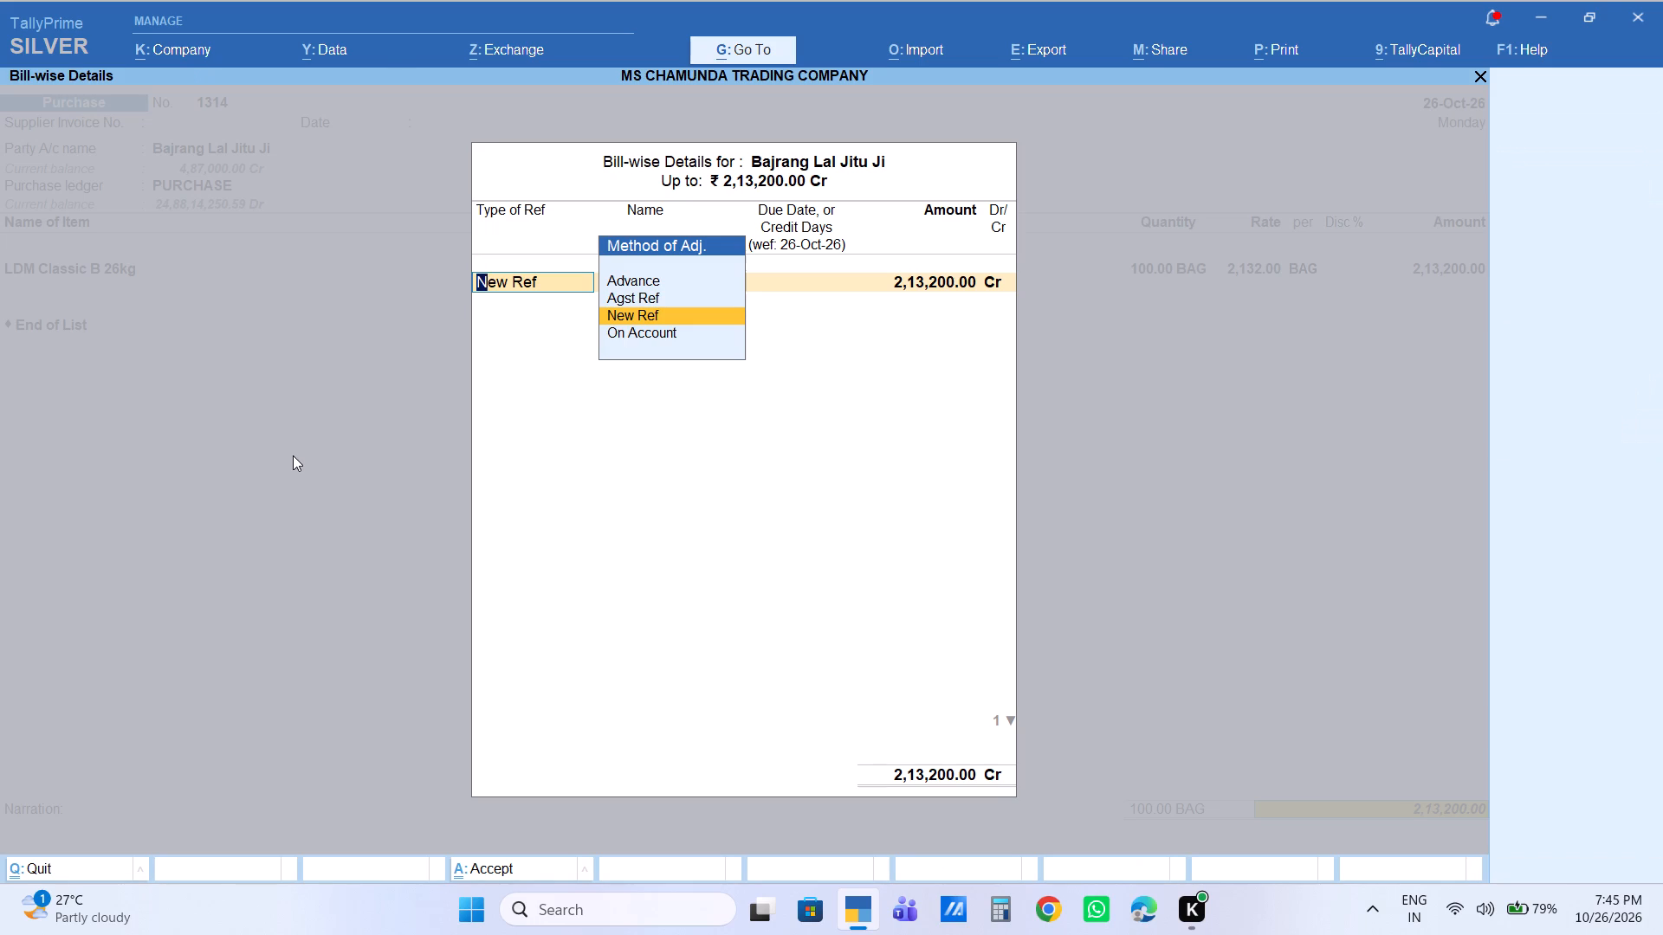
{"action": "key", "text": "BackSpace"}
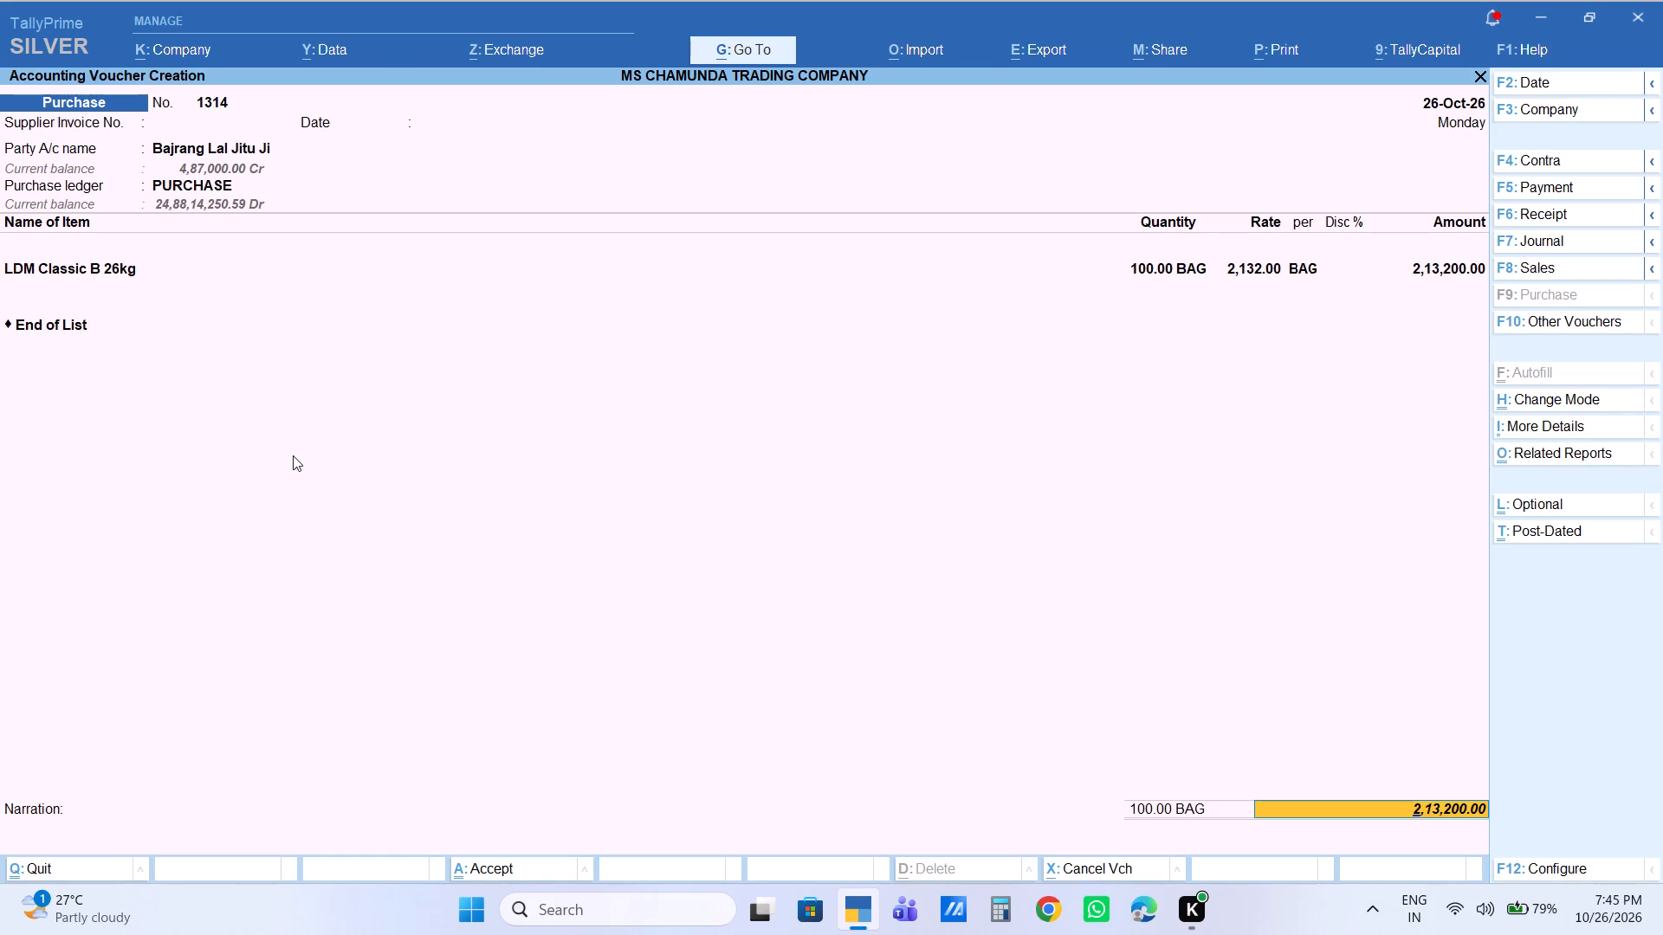
{"action": "key", "text": "Return"}
{"action": "key", "text": "Return"}
{"action": "key", "text": "Return"}
{"action": "key", "text": "Return"}
{"action": "key", "text": "Return"}
{"action": "key", "text": "Return"}
{"action": "key", "text": "Return"}
{"action": "key", "text": "Return"}
{"action": "key", "text": "Return"}
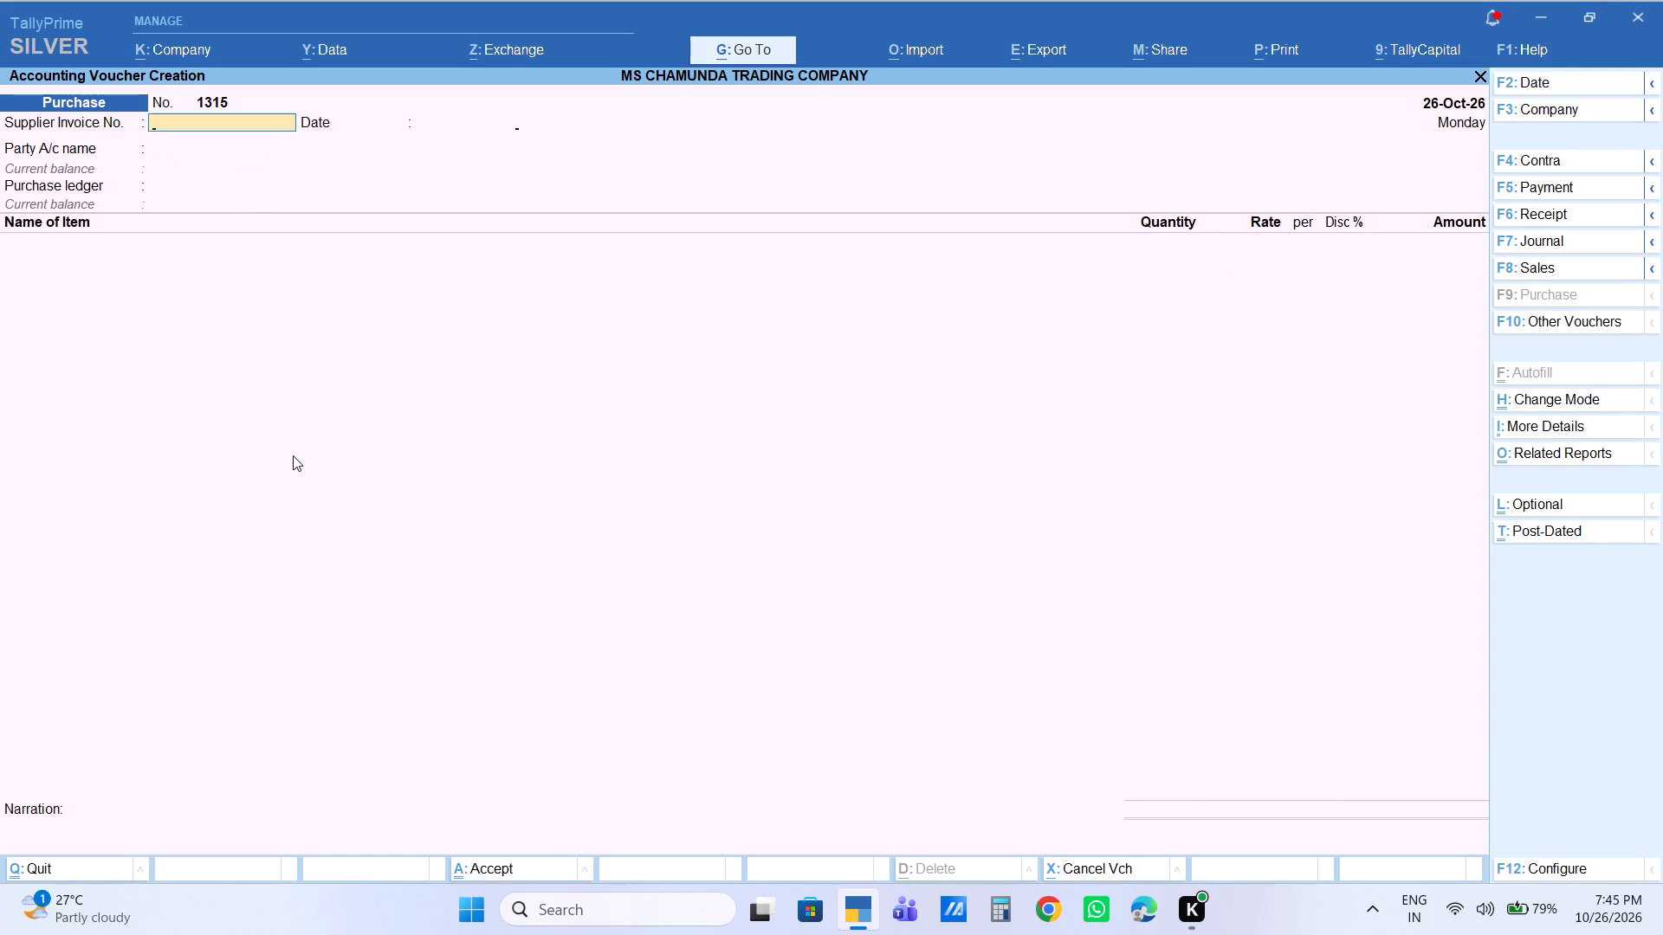
Start a purchase voucher for Anmol Biscuit with blank invoice fields, default party details and the PURCHASE ledger.
{"action": "key", "text": "Return"}
{"action": "key", "text": "a"}
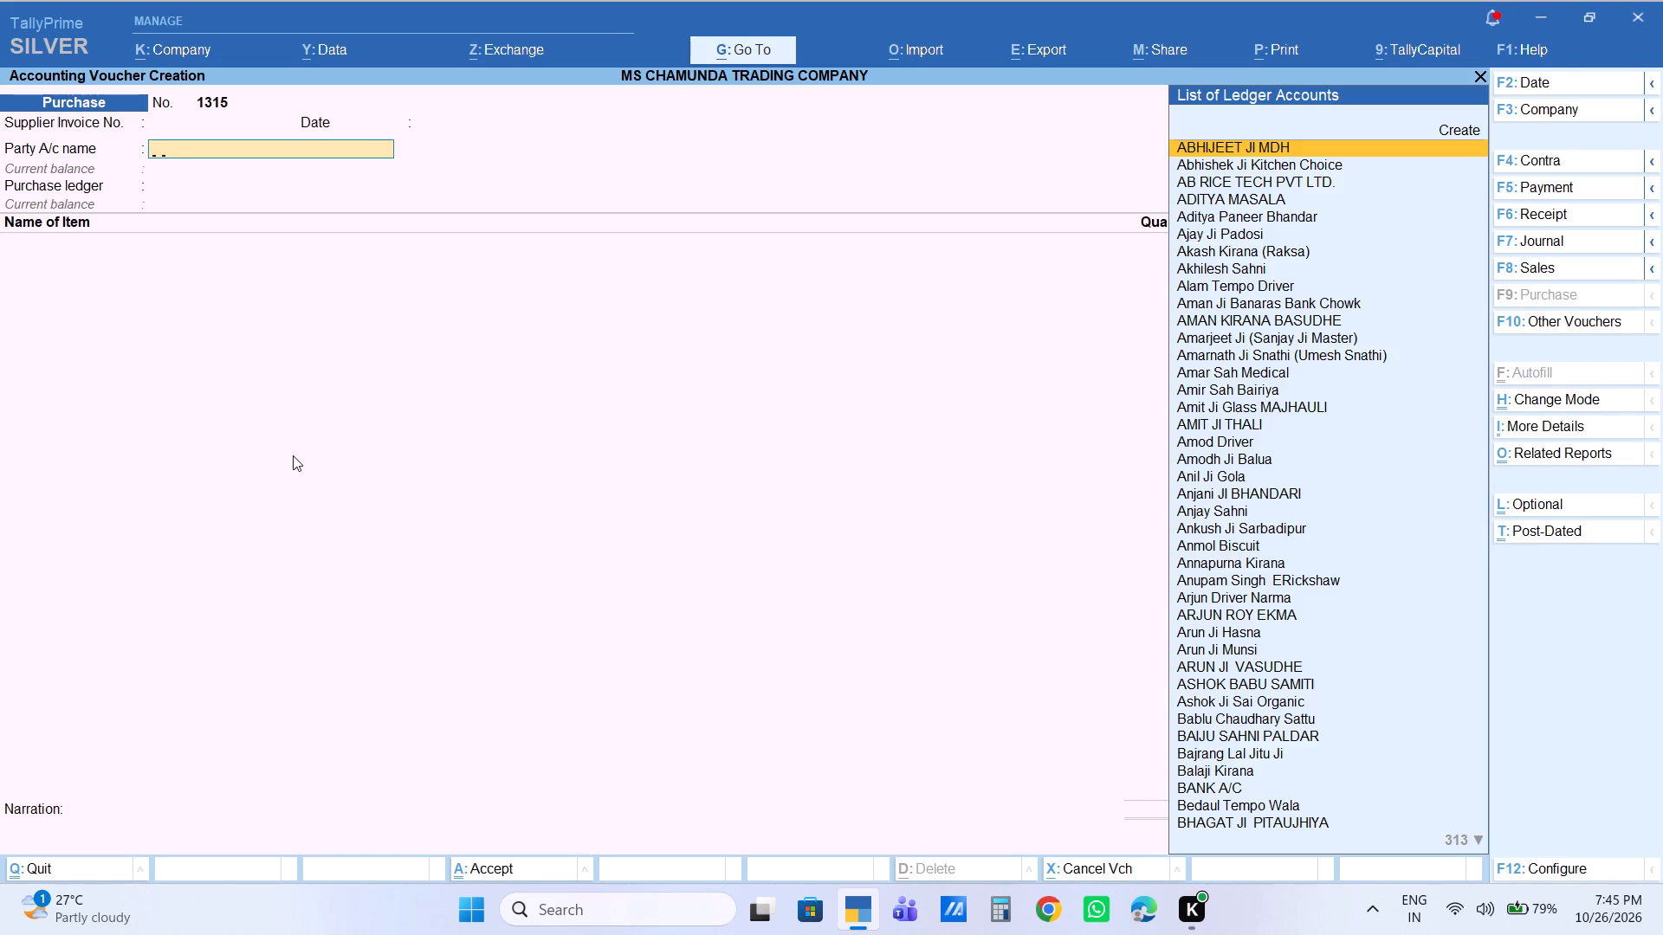
{"action": "type", "text": "nmo"}
{"action": "key", "text": "Return"}
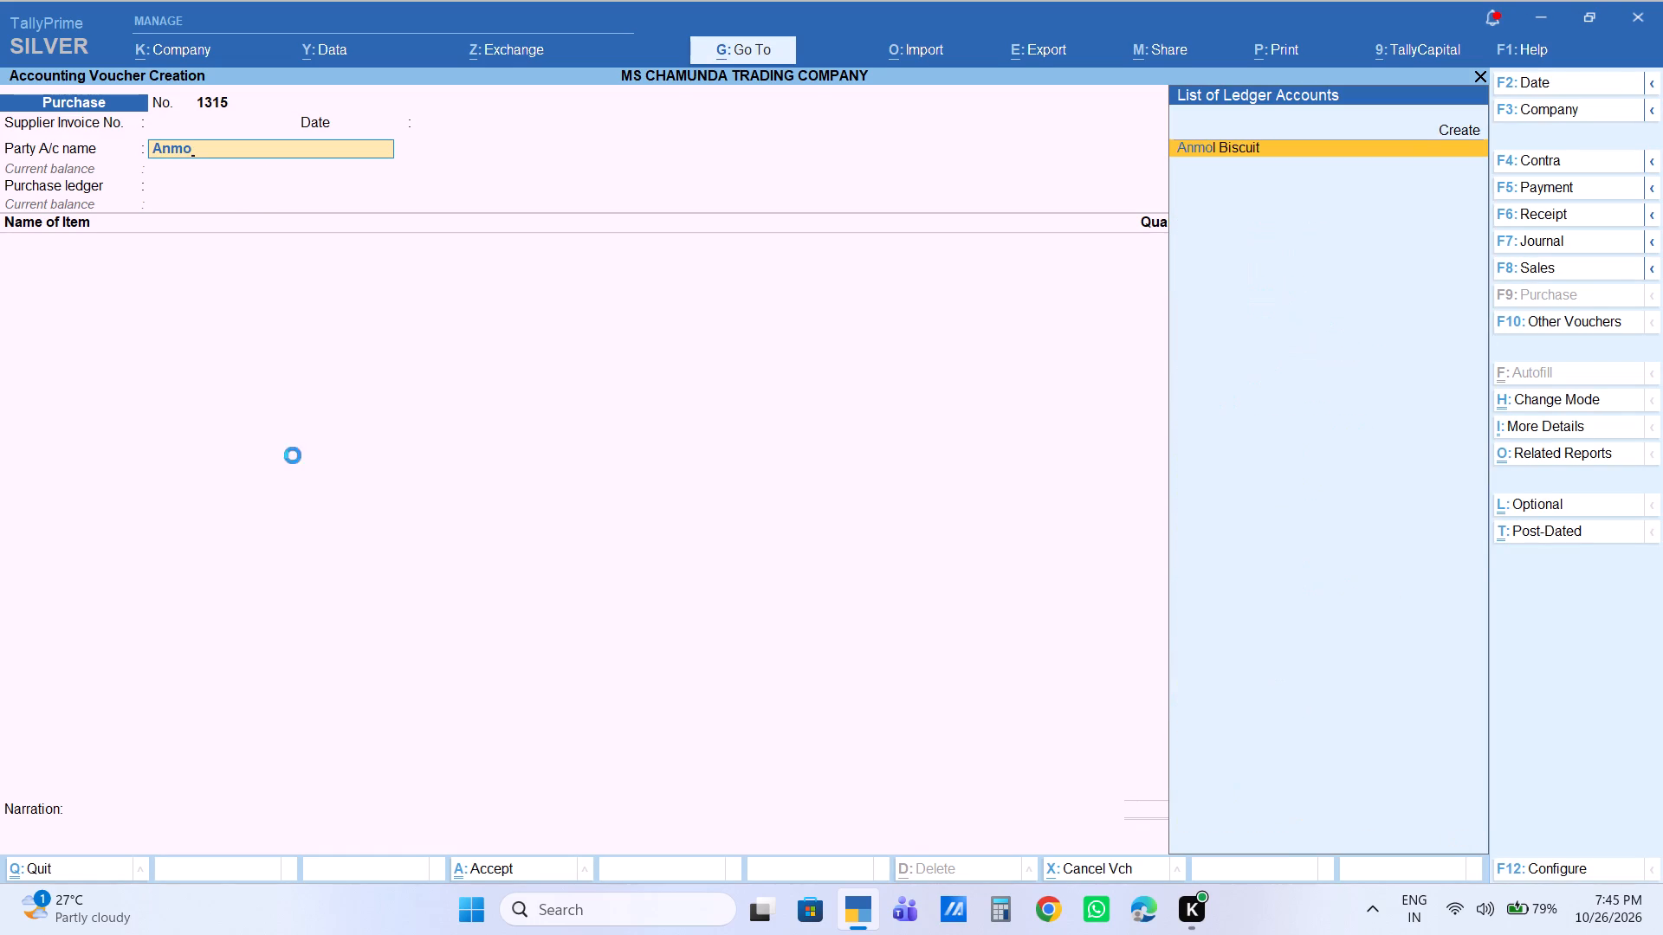
{"action": "key", "text": "Return"}
{"action": "key", "text": "Return"}
{"action": "key", "text": "Return"}
{"action": "key", "text": "Return"}
{"action": "key", "text": "Return"}
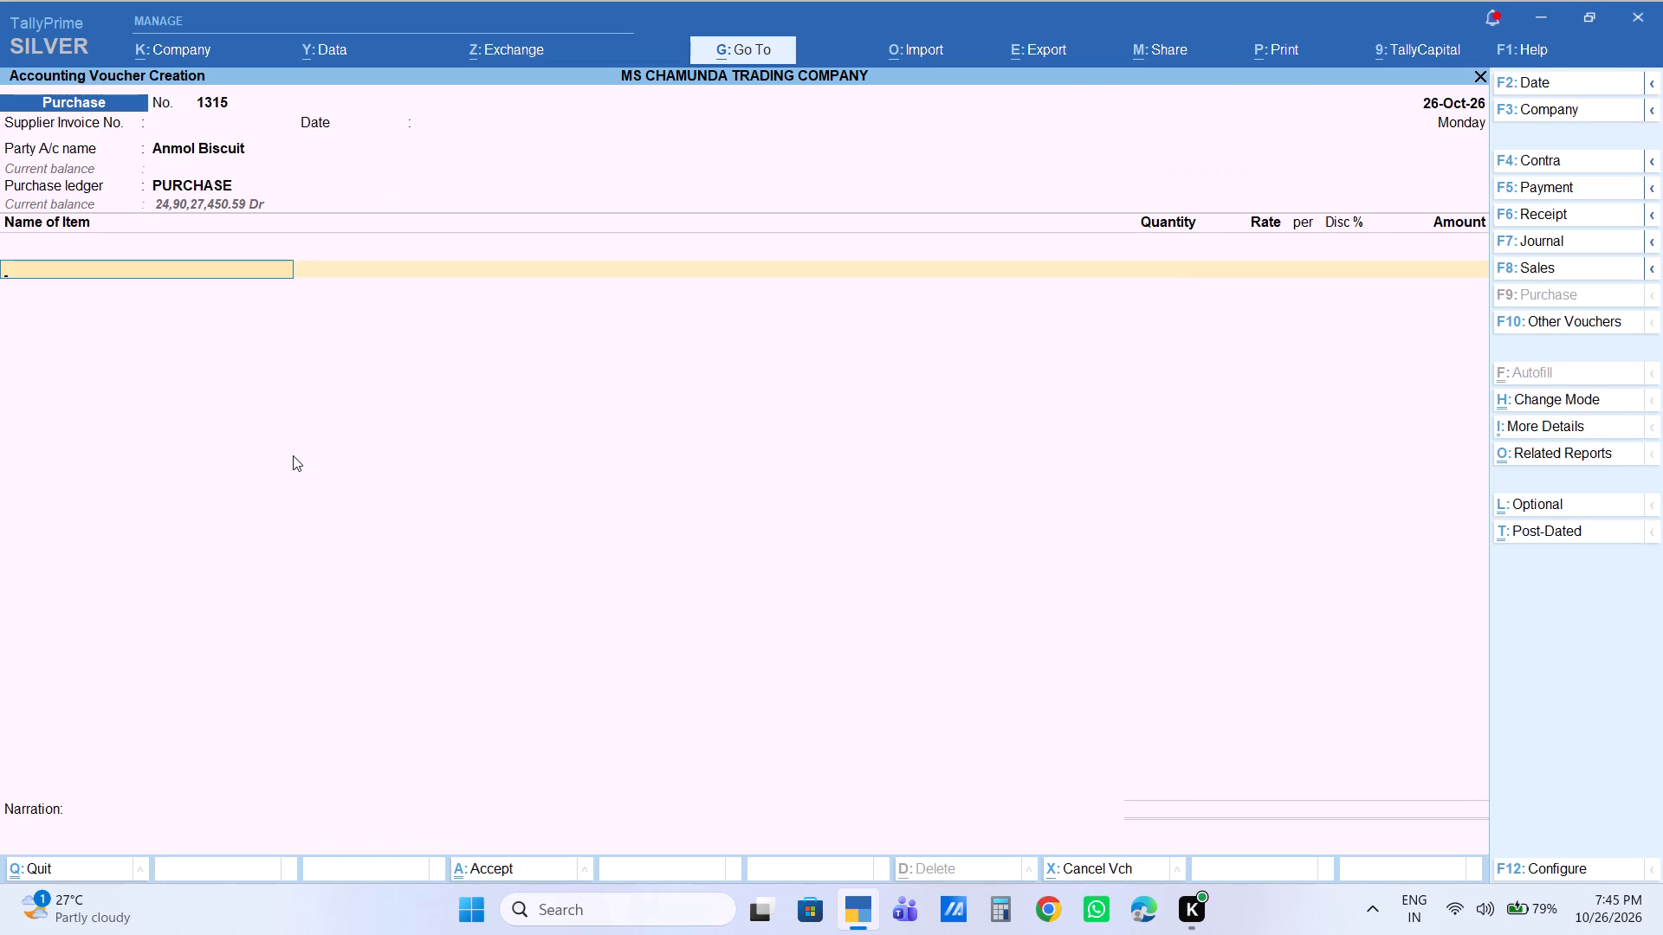
Add A Marrie Rs5 to the purchase with a quantity of 25 peti at the filled-in rate of 570.
{"action": "type", "text": "a mar"}
{"action": "key", "text": "Return"}
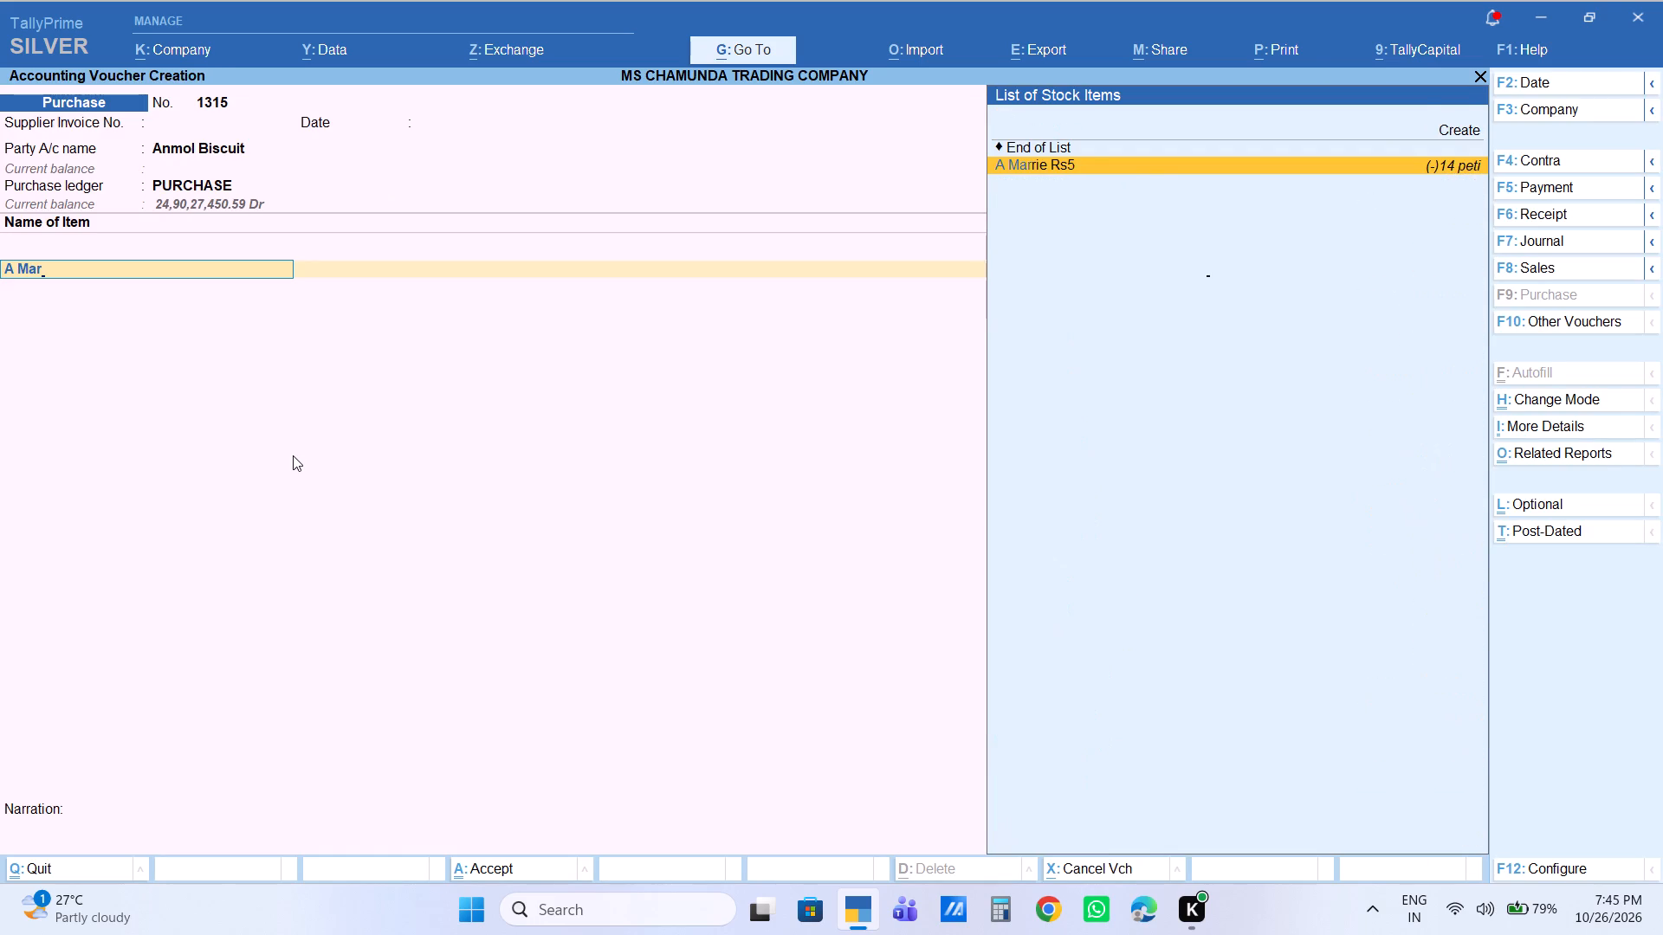
{"action": "type", "text": "25"}
{"action": "key", "text": "Return"}
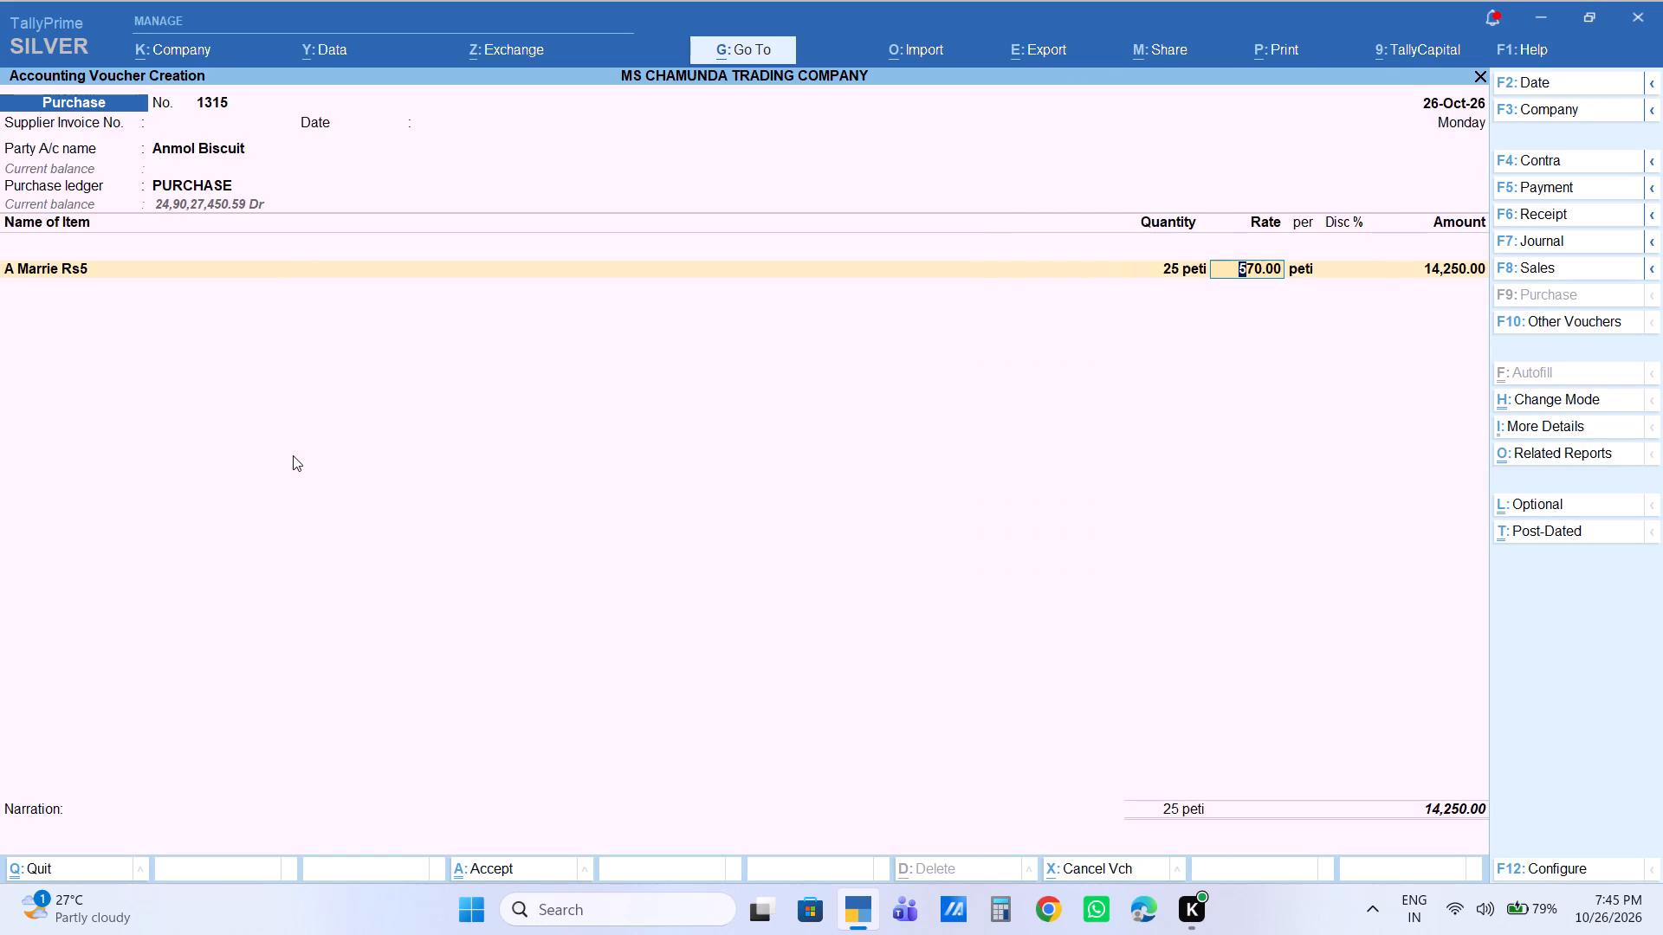
{"action": "key", "text": "Return"}
{"action": "key", "text": "Return"}
{"action": "key", "text": "Return"}
{"action": "key", "text": "Return"}
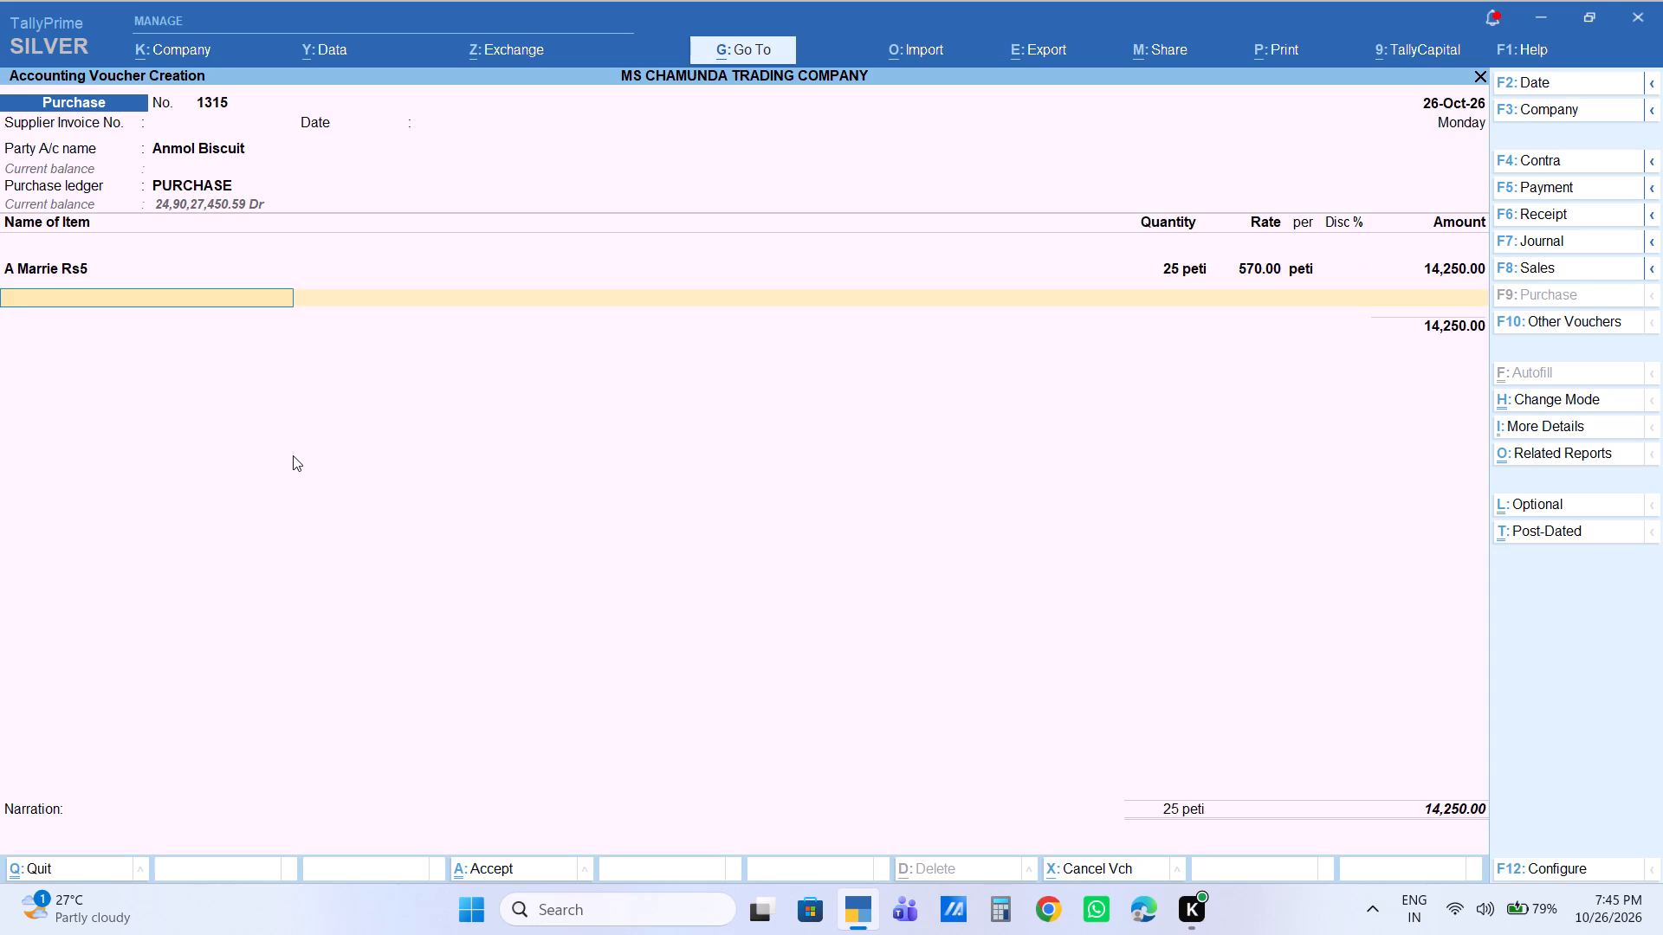
Add A 2in1 Rs5 to the purchase with a quantity of 25 peti at the filled-in rate of 570.
{"action": "type", "text": "2in"}
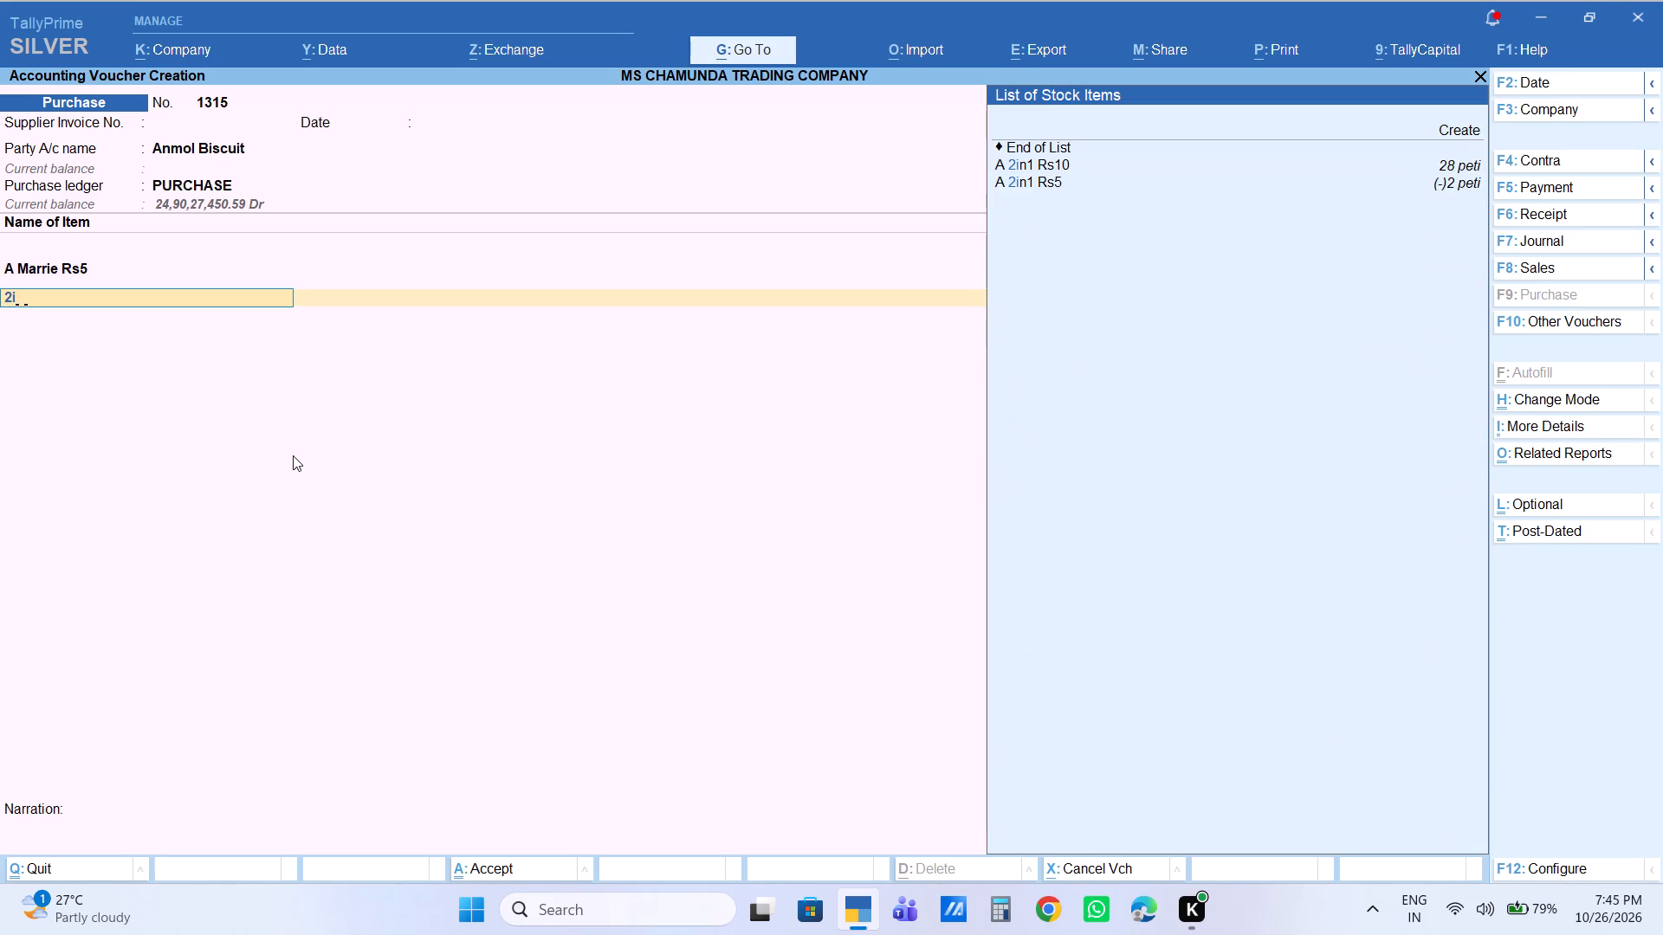
{"action": "key", "text": "1"}
{"action": "key", "text": "Down"}
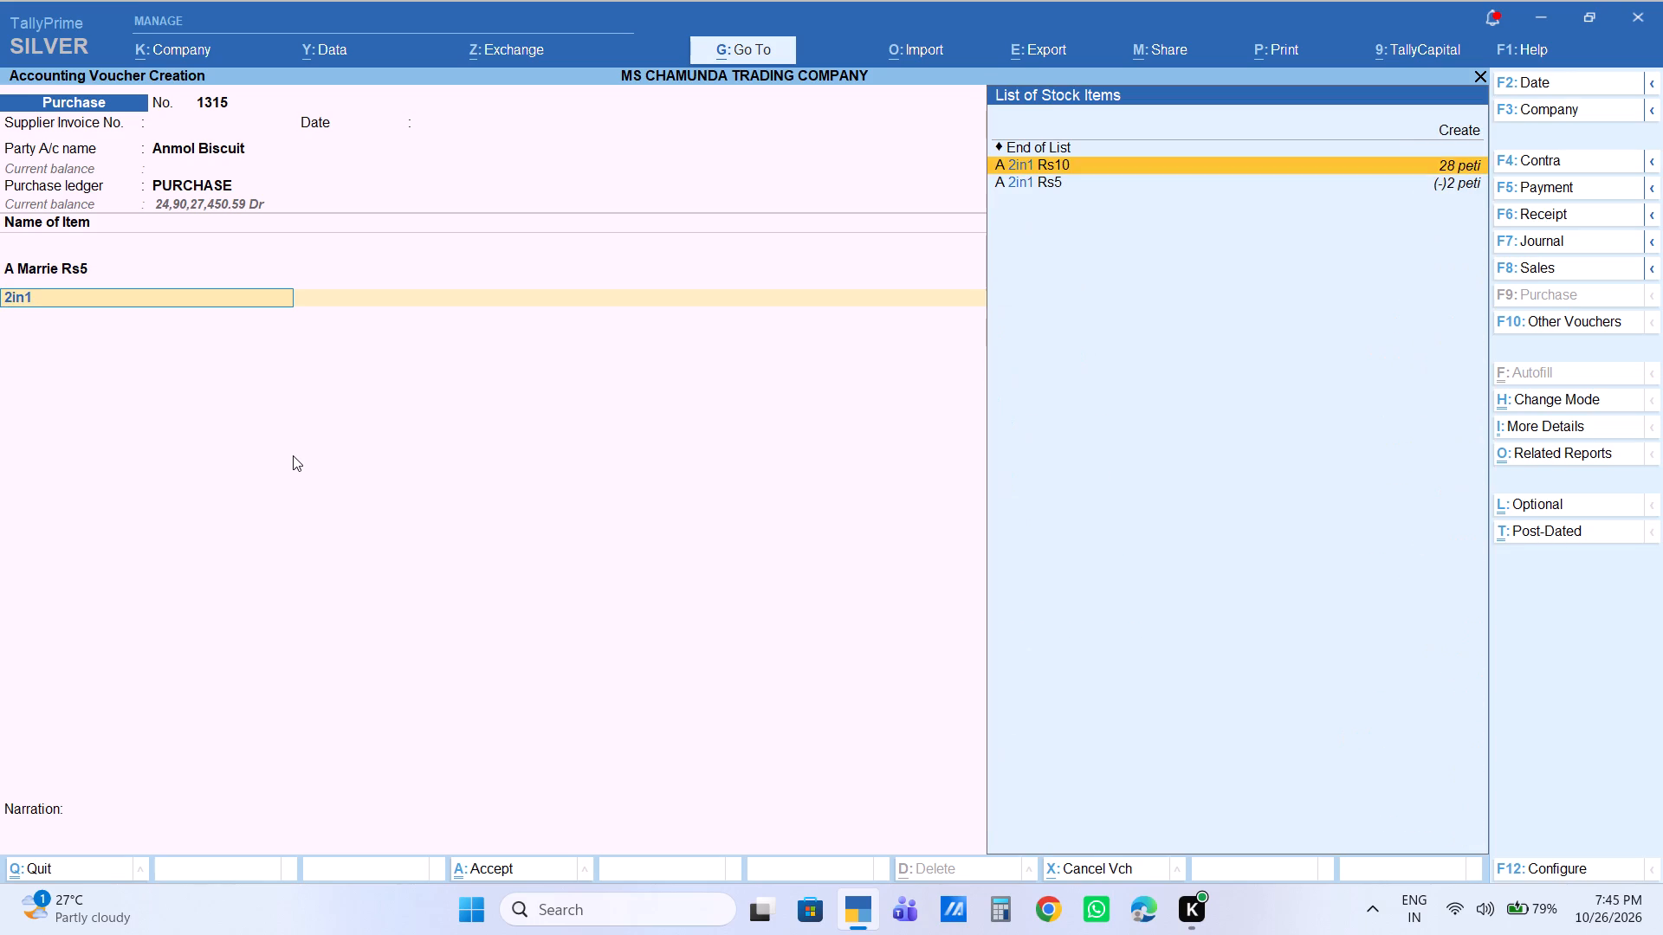
{"action": "key", "text": "Down"}
{"action": "key", "text": "Down"}
{"action": "key", "text": "Return"}
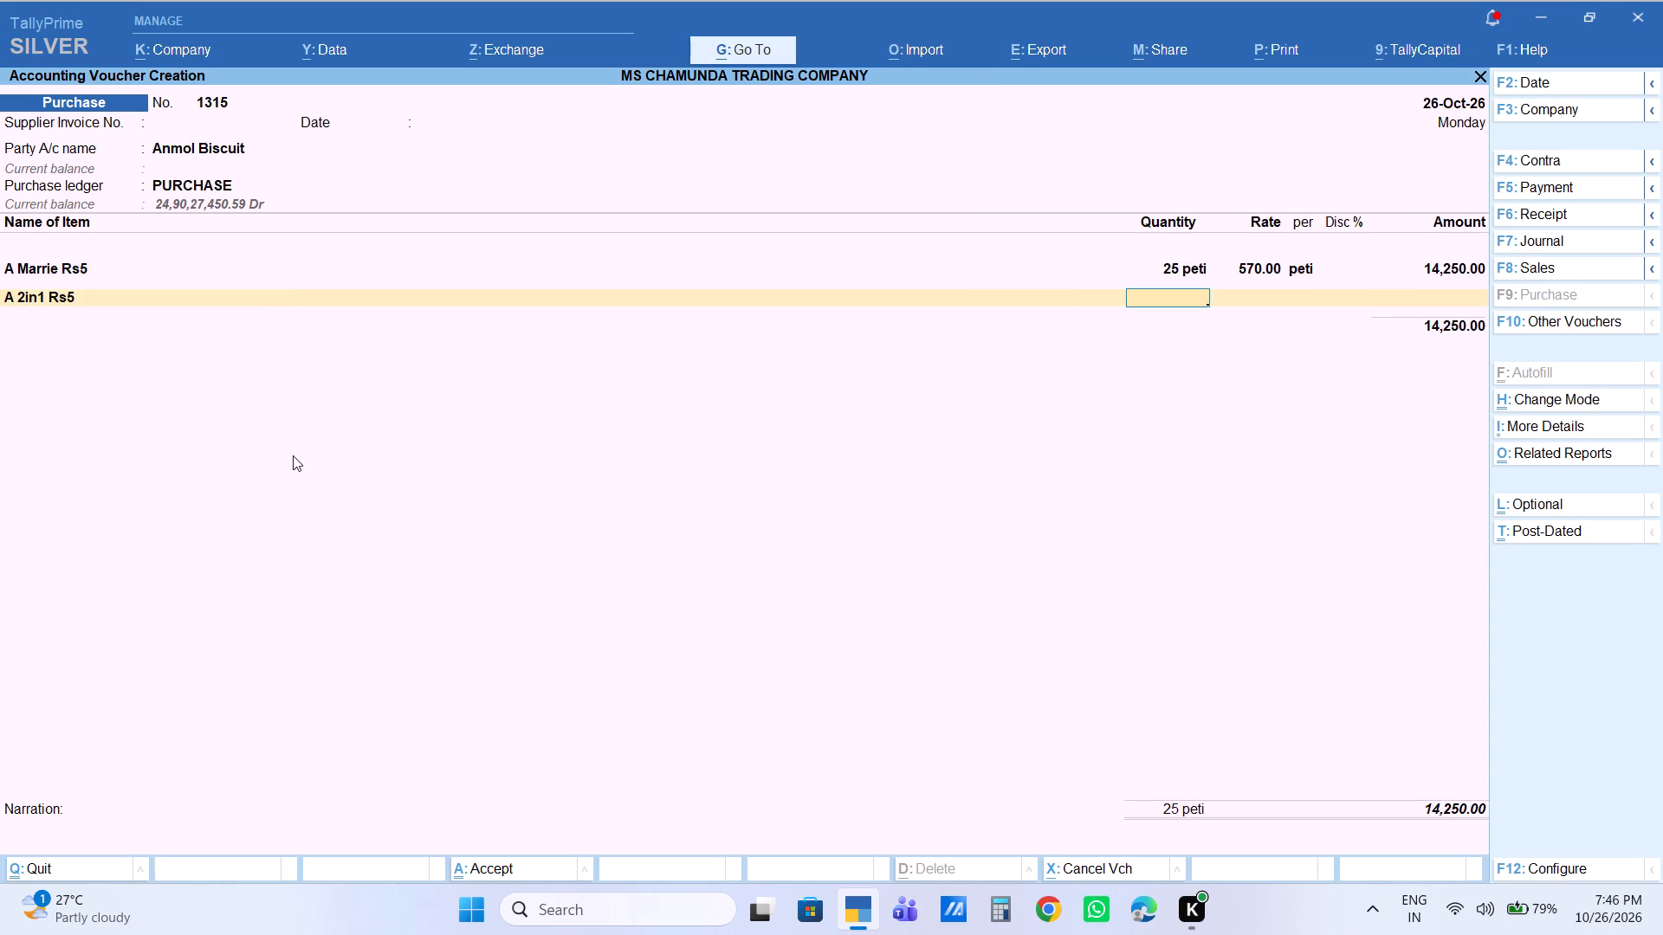
{"action": "type", "text": "25"}
{"action": "key", "text": "Return"}
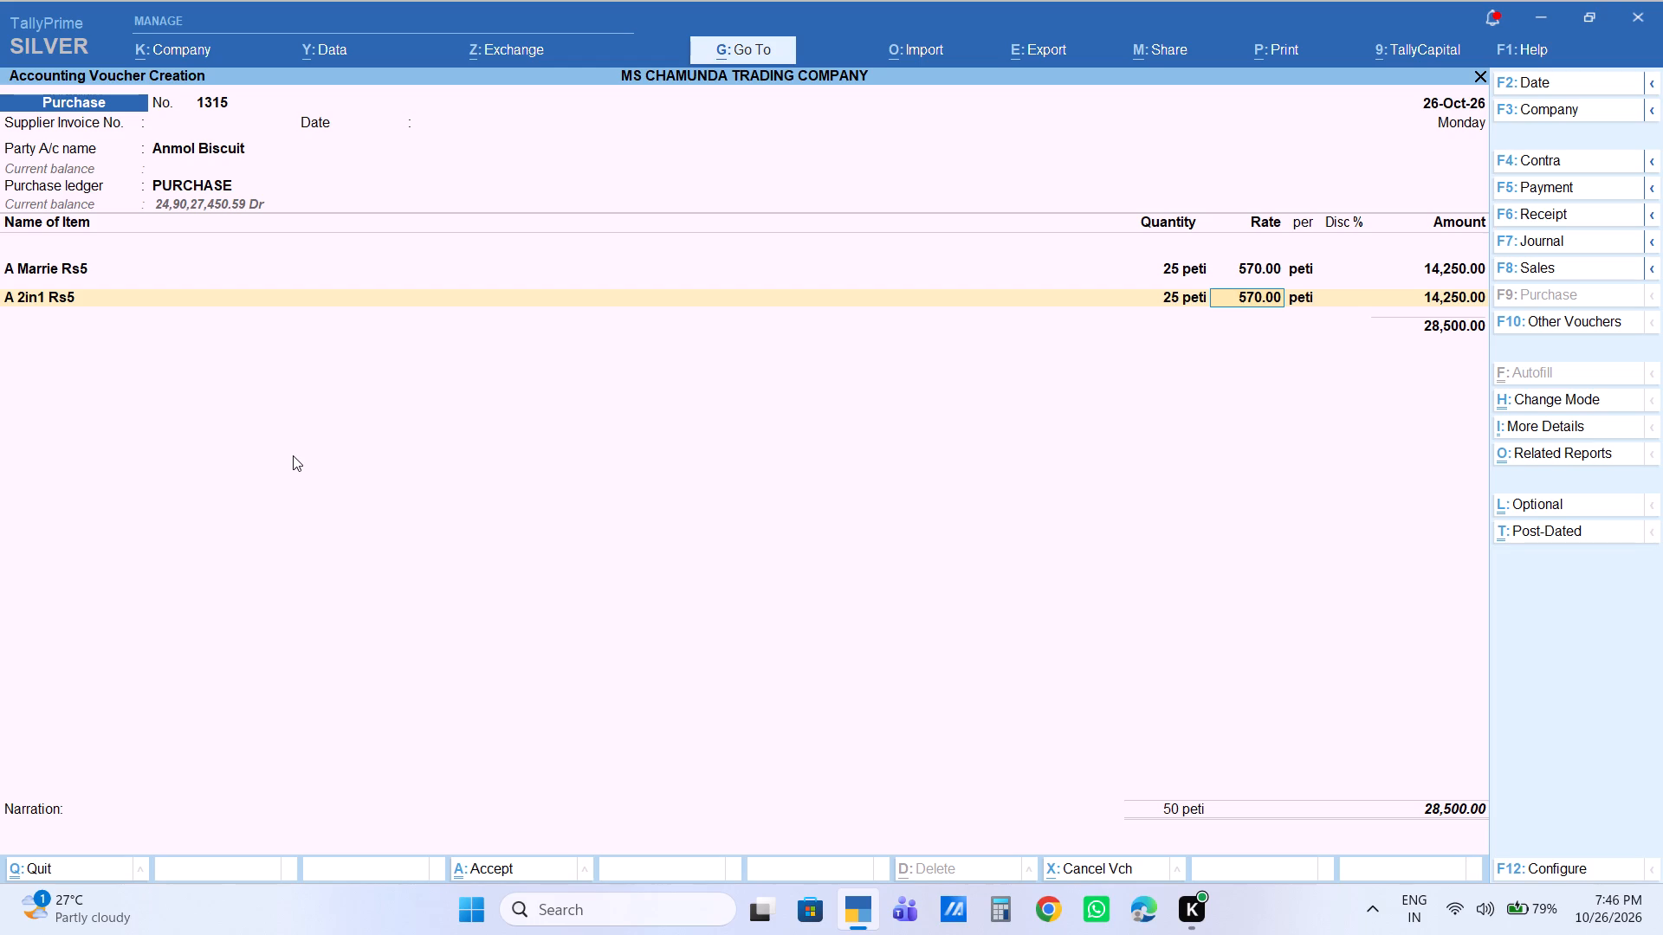
{"action": "key", "text": "Return"}
{"action": "key", "text": "Return"}
{"action": "key", "text": "Return"}
{"action": "key", "text": "Return"}
End the item list of the Anmol Biscuit purchase, keep the default New Ref bill details and blank narration, and save the voucher.
{"action": "key", "text": "Return"}
{"action": "key", "text": "Return"}
{"action": "key", "text": "Return"}
{"action": "key", "text": "Return"}
{"action": "key", "text": "Return"}
{"action": "key", "text": "Return"}
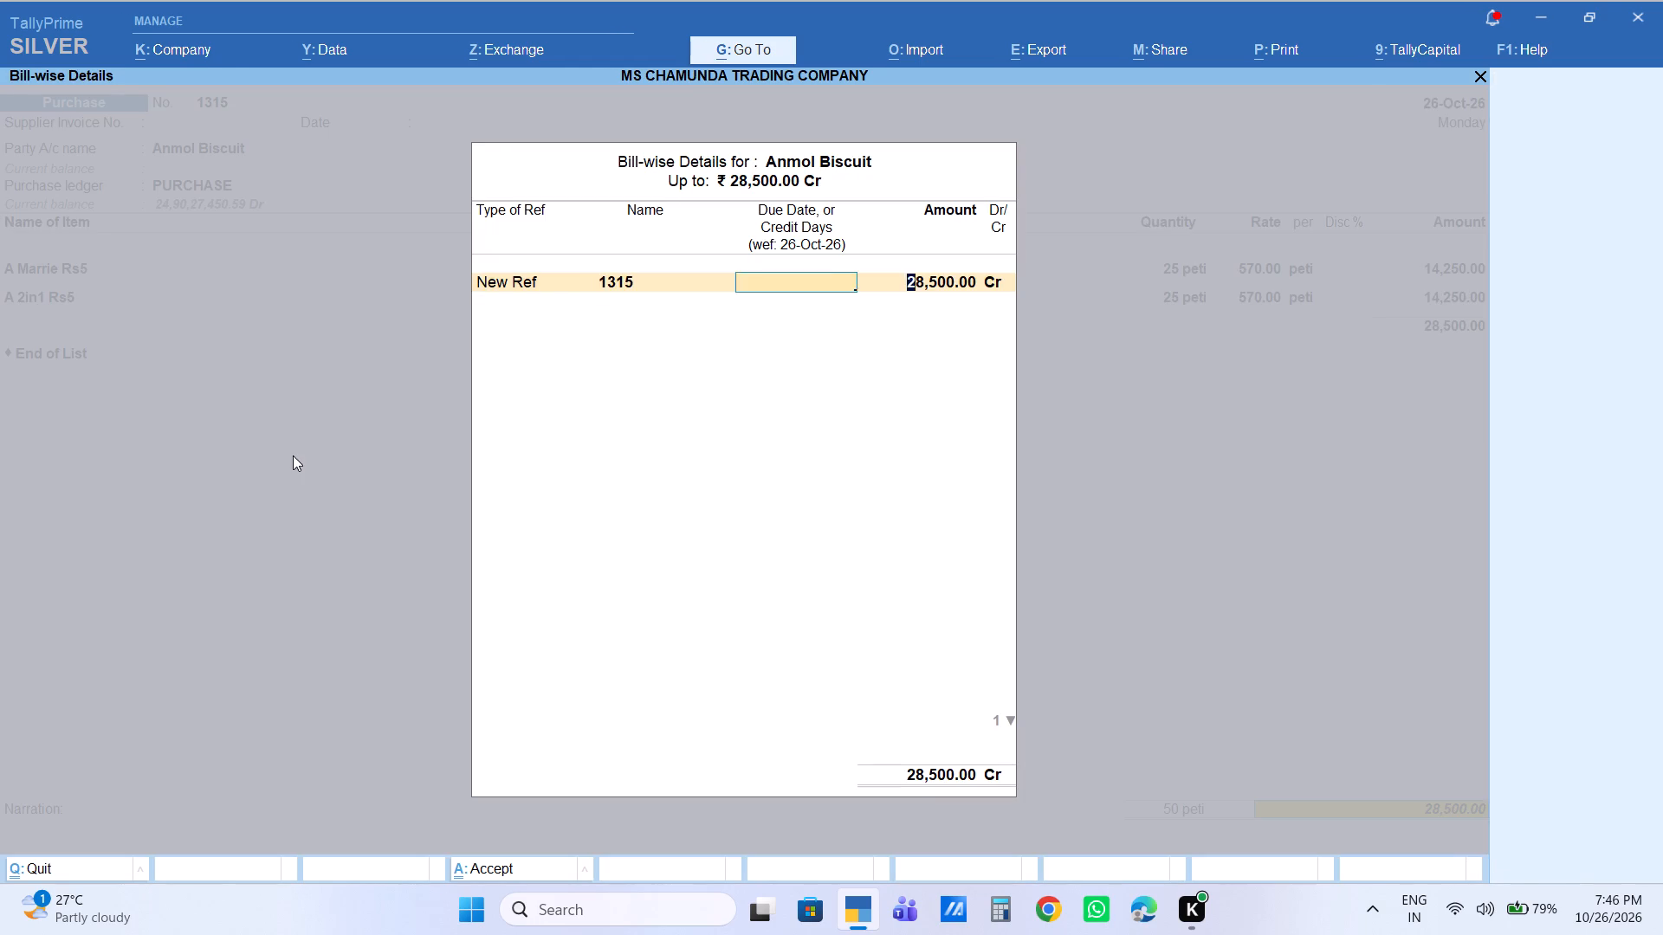
{"action": "key", "text": "Return"}
{"action": "key", "text": "Return"}
{"action": "key", "text": "Return"}
{"action": "key", "text": "Return"}
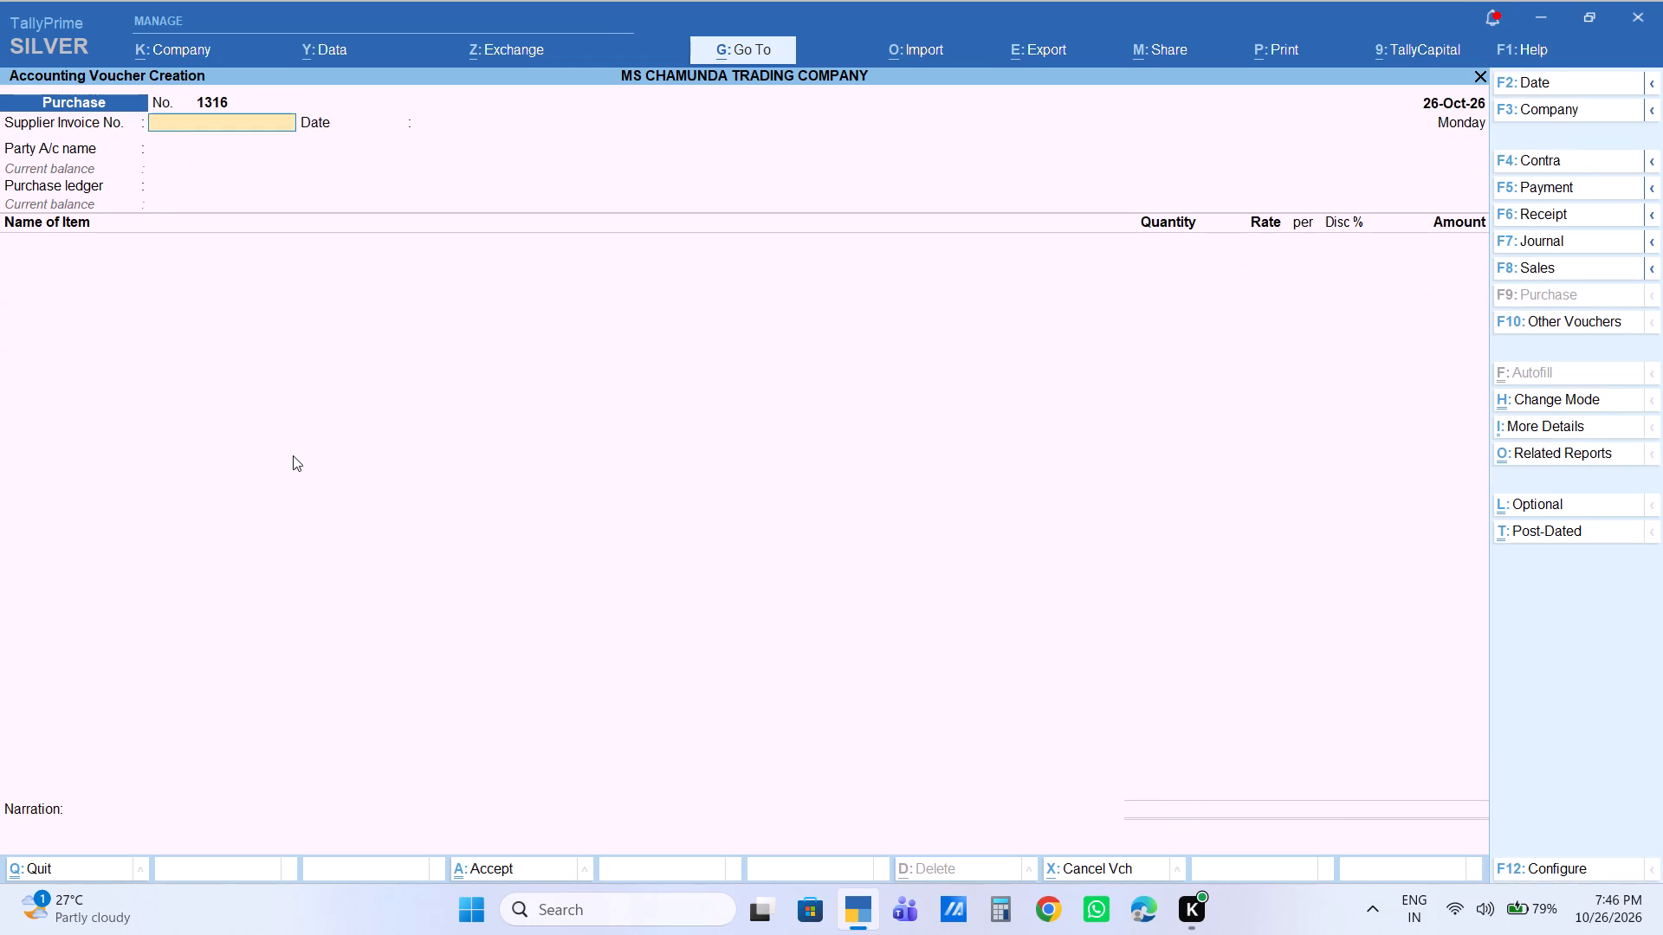
Start a purchase voucher for the Cash account with blank invoice fields, default party details and the PURCHASE ledger.
{"action": "key", "text": "Return"}
{"action": "key", "text": "Return"}
{"action": "type", "text": "ca"}
{"action": "key", "text": "Return"}
{"action": "key", "text": "Return"}
{"action": "key", "text": "Return"}
{"action": "key", "text": "Return"}
{"action": "key", "text": "Return"}
{"action": "key", "text": "Return"}
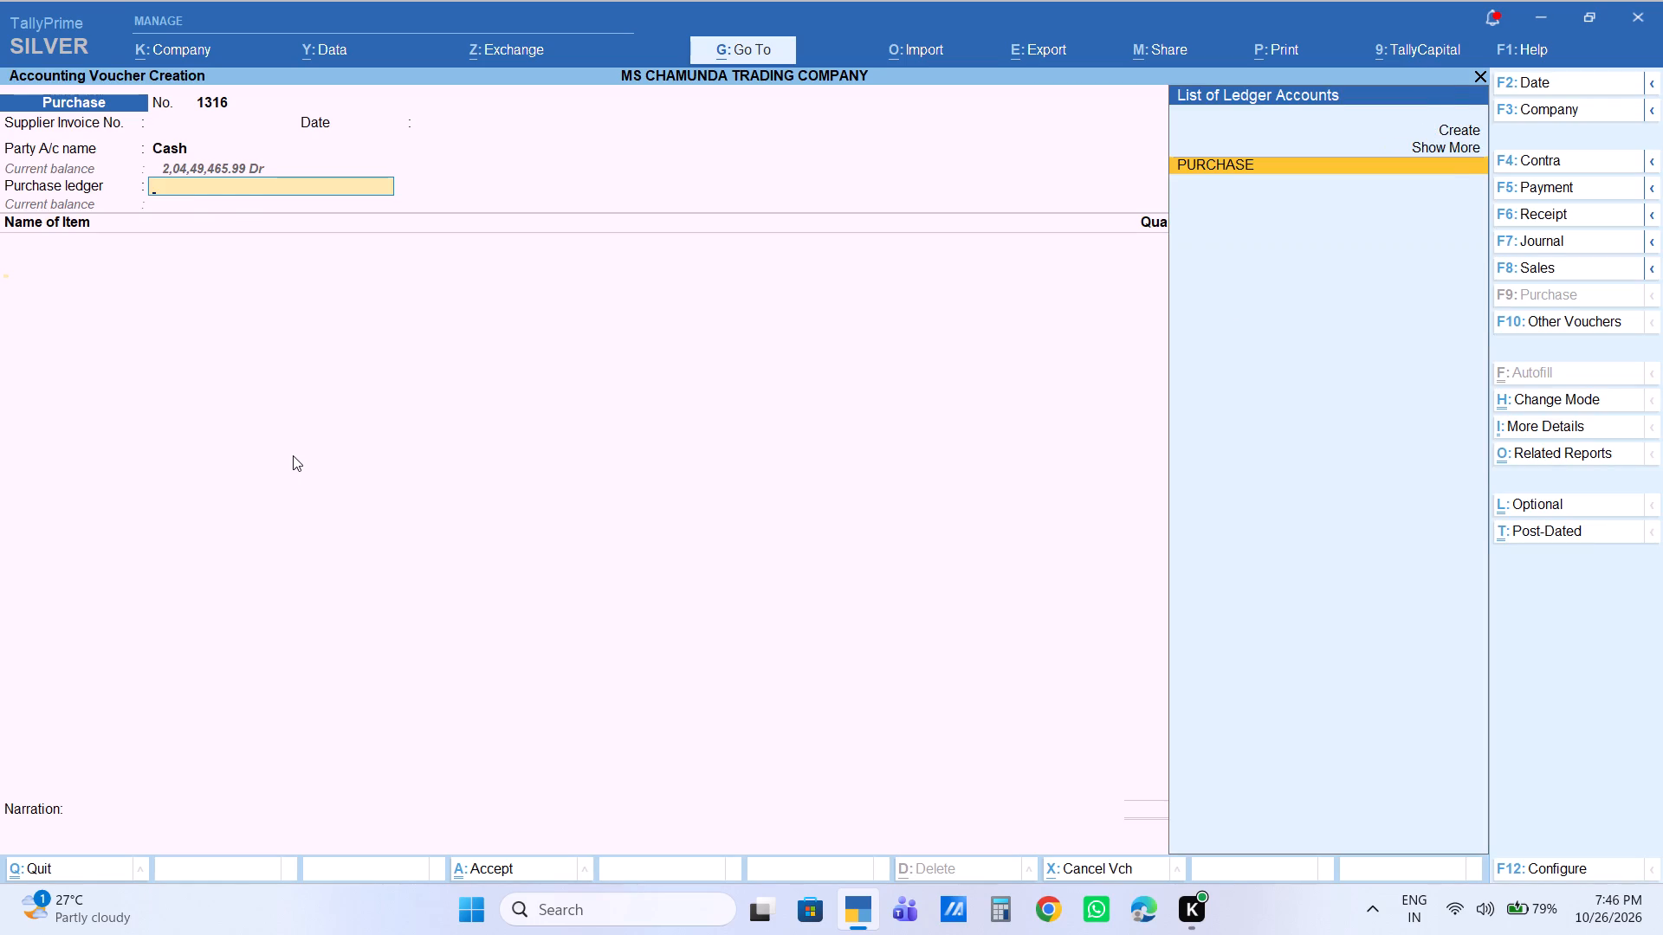
Add Sooji 50kg to the cash purchase with a quantity of 10 BAG at a rate of 1,750.
{"action": "type", "text": "sooi"}
{"action": "key", "text": "Down"}
{"action": "key", "text": "Down"}
{"action": "key", "text": "Down"}
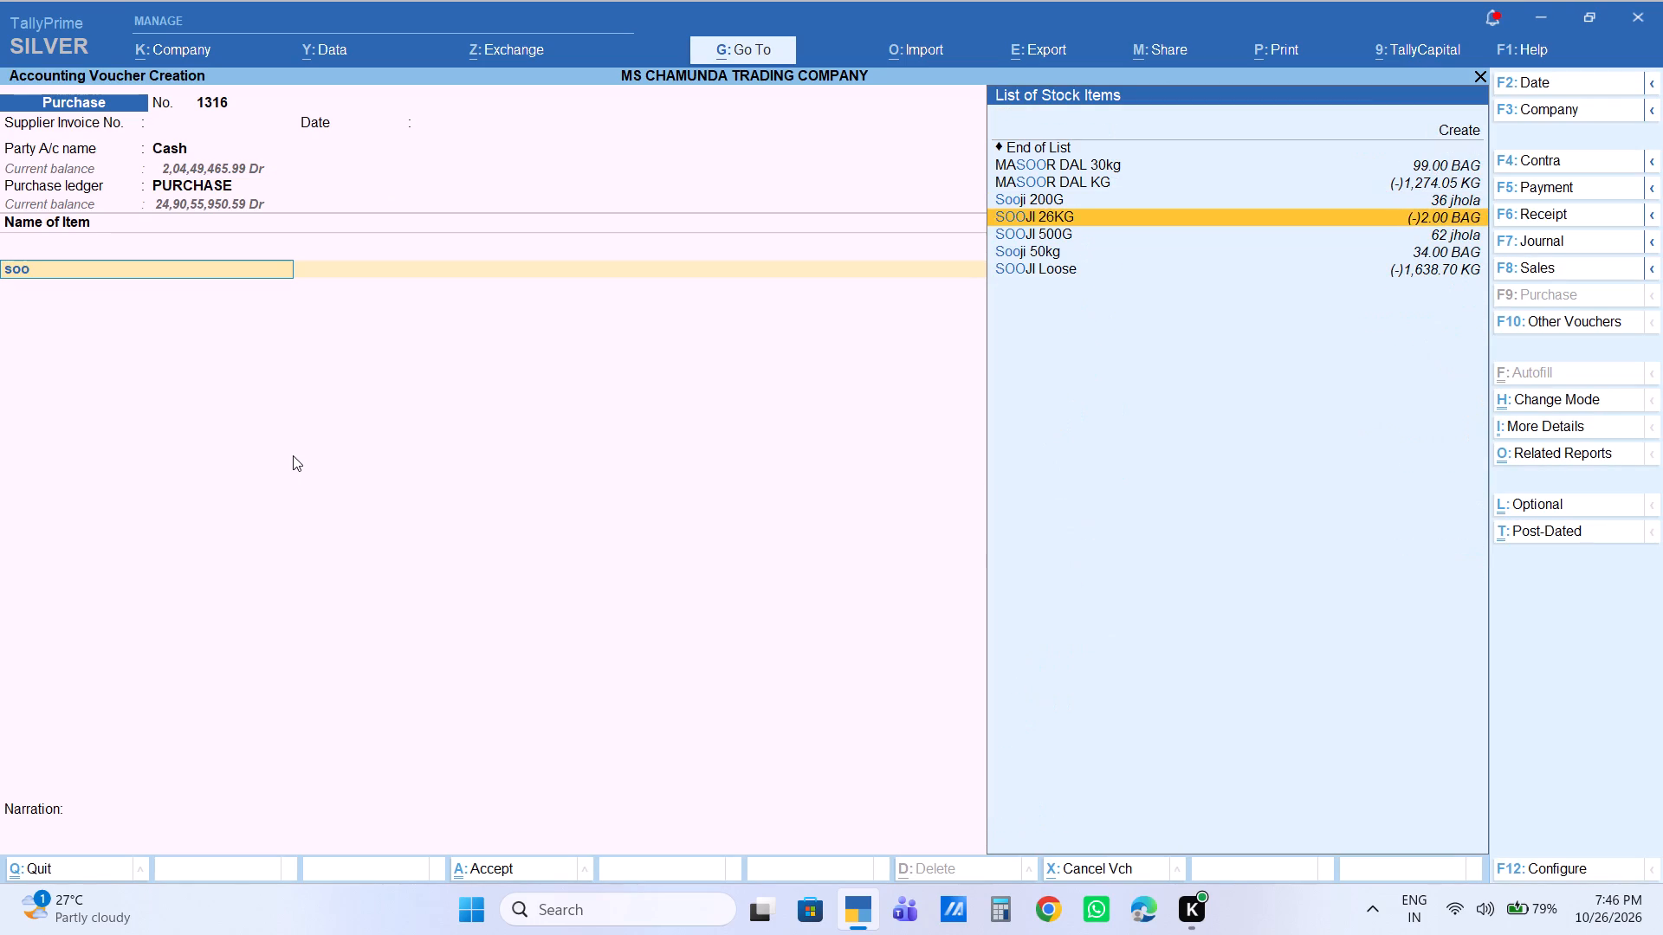
{"action": "key", "text": "Down"}
{"action": "key", "text": "Return"}
{"action": "type", "text": "10"}
{"action": "key", "text": "Return"}
{"action": "type", "text": "1750"}
{"action": "key", "text": "Return"}
{"action": "key", "text": "Return"}
{"action": "key", "text": "Return"}
{"action": "key", "text": "Return"}
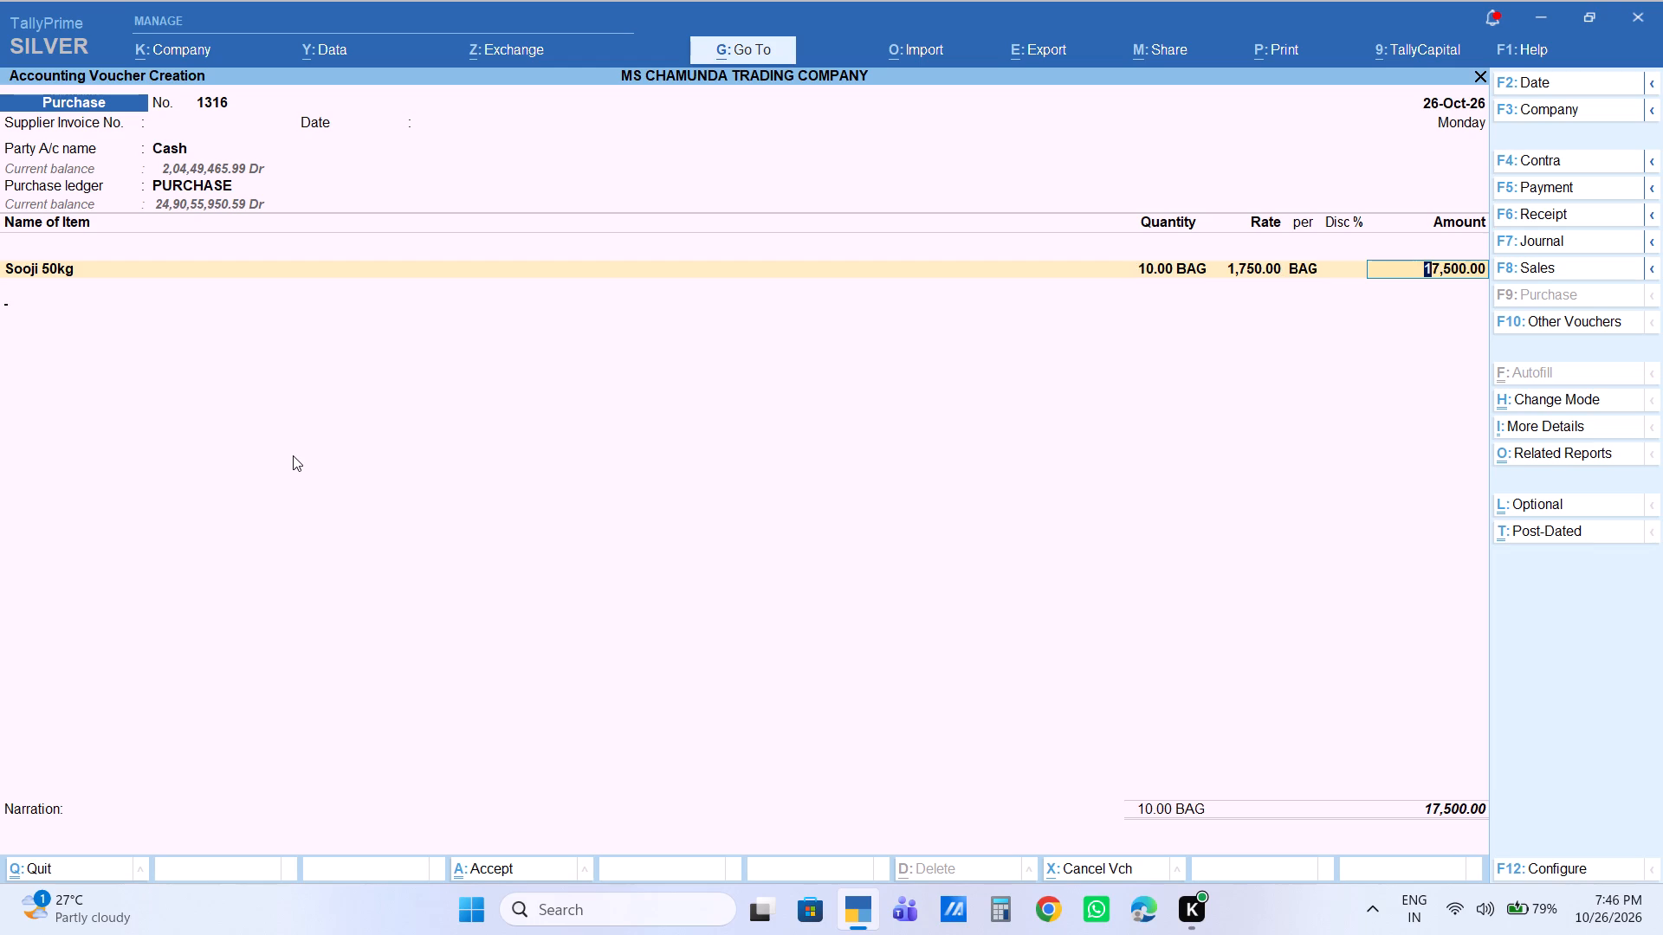
End the item list and add a Labour Charge of 40 to the cash purchase.
{"action": "key", "text": "Return"}
{"action": "key", "text": "l"}
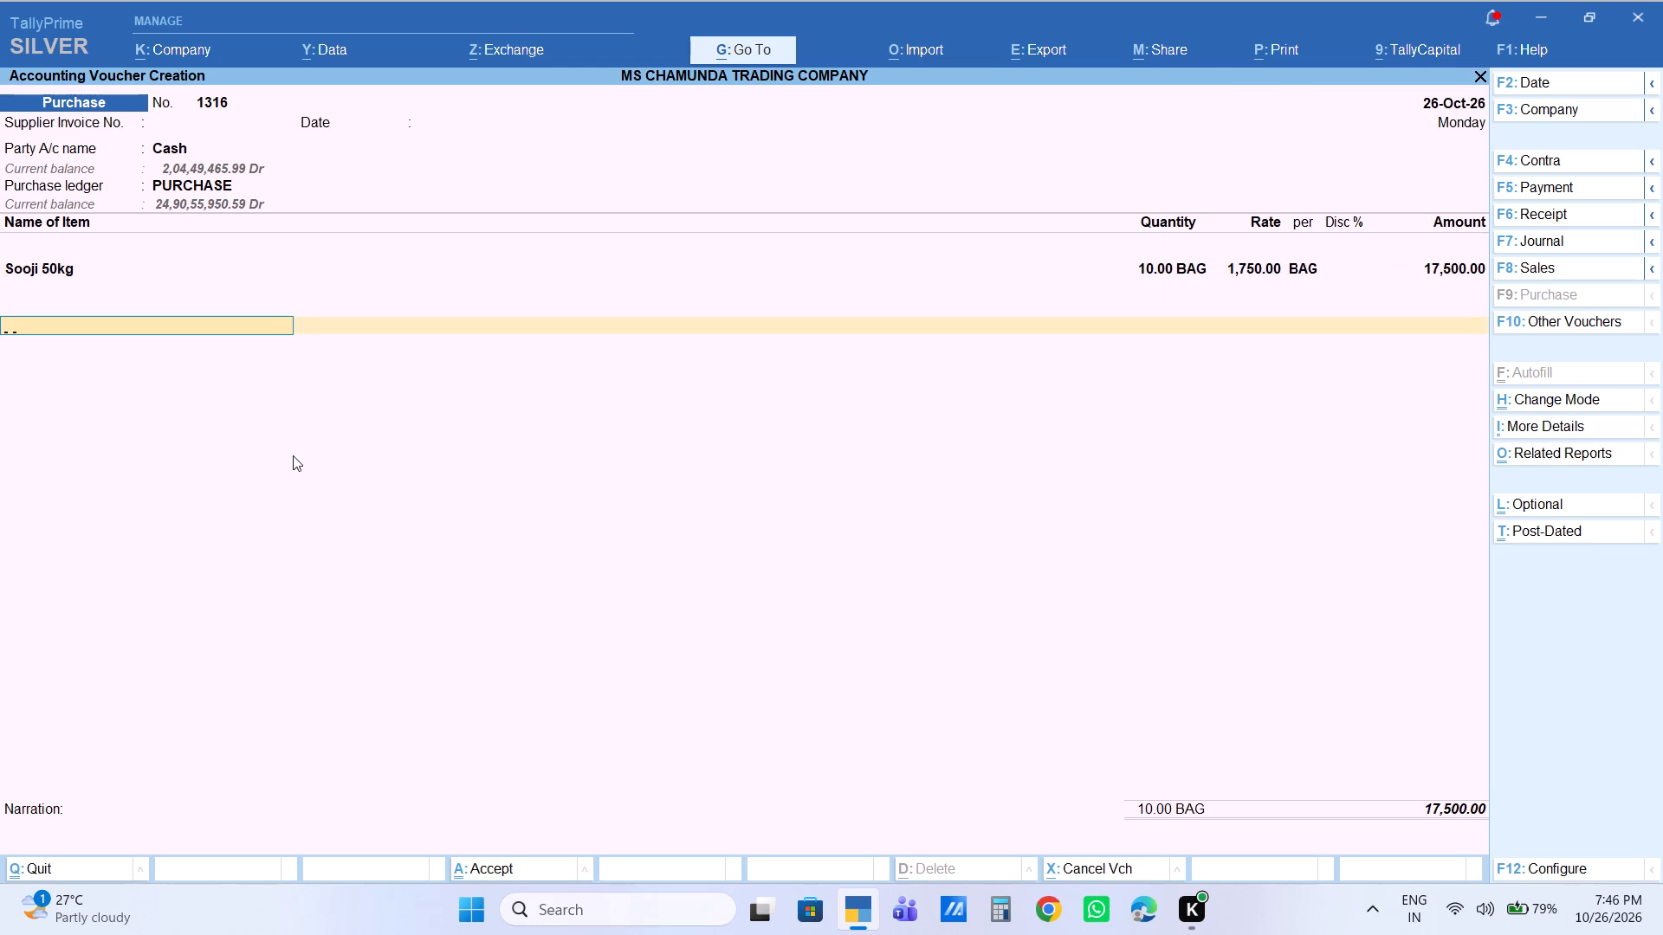
{"action": "key", "text": "Down"}
{"action": "key", "text": "Return"}
{"action": "key", "text": "Return"}
{"action": "type", "text": "40"}
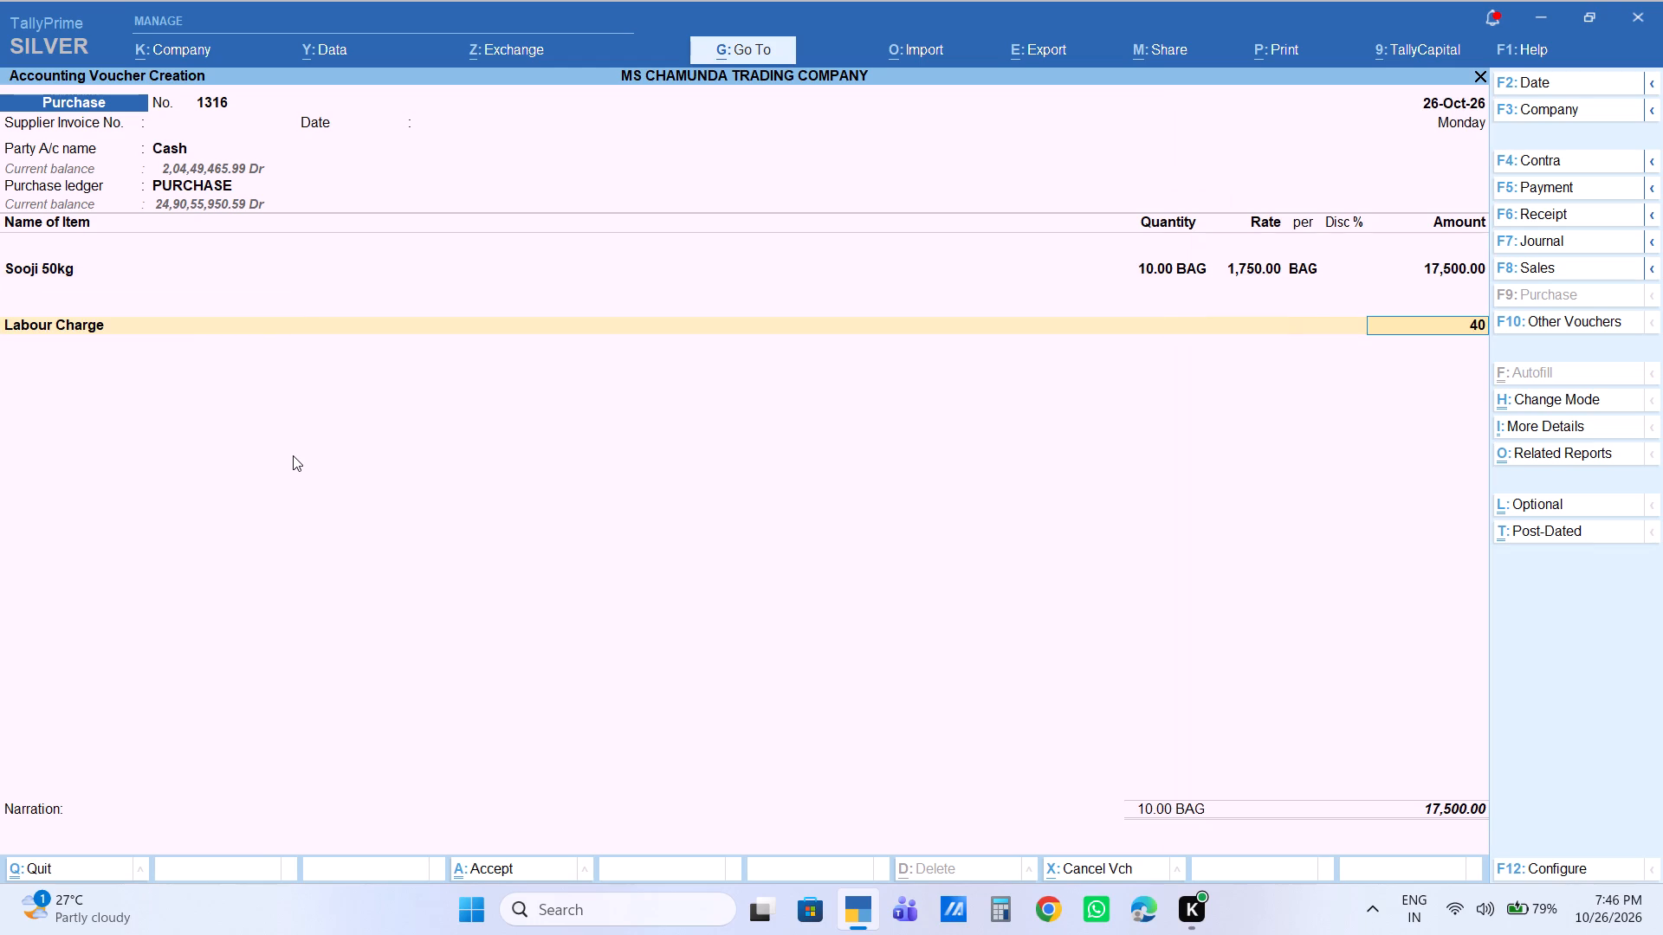
{"action": "key", "text": "Return"}
Finish the ledger entries of the cash purchase, leave the narration blank and accept the voucher.
{"action": "key", "text": "Return"}
{"action": "key", "text": "Return"}
{"action": "key", "text": "Return"}
{"action": "key", "text": "Return"}
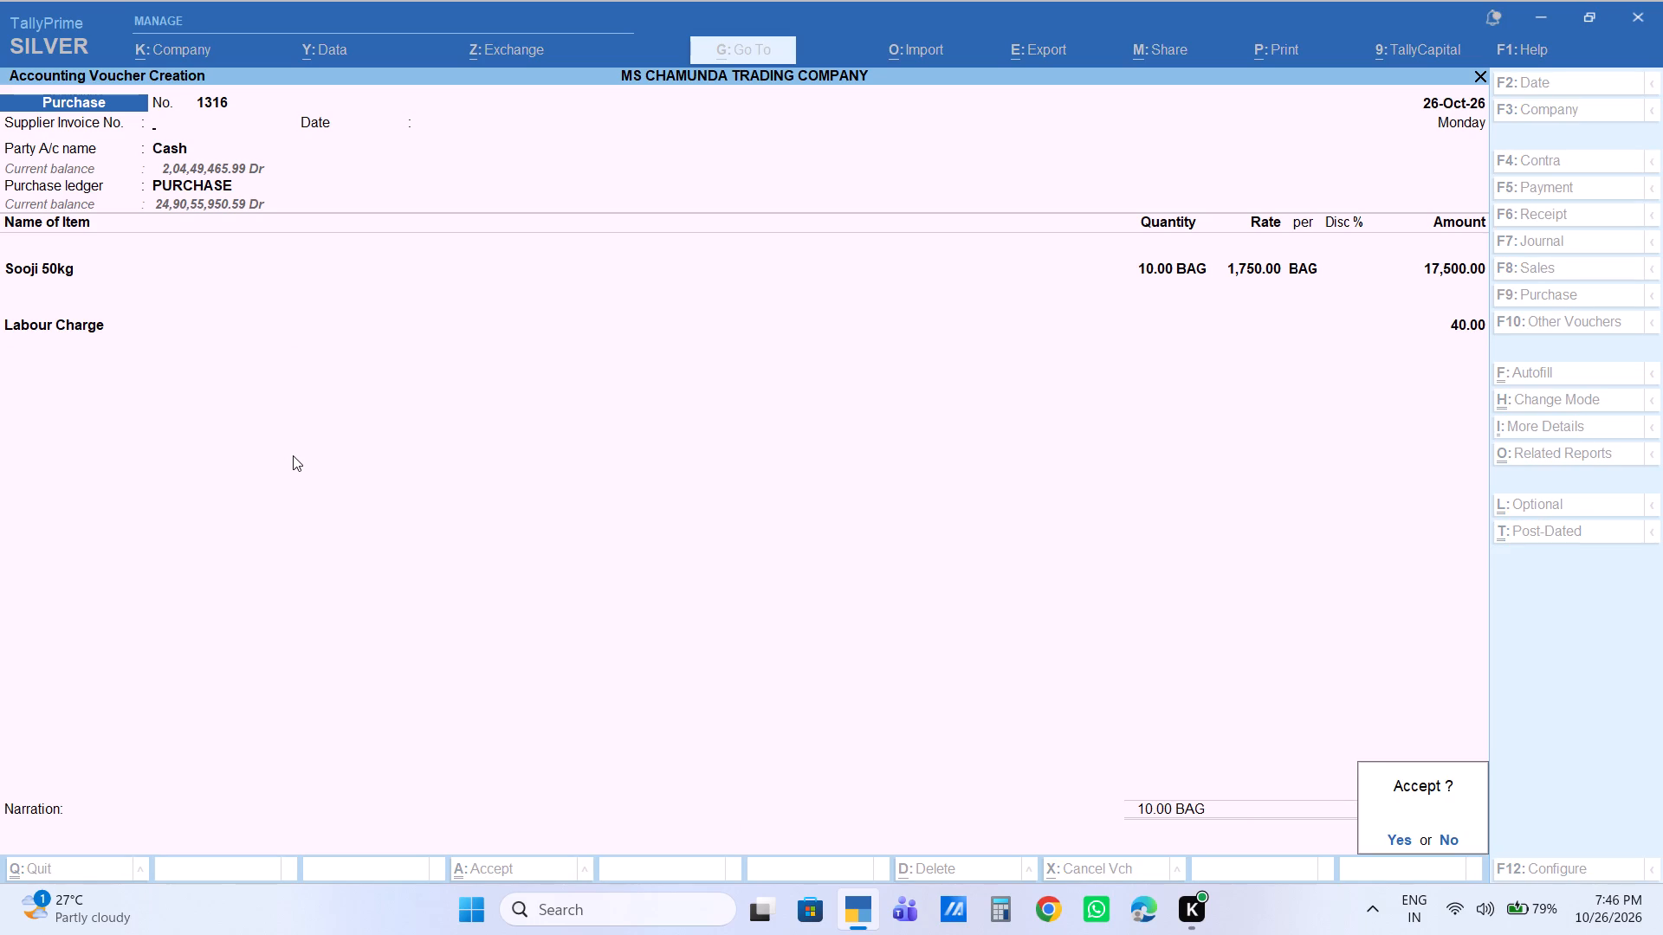
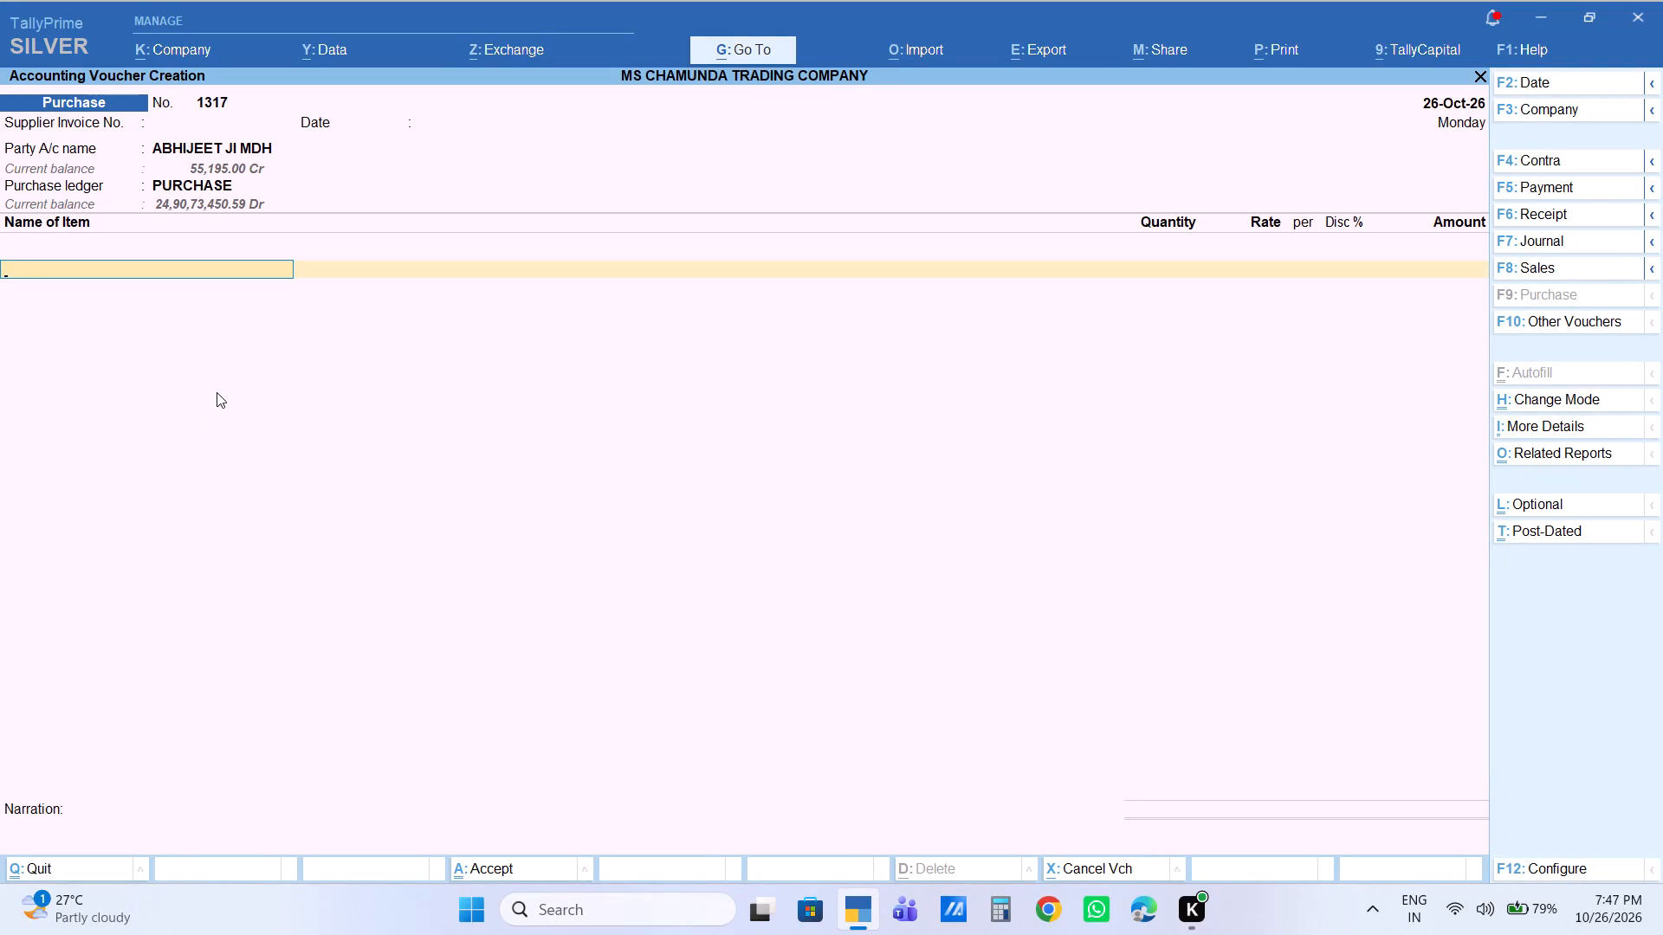
Leave the unfinished purchase voucher without saving it and return to the Gateway of Tally.
{"action": "key", "text": "Escape"}
{"action": "key", "text": "Escape"}
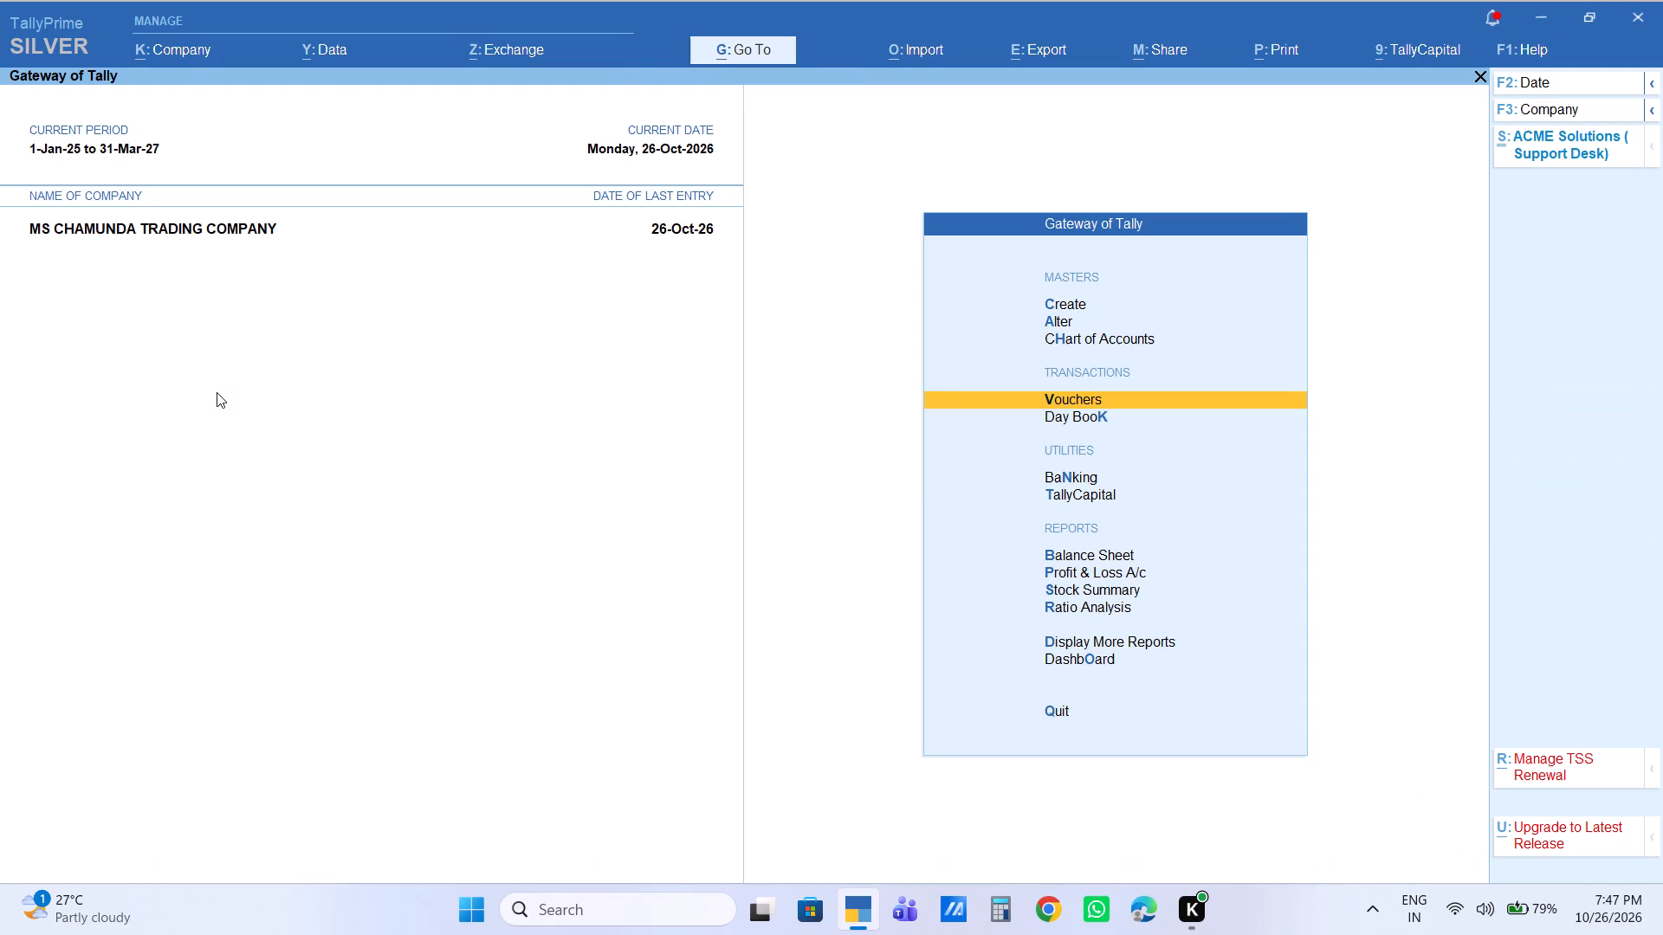
{"action": "key", "text": "Escape"}
{"action": "key", "text": "Escape"}
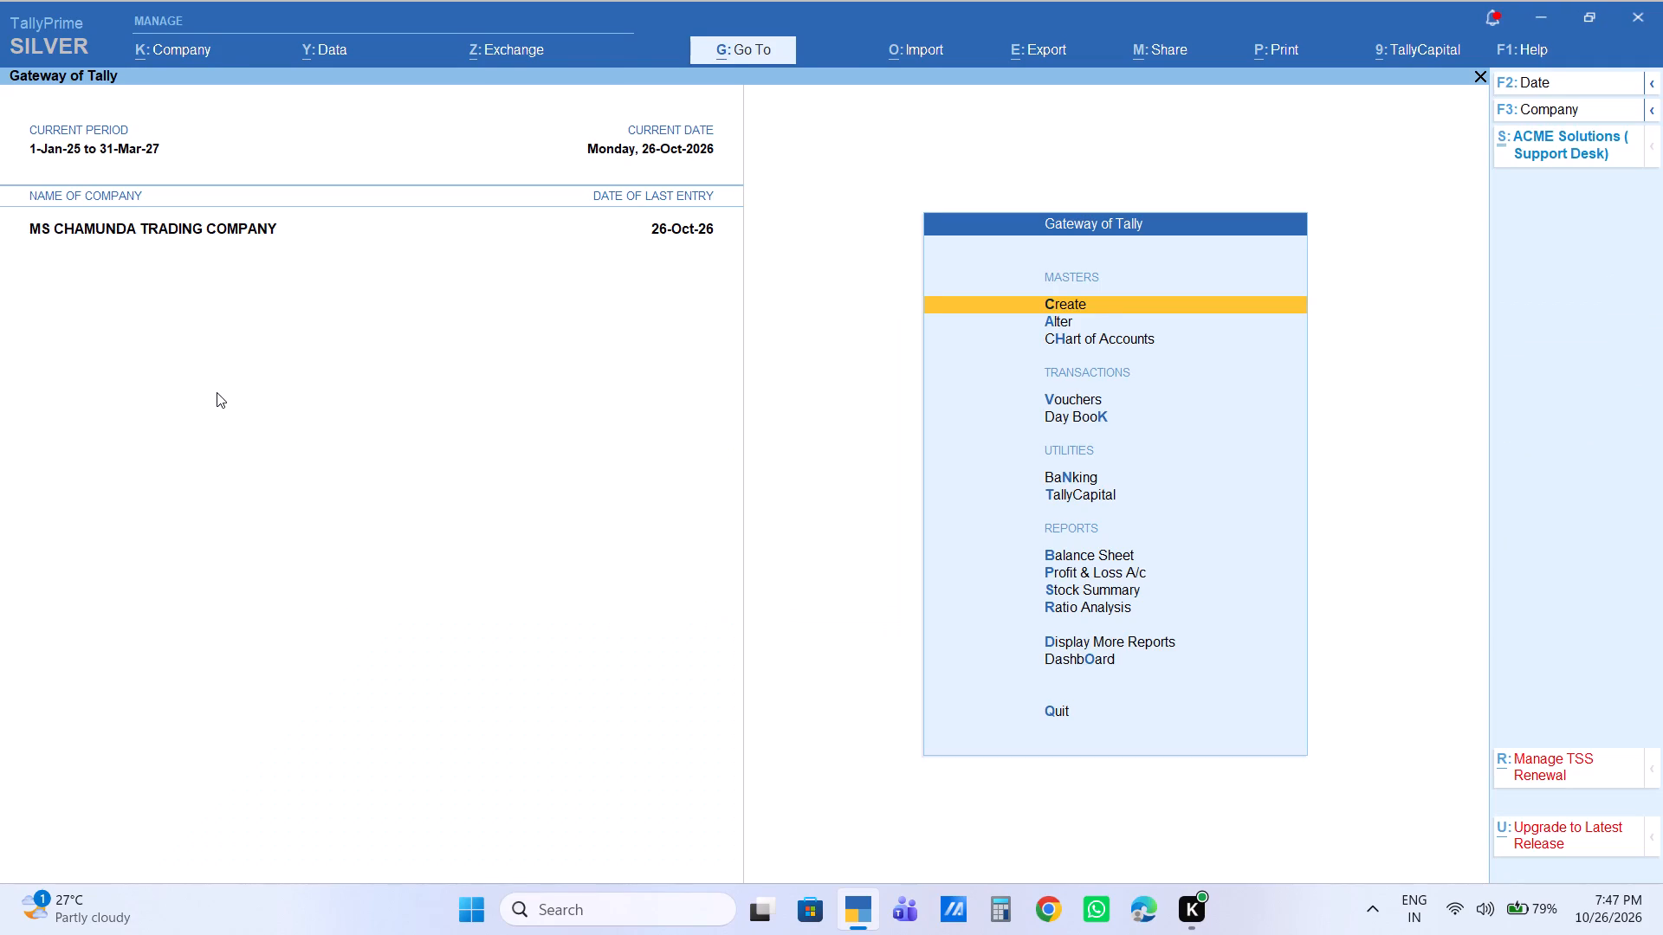
View October's sales vouchers from the Sales Register with the date changed to 26, and return to the Gateway of Tally.
{"action": "type", "text": "da"}
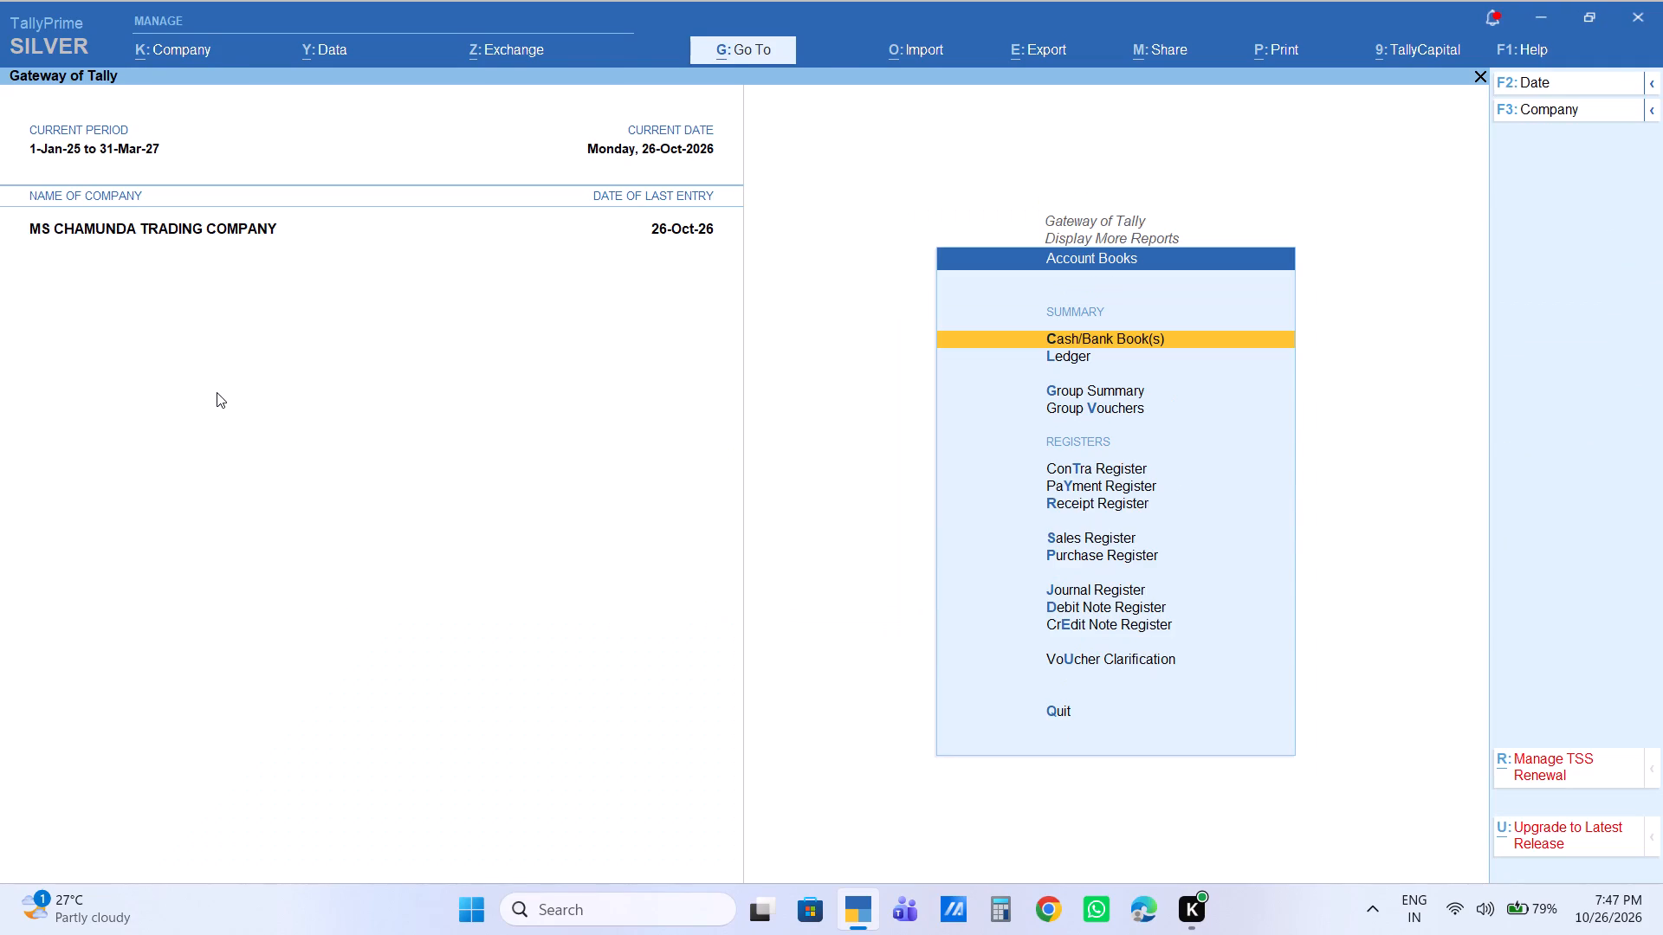
{"action": "key", "text": "s"}
{"action": "key", "text": "Return"}
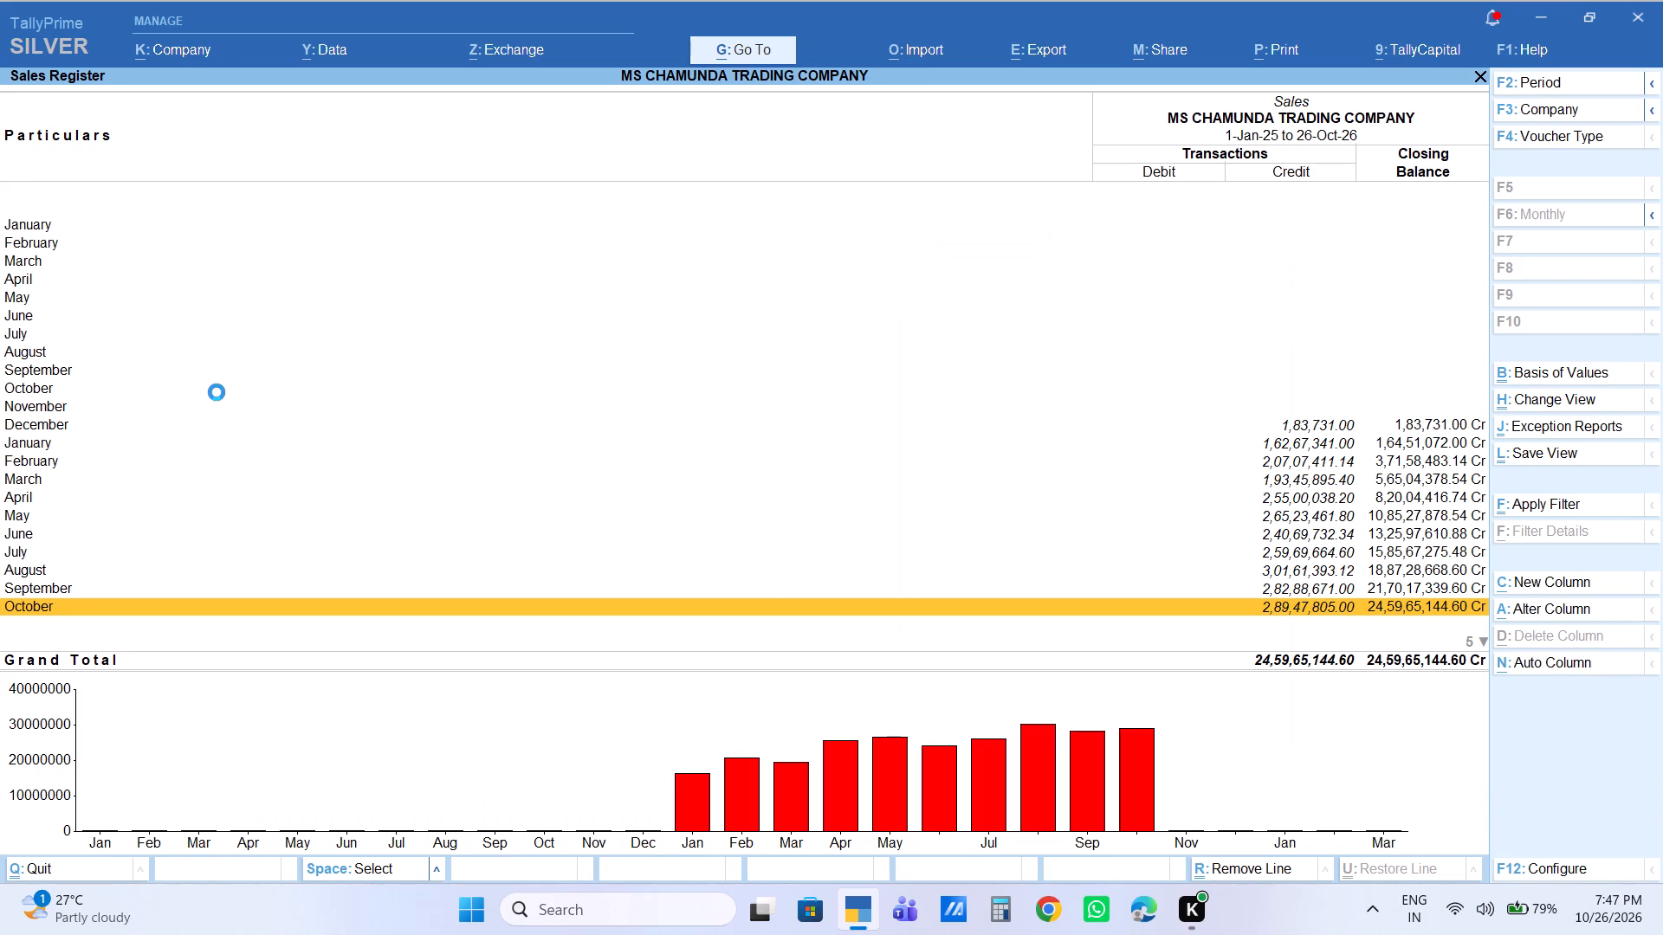
{"action": "key", "text": "F2"}
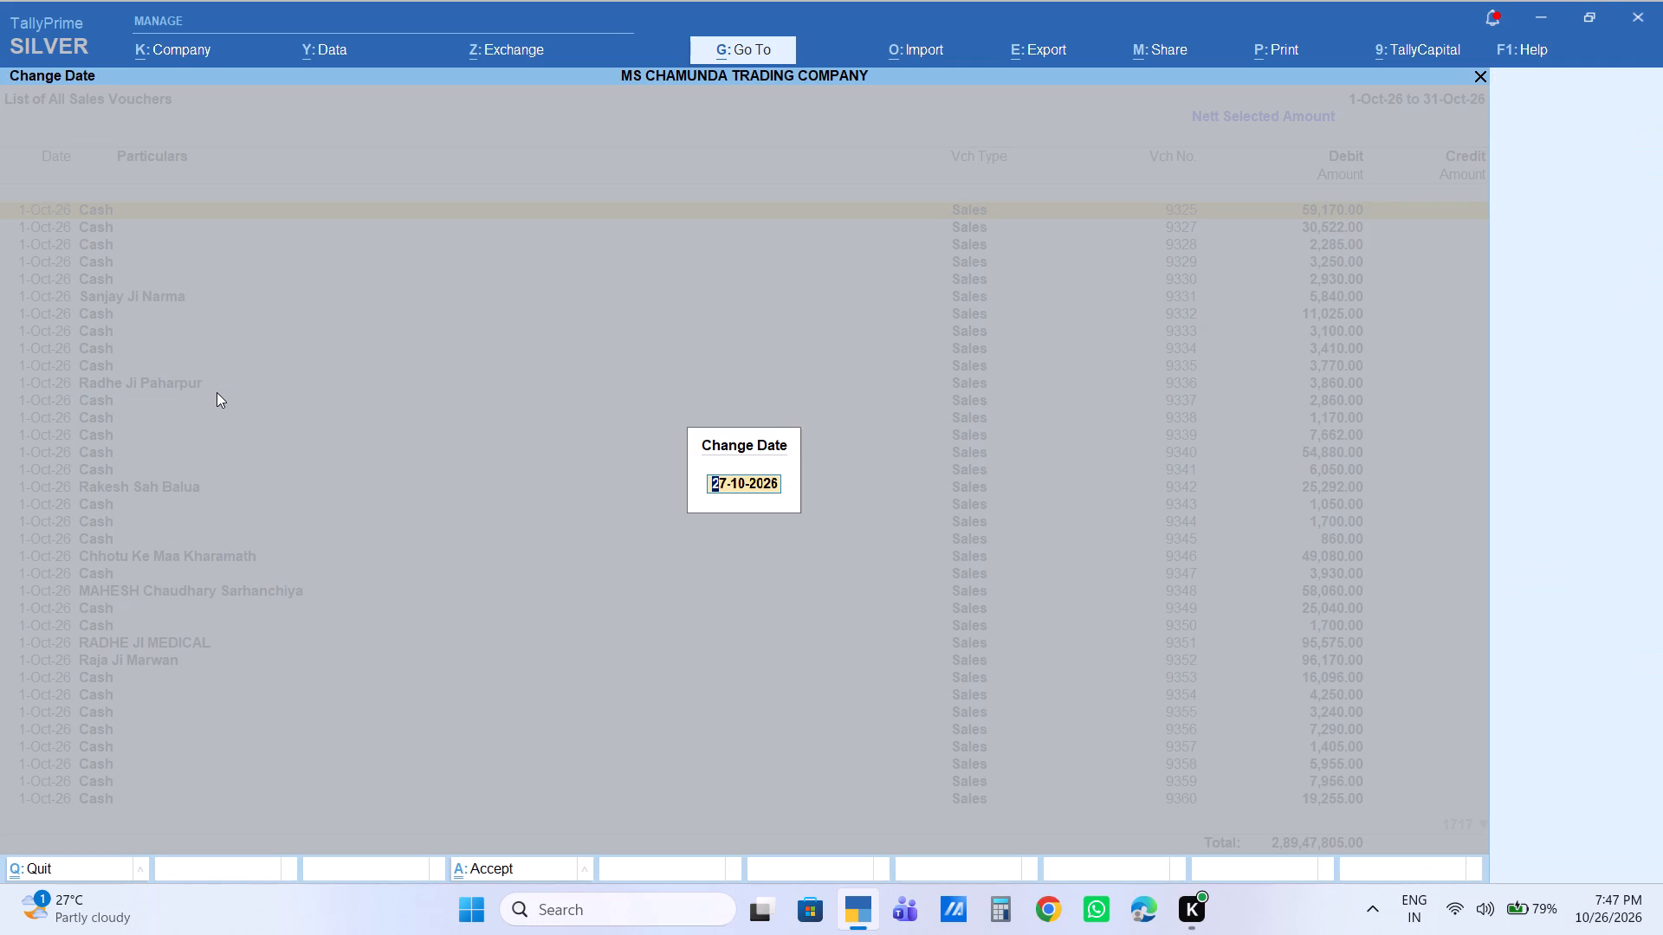
{"action": "type", "text": "26"}
{"action": "key", "text": "Return"}
{"action": "key", "text": "Escape"}
{"action": "key", "text": "Escape"}
{"action": "key", "text": "Escape"}
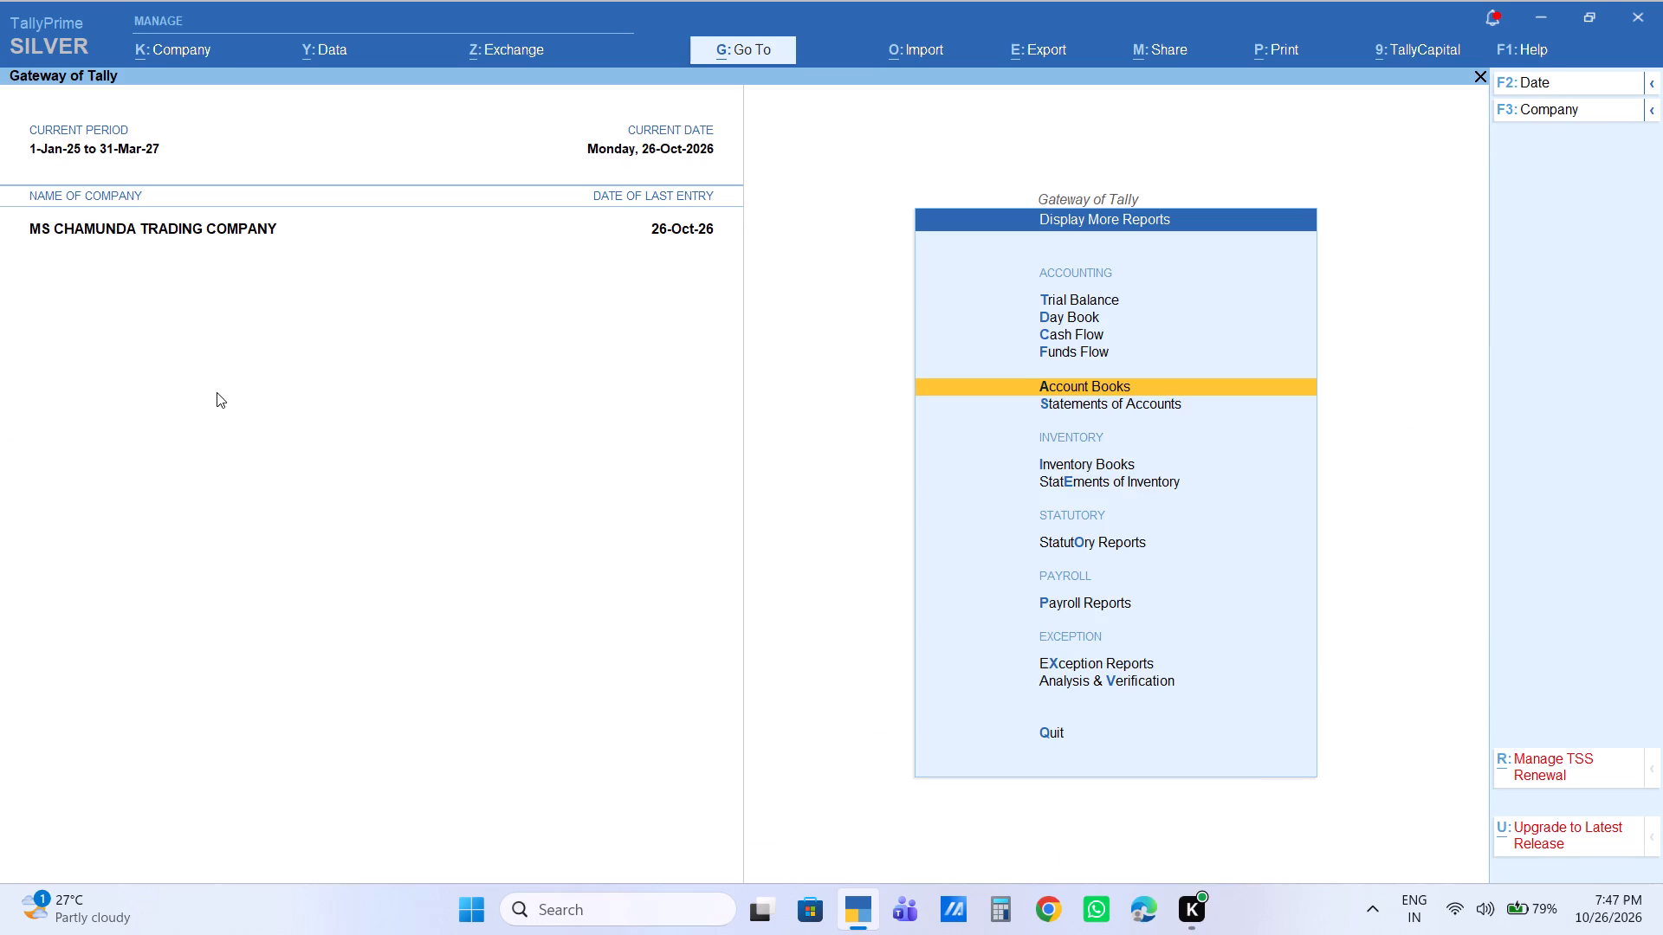
{"action": "key", "text": "Escape"}
{"action": "key", "text": "Escape"}
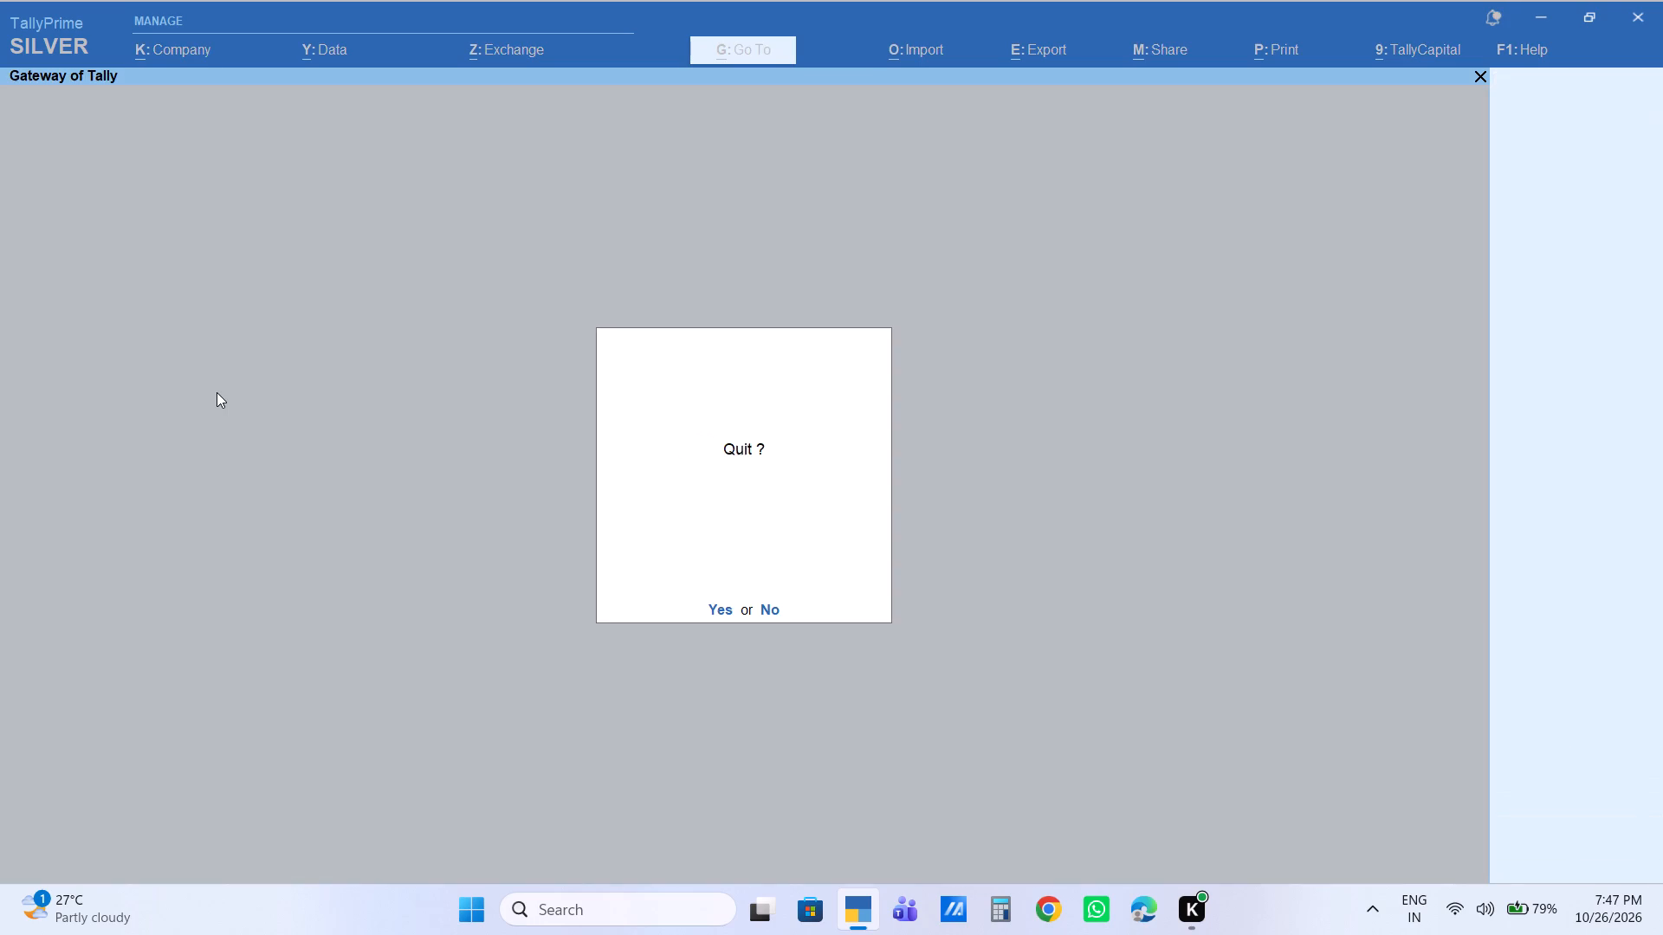
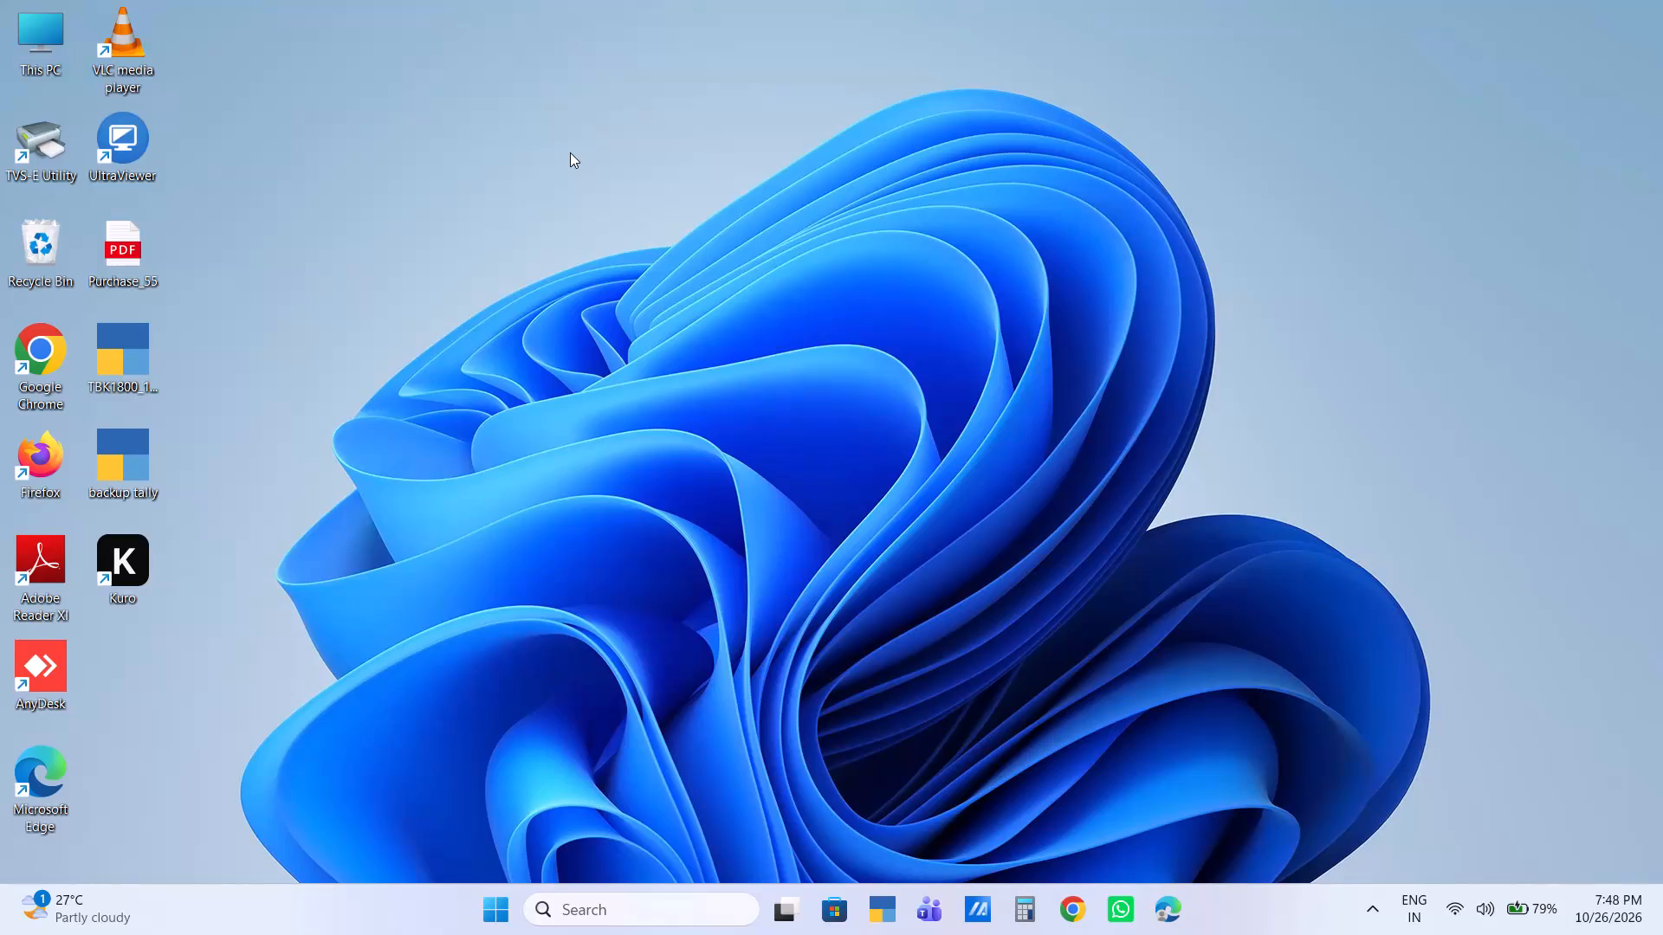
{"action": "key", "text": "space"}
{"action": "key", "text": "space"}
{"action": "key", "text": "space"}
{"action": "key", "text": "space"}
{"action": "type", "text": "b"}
Bring up the Shut Down Windows dialog from the desktop.
{"action": "key", "text": "alt+F4"}
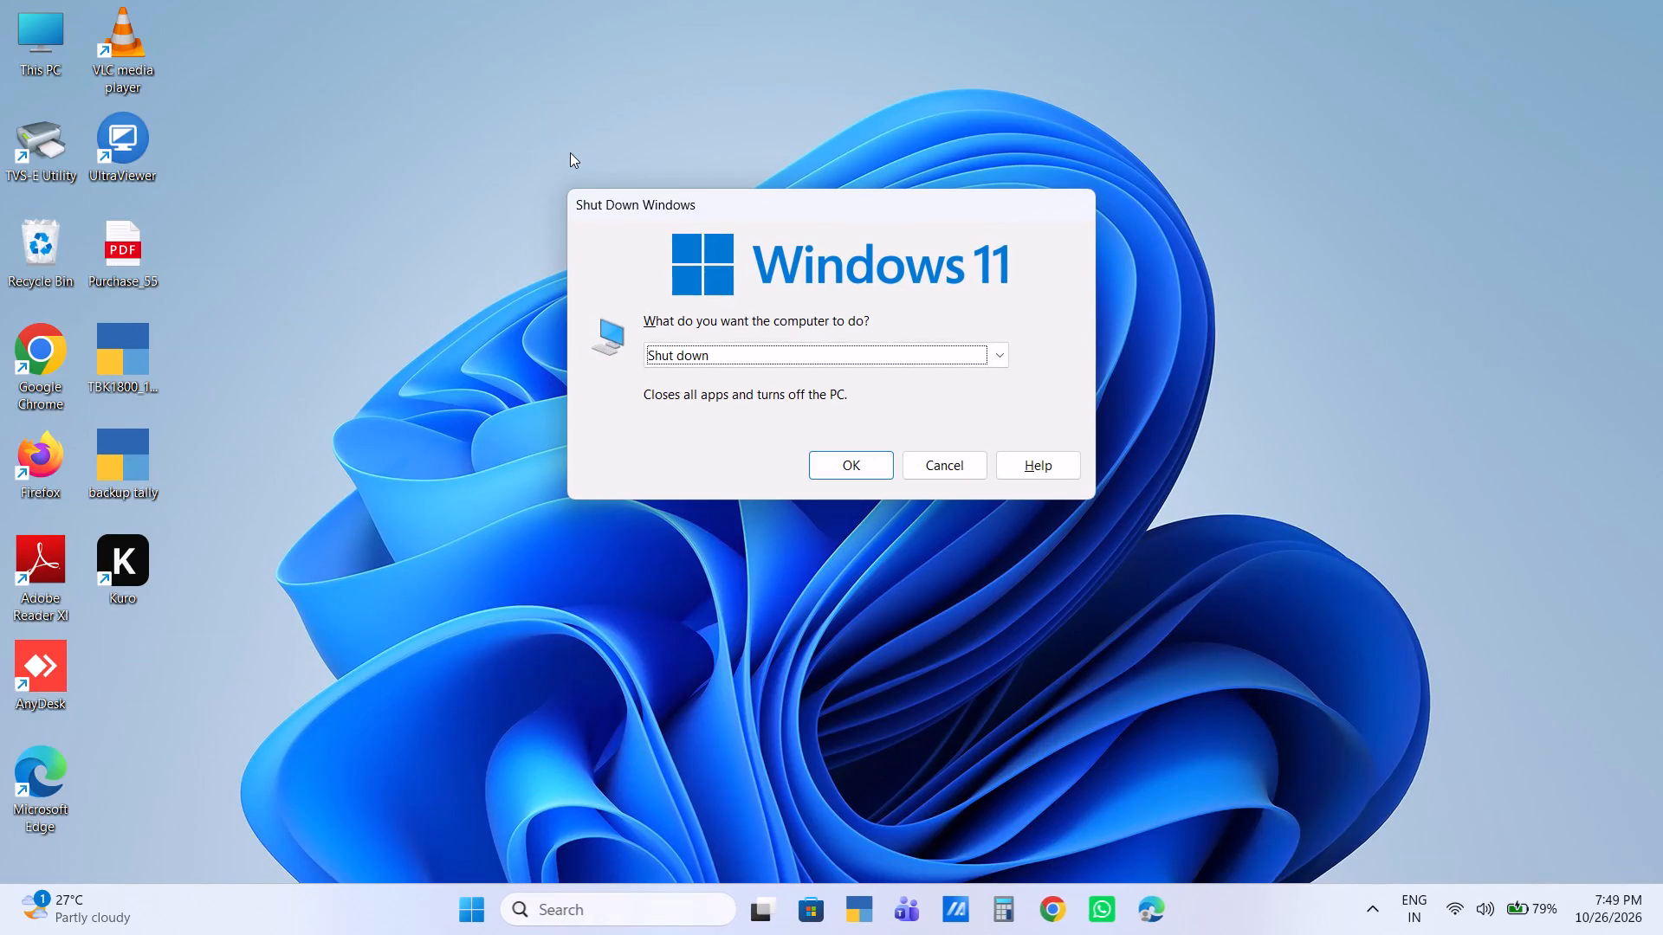